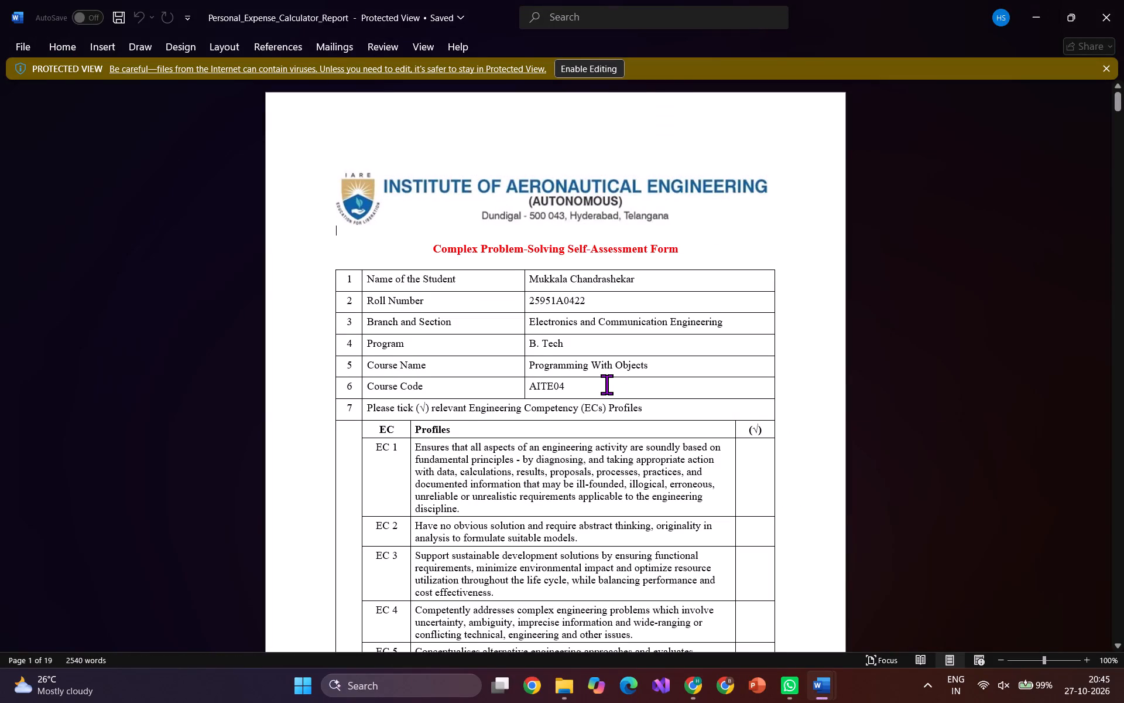
Read through the Complex Problem-Solving Self-Assessment Form at the start of the personal expense calculator report.
scroll(606, 384, down, 2)
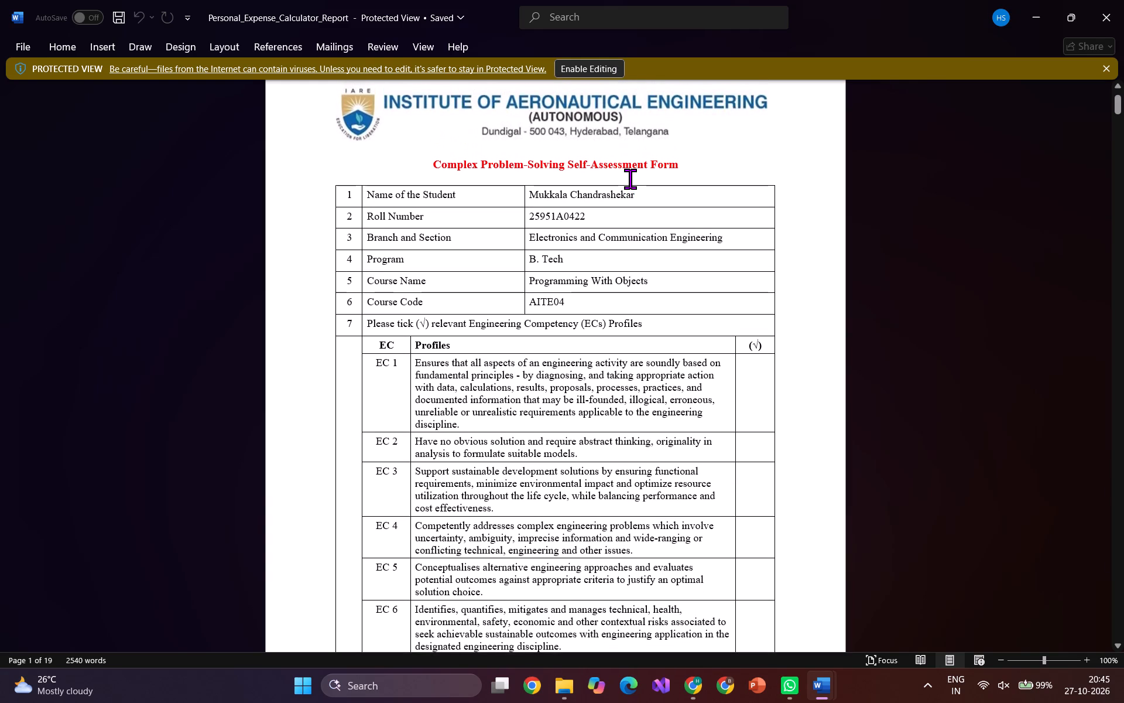
scroll(630, 179, down, 1)
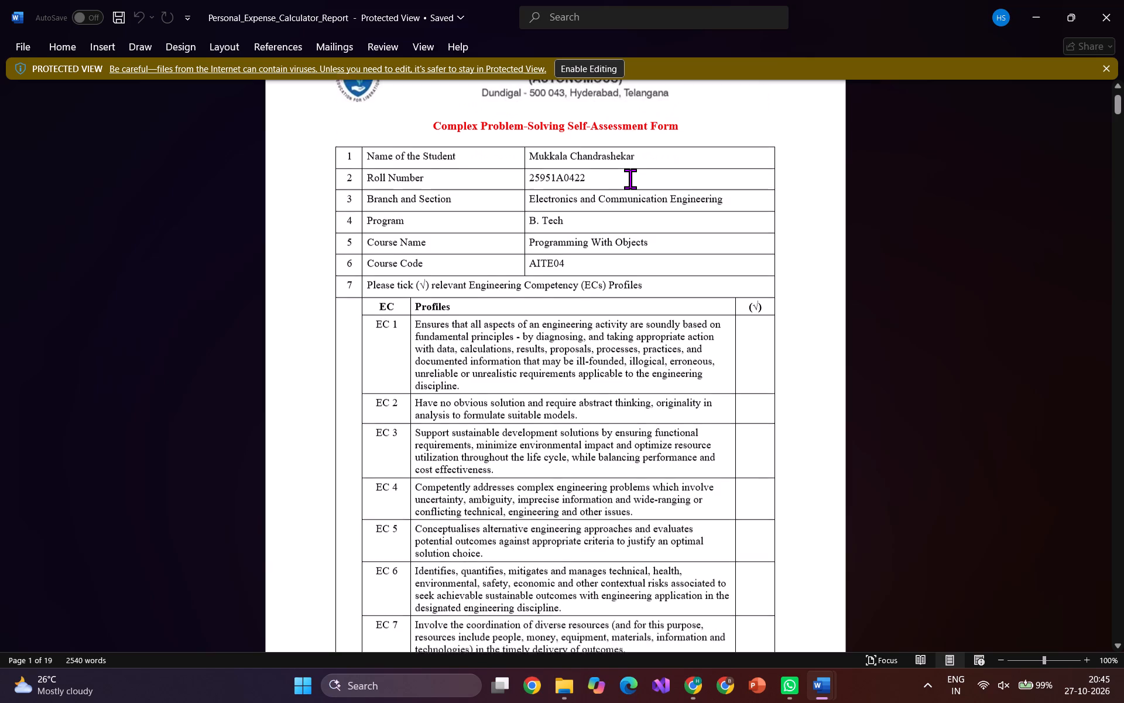
Look over the Complex Problem-Solving Self-Assessment Form and the opening pages of the Personal Expense Calculator report.
scroll(630, 179, down, 2)
scroll(630, 179, up, 3)
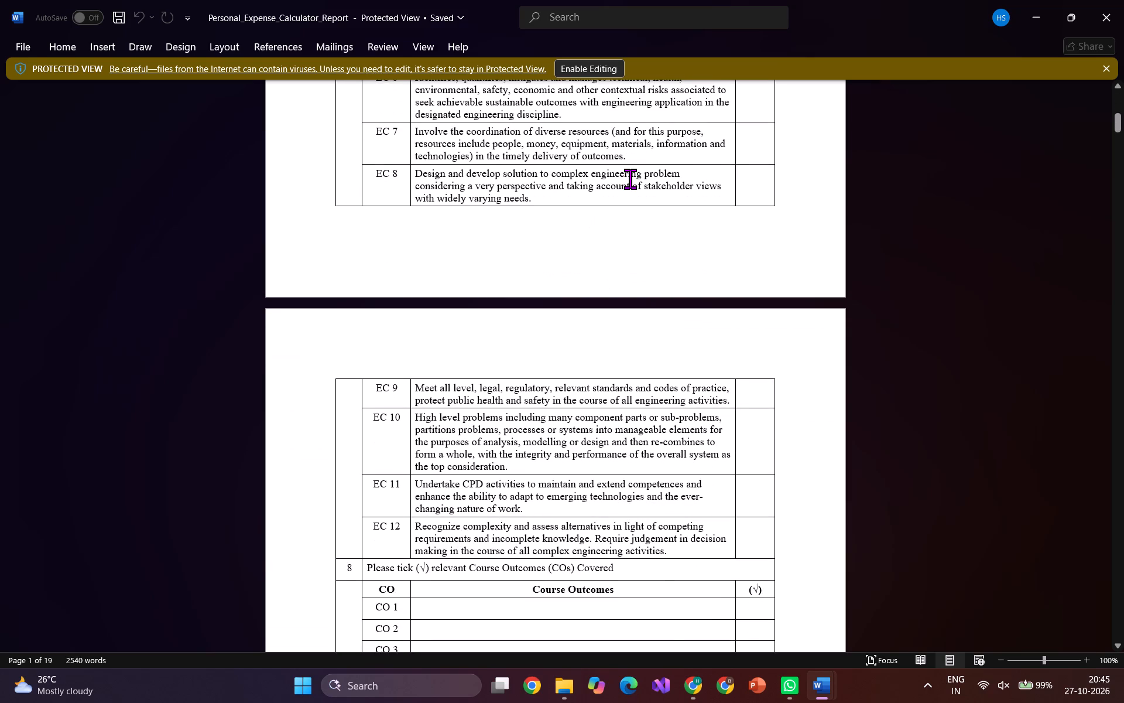
scroll(630, 179, up, 11)
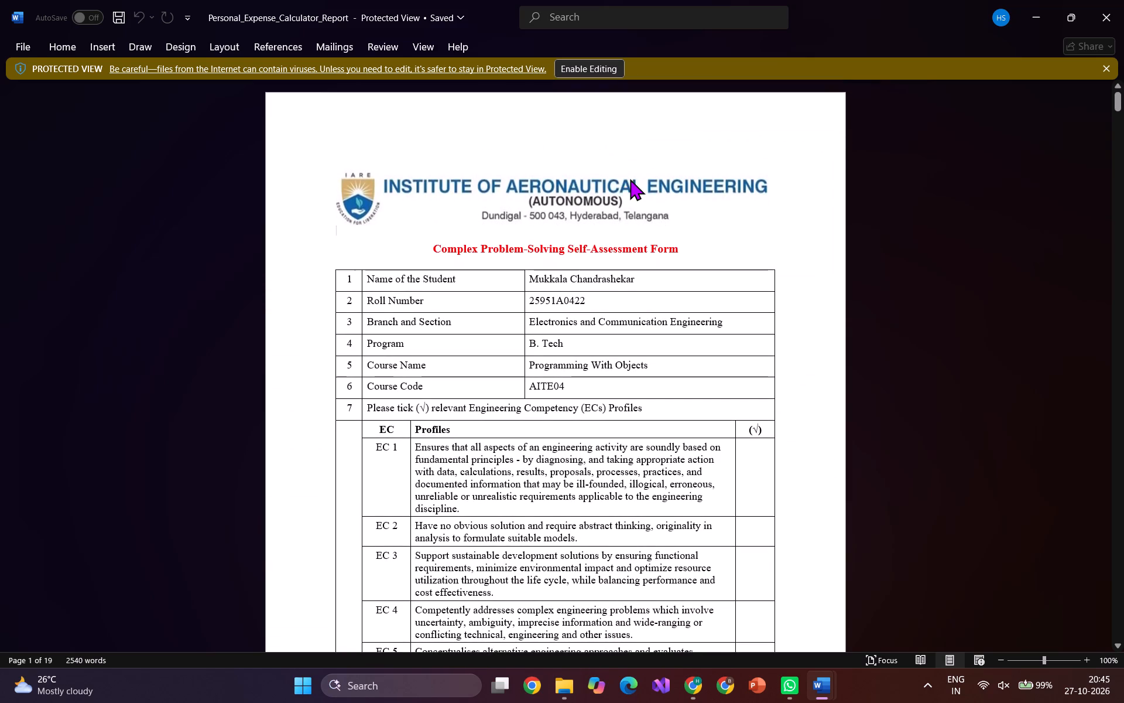
scroll(630, 179, down, 7)
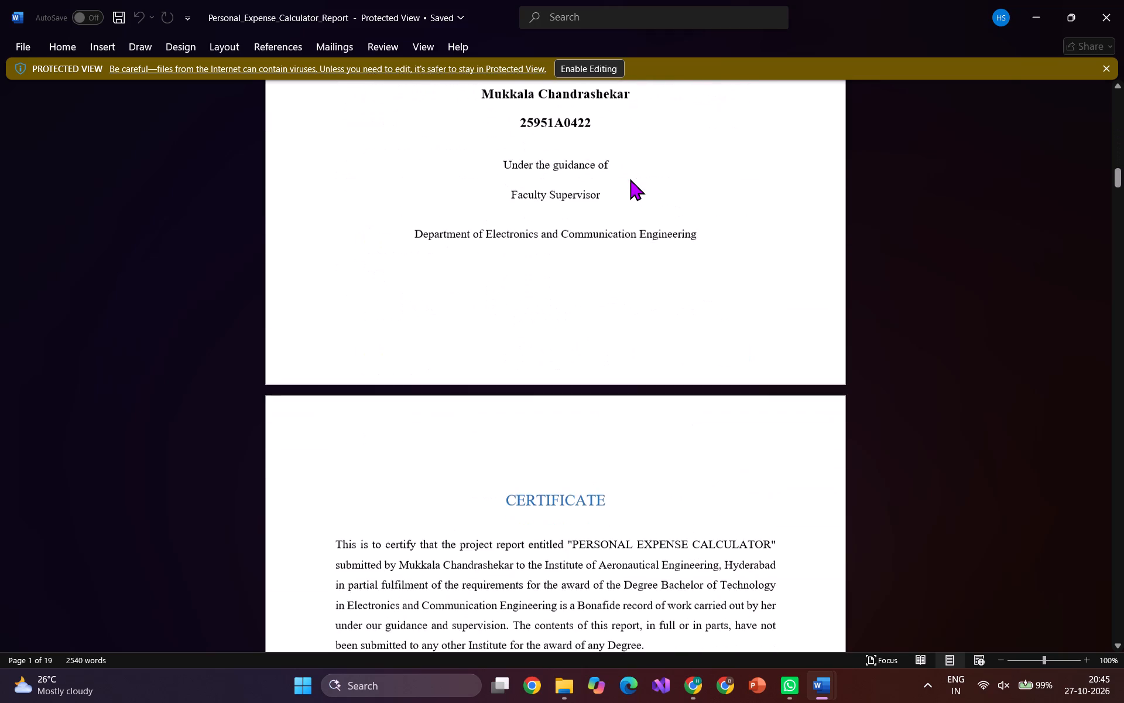
scroll(630, 179, up, 2)
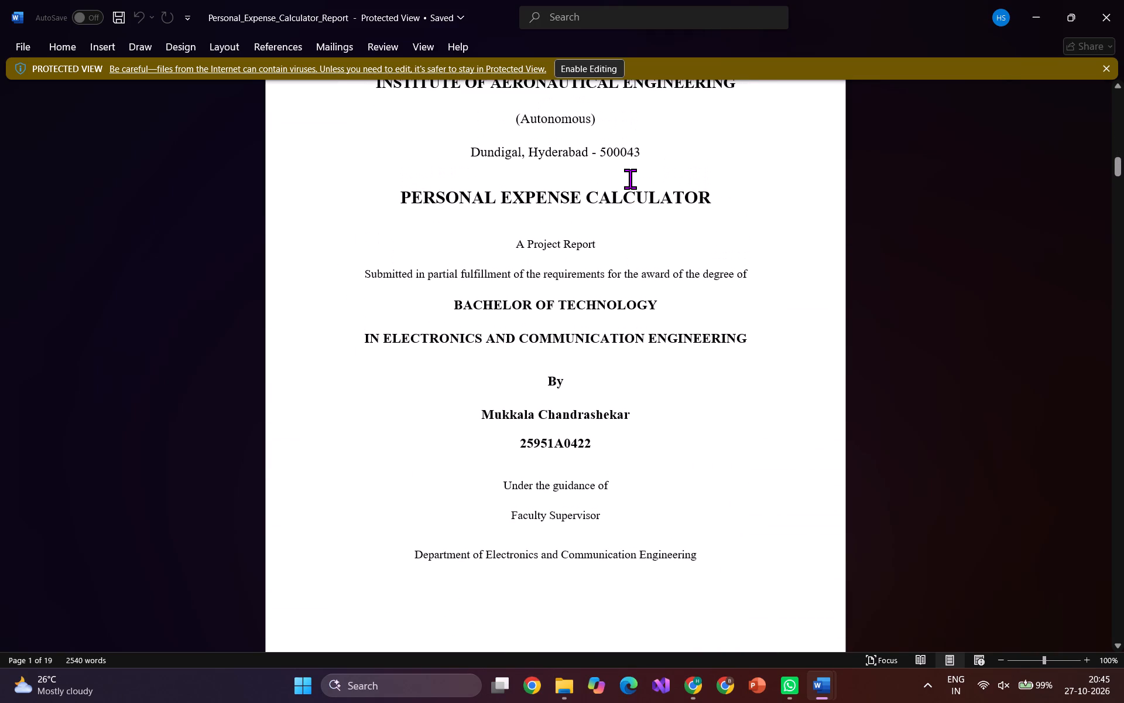
scroll(630, 179, up, 6)
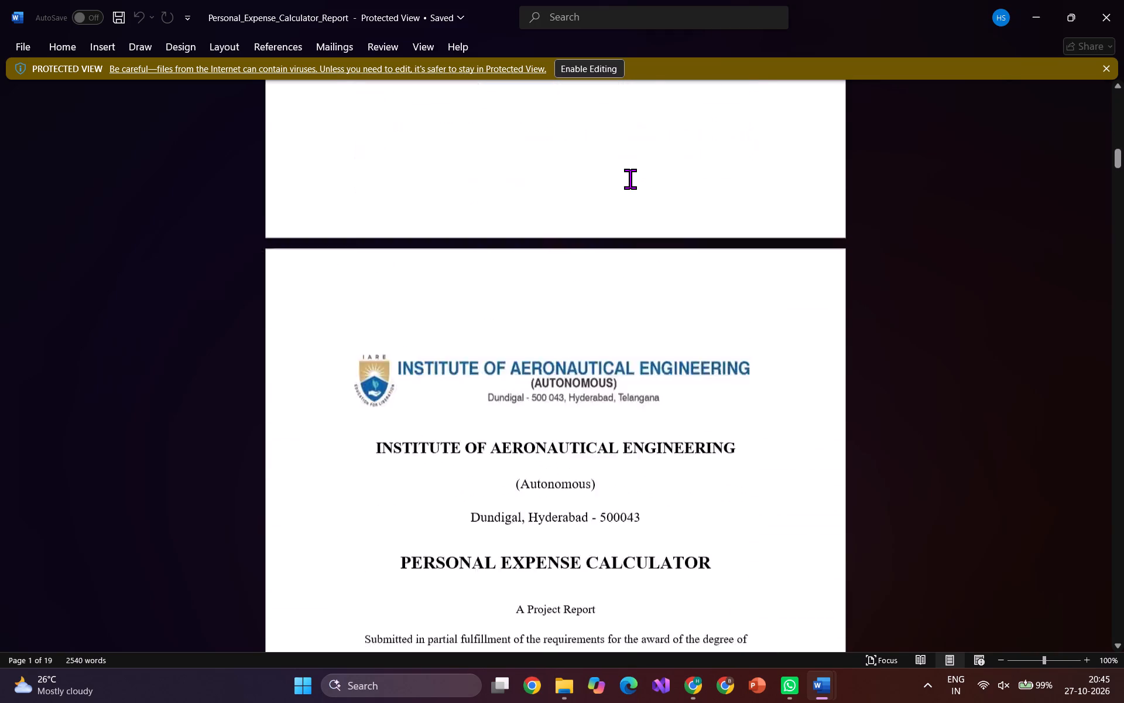
scroll(588, 337, up, 5)
scroll(588, 337, down, 2)
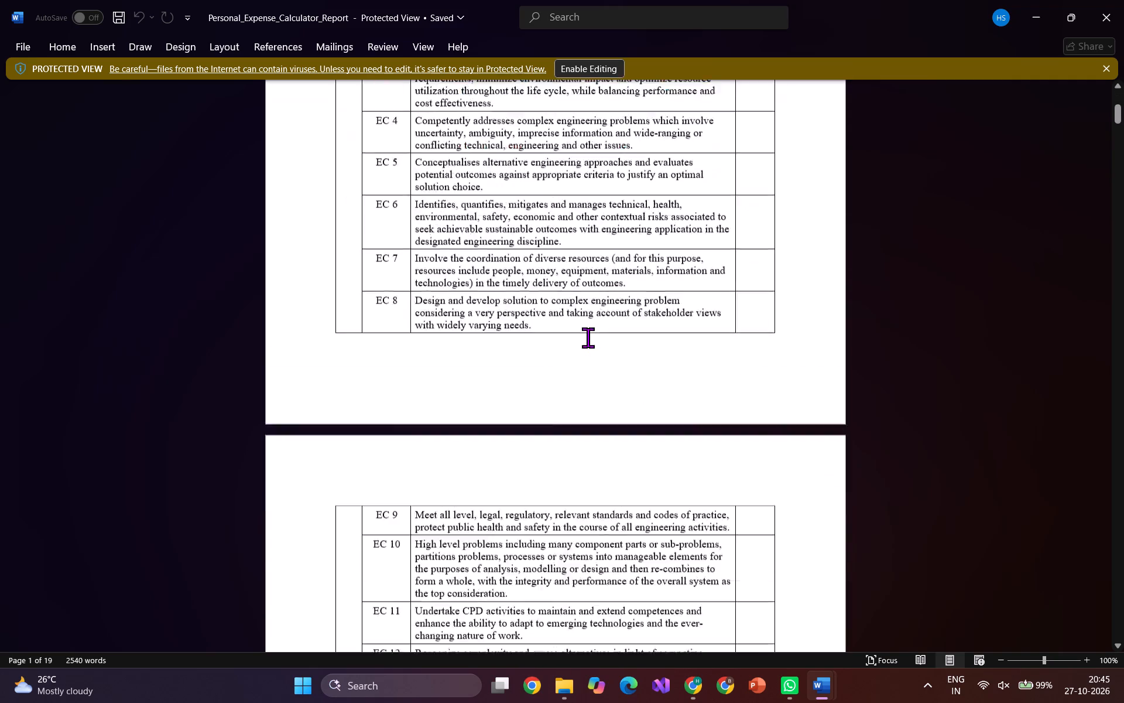
scroll(588, 337, down, 4)
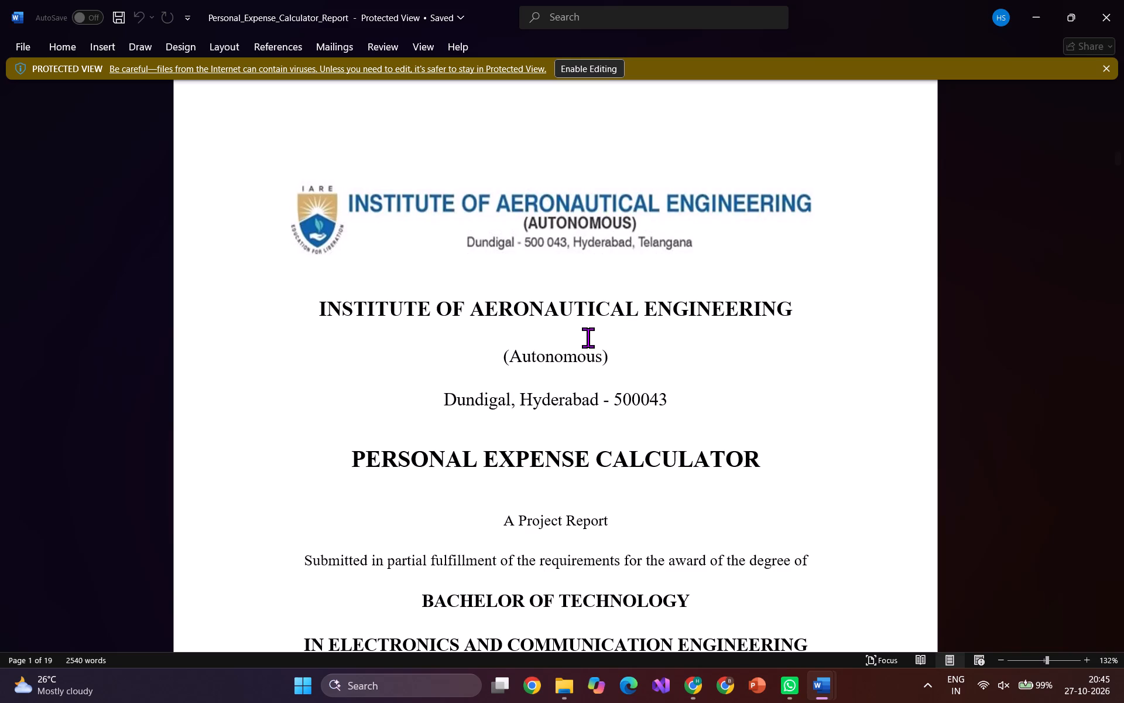
Read the report's title page and the Certificate page.
scroll(588, 337, down, 1)
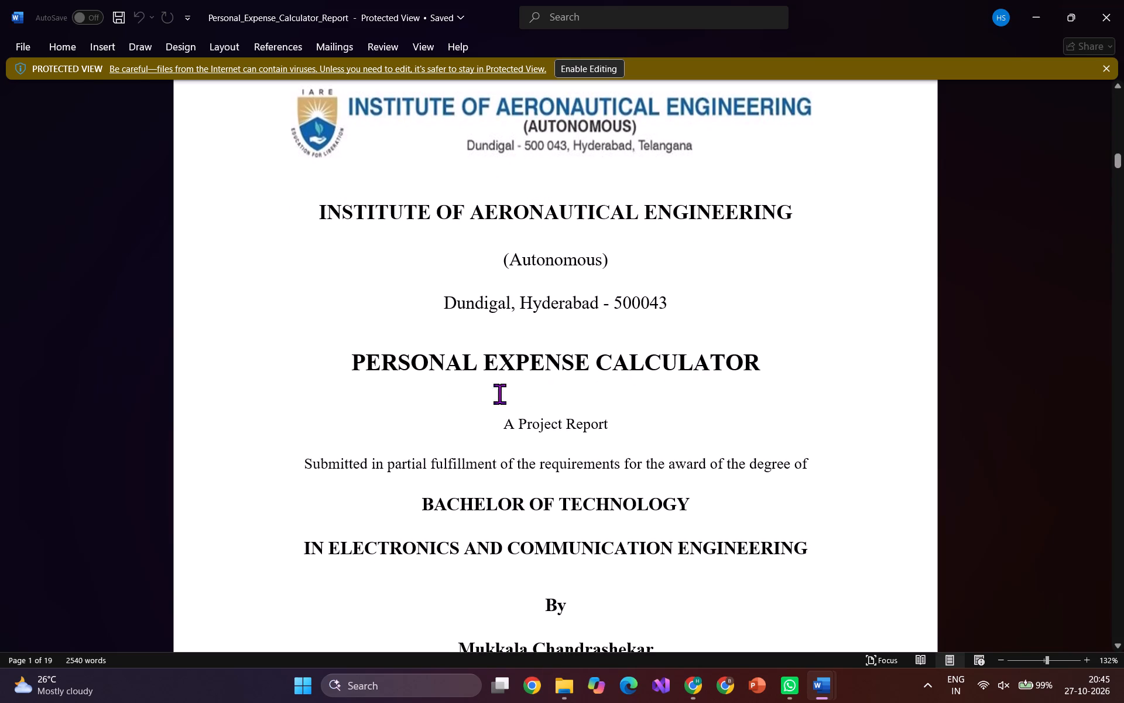
scroll(660, 402, down, 2)
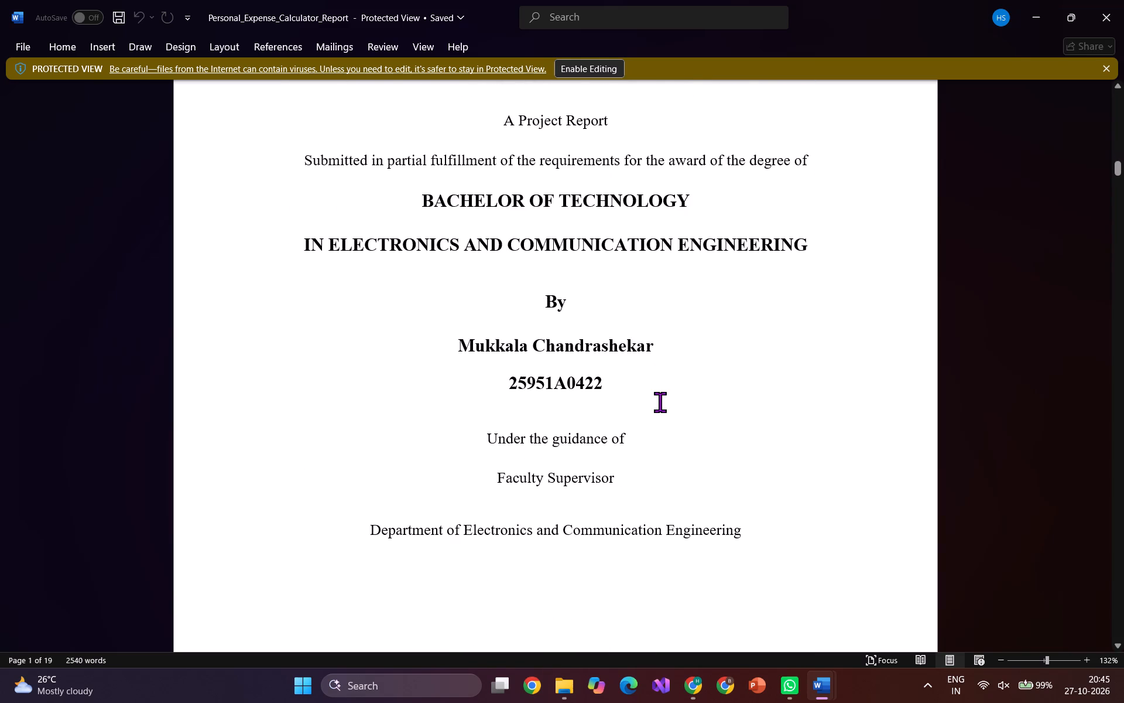
scroll(660, 402, down, 3)
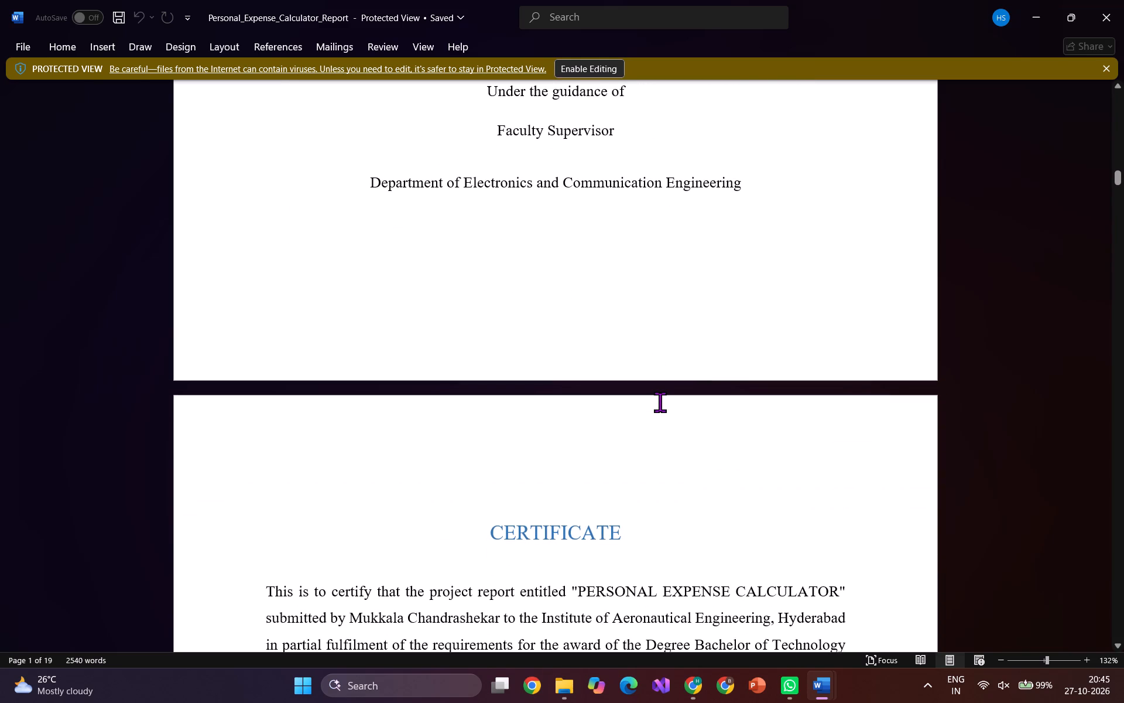
scroll(660, 402, down, 3)
scroll(660, 402, up, 5)
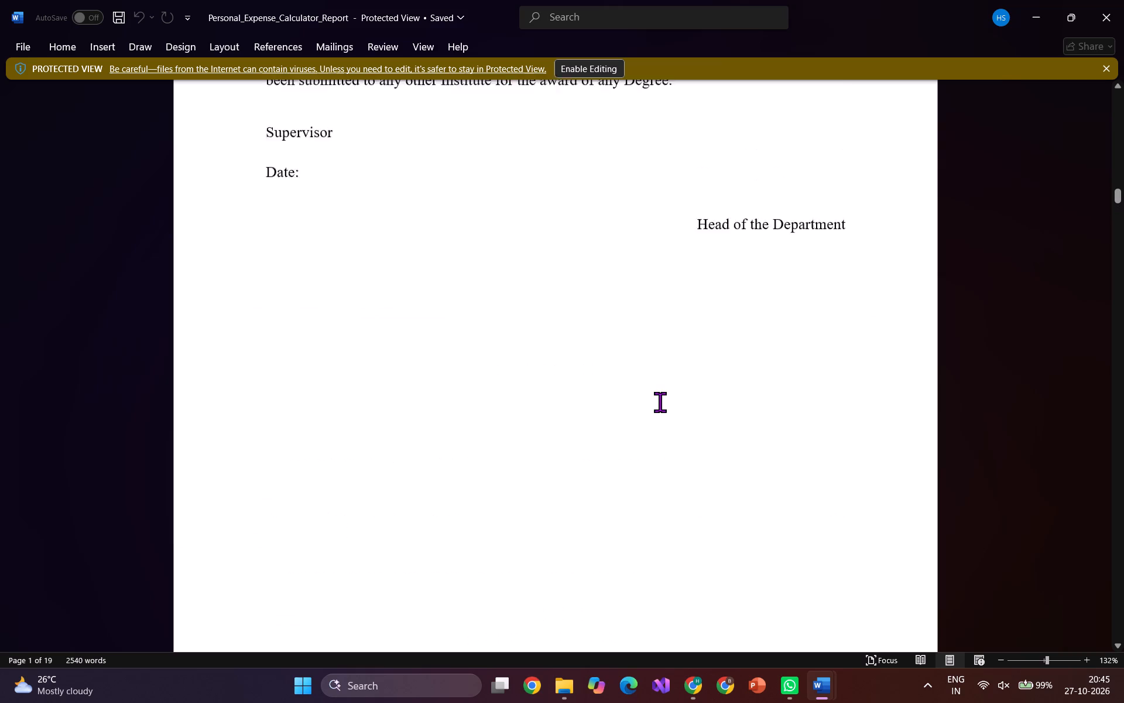
scroll(660, 402, up, 2)
scroll(660, 402, down, 1)
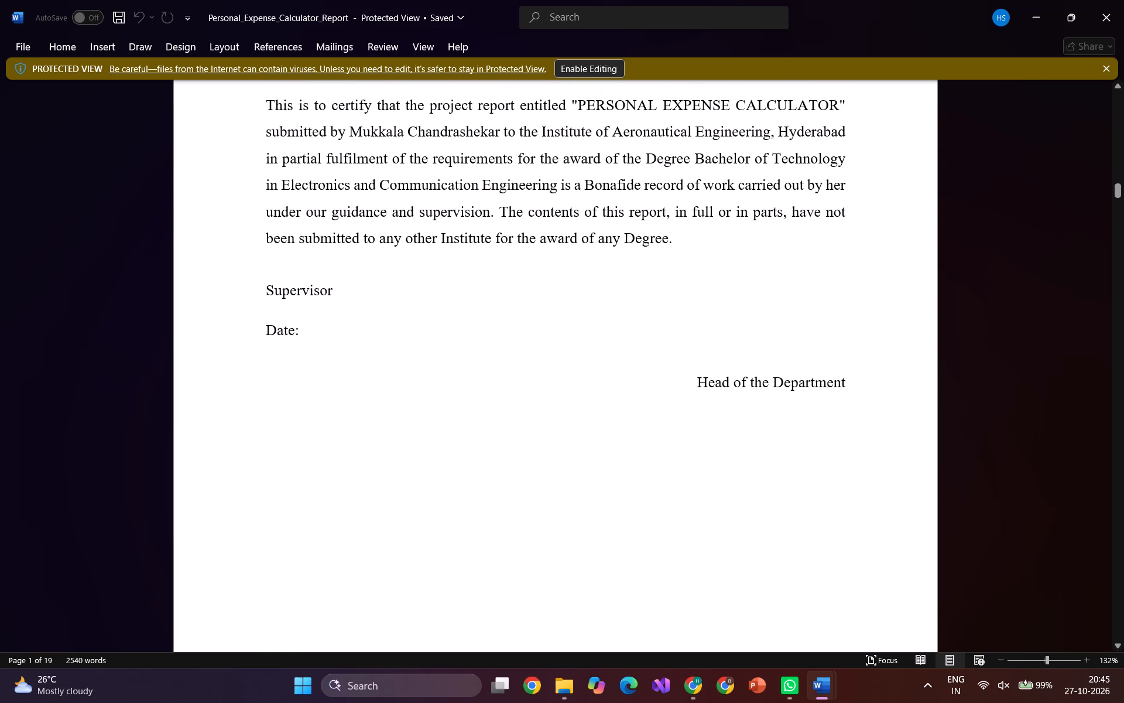
Skim the front matter from the Approval Sheet to the Table of Contents, then review the Approval Sheet again.
scroll(660, 402, down, 5)
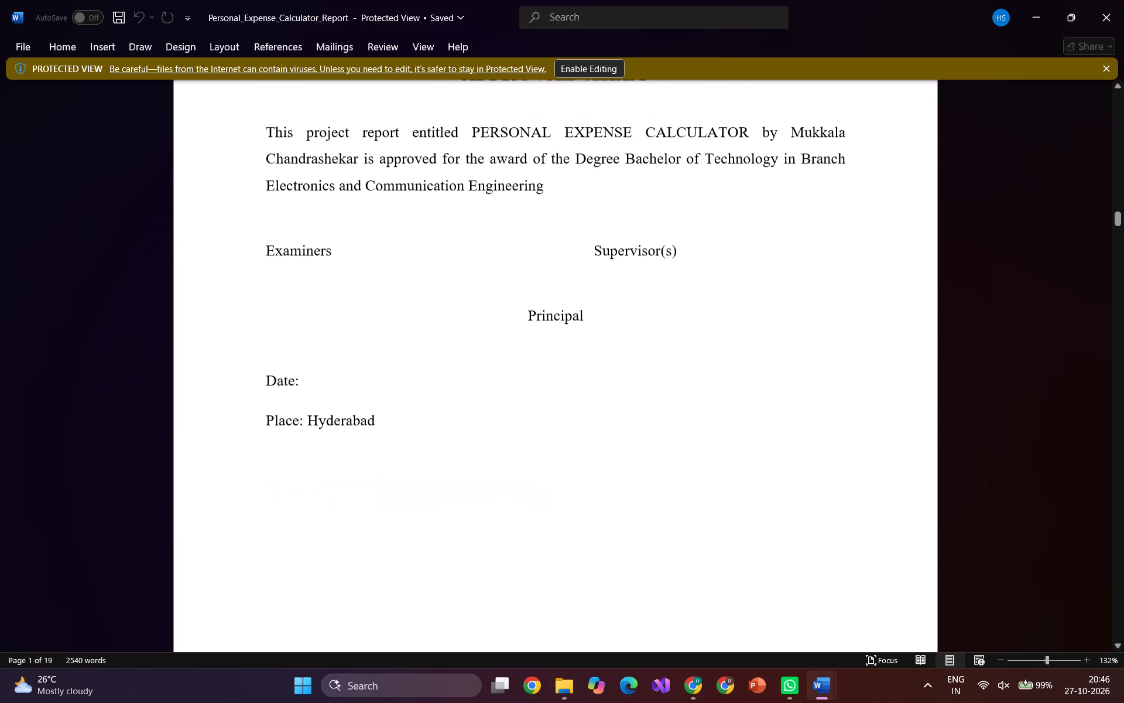
scroll(660, 402, down, 2)
scroll(660, 402, up, 1)
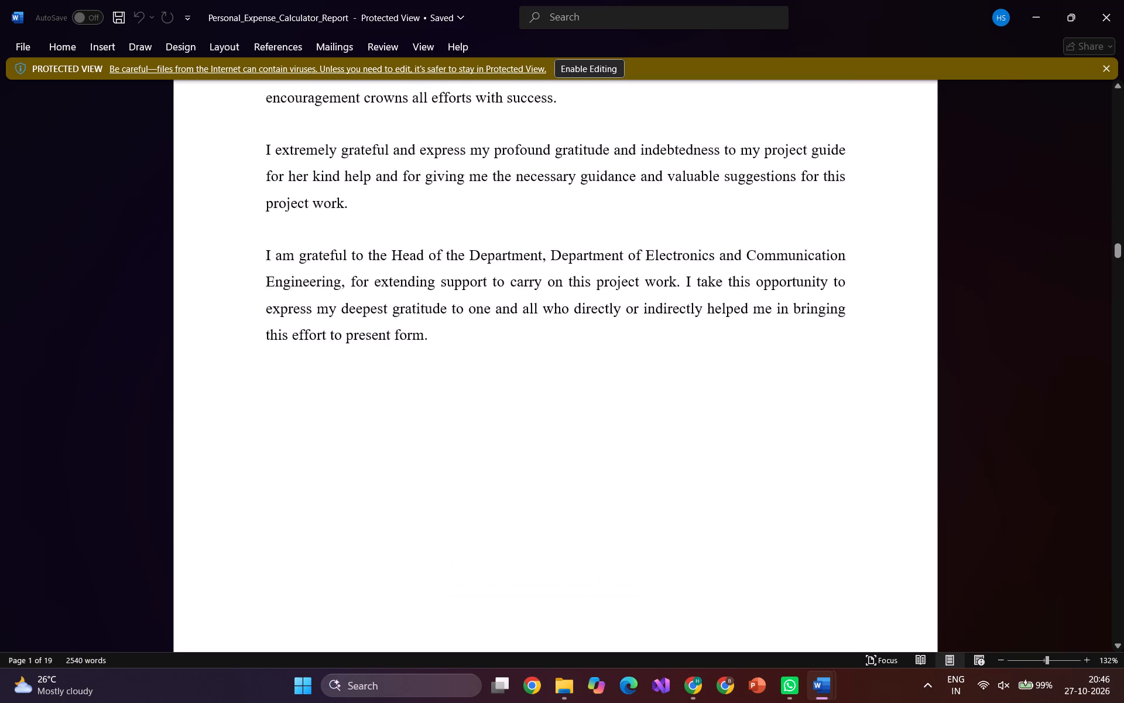
scroll(660, 402, up, 1)
scroll(660, 402, down, 2)
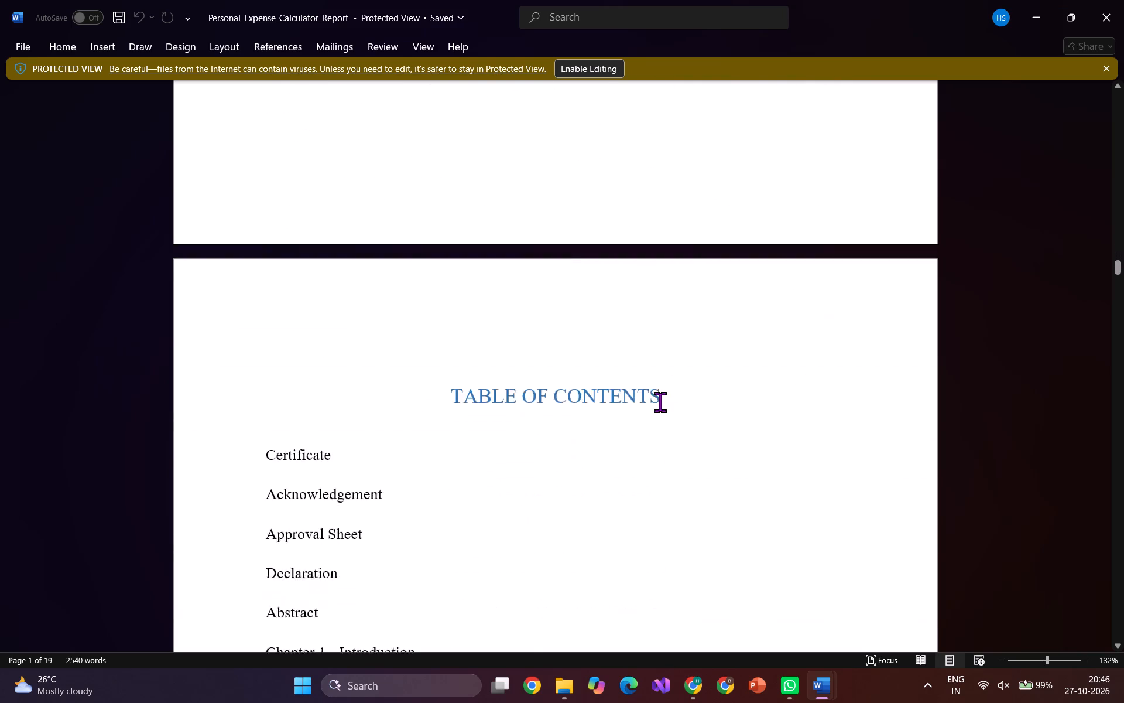
scroll(660, 402, down, 1)
scroll(660, 402, up, 6)
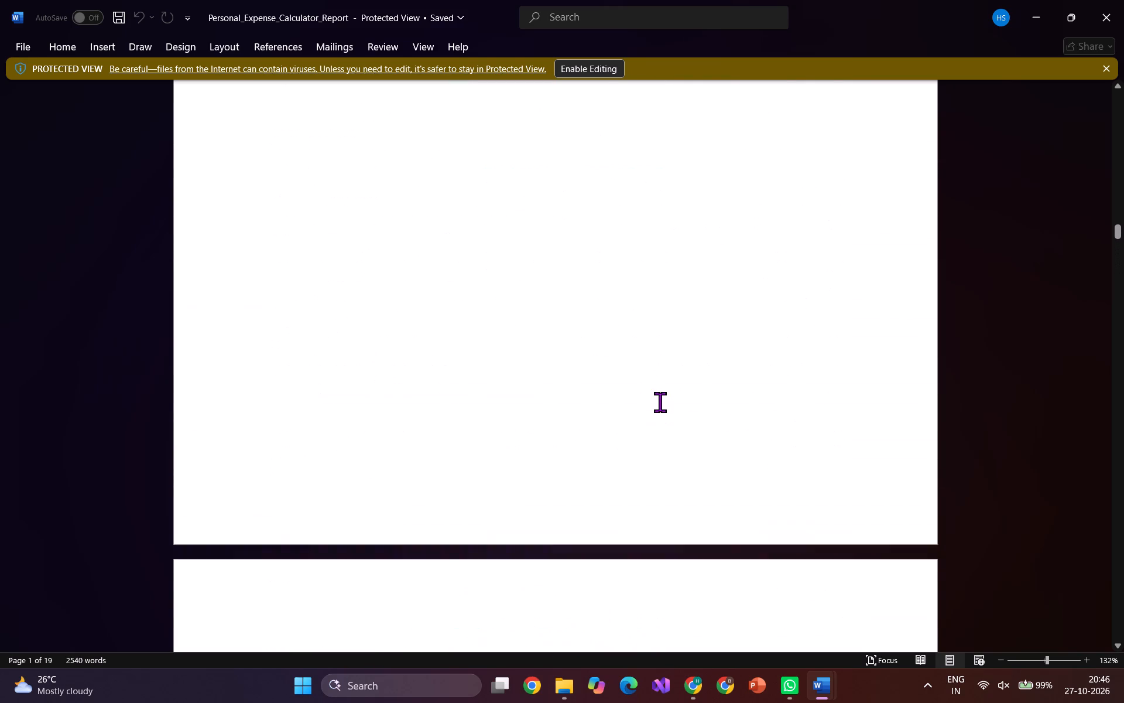
scroll(660, 402, up, 6)
scroll(660, 402, down, 1)
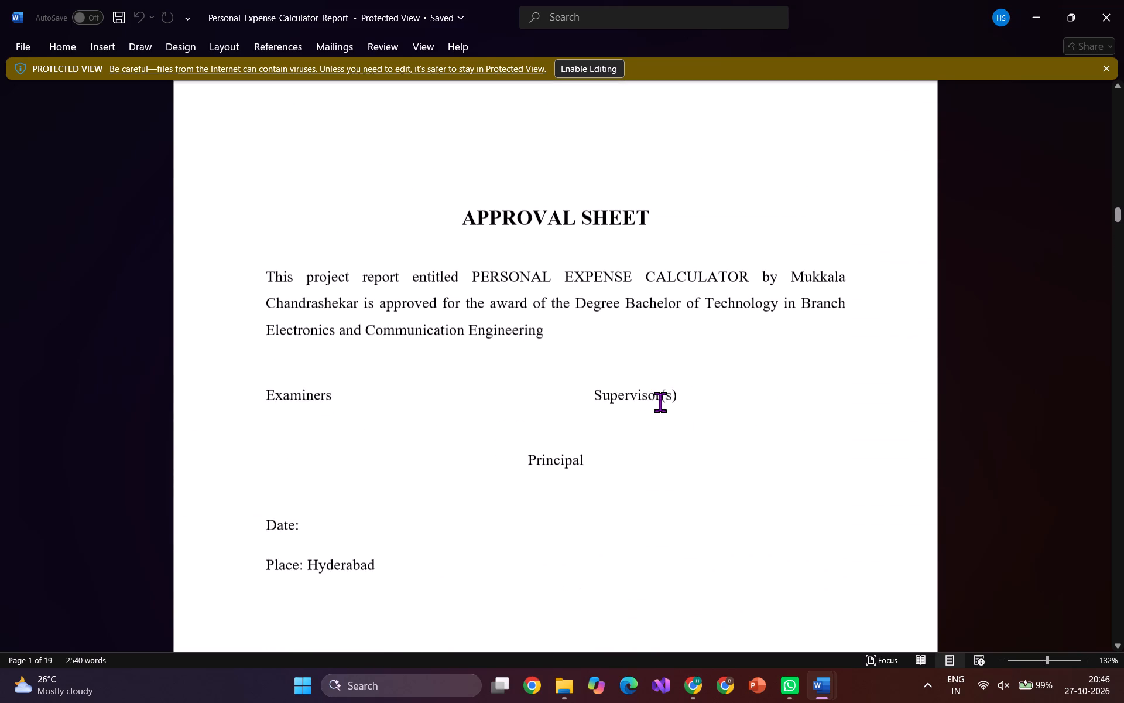
scroll(660, 402, down, 1)
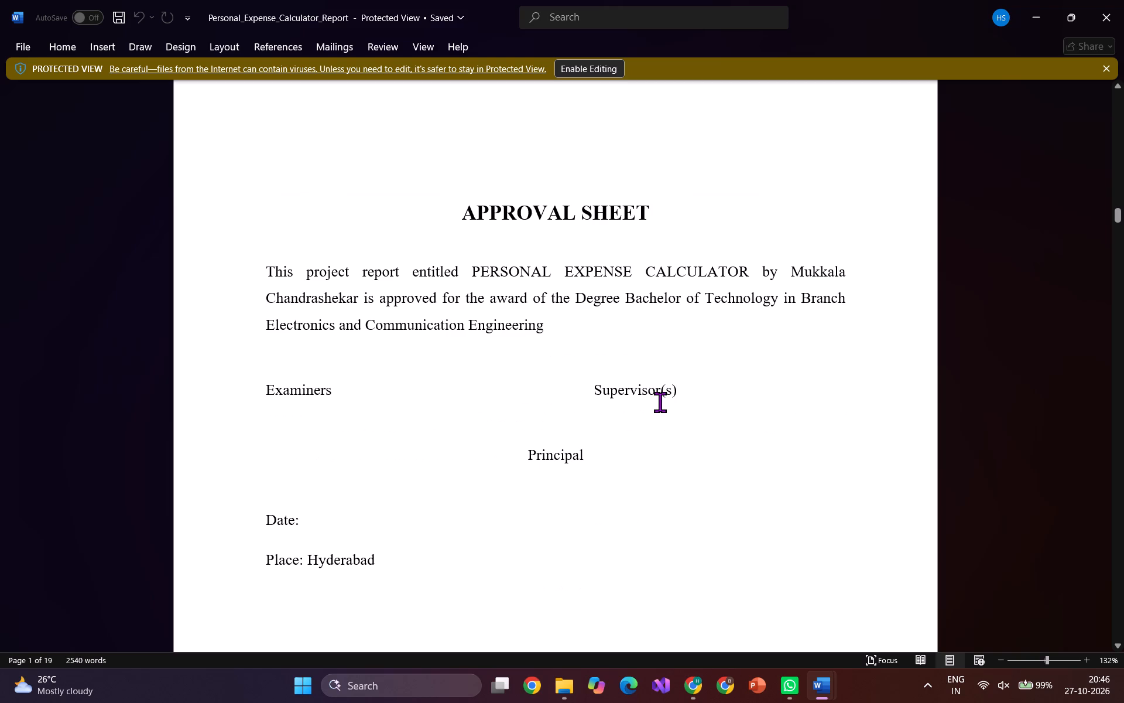
Review the front matter pages from the Acknowledgement through the Table of Contents to the Declaration.
scroll(660, 402, down, 4)
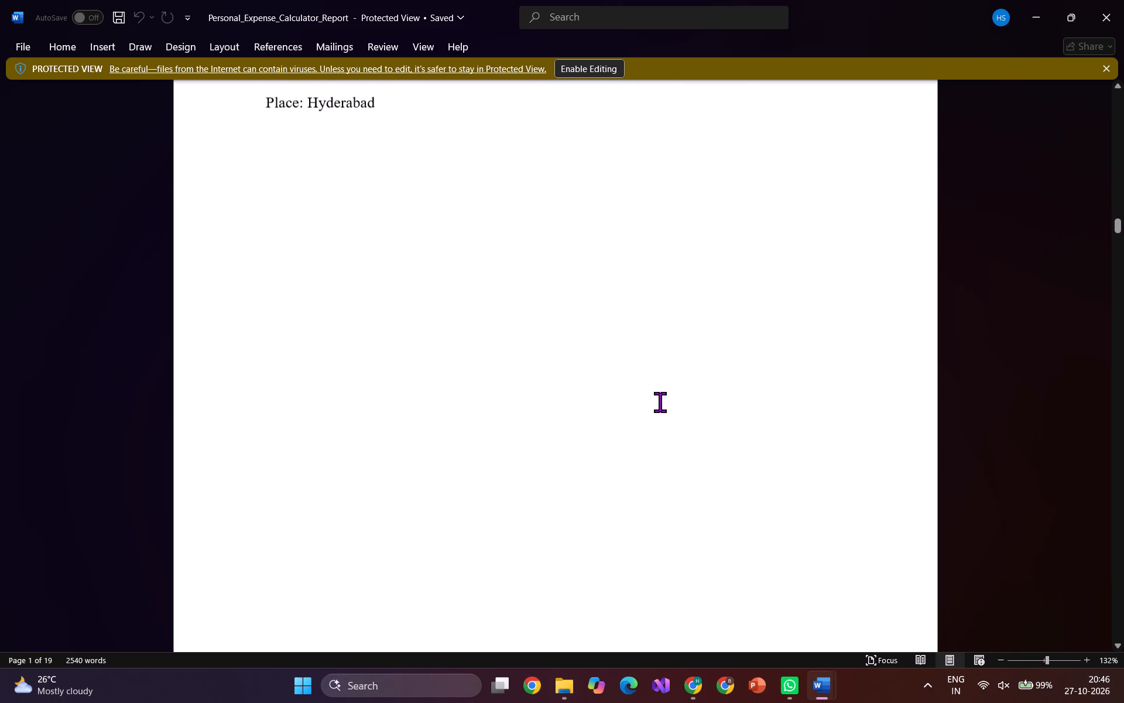
scroll(660, 402, down, 4)
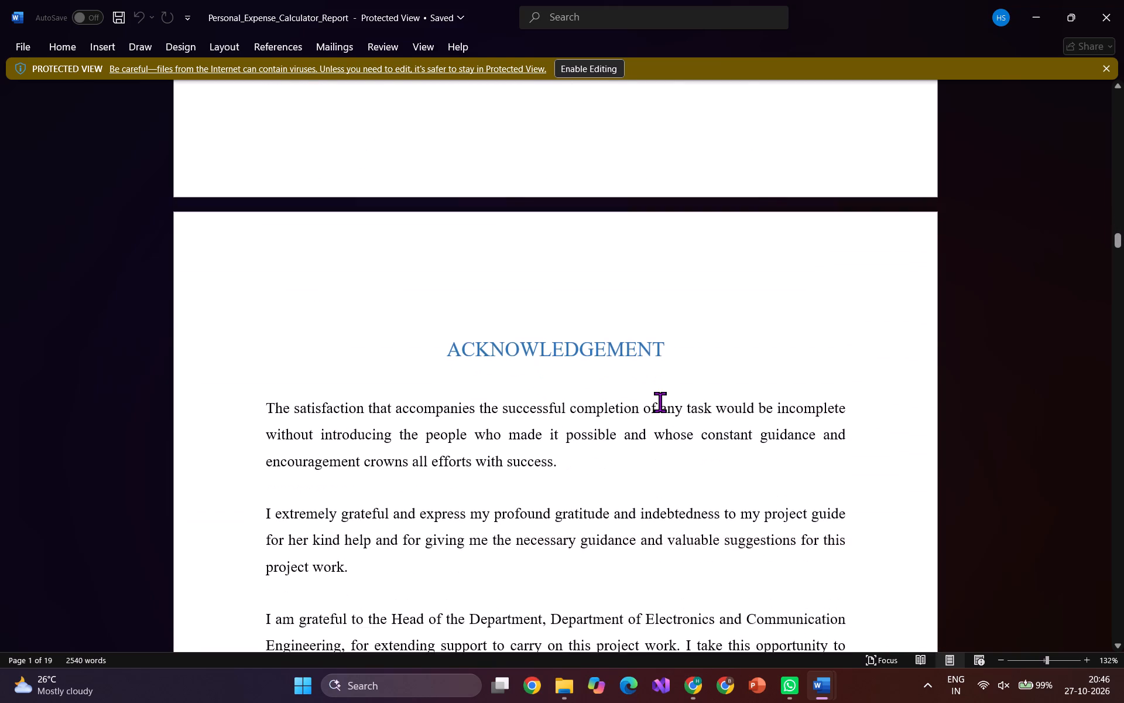
scroll(660, 402, down, 2)
scroll(660, 402, up, 1)
scroll(660, 402, down, 3)
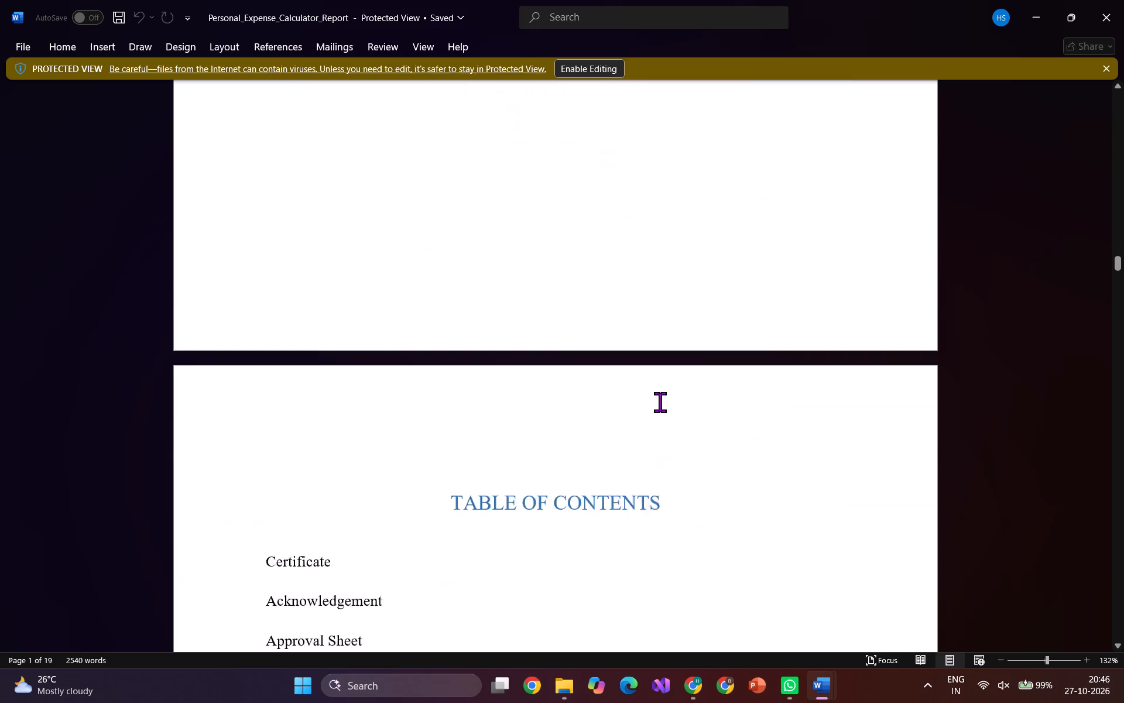
scroll(660, 402, down, 6)
scroll(660, 402, up, 1)
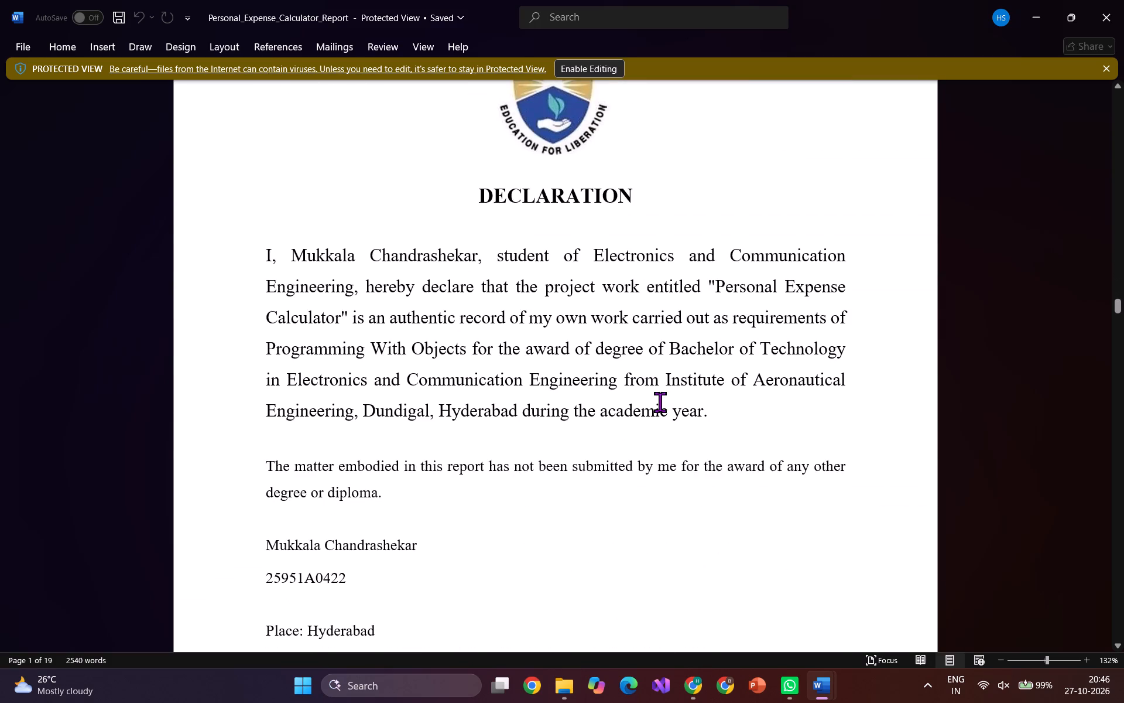
scroll(660, 402, up, 2)
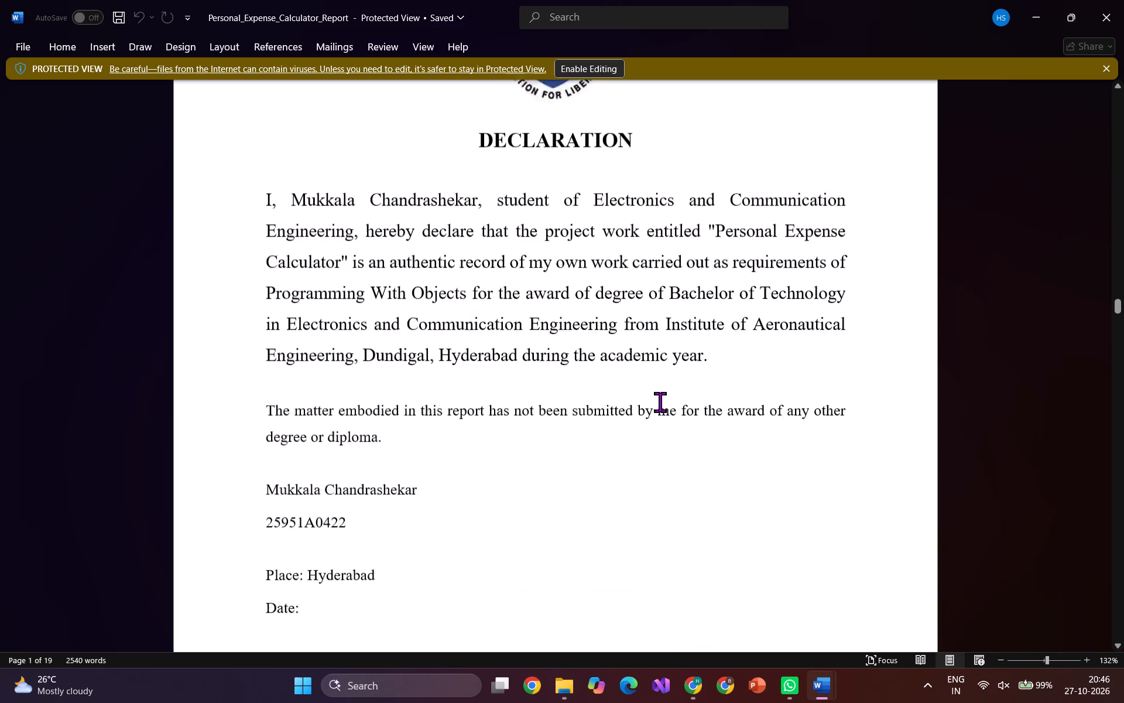
Read the Abstract and the Chapter 1 Introduction, and skim on to the algorithm description in Chapter 3.
scroll(660, 402, down, 3)
scroll(660, 402, up, 2)
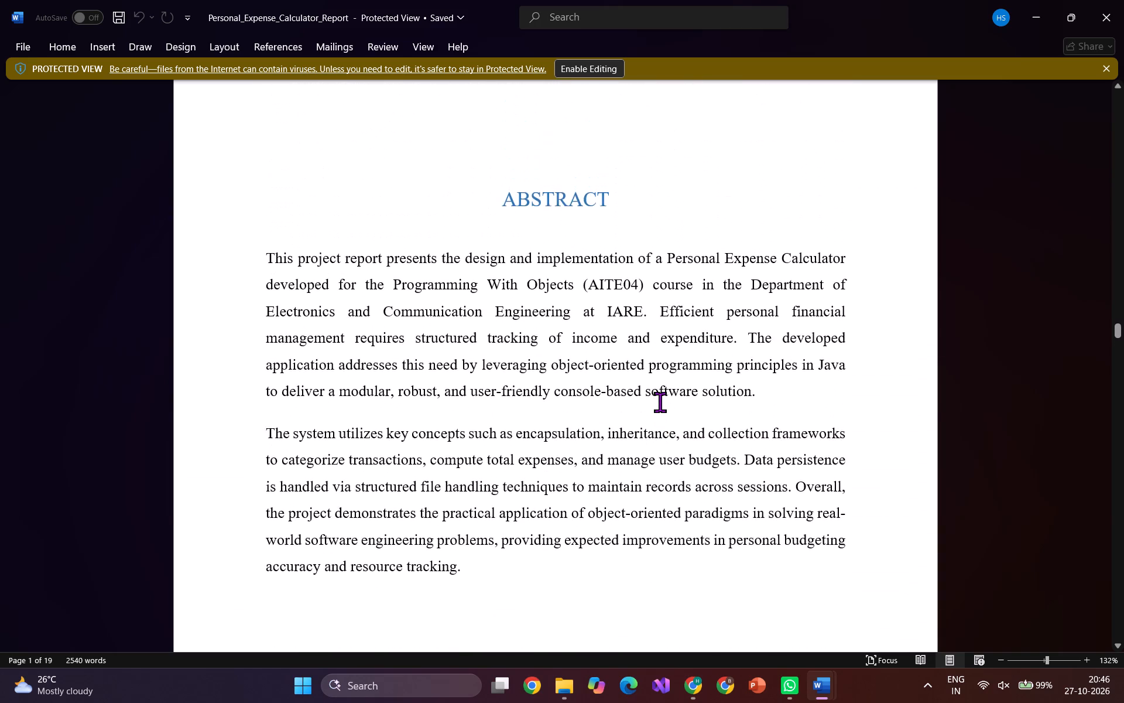
scroll(660, 402, down, 3)
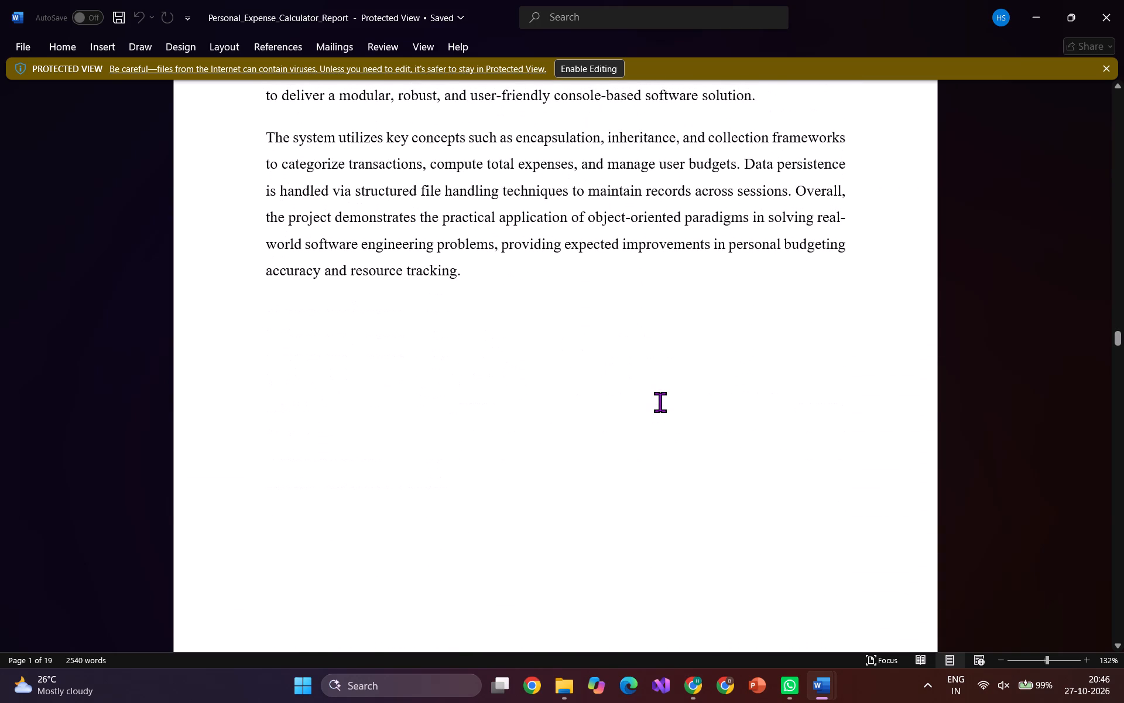
scroll(660, 402, down, 4)
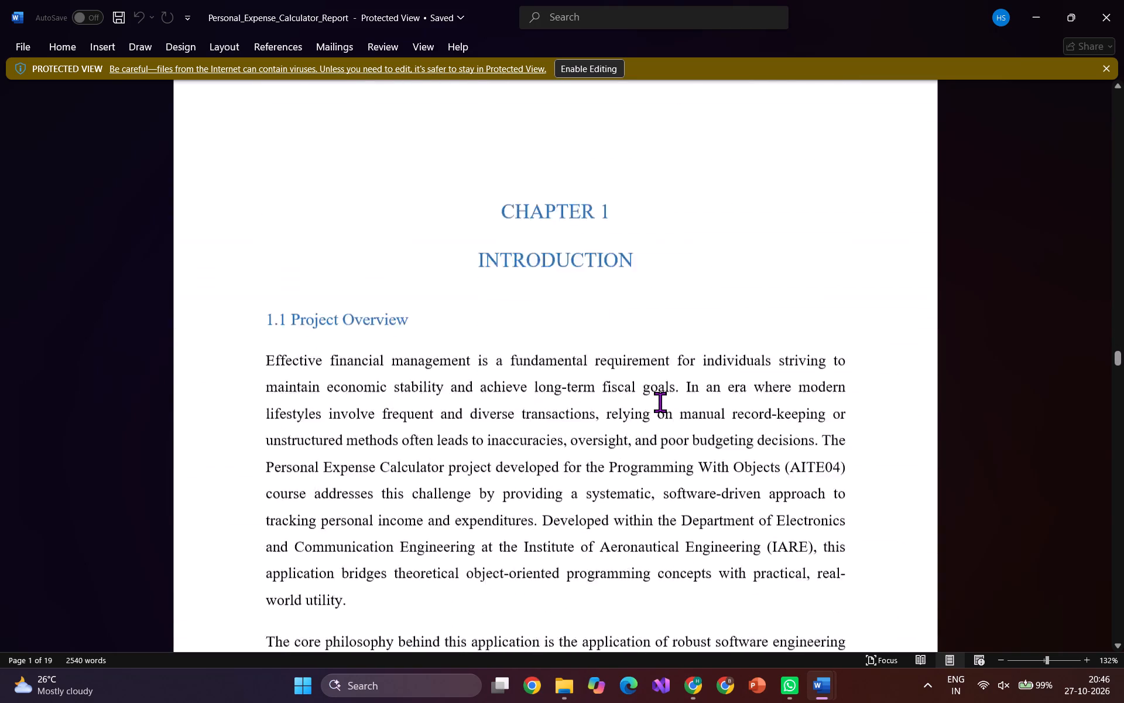
scroll(660, 402, down, 1)
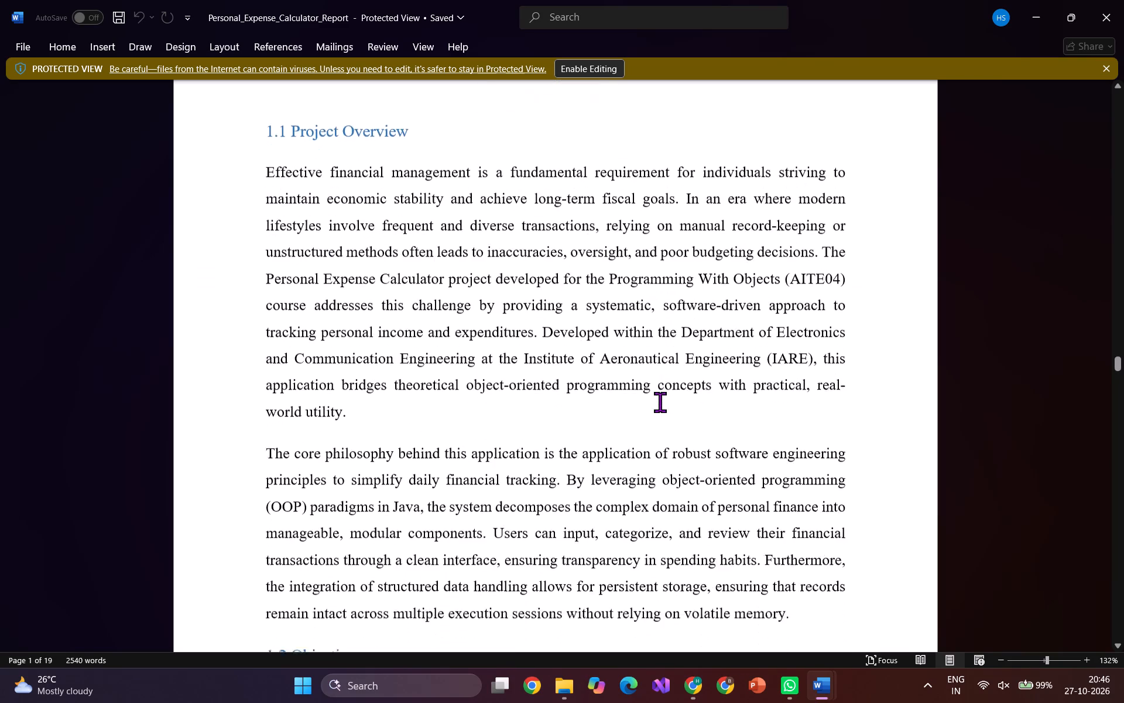
scroll(660, 402, down, 4)
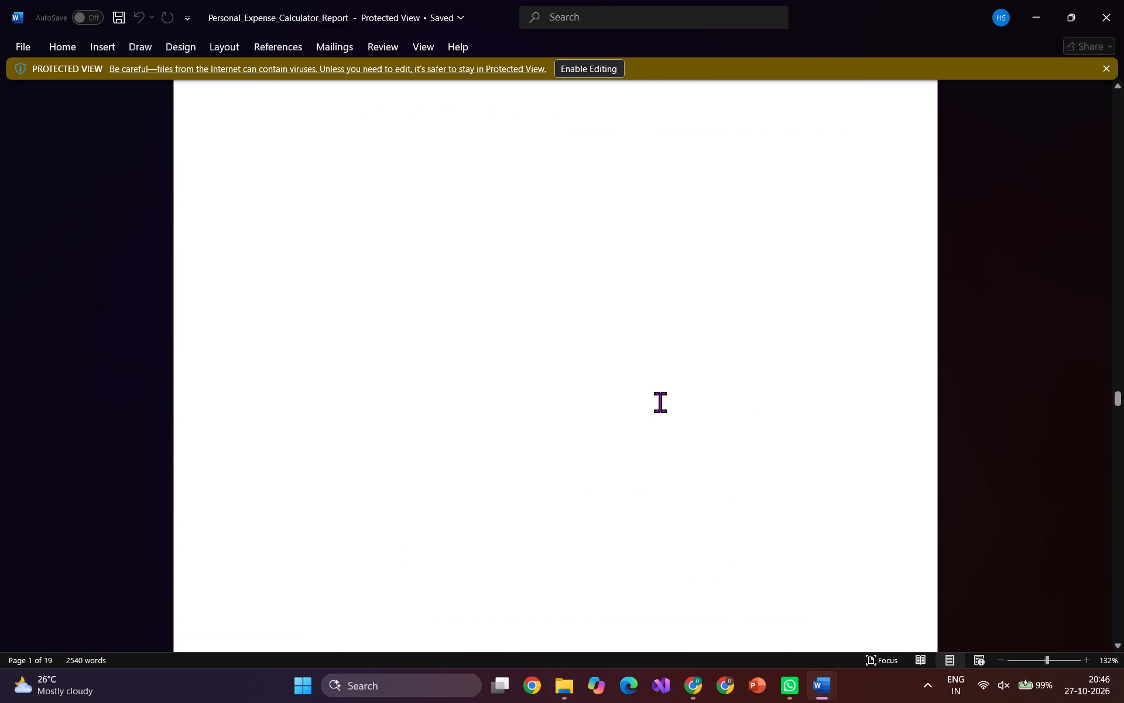
scroll(660, 402, down, 6)
scroll(660, 402, up, 1)
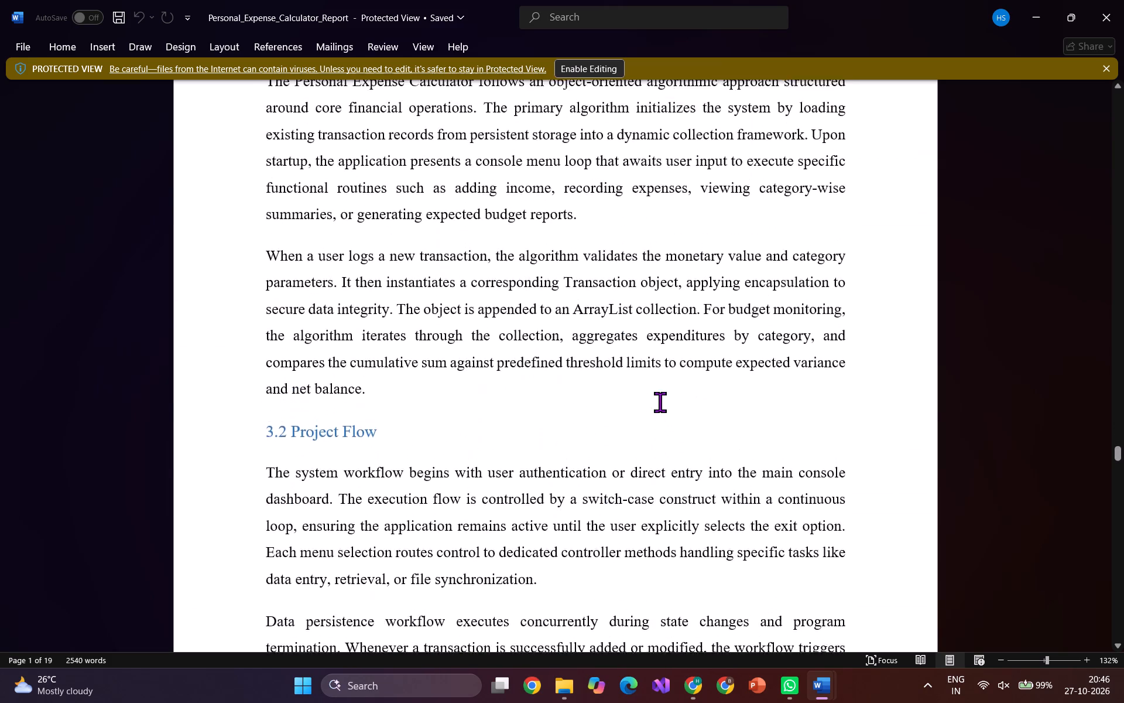
Examine the rest of Chapter 3, including the 3.4 Code Implementation listing and section 3.5 Technology Used.
scroll(660, 402, down, 2)
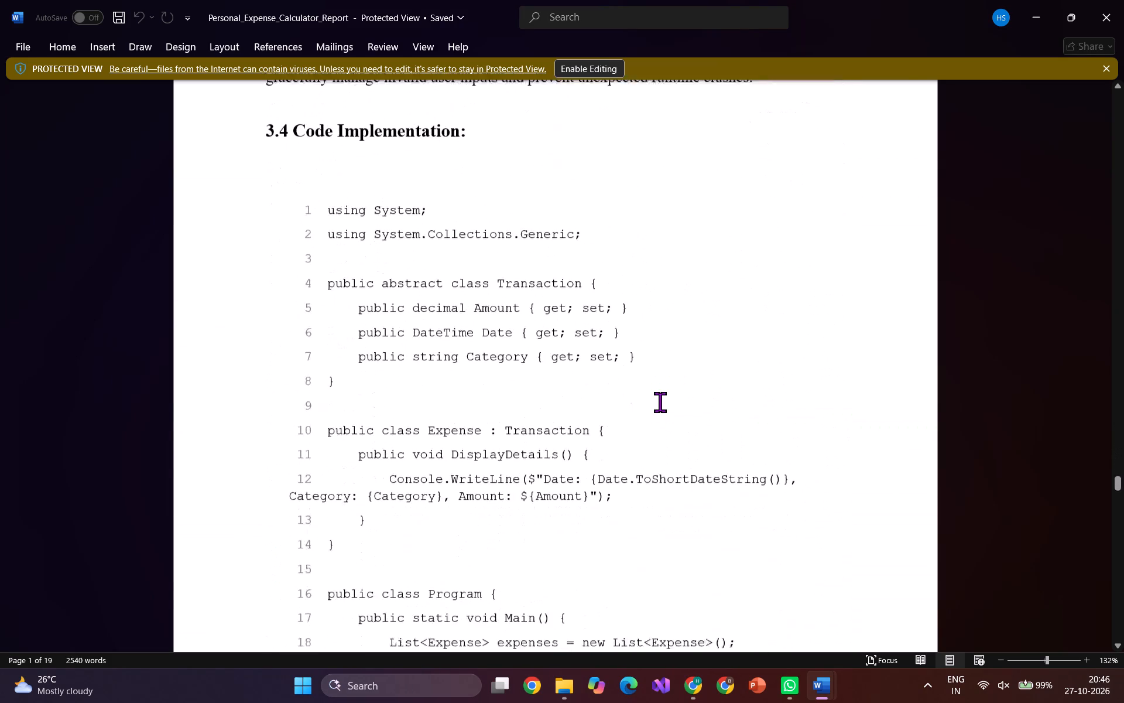
scroll(660, 402, down, 1)
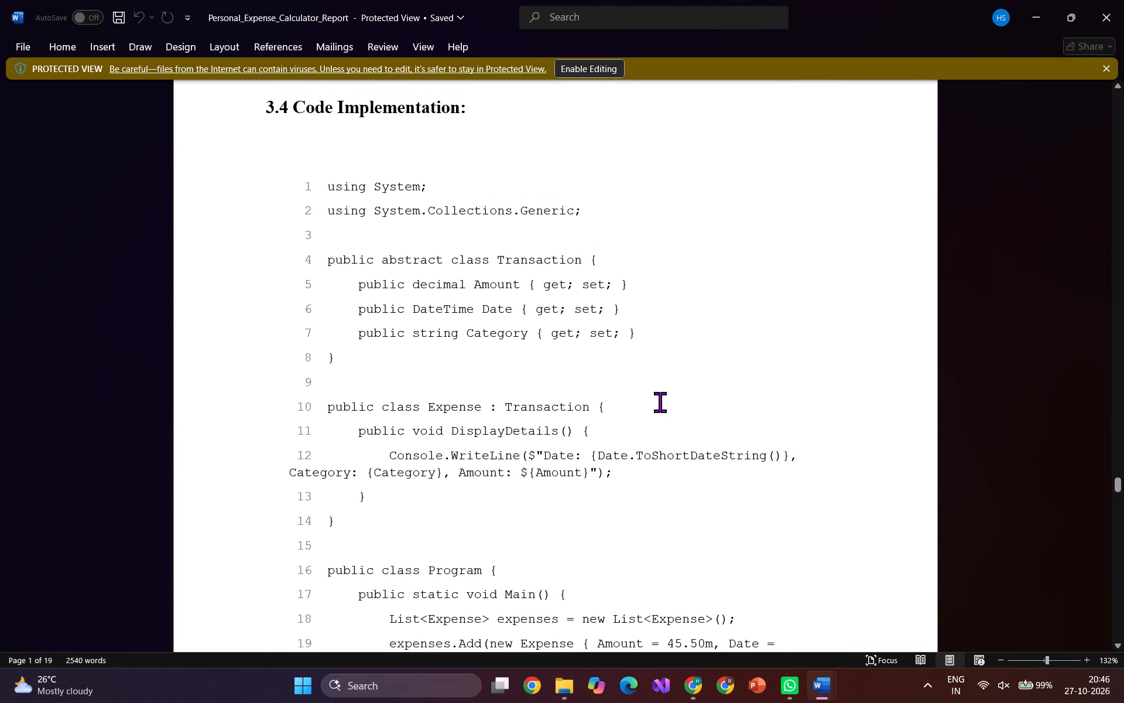
scroll(660, 402, down, 3)
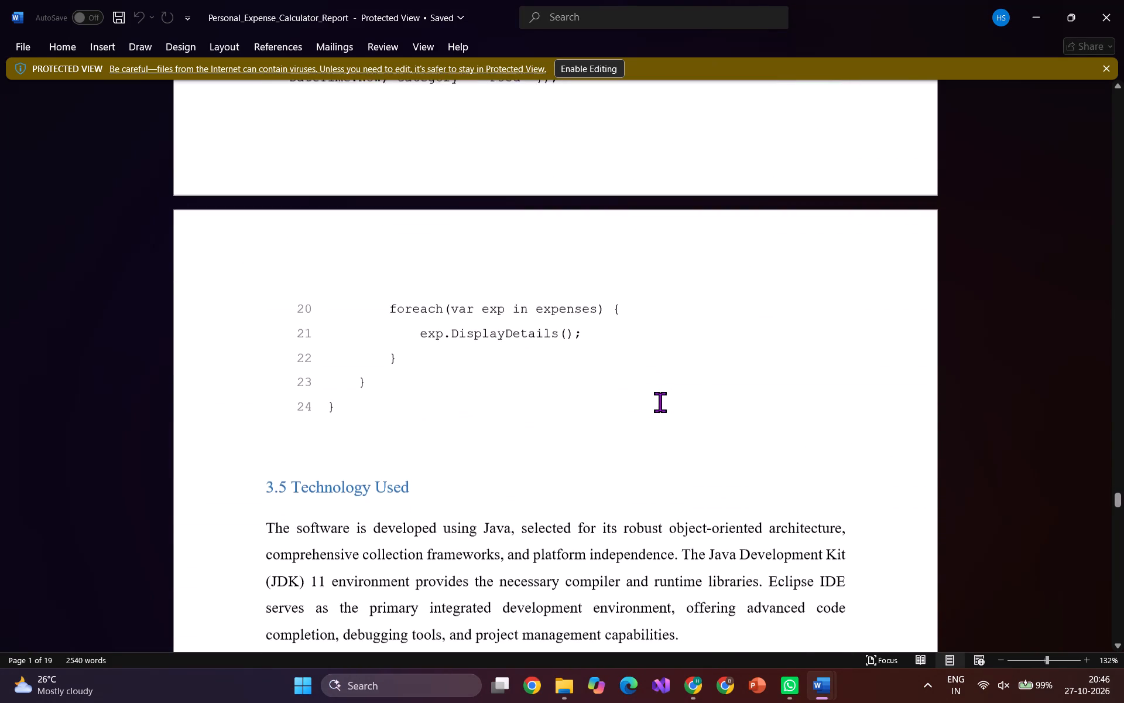
scroll(660, 402, down, 4)
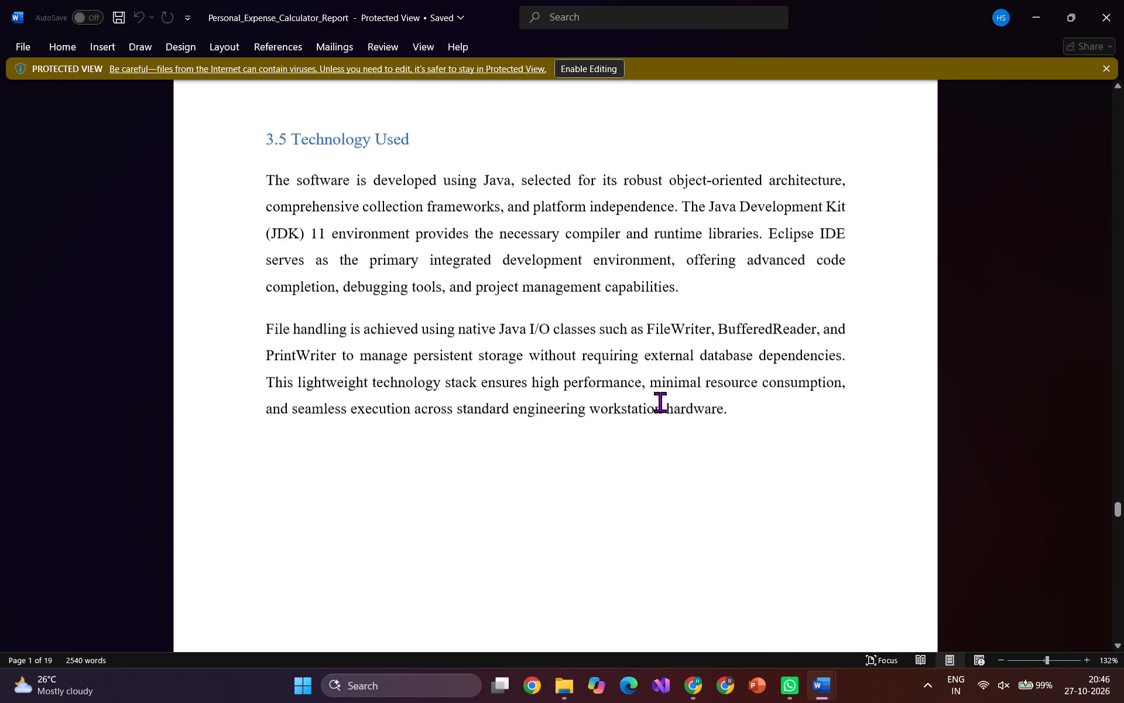
Read Chapter 4, Results and Discussion, including the Illustrative Budget Variance Calculation and the closing discussion of results.
scroll(660, 402, down, 4)
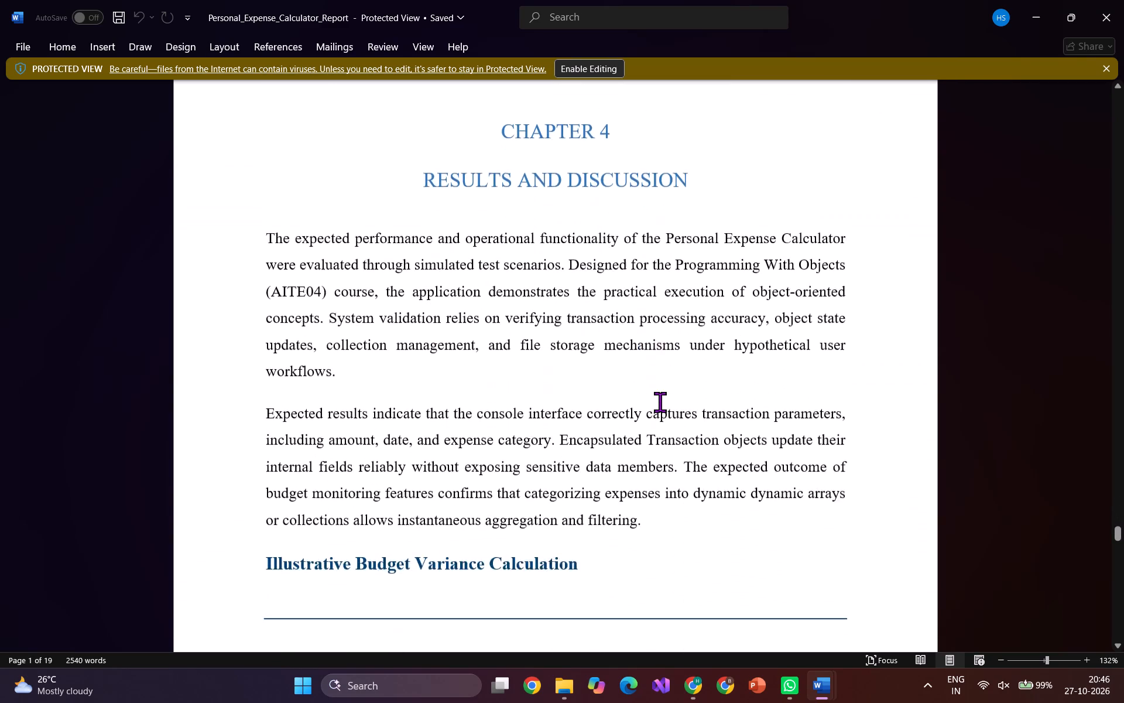
scroll(660, 402, down, 5)
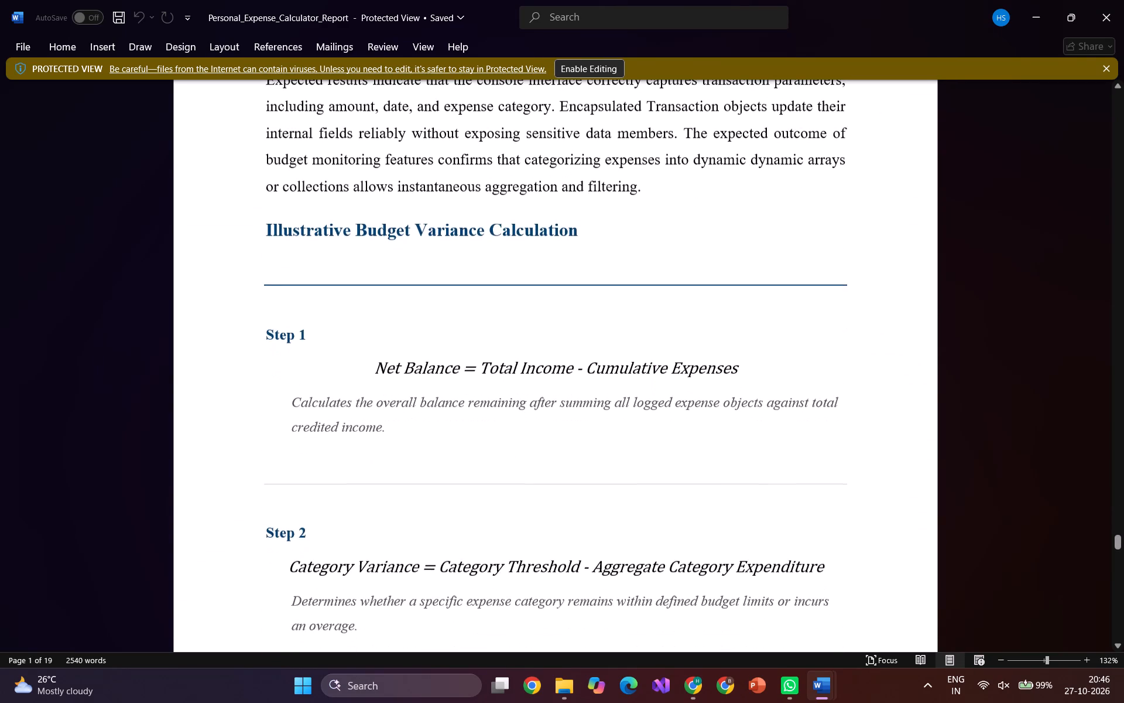
scroll(660, 402, down, 4)
scroll(660, 402, up, 1)
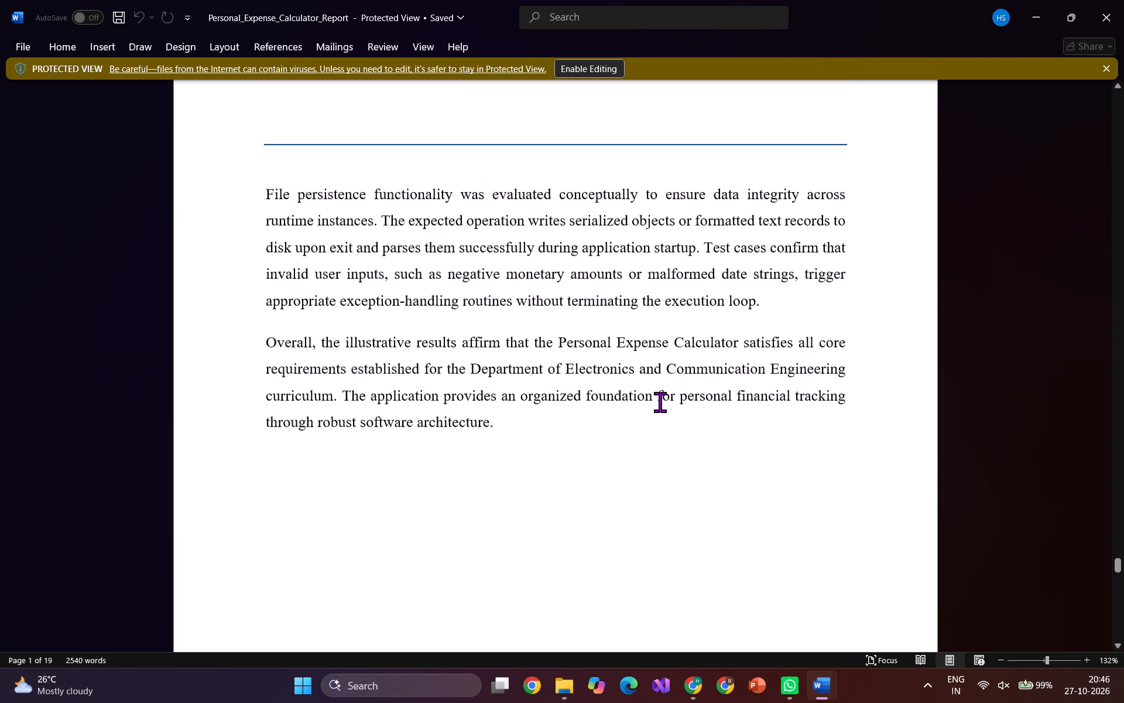
Review Chapter 5, covering the 5.1 Conclusion and 5.2 Future Scope, and check the References list at the end of the report.
scroll(660, 402, down, 6)
scroll(660, 402, up, 1)
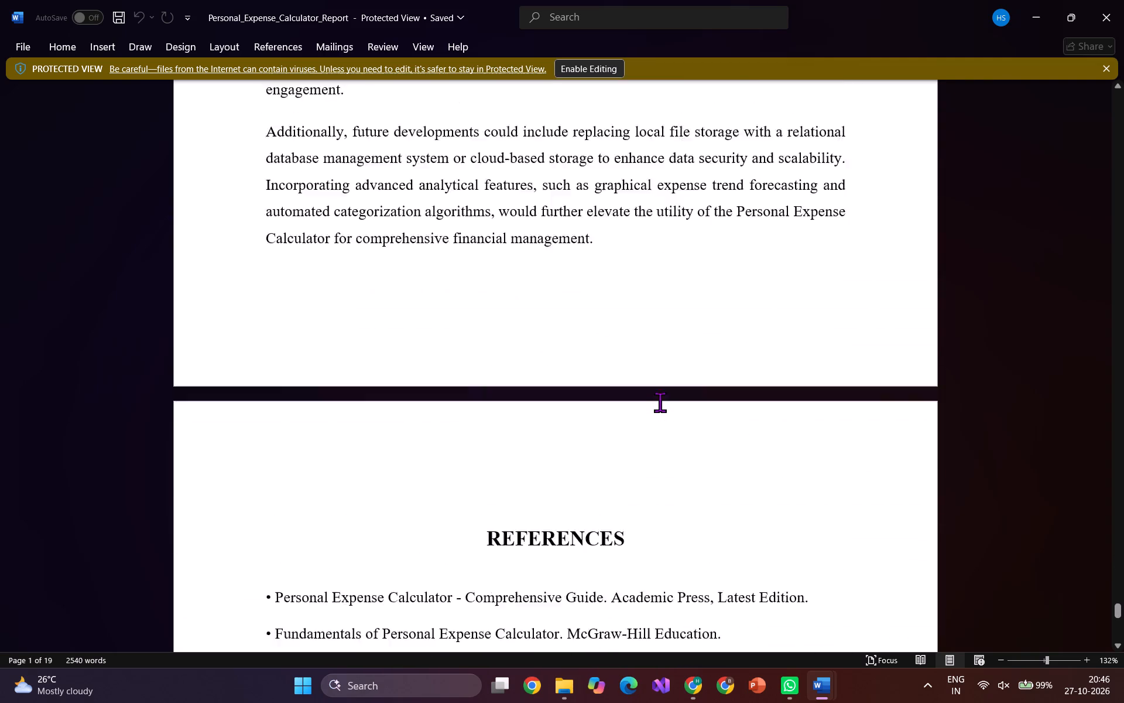
scroll(660, 402, up, 4)
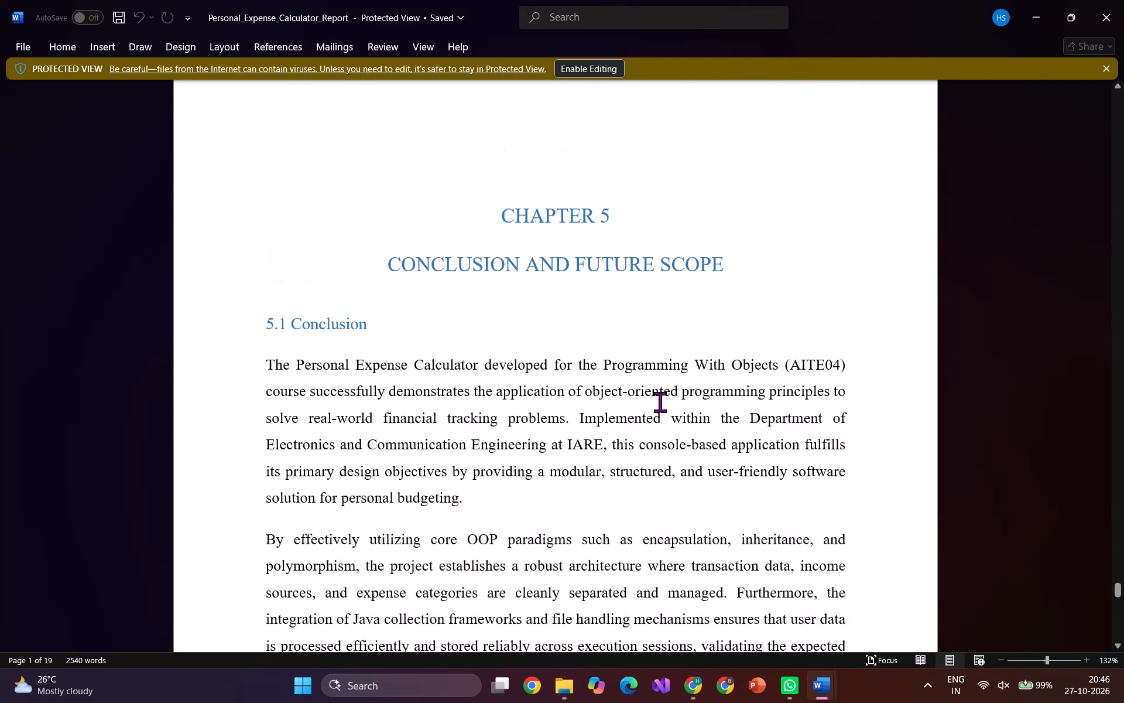
scroll(660, 402, up, 1)
scroll(660, 402, down, 3)
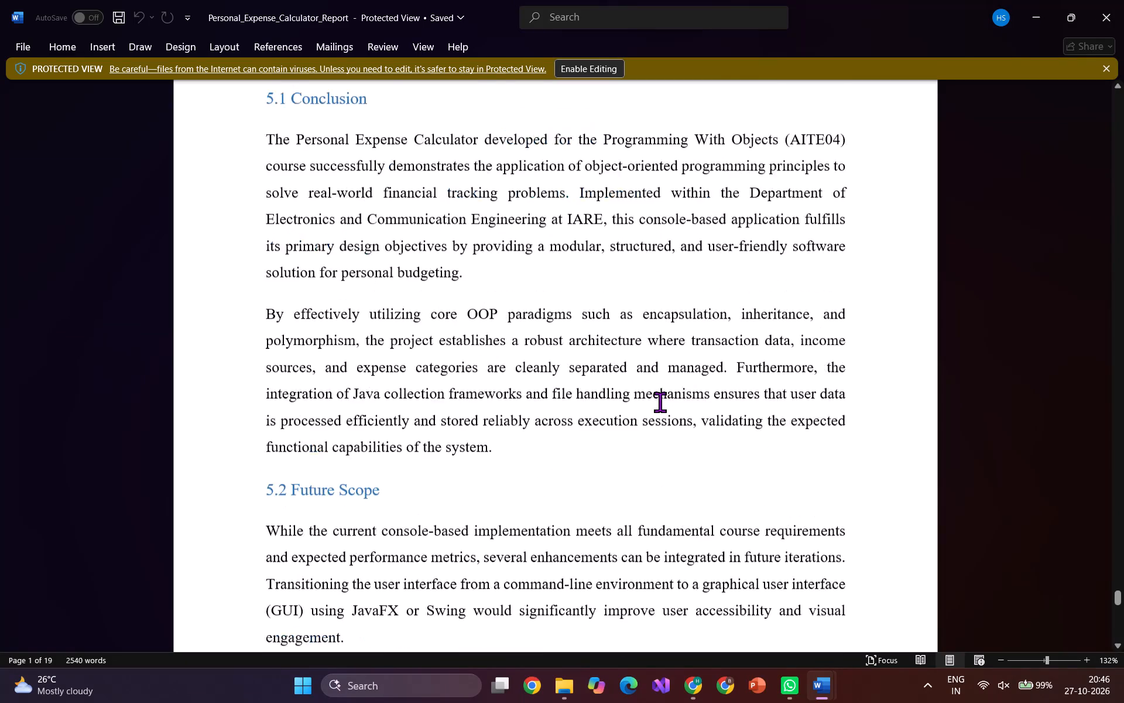
scroll(660, 402, down, 6)
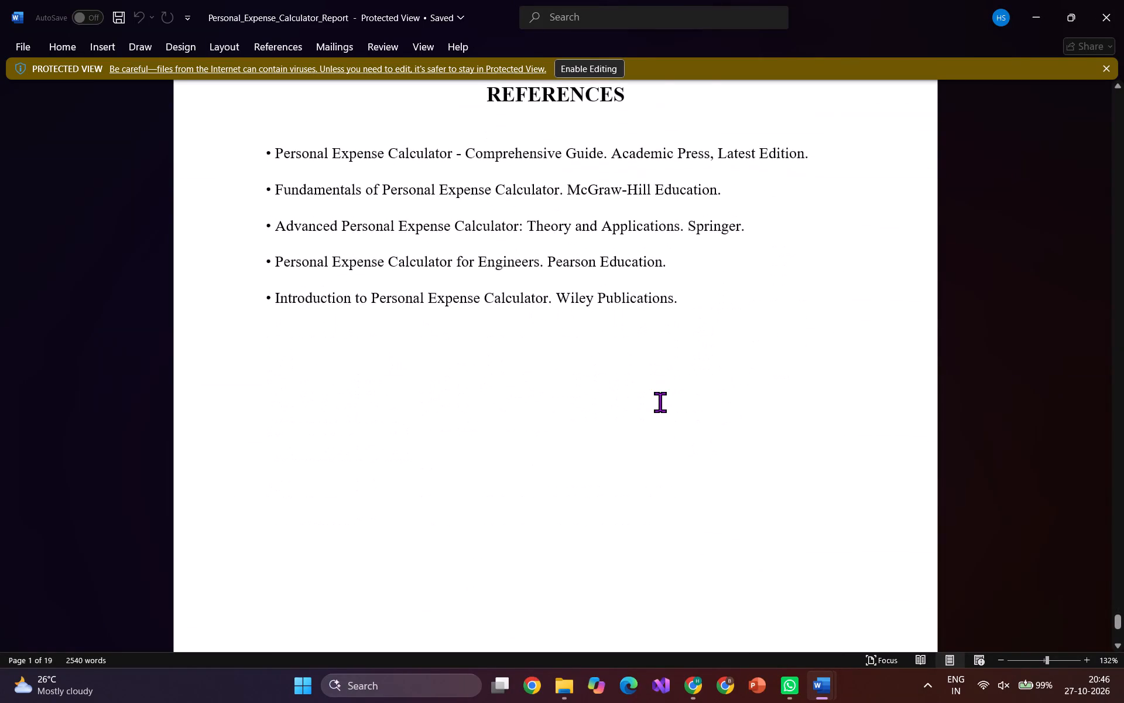
scroll(660, 402, down, 3)
scroll(660, 402, up, 3)
scroll(660, 402, down, 1)
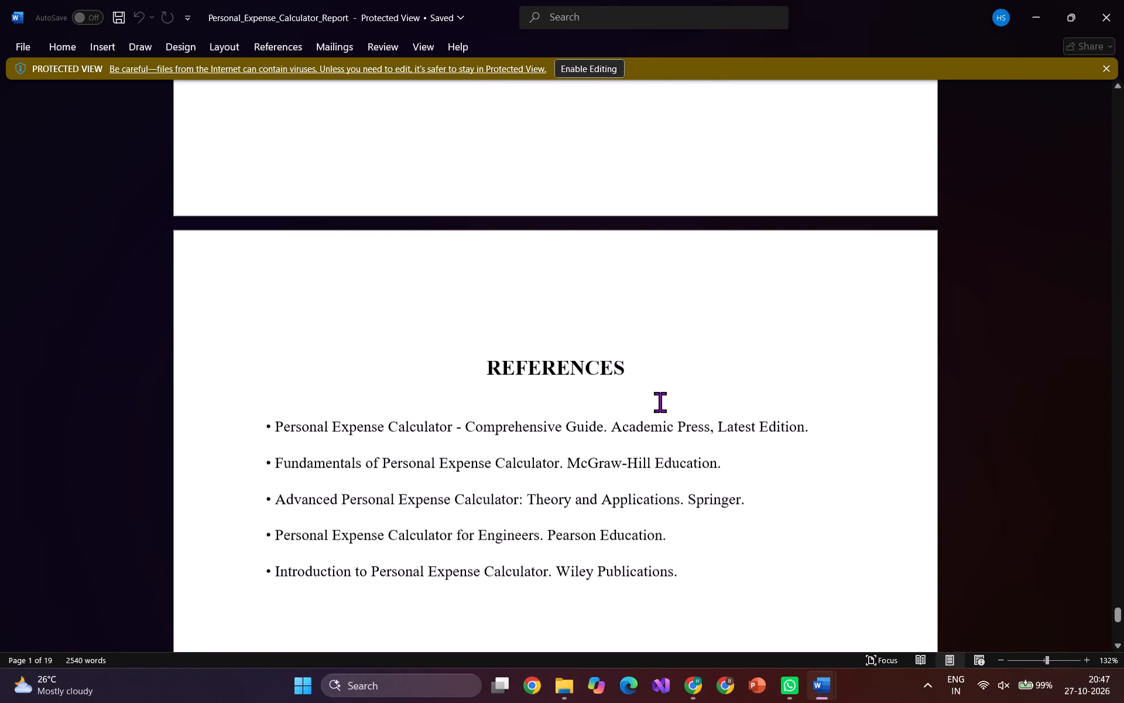
scroll(660, 402, down, 2)
Skim back through the report to the Complex Problem-Solving Self-Assessment Form on the first page.
scroll(660, 402, up, 6)
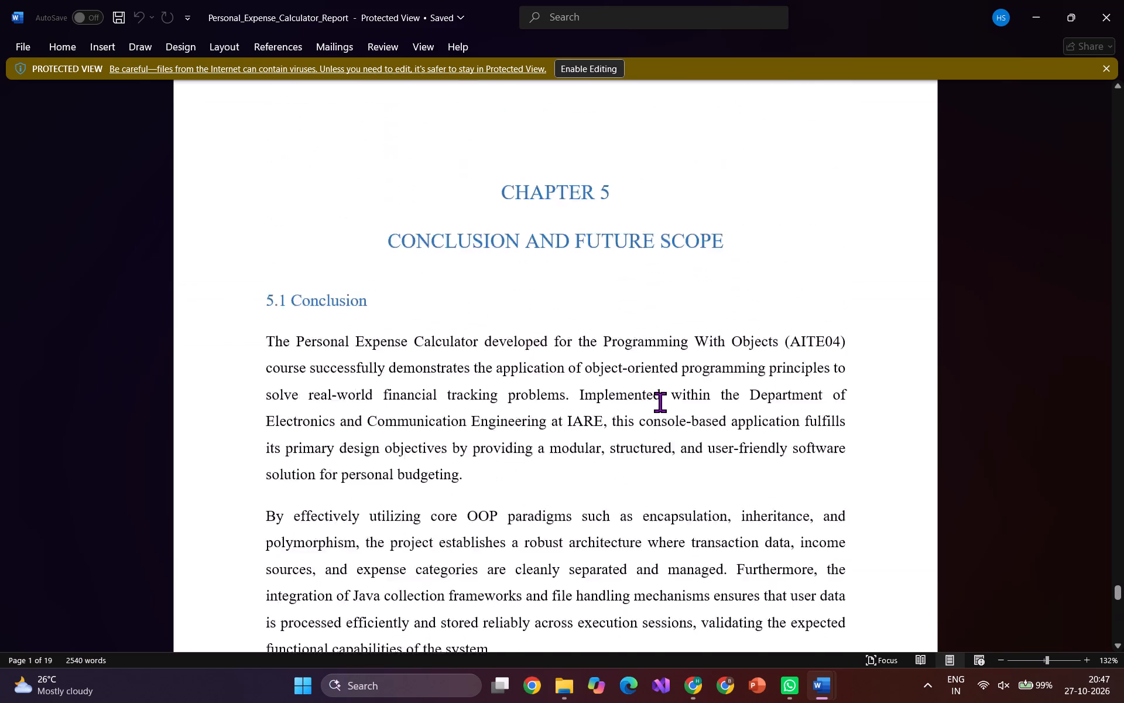
scroll(660, 402, up, 17)
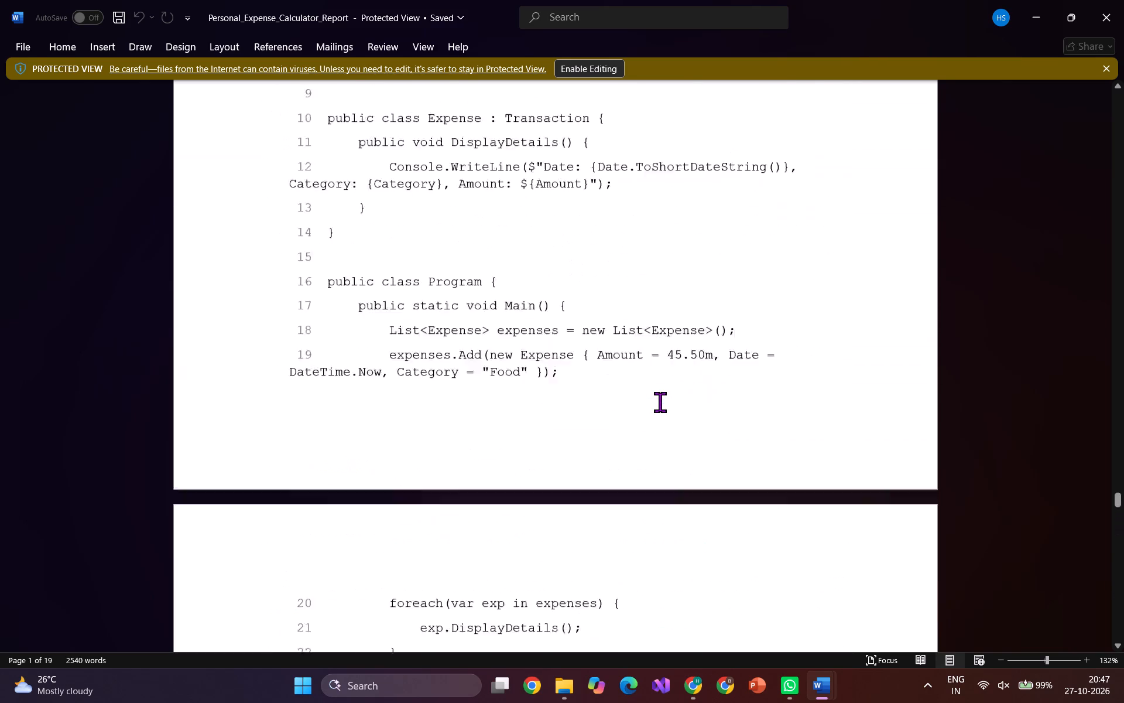
scroll(660, 402, up, 17)
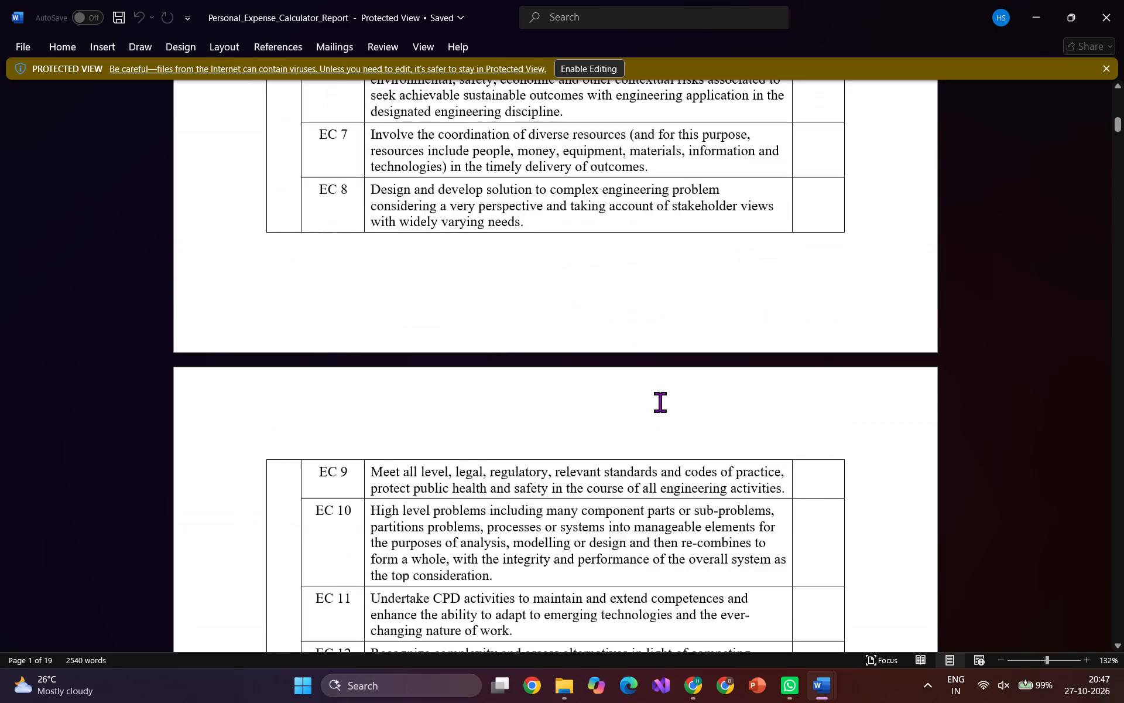
scroll(660, 402, up, 1)
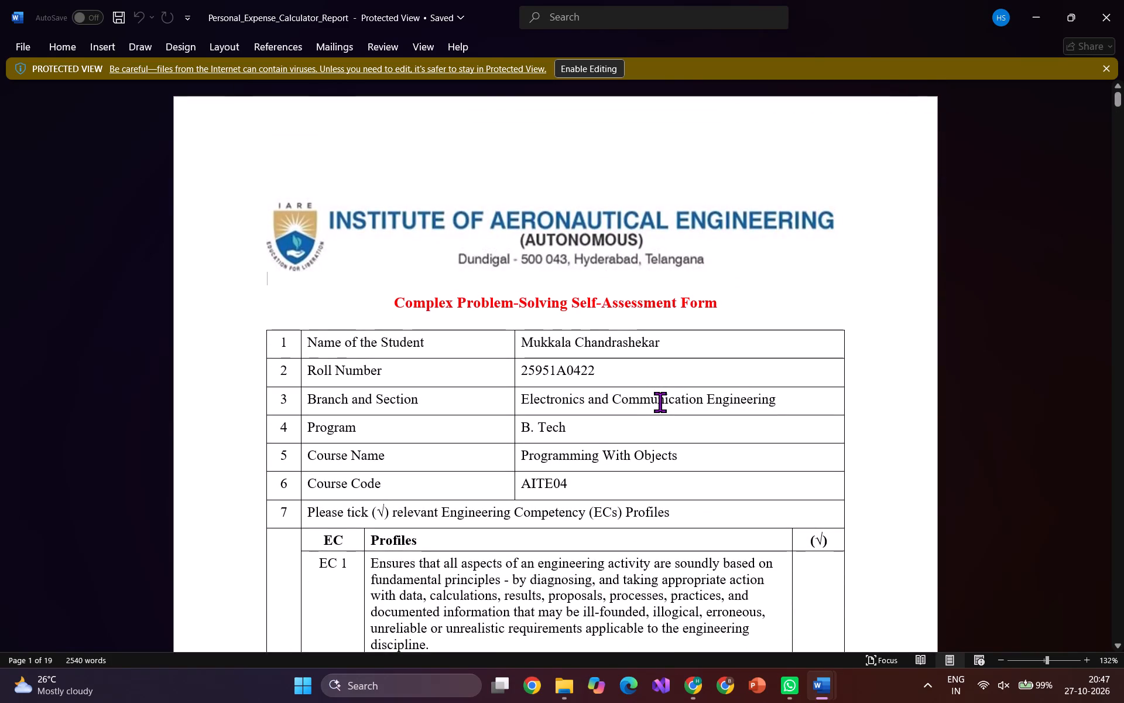
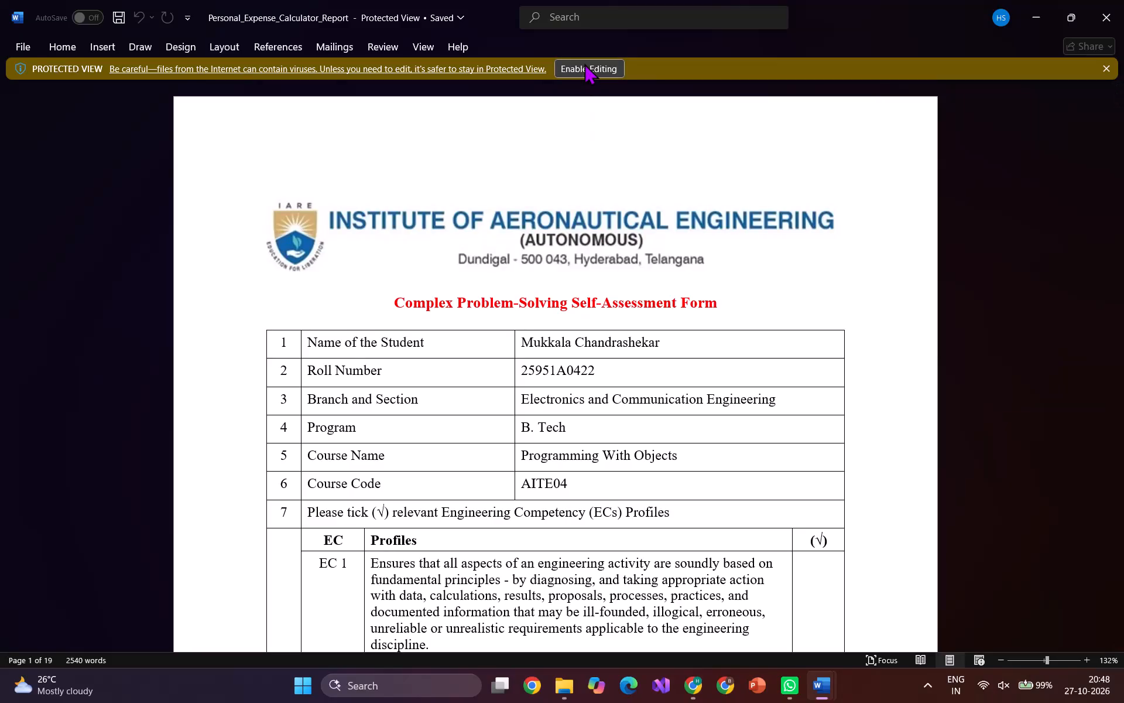
Enable editing of the Personal Expense Calculator report.
click(584, 63)
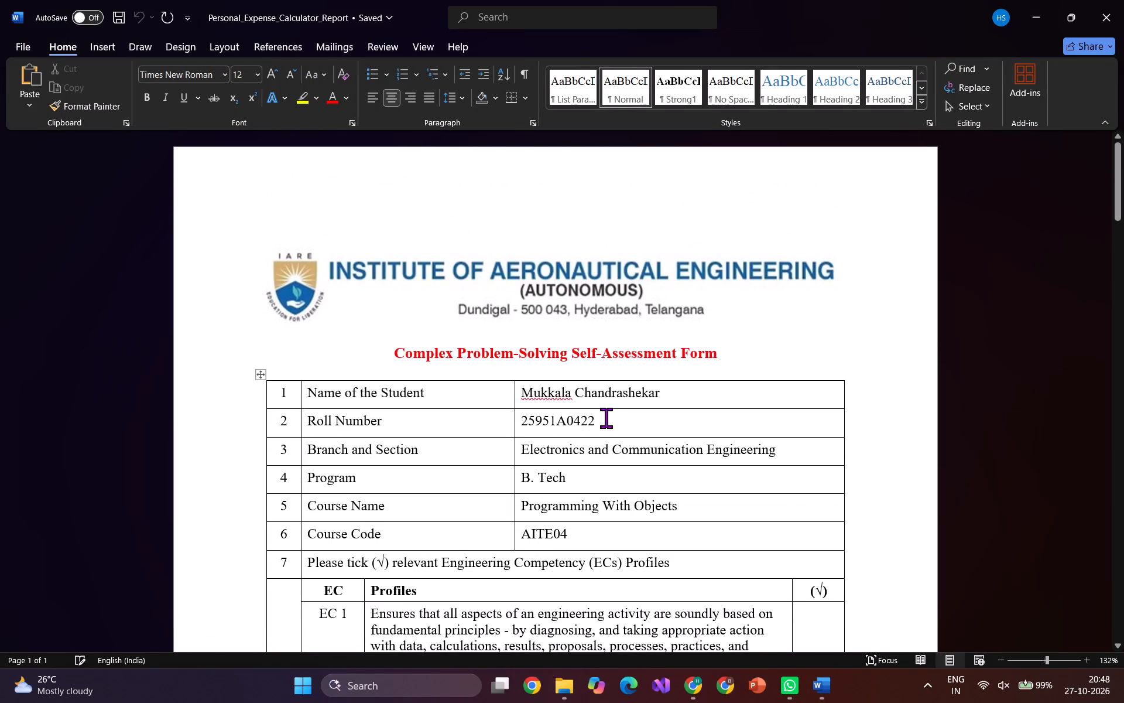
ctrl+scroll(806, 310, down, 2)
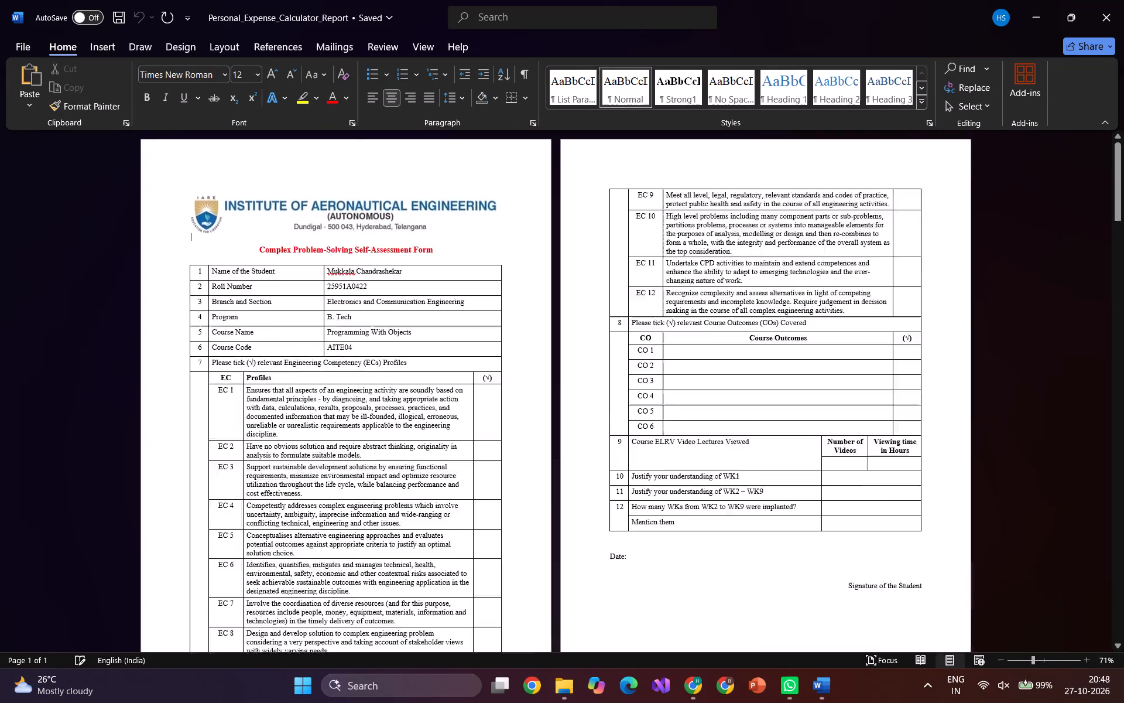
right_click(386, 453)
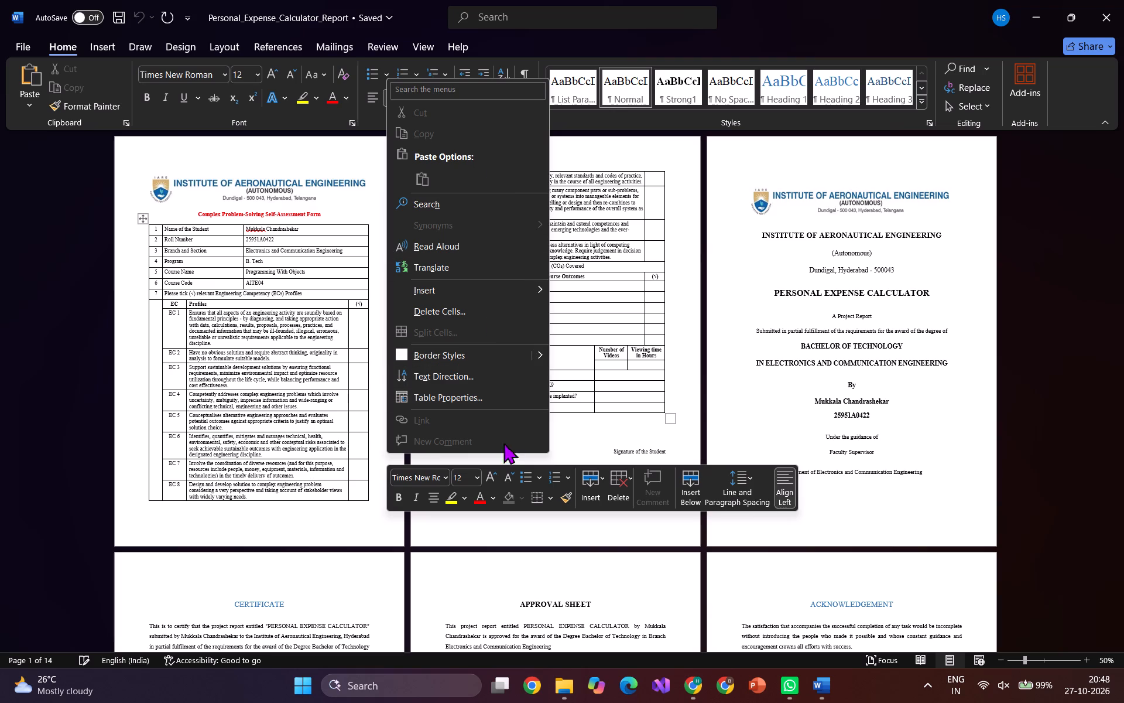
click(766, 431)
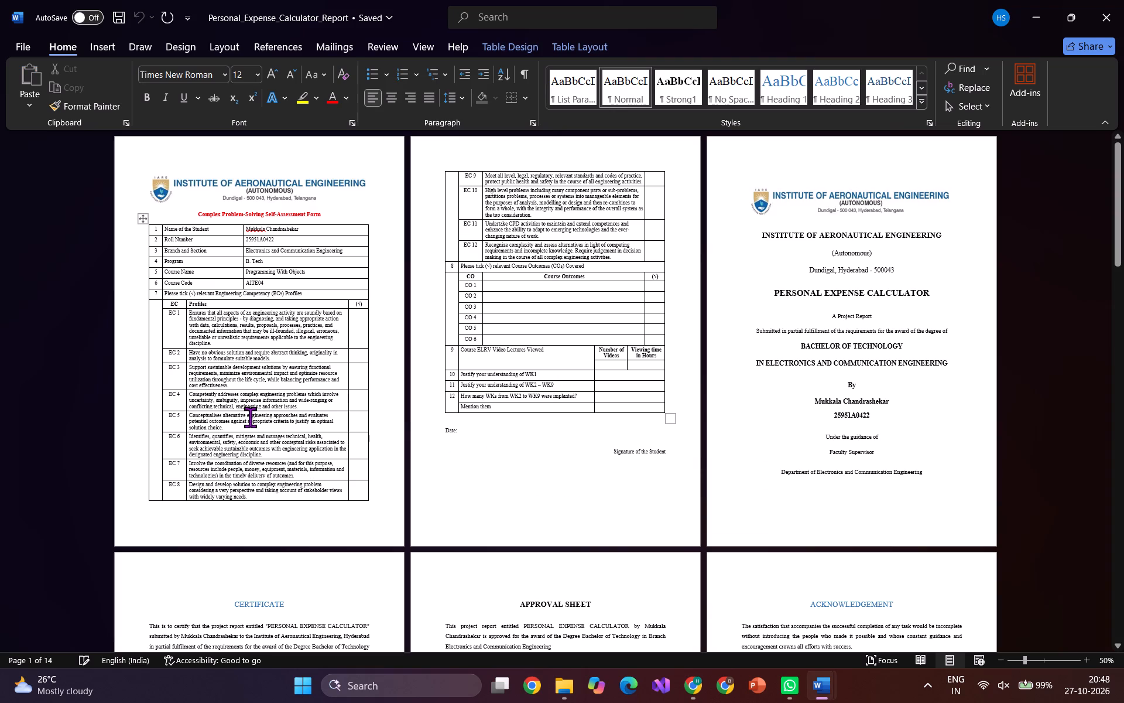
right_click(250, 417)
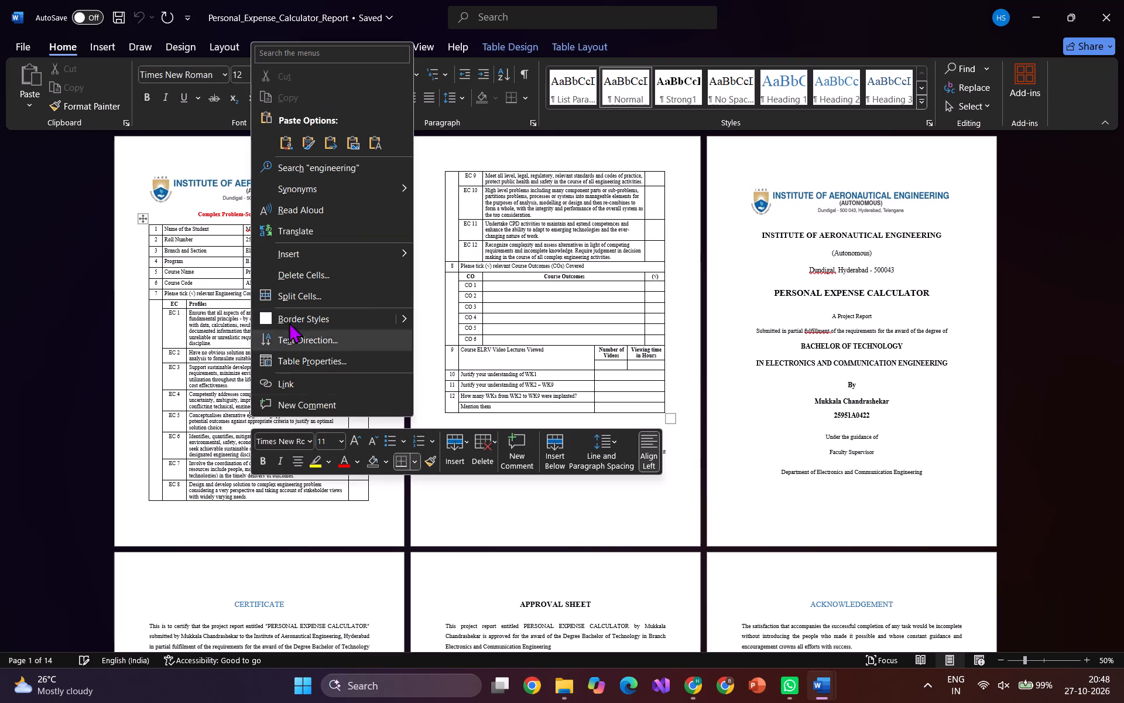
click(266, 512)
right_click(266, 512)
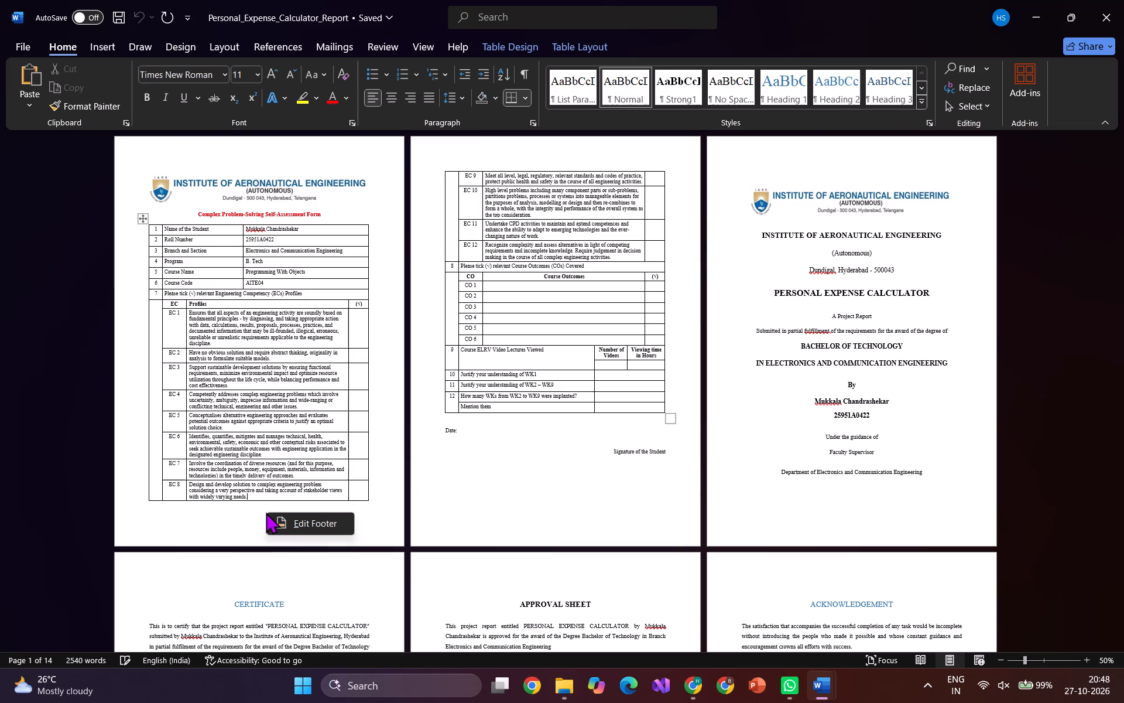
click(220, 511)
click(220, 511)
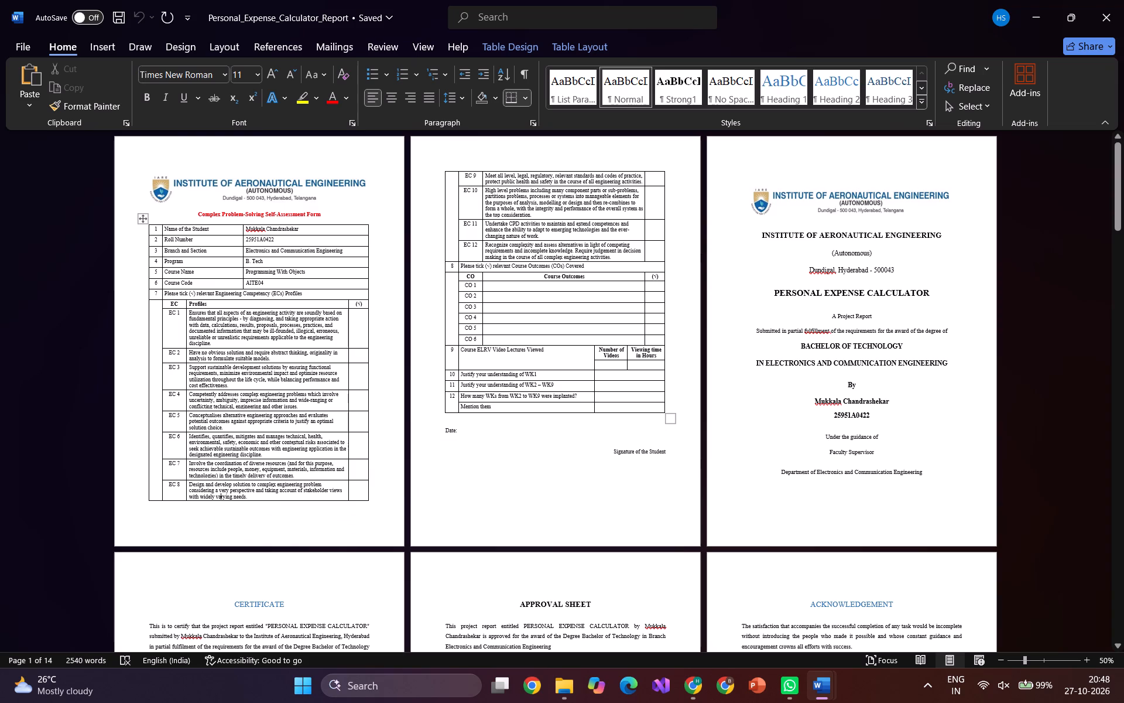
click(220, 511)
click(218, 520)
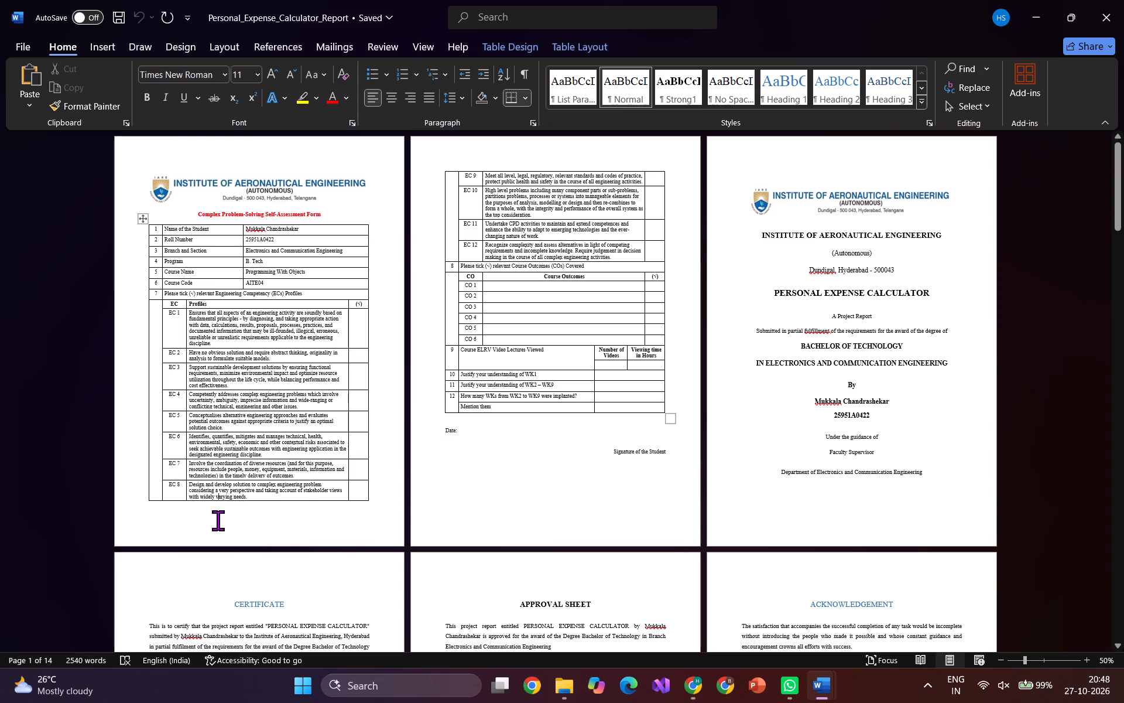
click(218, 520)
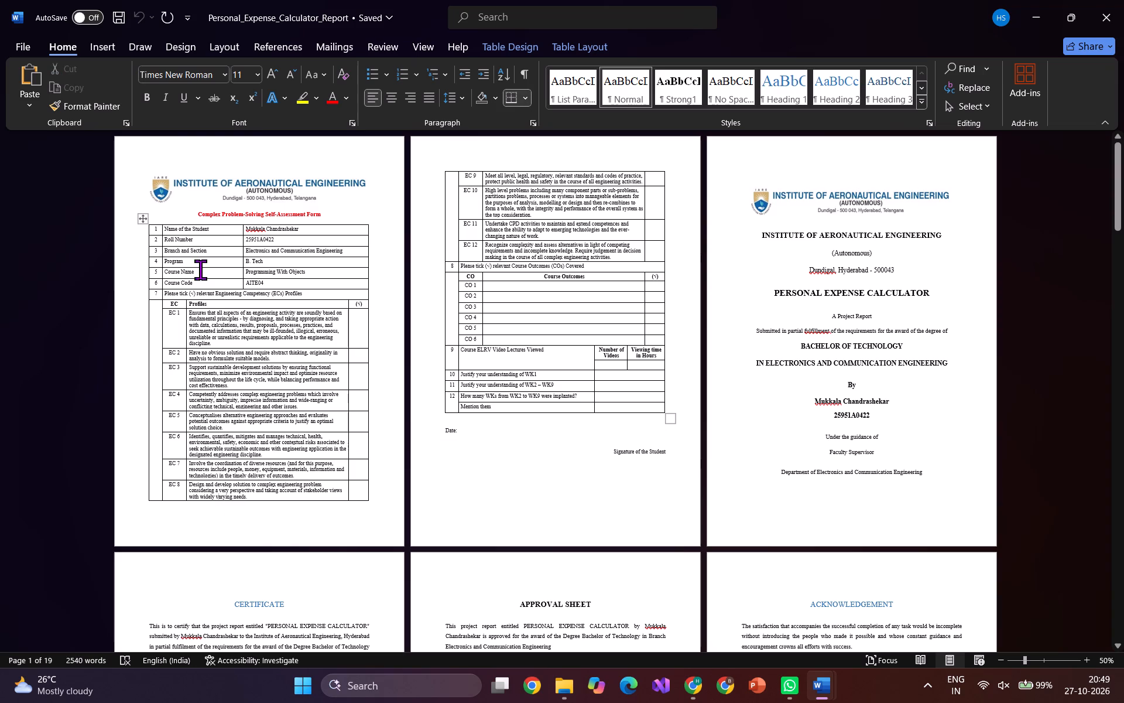
Delete the institute's letterhead image at the top of the first page, together with the letters "Co" starting the form's title.
click(152, 161)
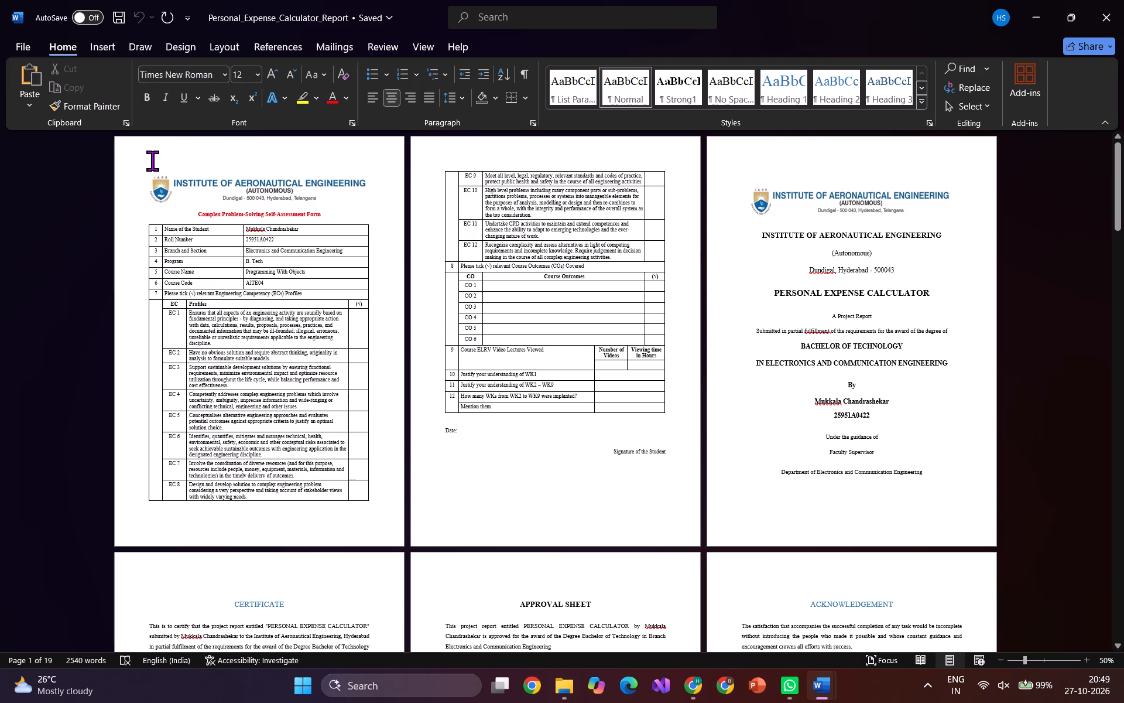
key(Delete)
key(Delete)
key(Delete)
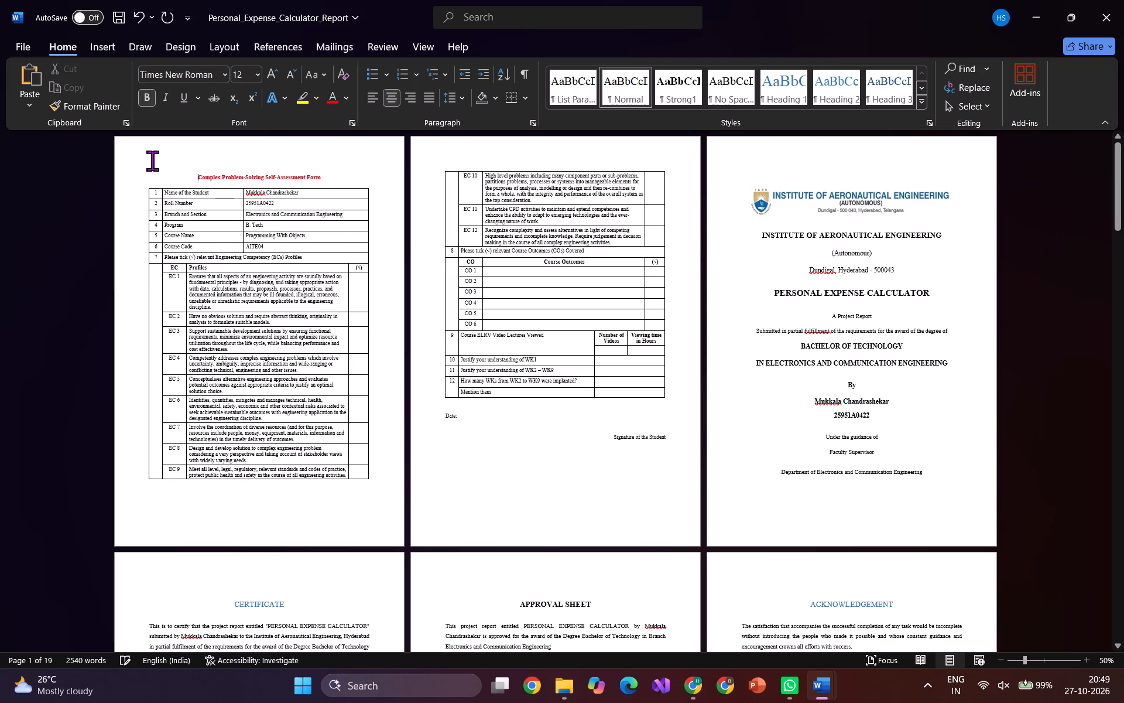
key(Delete)
key(Delete)
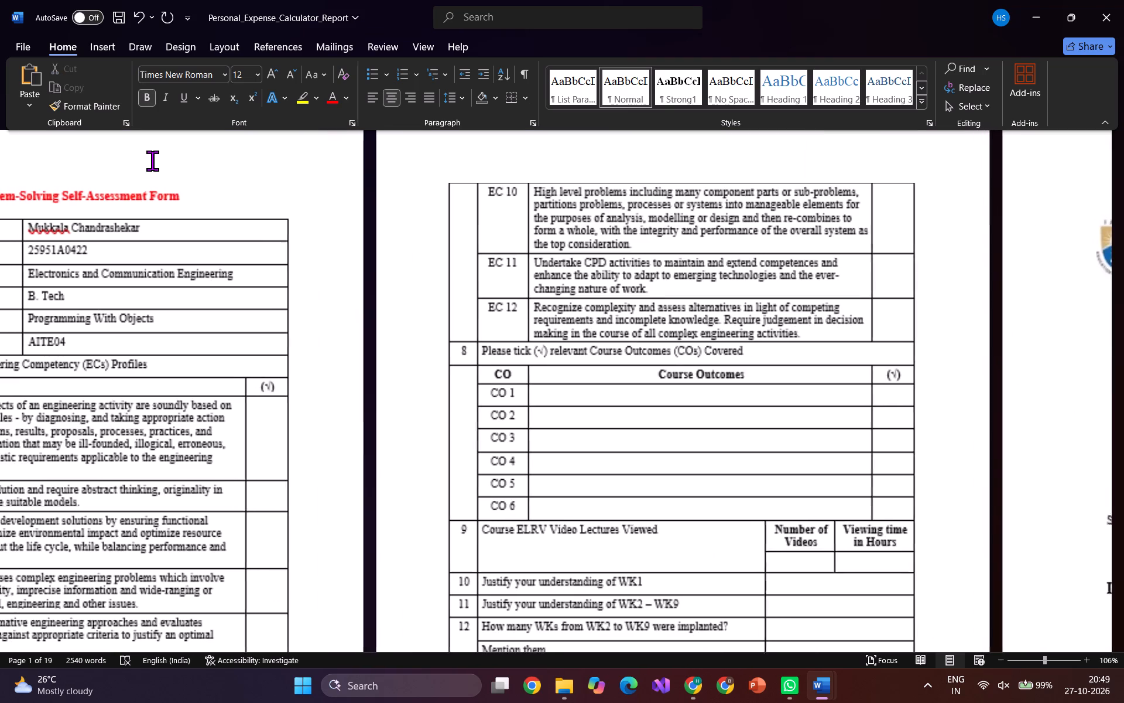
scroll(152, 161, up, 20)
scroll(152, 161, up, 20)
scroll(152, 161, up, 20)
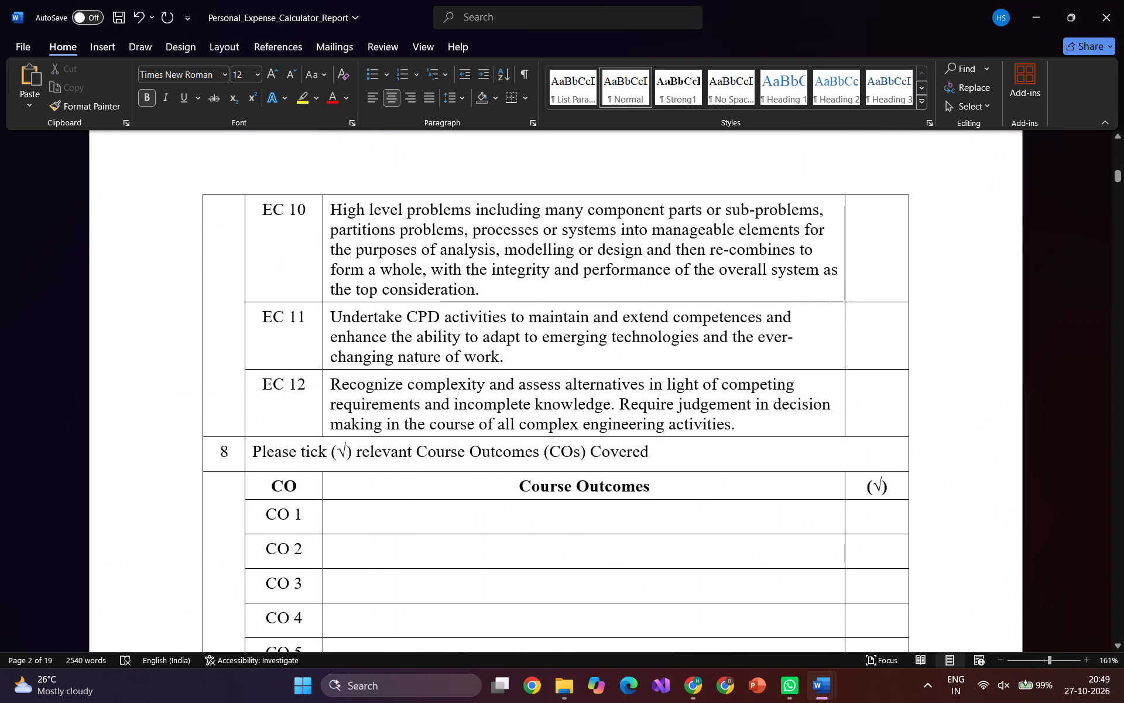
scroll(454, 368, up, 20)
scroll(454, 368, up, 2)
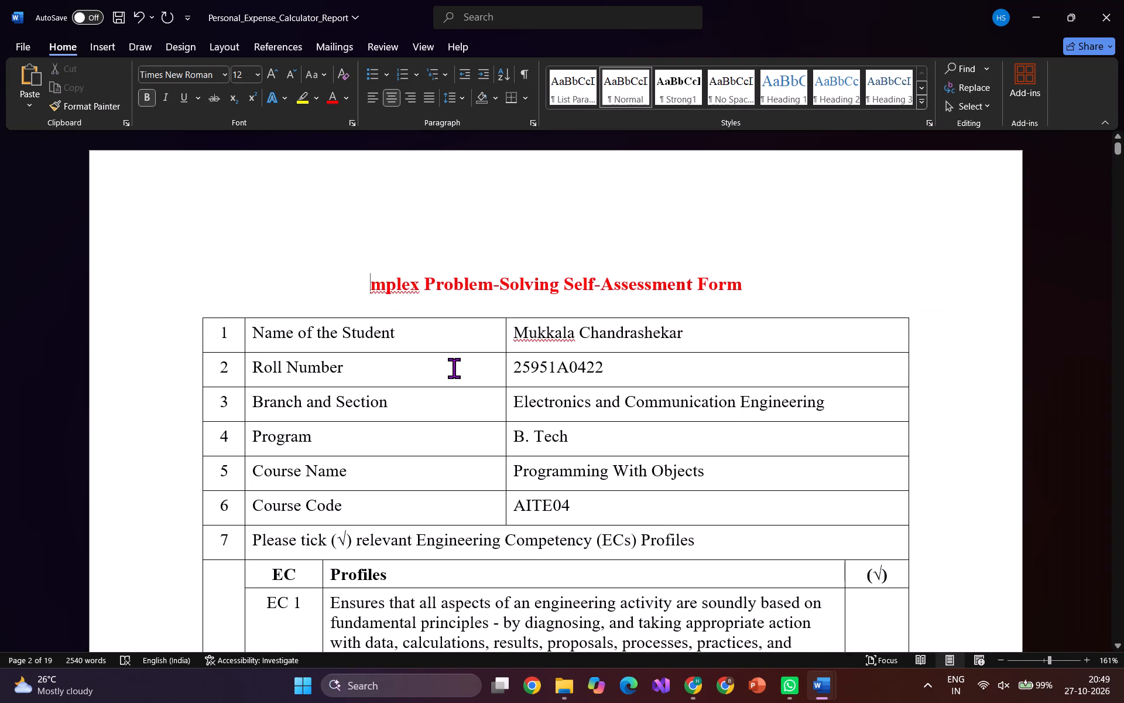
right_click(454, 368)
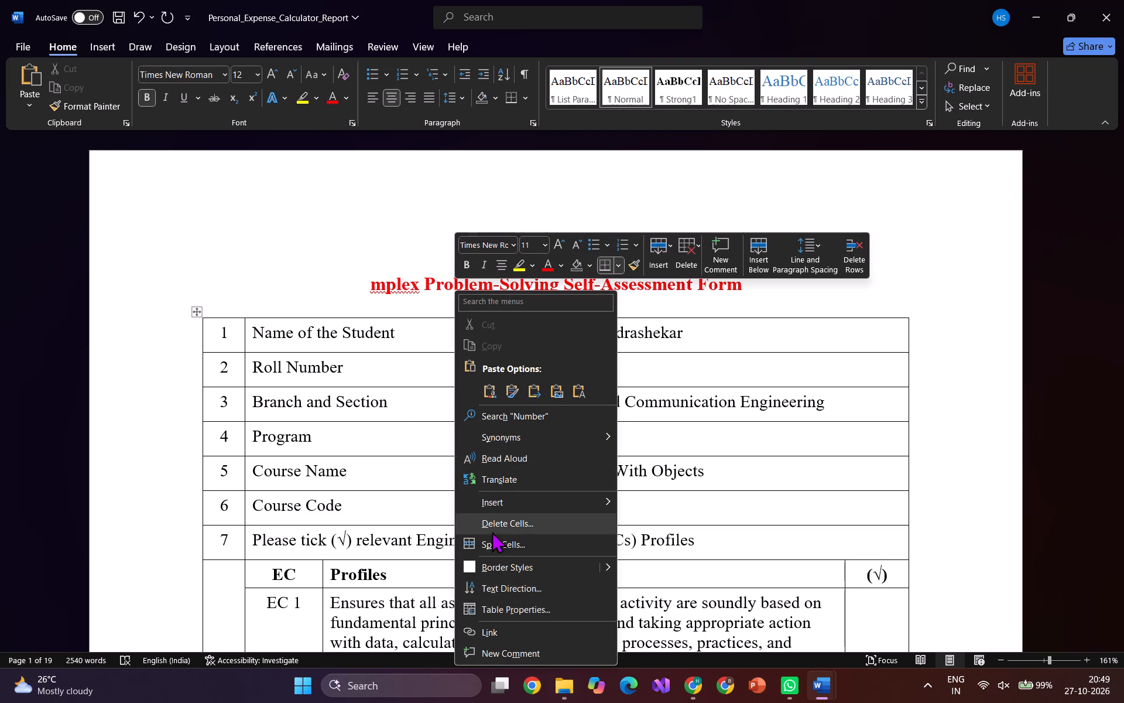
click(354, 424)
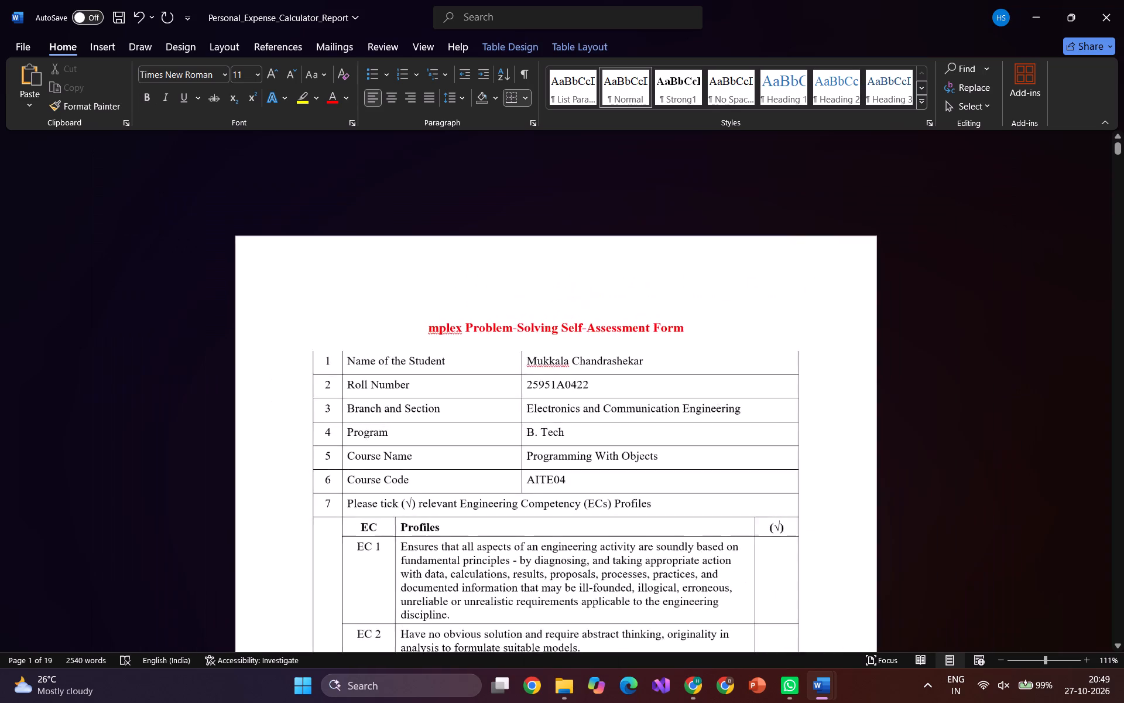
Delete the word "cycle," from the EC 3 profile description in the self-assessment table.
scroll(354, 424, down, 1)
right_click(543, 551)
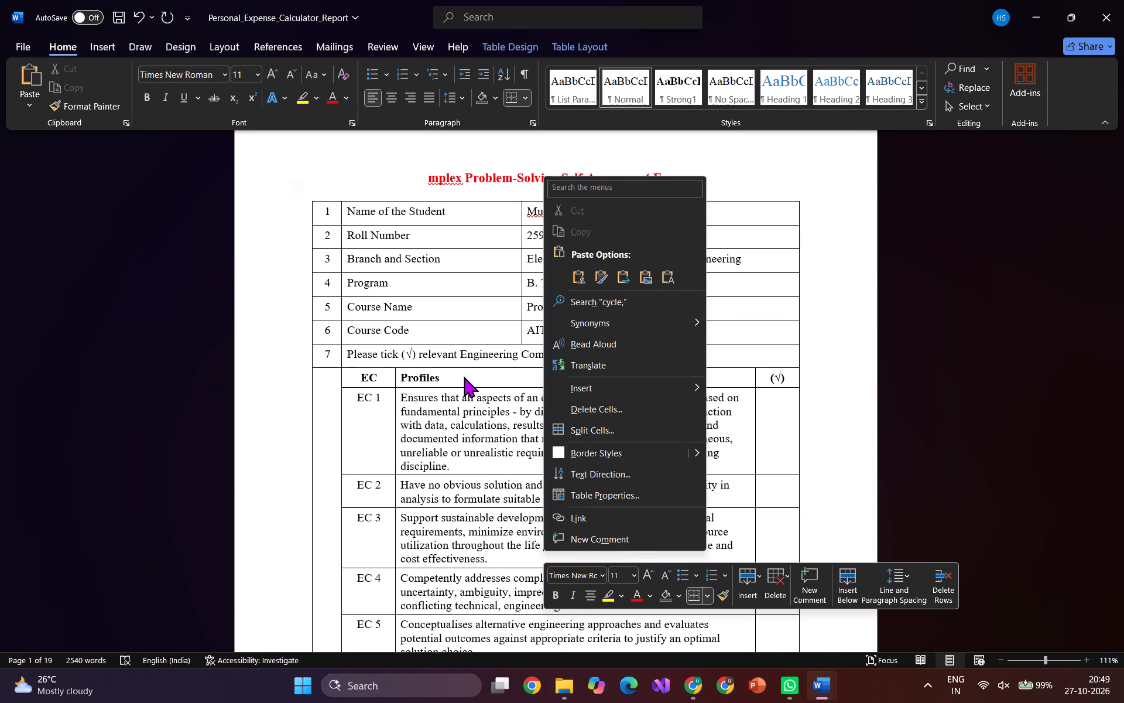
click(293, 332)
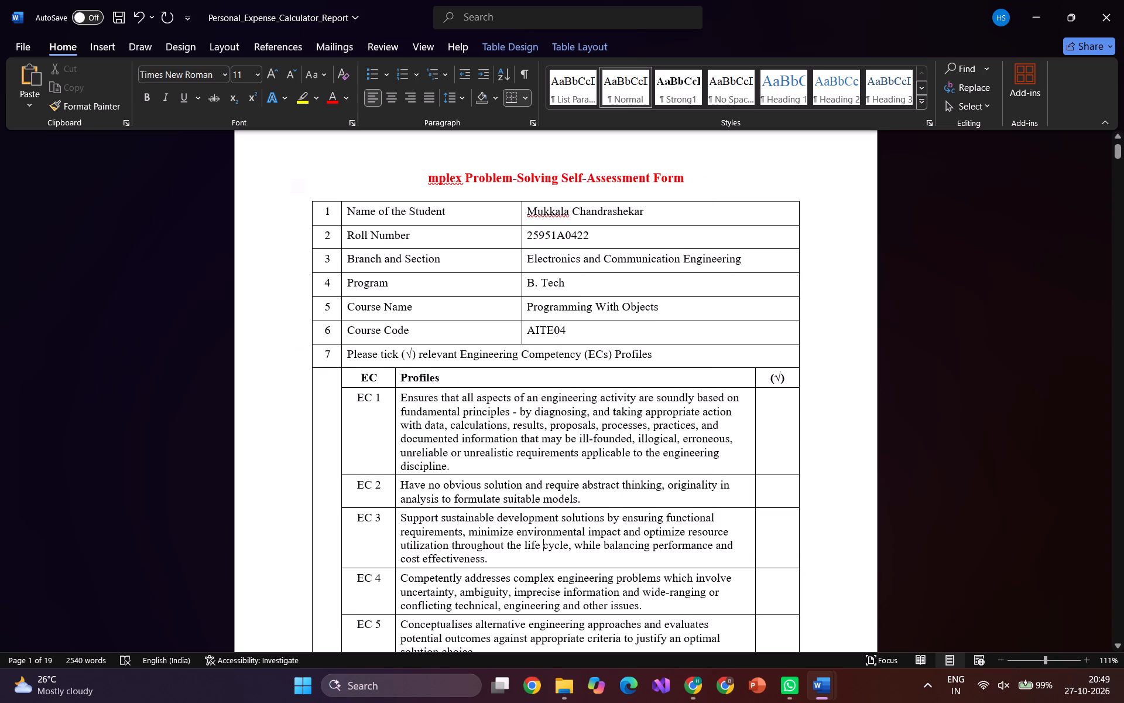
key(Delete)
key(Delete)
key(Delete)
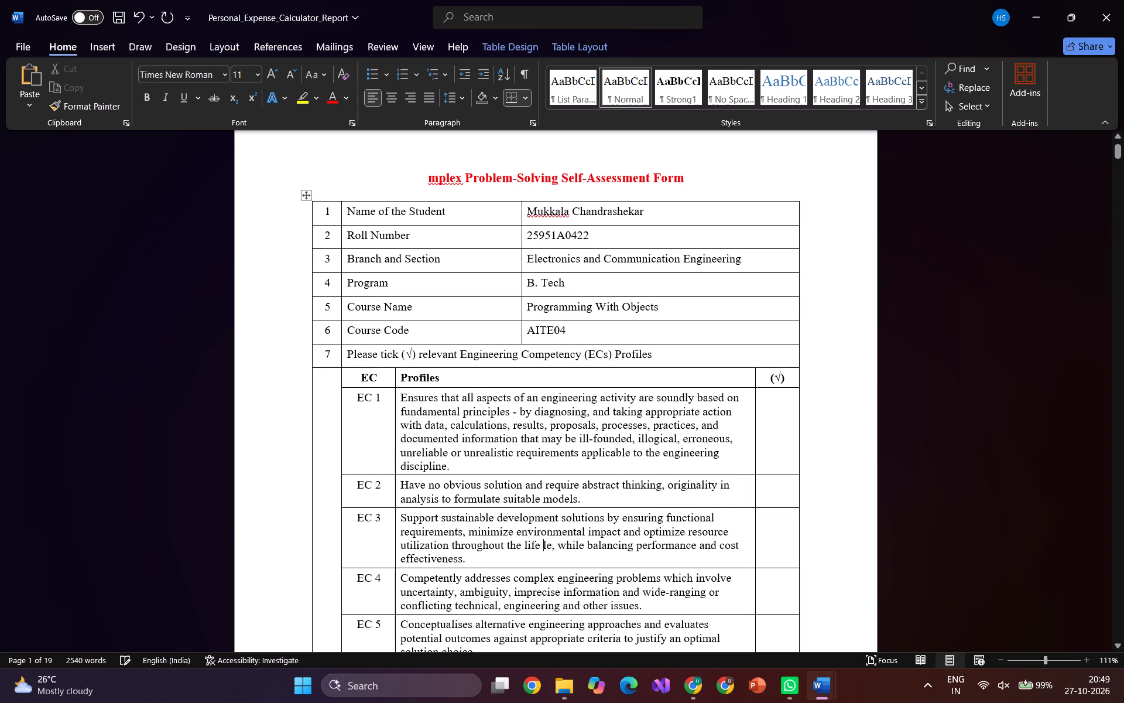
key(Delete)
key(Delete)
key(Delete)
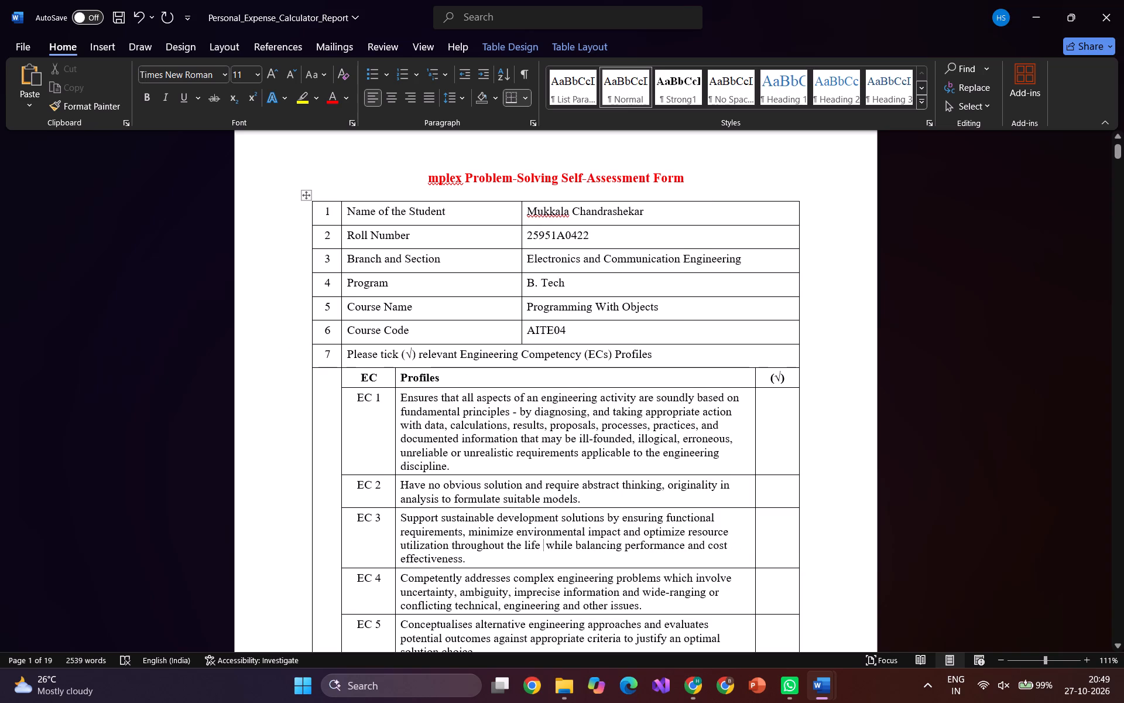
Clear the text of row 7 and of the EC / Profiles / (√) heading row beneath it in the self-assessment table.
click(273, 353)
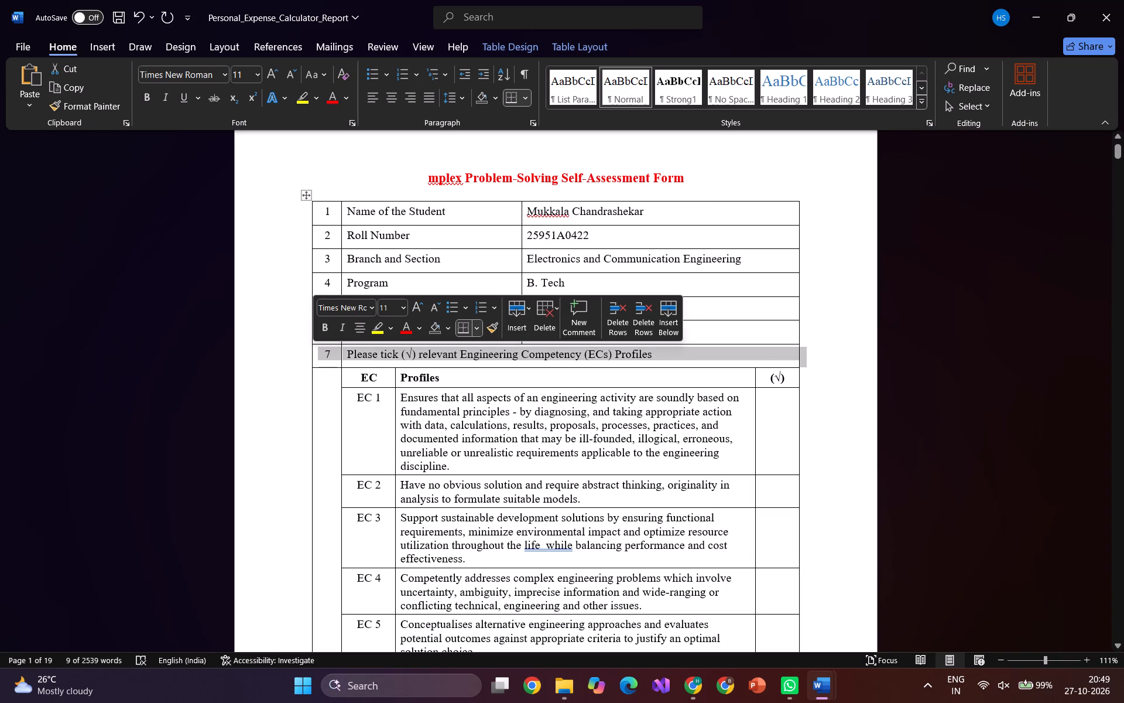
key(Delete)
key(Delete)
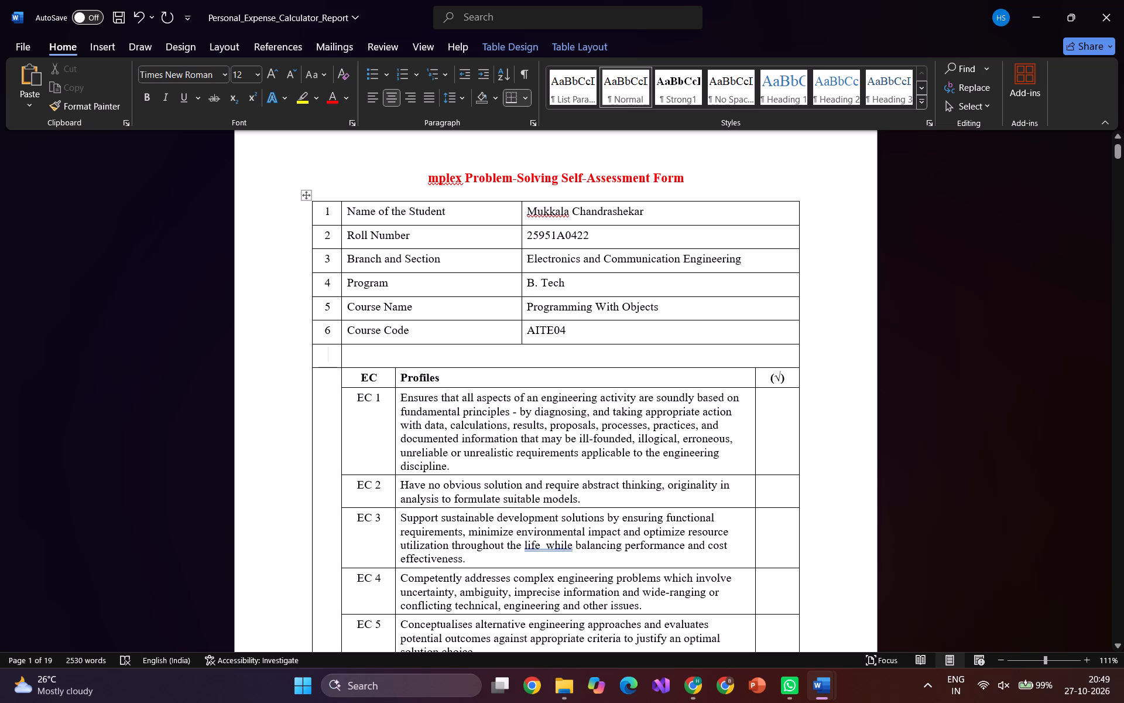
click(287, 410)
key(Delete)
key(Delete)
key(Delete)
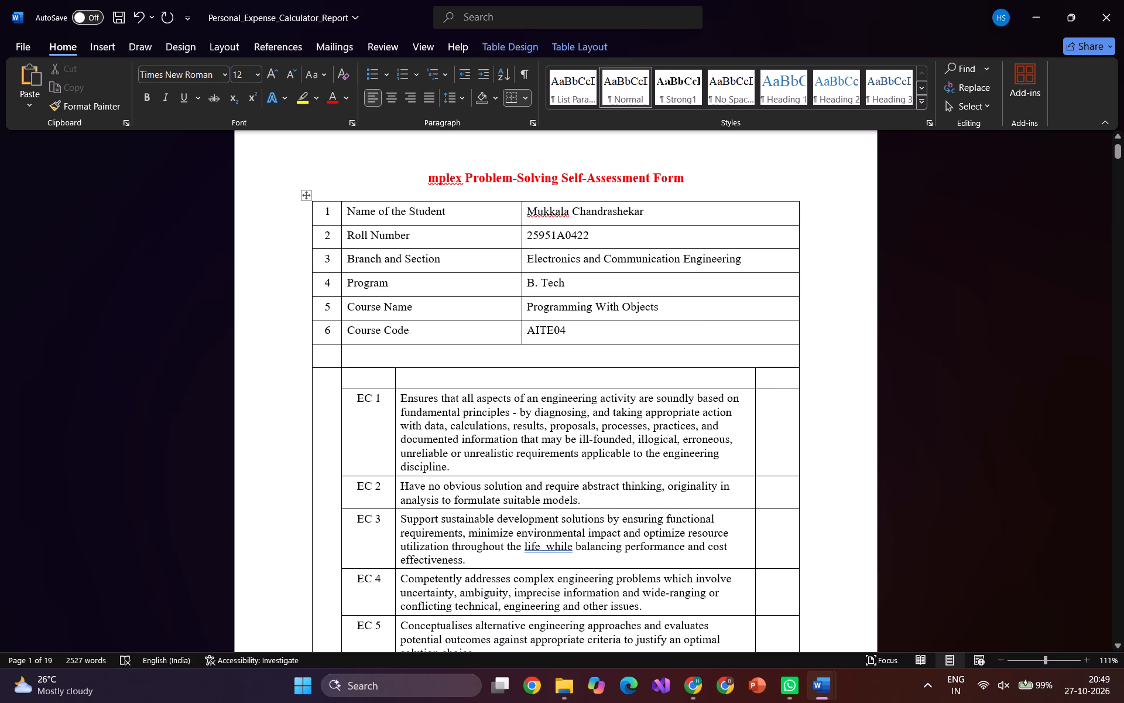
Delete the number 9 from the EC 9 label in the last table row on the first page.
scroll(287, 410, down, 5)
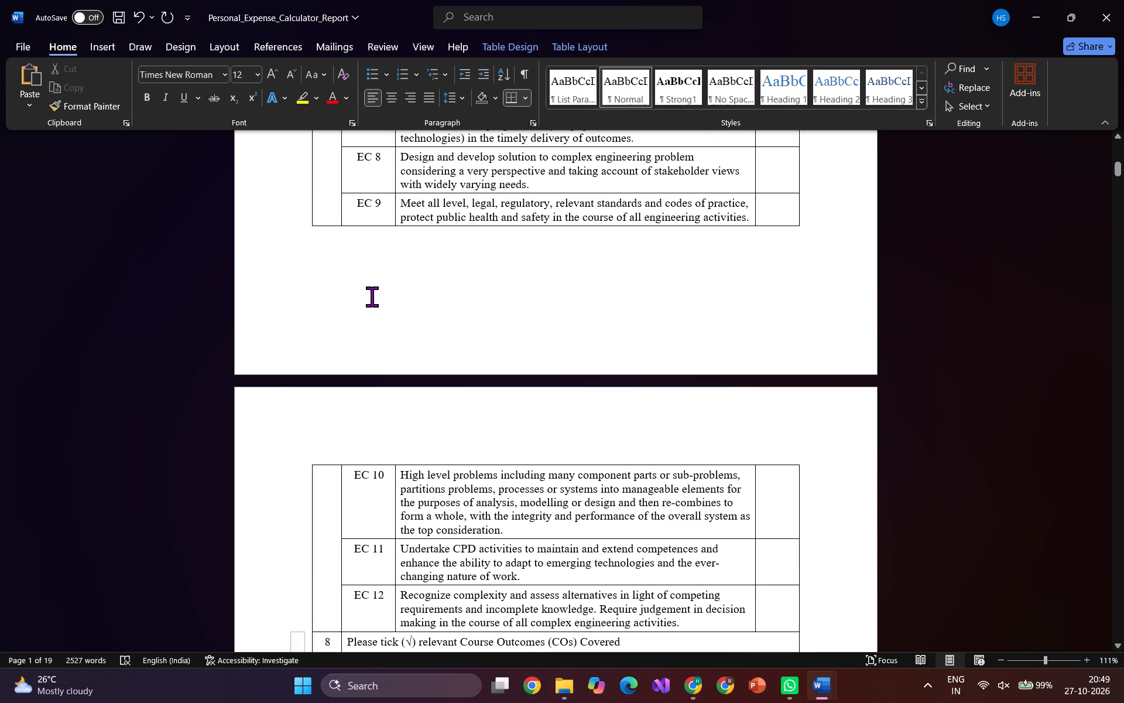
click(372, 296)
click(372, 296)
key(Delete)
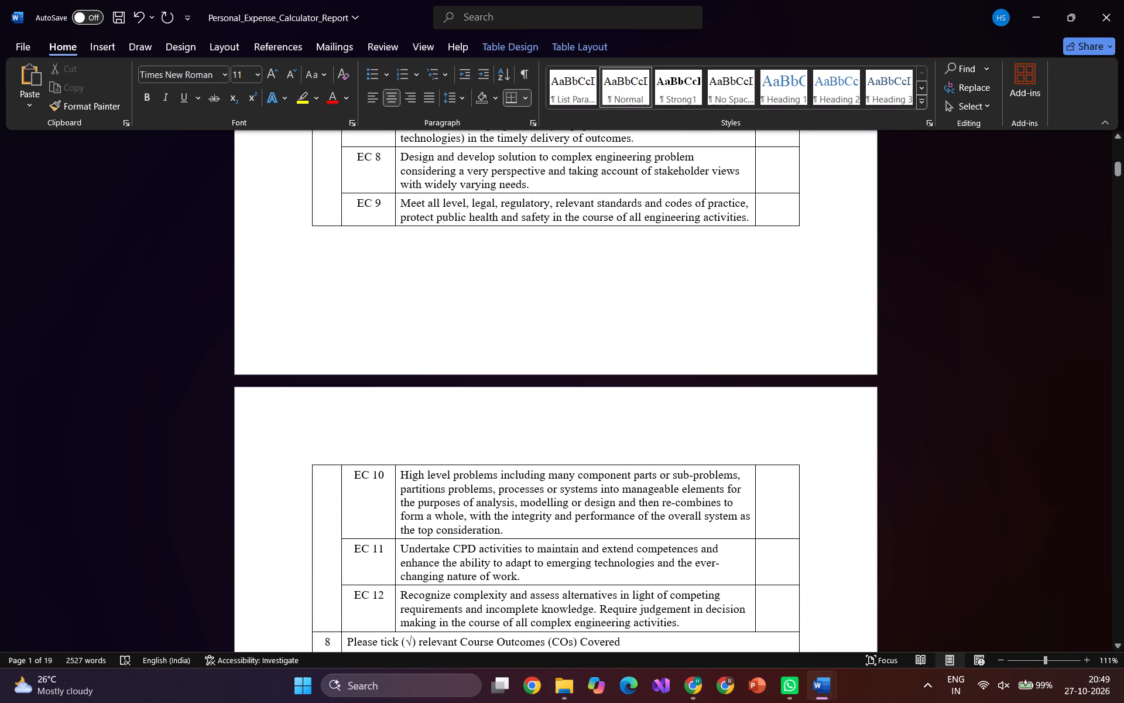
key(Delete)
key(Delete)
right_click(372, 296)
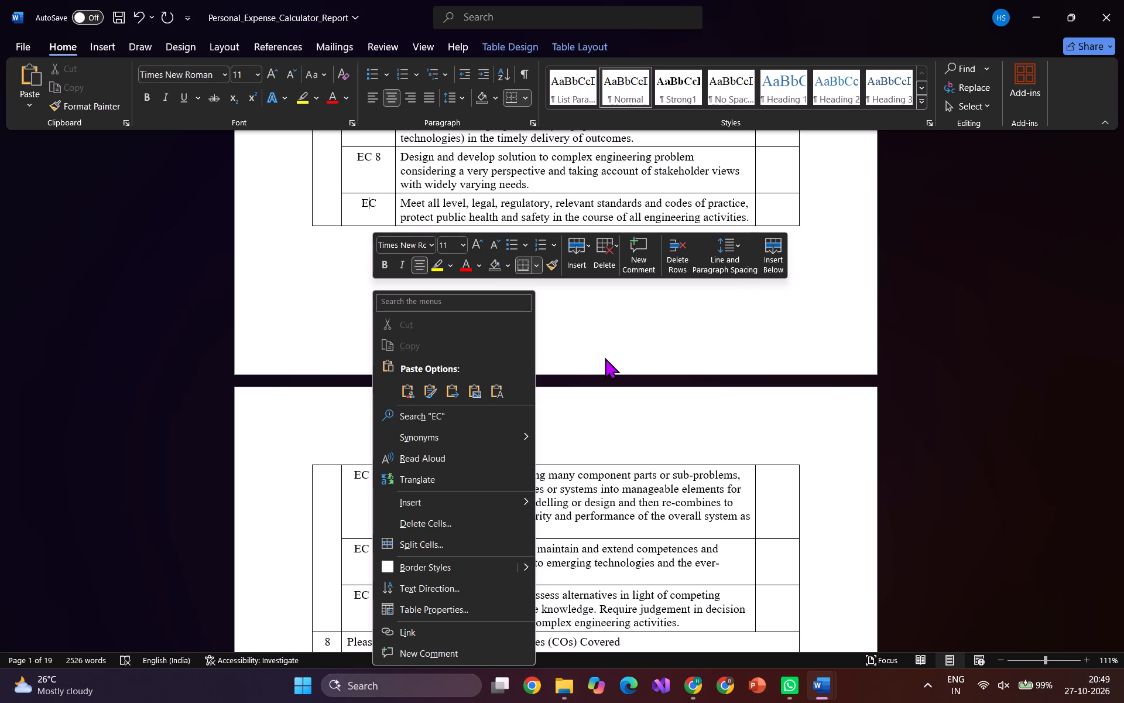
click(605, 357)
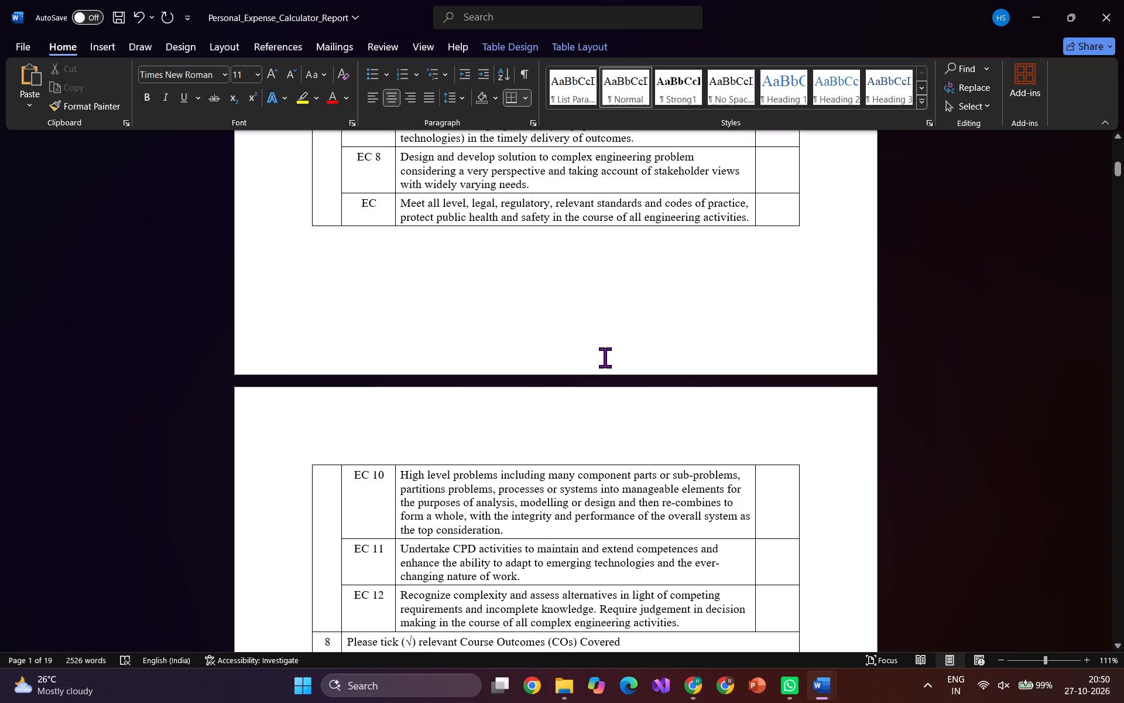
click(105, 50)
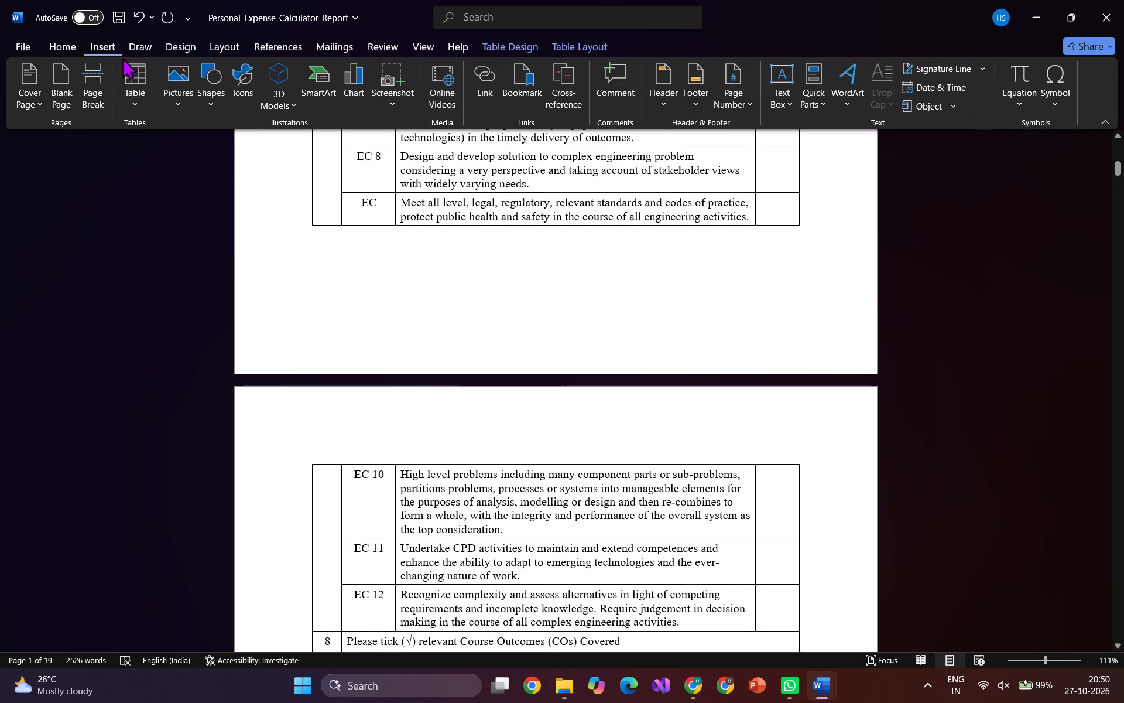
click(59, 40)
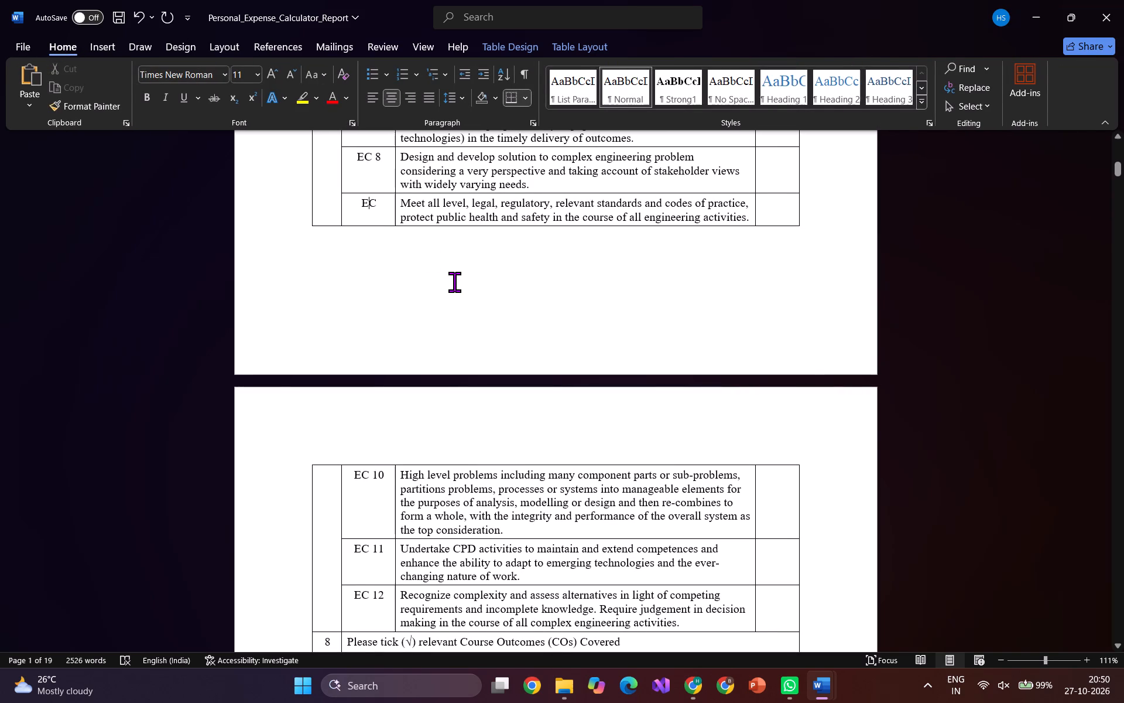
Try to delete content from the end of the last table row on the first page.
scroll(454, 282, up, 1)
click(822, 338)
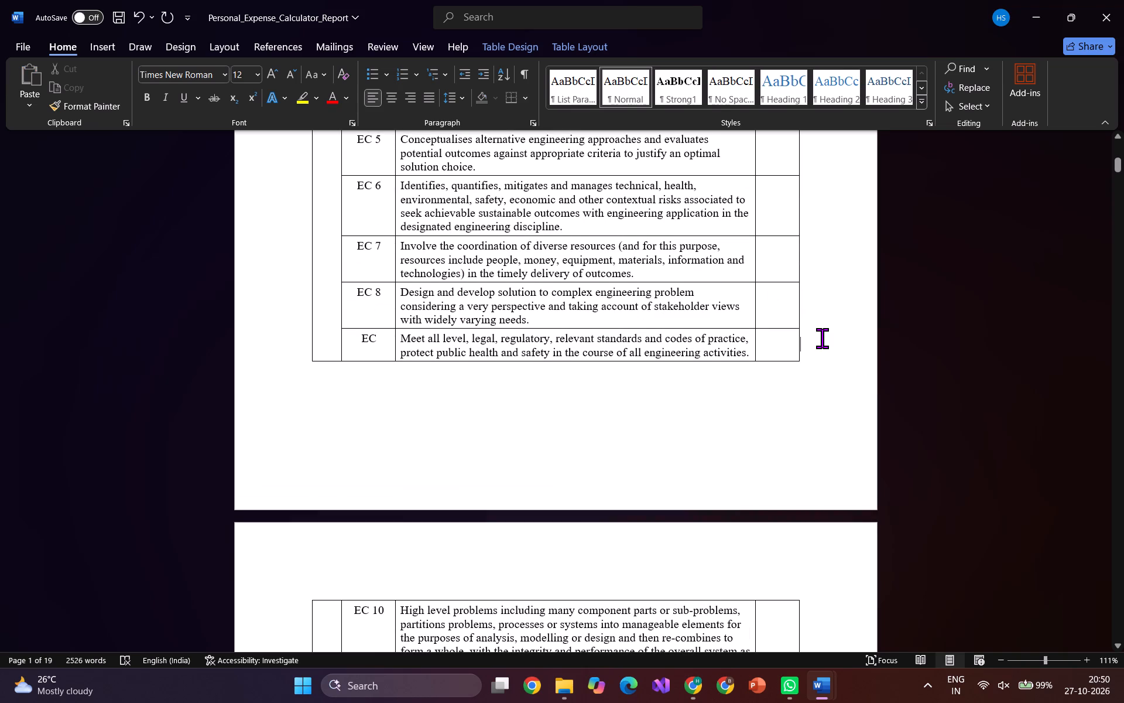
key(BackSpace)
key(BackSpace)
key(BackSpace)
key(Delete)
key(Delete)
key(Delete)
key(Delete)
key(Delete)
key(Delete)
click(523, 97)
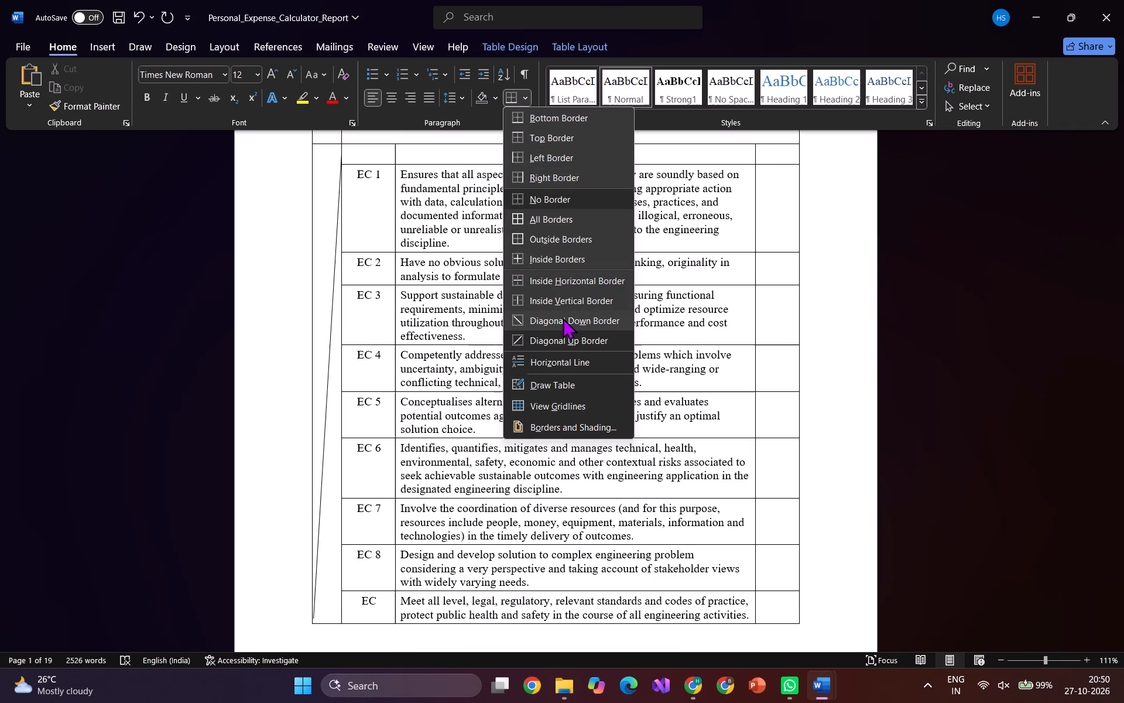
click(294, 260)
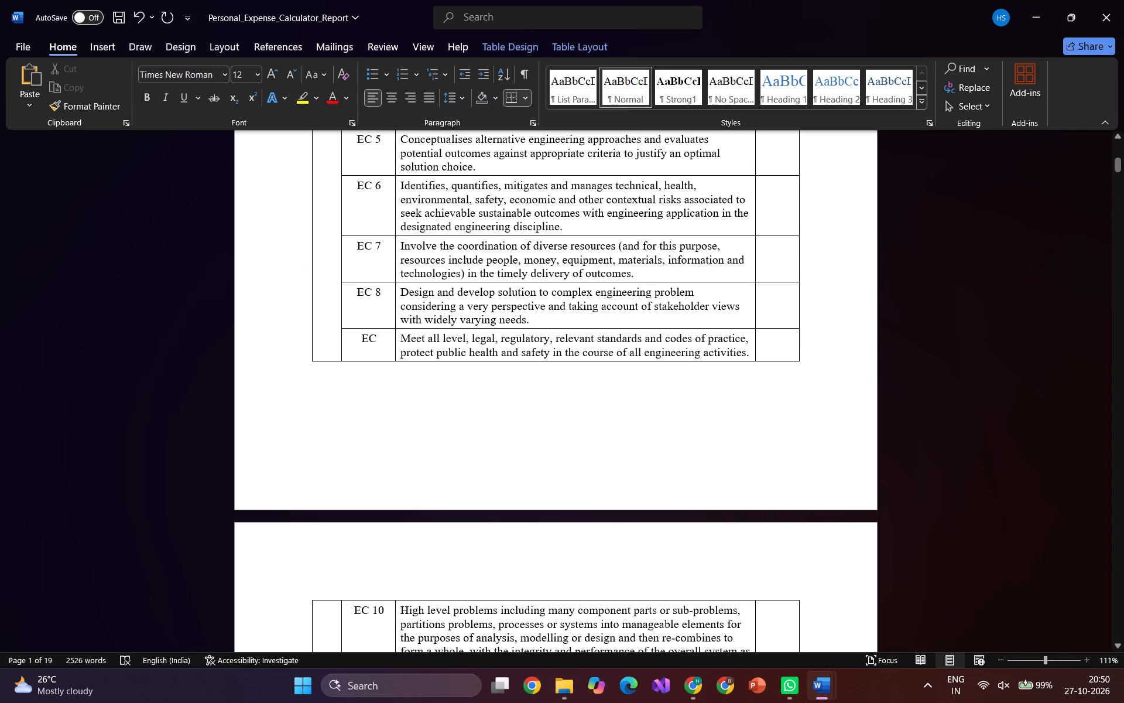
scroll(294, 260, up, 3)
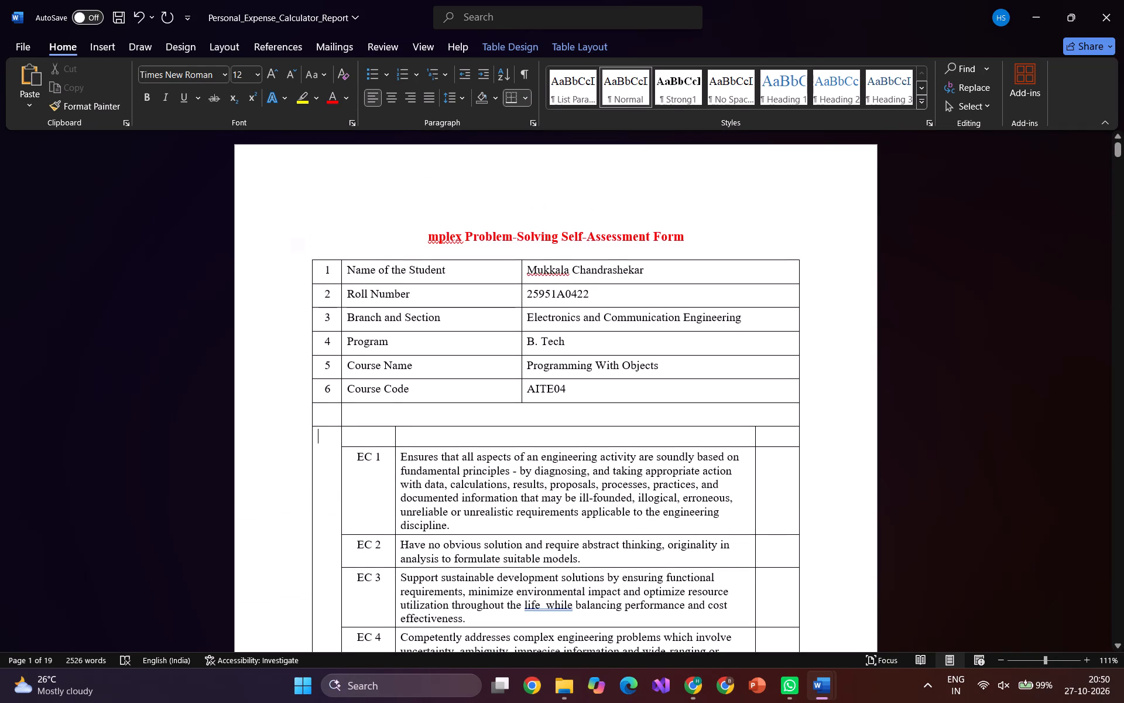
Delete the red "mplex Problem-Solving Self-Assessment Form" heading above the student details table.
drag(418, 240, 693, 219)
key(BackSpace)
key(BackSpace)
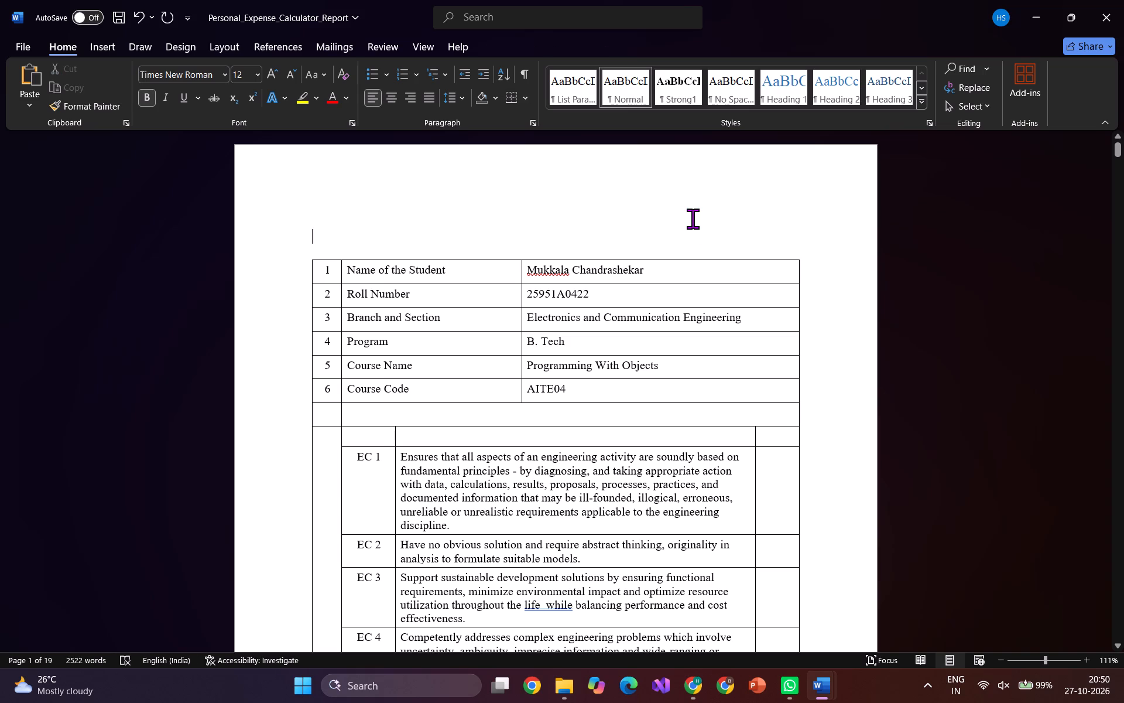
key(BackSpace)
key(BackSpace)
key(BackSpace)
Delete the profile description in the row between EC 8 and EC 10 of the self-assessment table, leaving only its final period.
scroll(693, 219, down, 3)
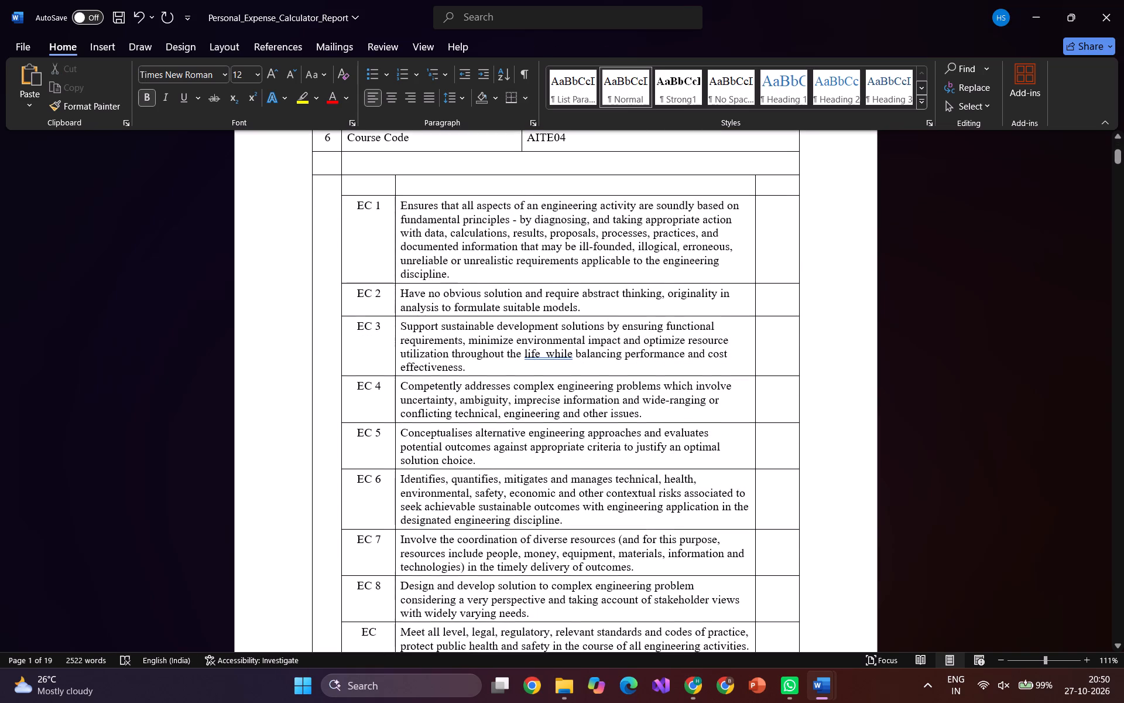
click(792, 451)
click(806, 471)
scroll(806, 471, down, 4)
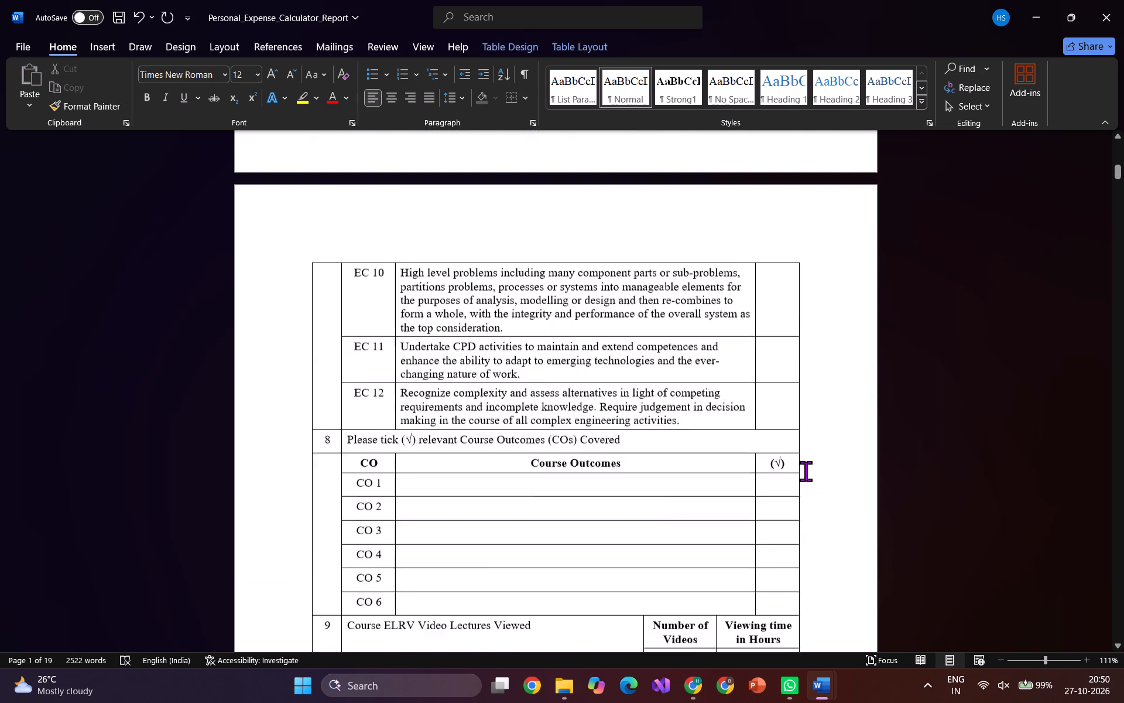
scroll(806, 471, up, 3)
click(815, 311)
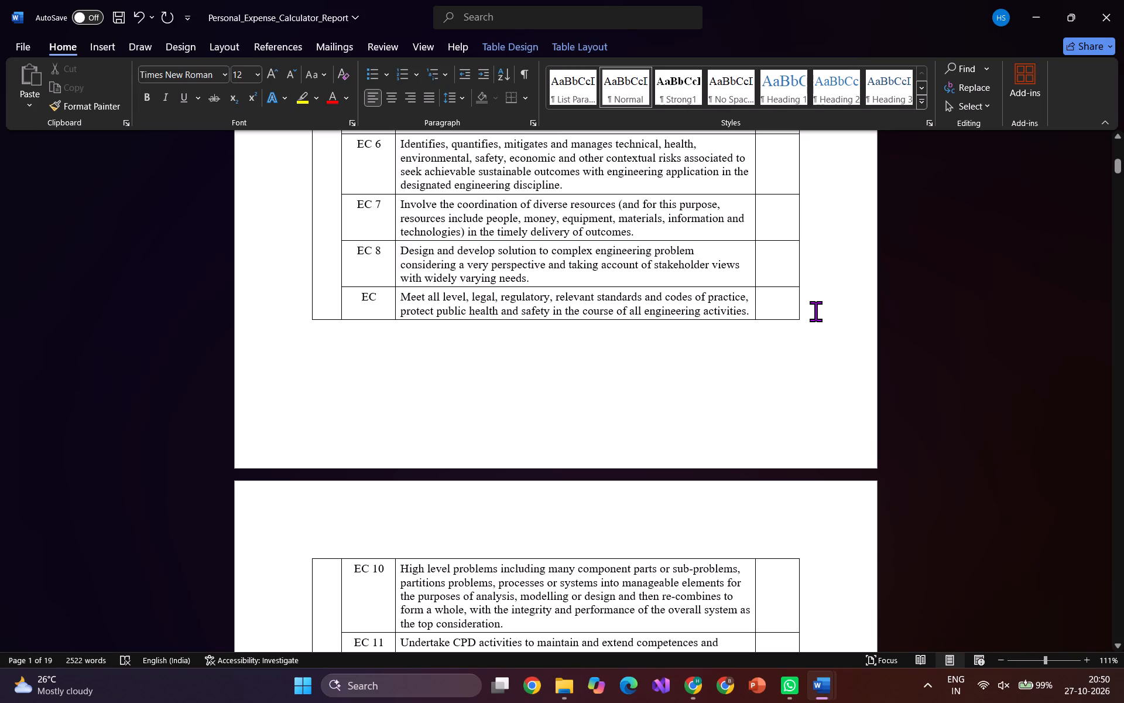
key(BackSpace)
key(BackSpace)
key(BackSpace)
key(BackSpace)
key(BackSpace)
key(Left)
key(Left)
key(Left)
key(BackSpace)
key(BackSpace)
key(BackSpace)
key(BackSpace)
key(BackSpace)
key(BackSpace)
key(BackSpace)
key(BackSpace)
key(BackSpace)
key(BackSpace)
key(BackSpace)
key(BackSpace)
key(BackSpace)
key(BackSpace)
key(BackSpace)
key(BackSpace)
key(BackSpace)
key(BackSpace)
key(BackSpace)
key(BackSpace)
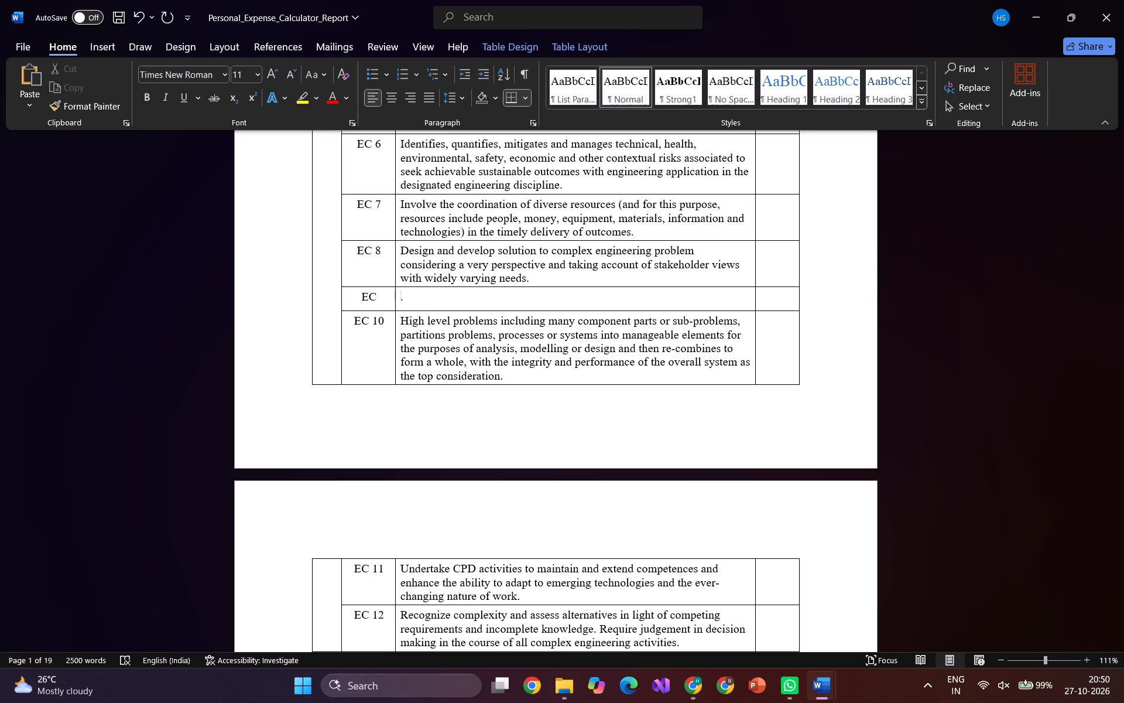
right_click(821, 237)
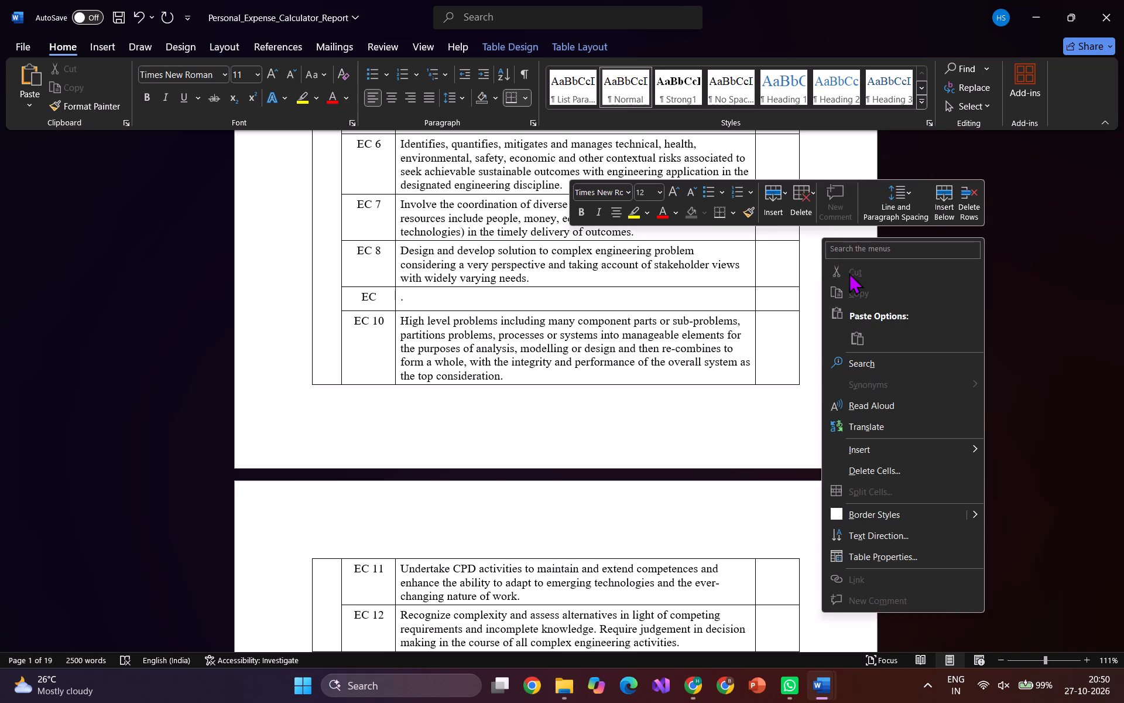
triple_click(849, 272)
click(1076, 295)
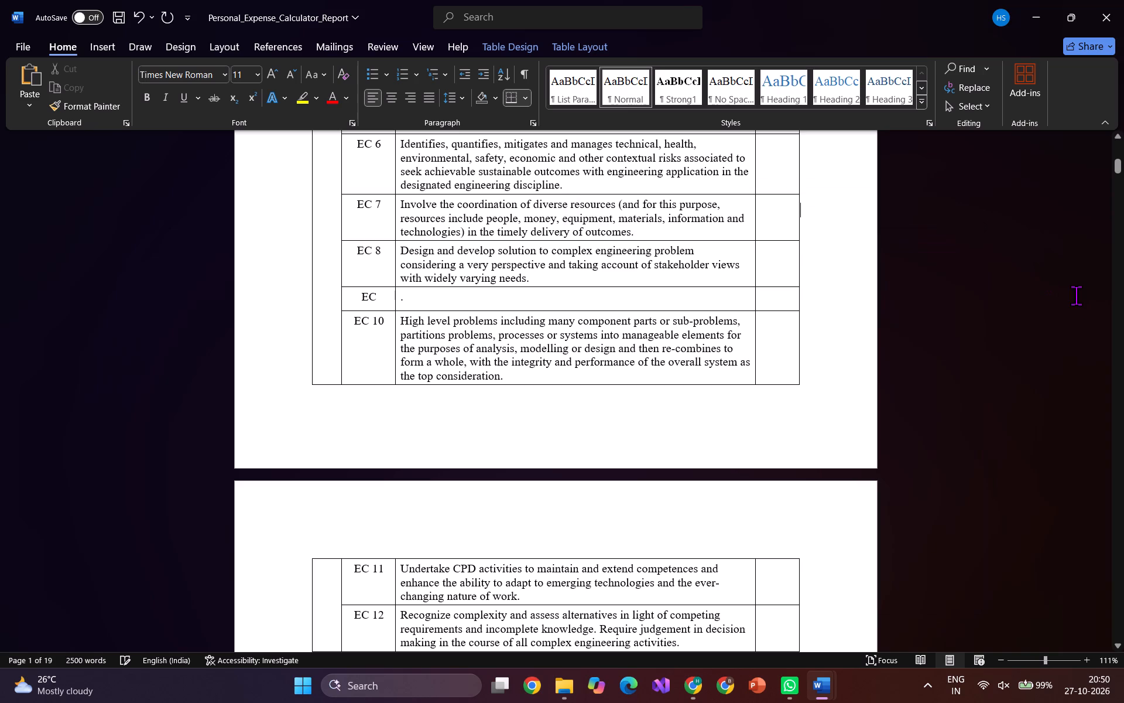
Save the report document.
key(ctrl+s)
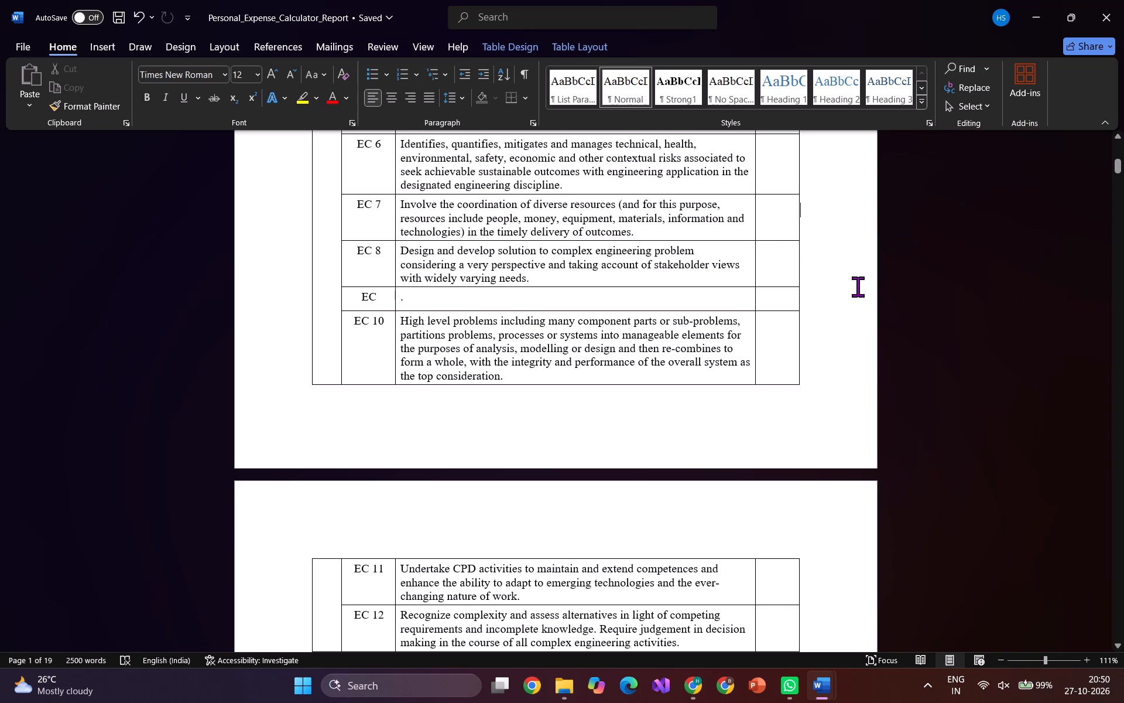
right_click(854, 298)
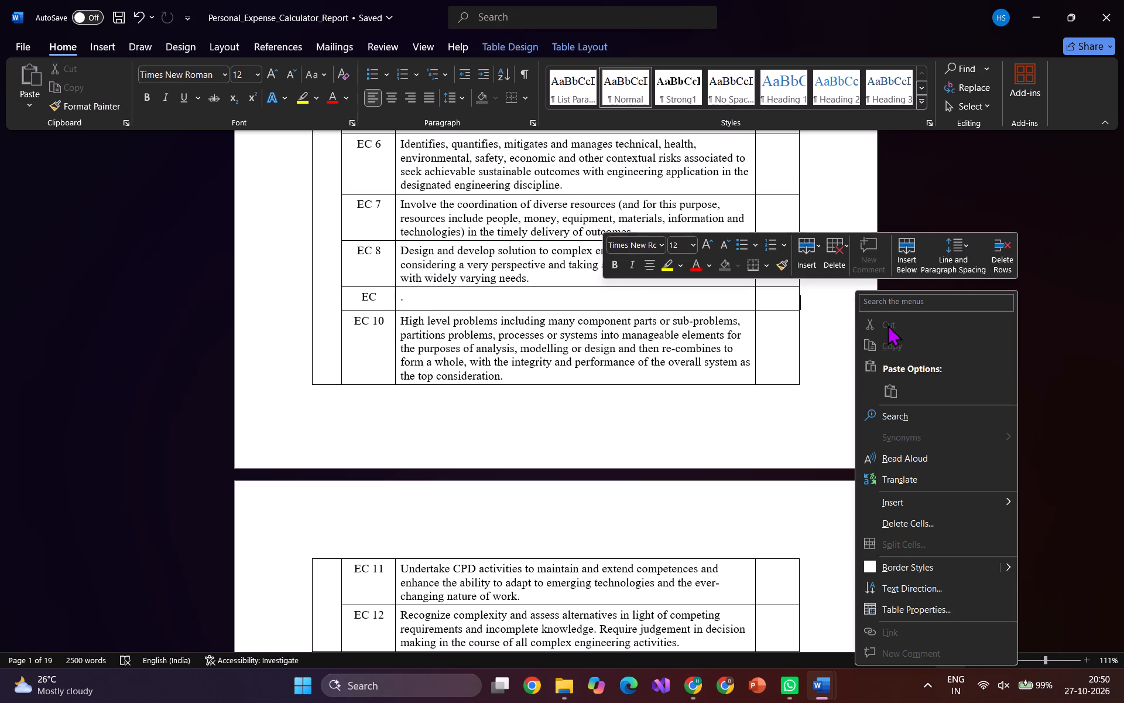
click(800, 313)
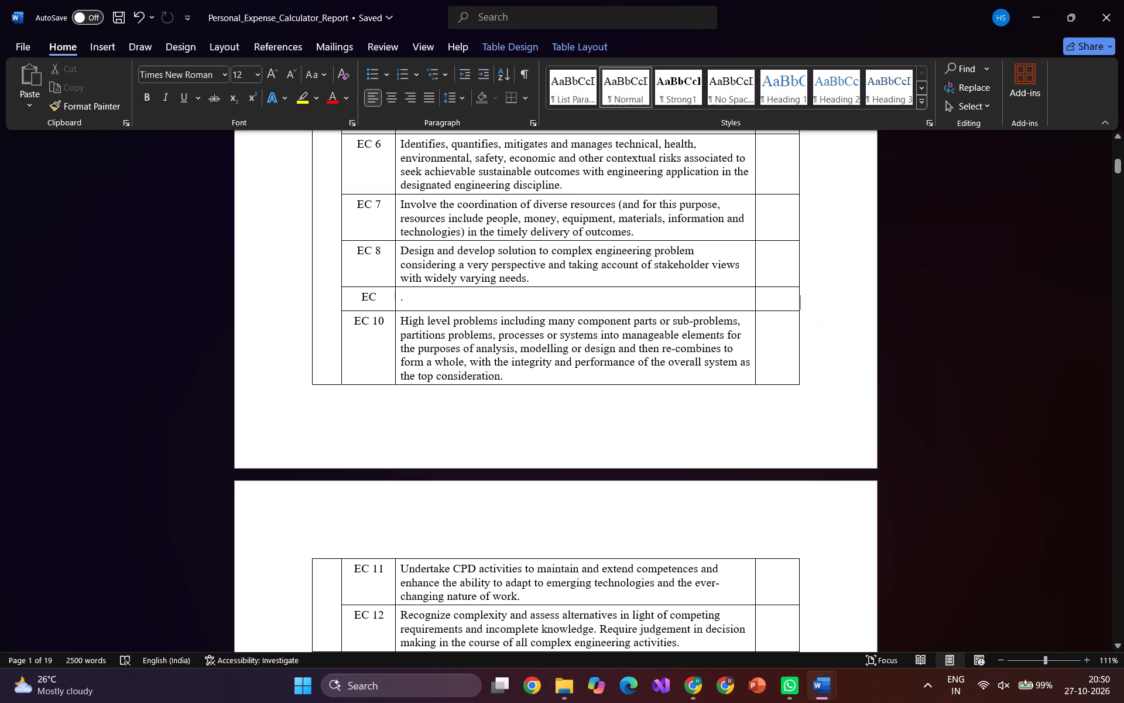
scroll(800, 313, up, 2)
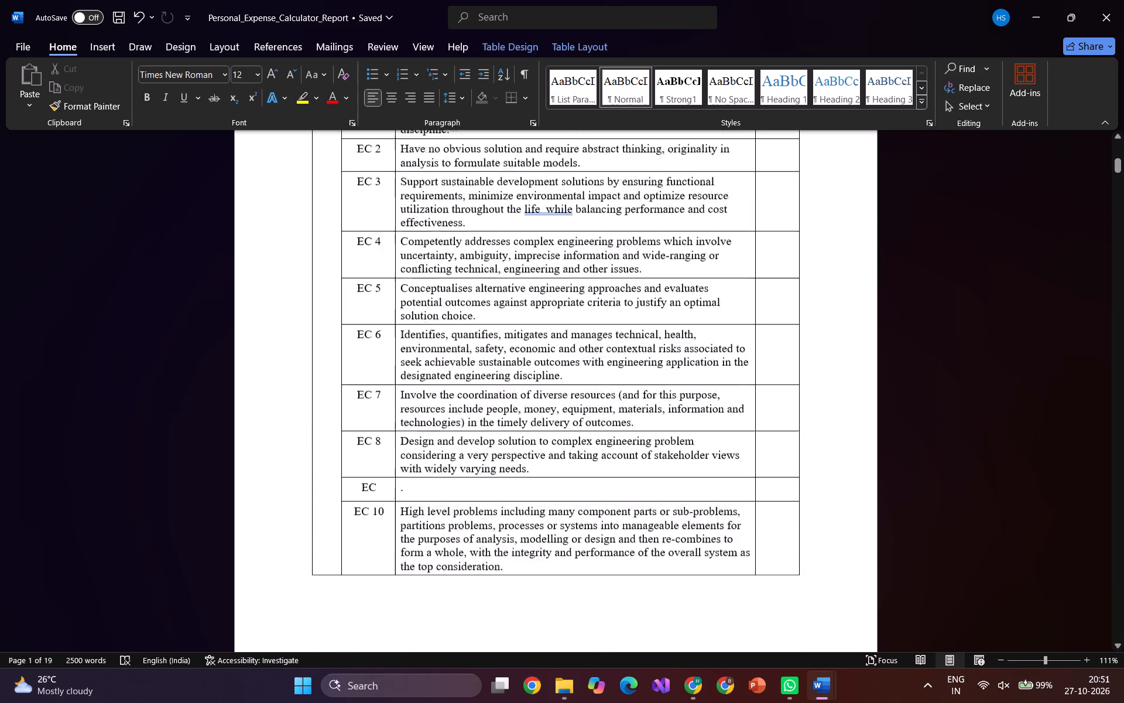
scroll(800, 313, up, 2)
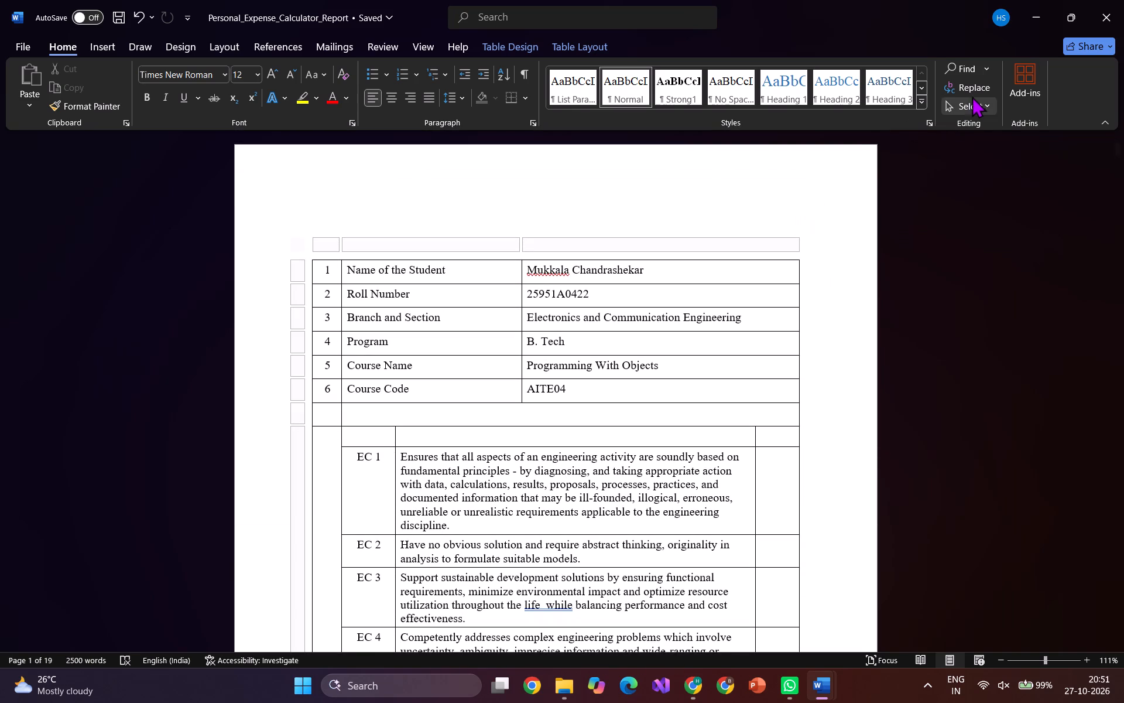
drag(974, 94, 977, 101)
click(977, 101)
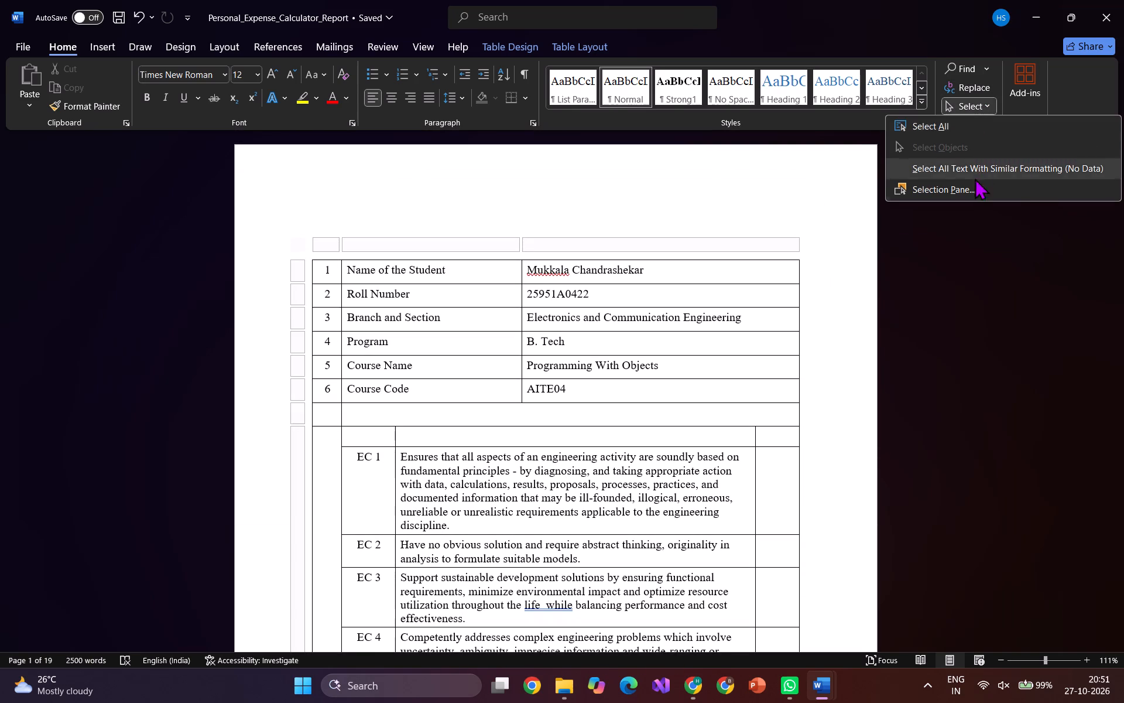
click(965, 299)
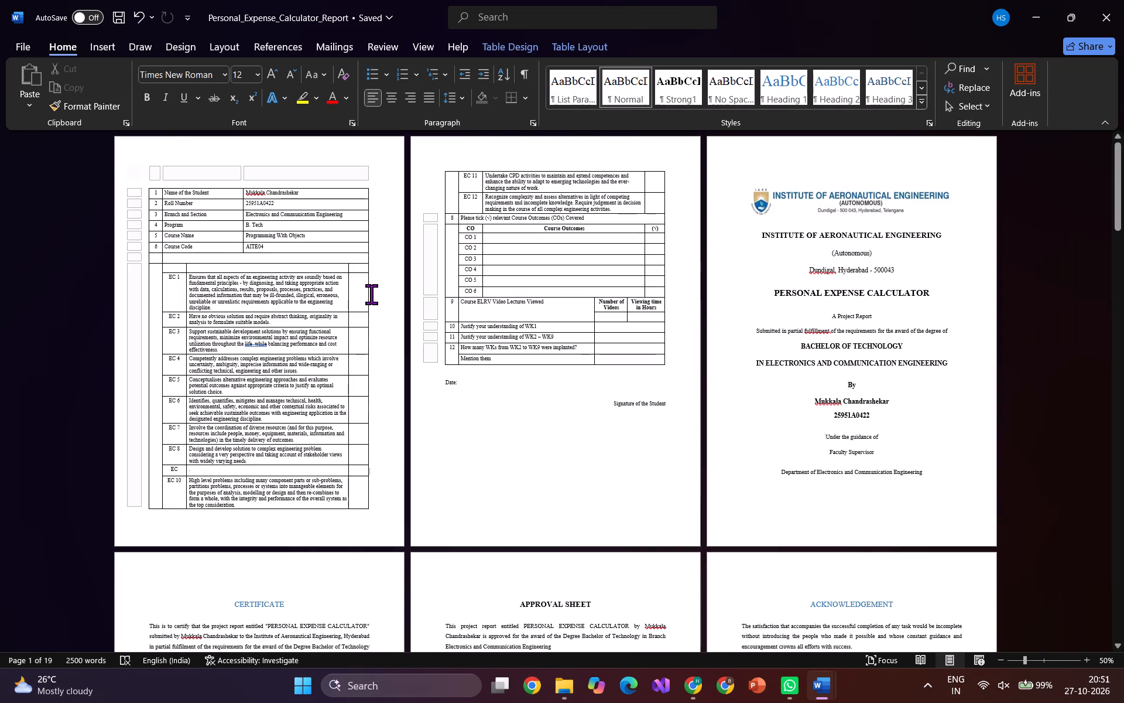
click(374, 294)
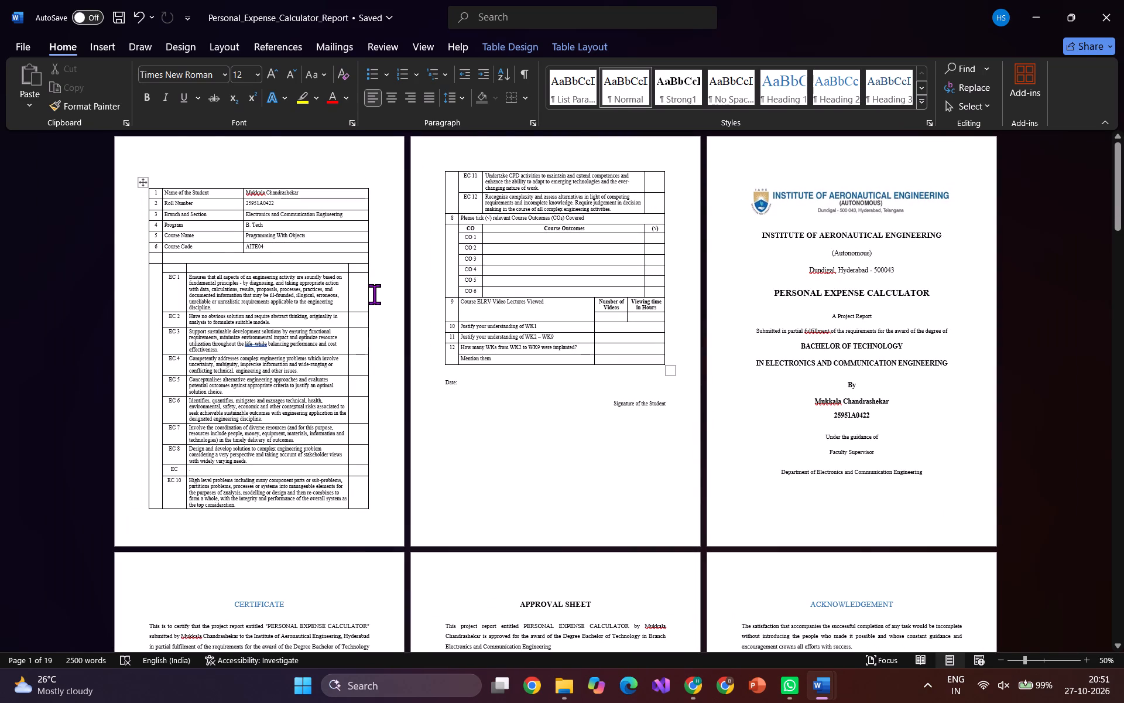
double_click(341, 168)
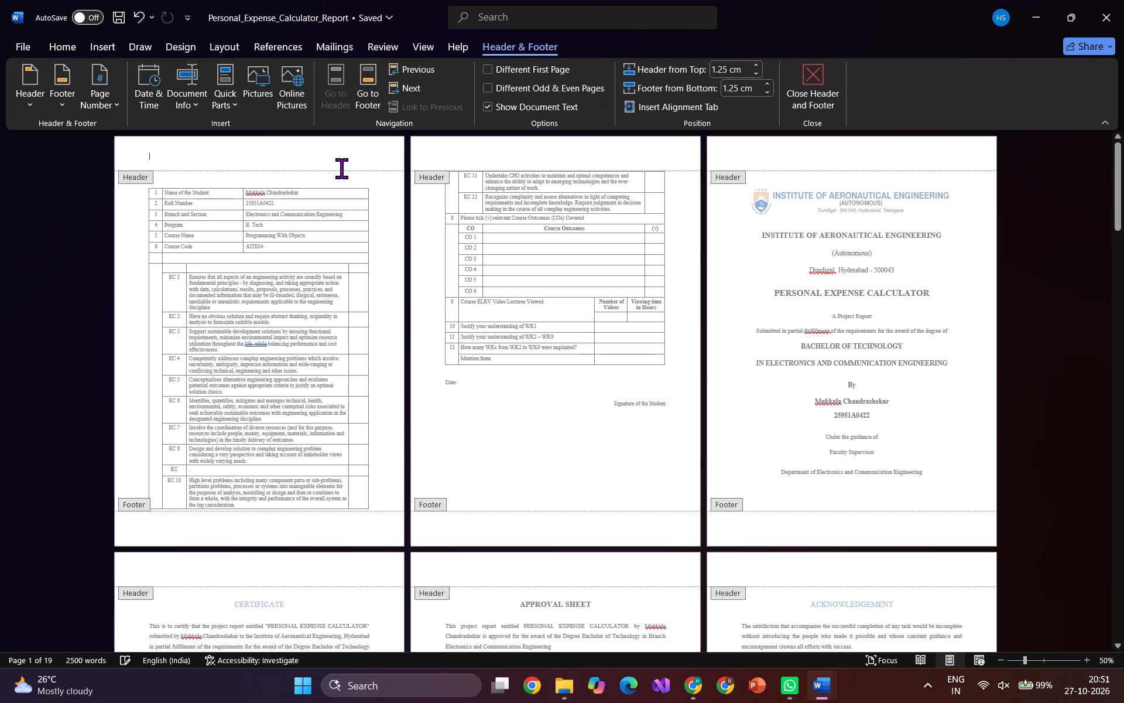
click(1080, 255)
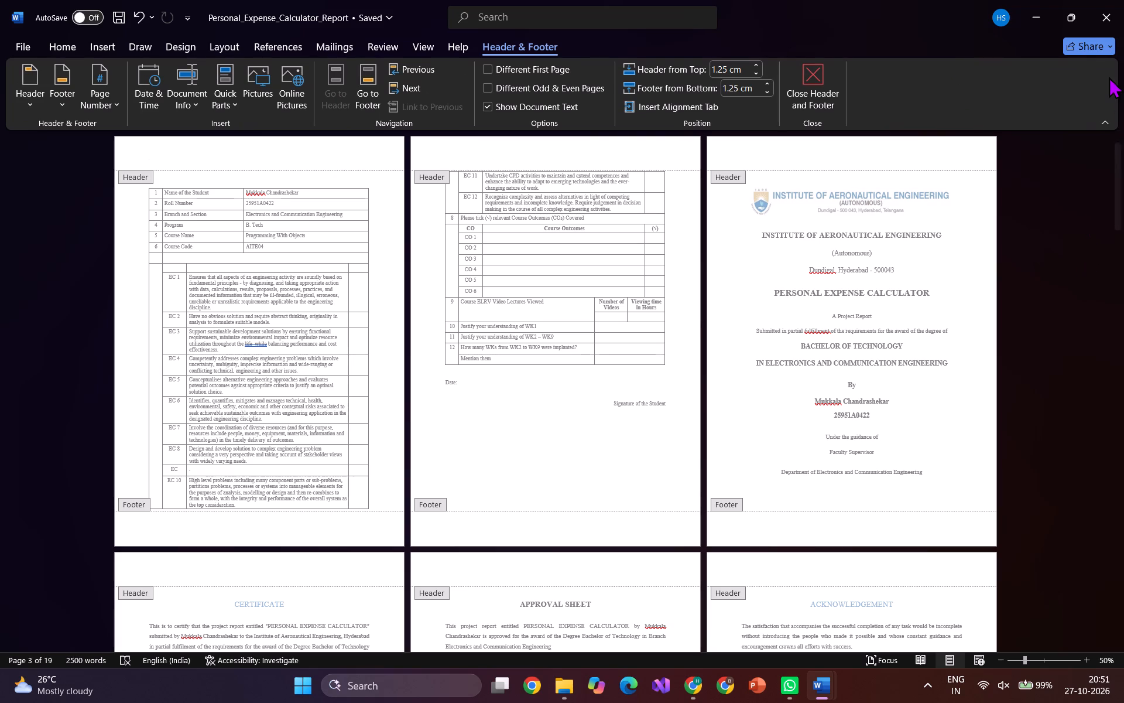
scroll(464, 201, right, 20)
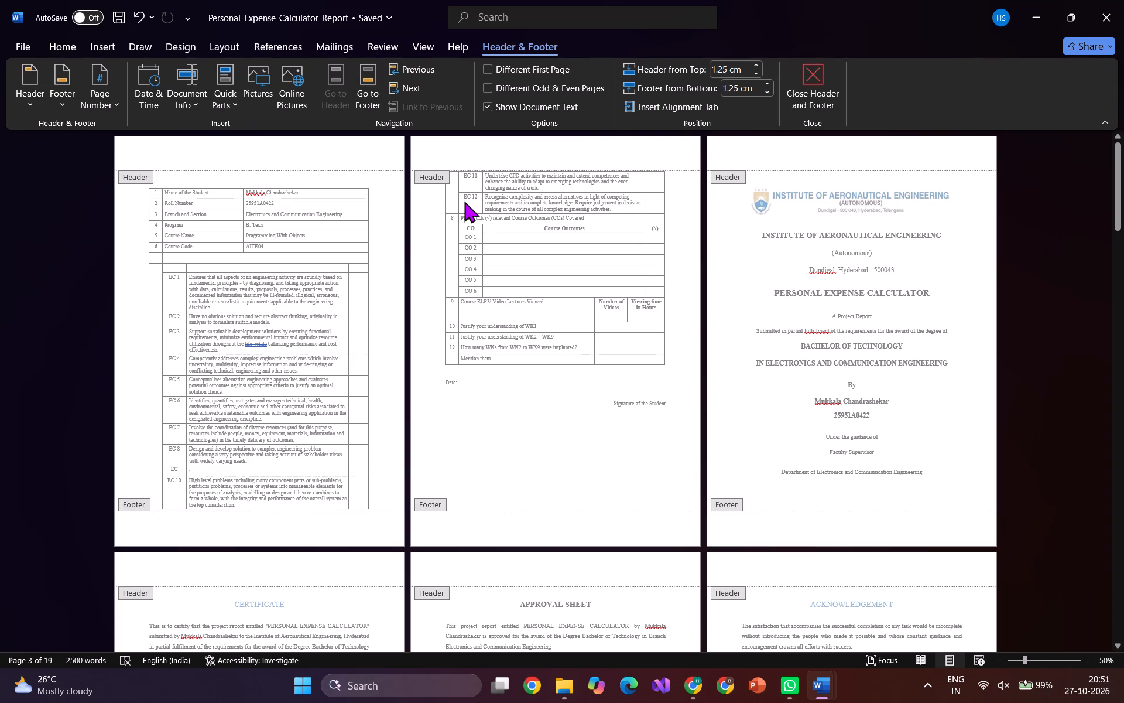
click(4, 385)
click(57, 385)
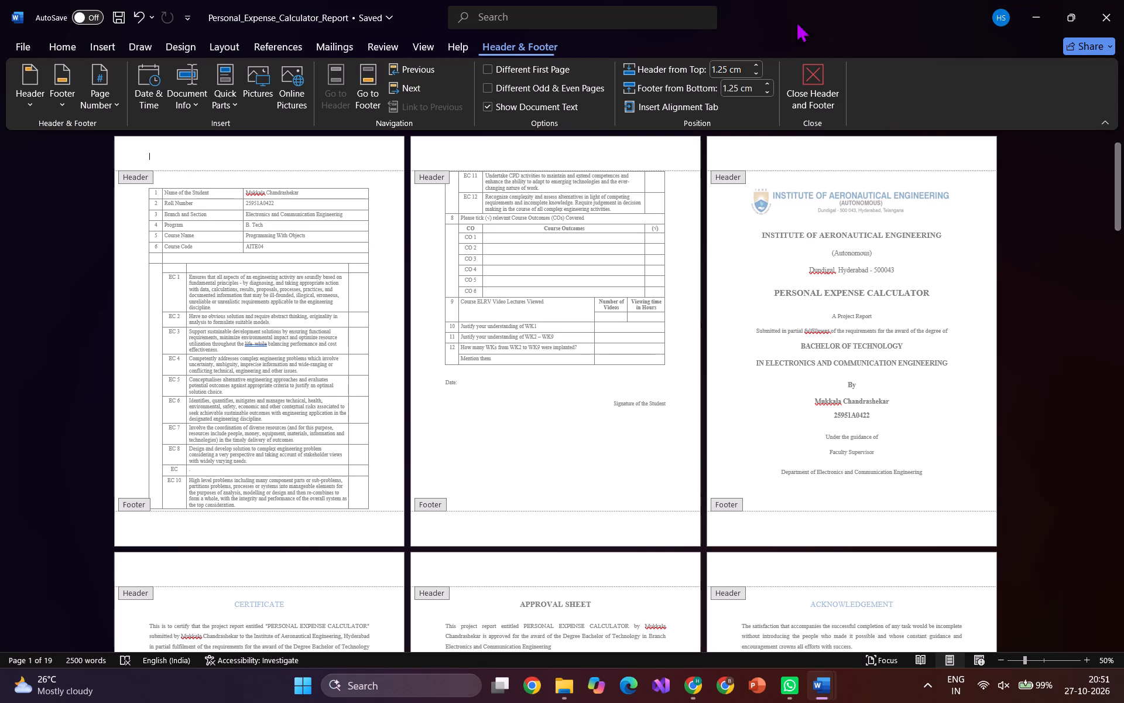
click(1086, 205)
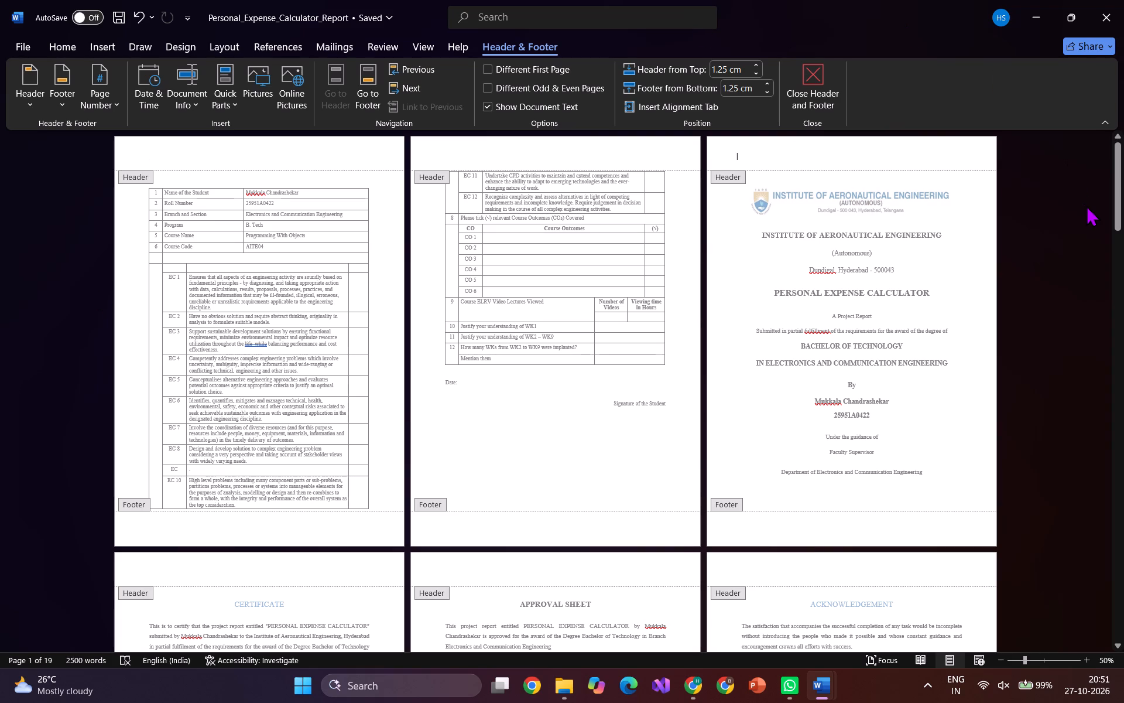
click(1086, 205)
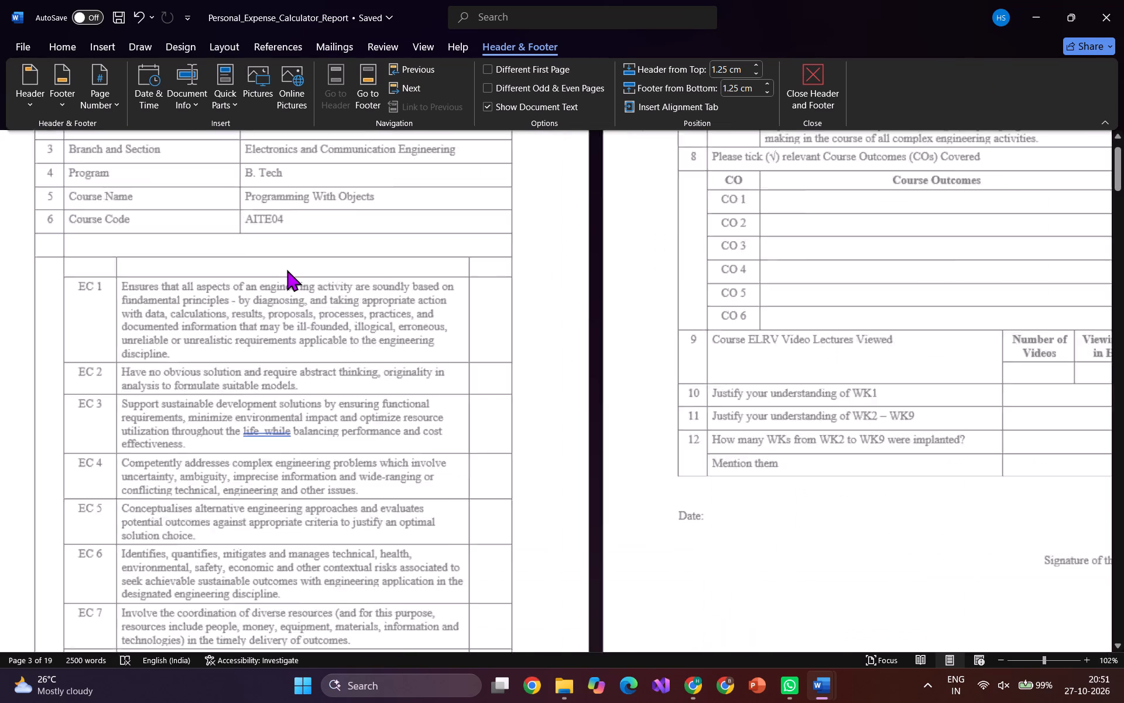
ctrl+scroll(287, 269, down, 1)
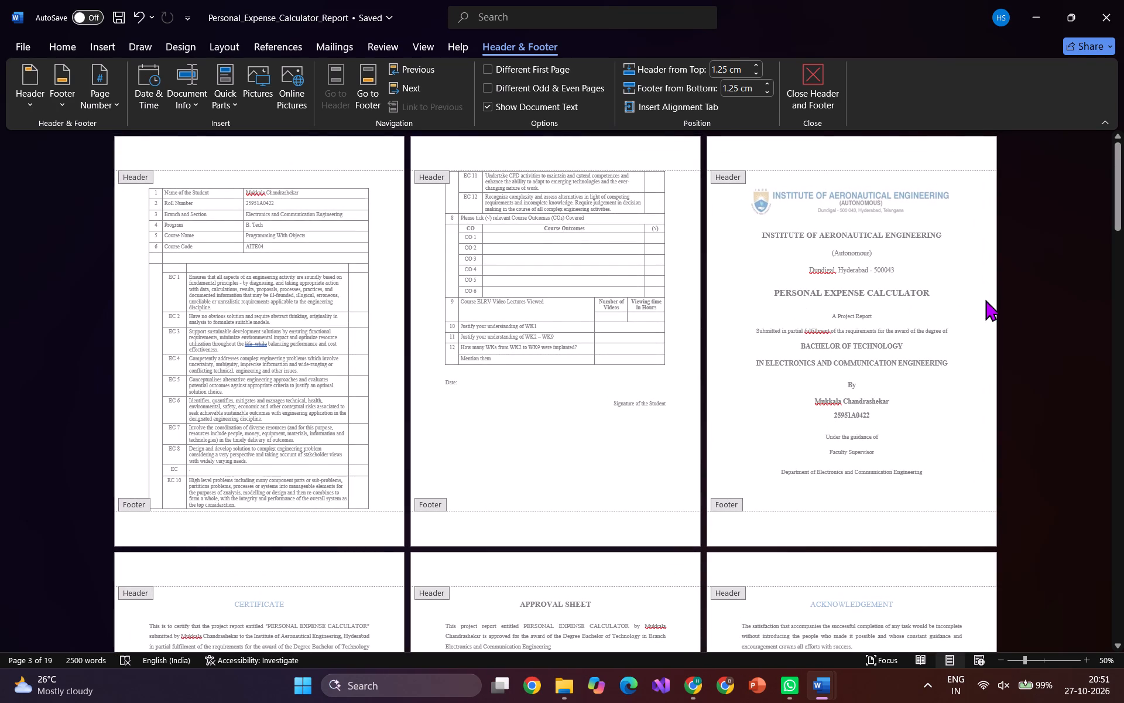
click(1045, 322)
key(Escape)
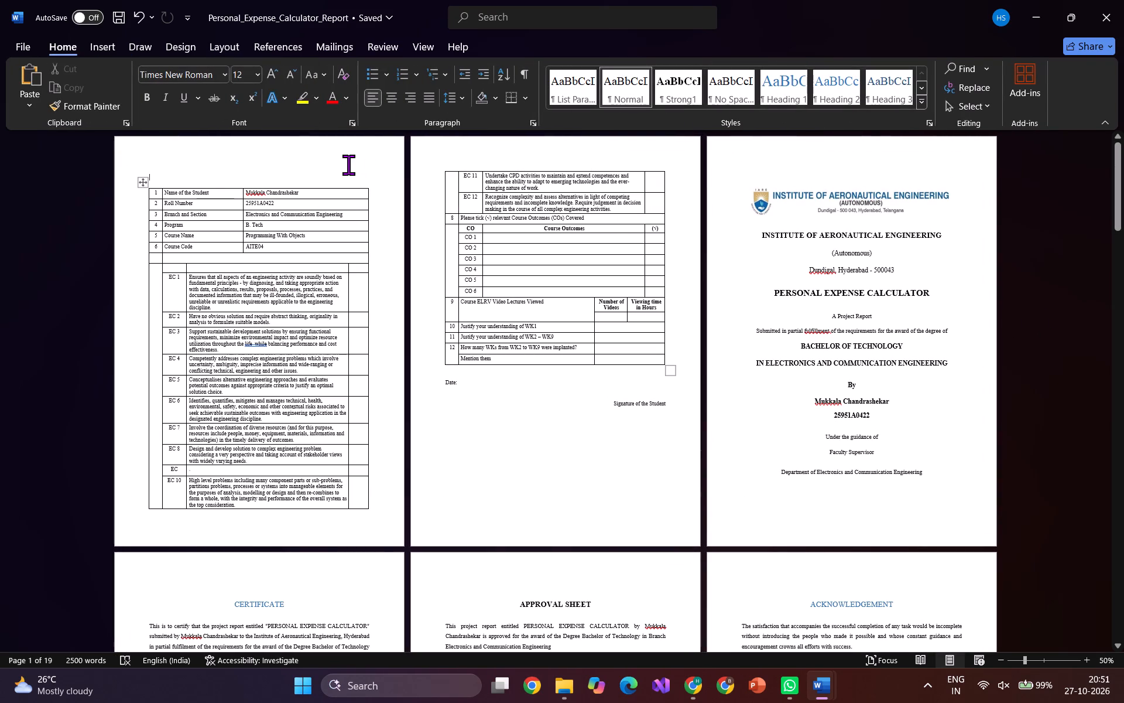
Delete the blank line above the self-assessment table and the number 1 from its Name of the Student row.
key(Delete)
key(Delete)
key(Delete)
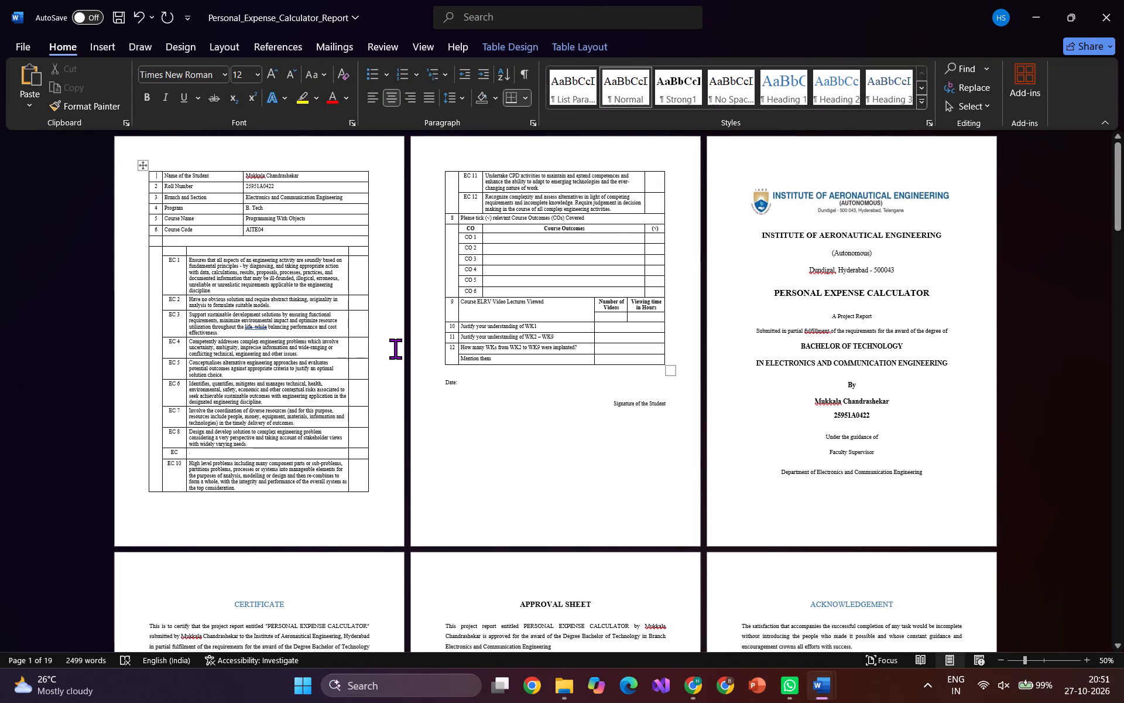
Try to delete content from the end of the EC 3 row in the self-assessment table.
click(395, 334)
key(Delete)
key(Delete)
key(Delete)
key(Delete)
Delete the first eight letters of the Signature of the Student line below the self-assessment table.
click(525, 473)
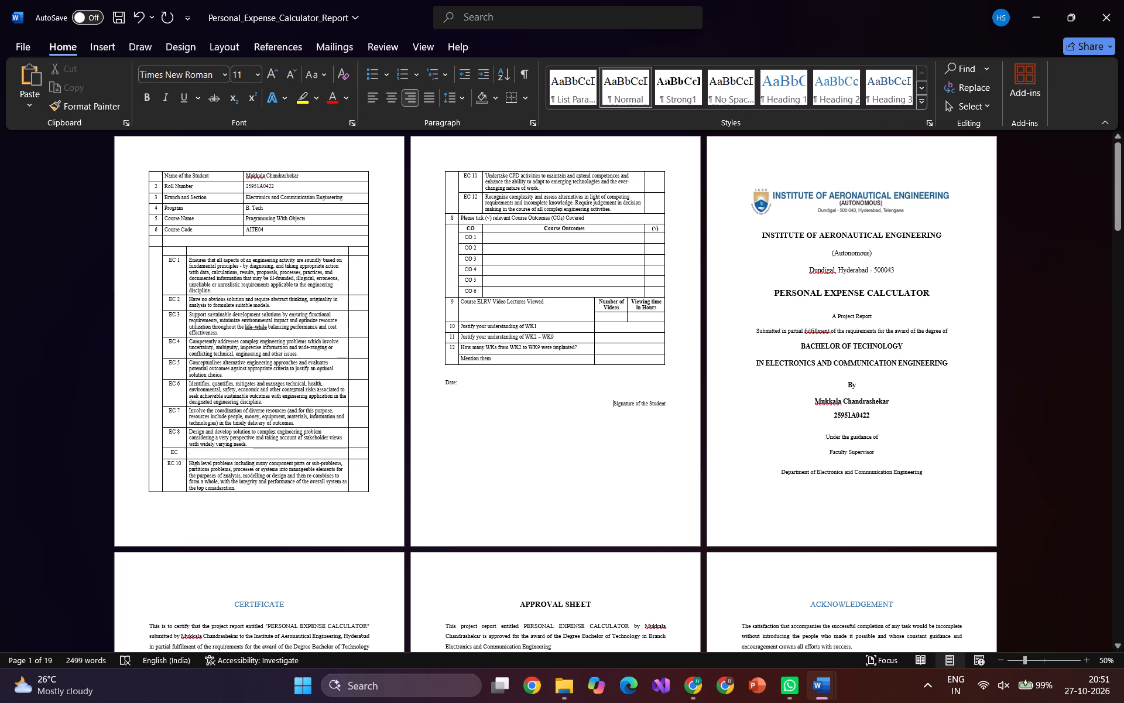
key(Delete)
key(Delete)
key(Delete)
key(Delete)
key(Delete)
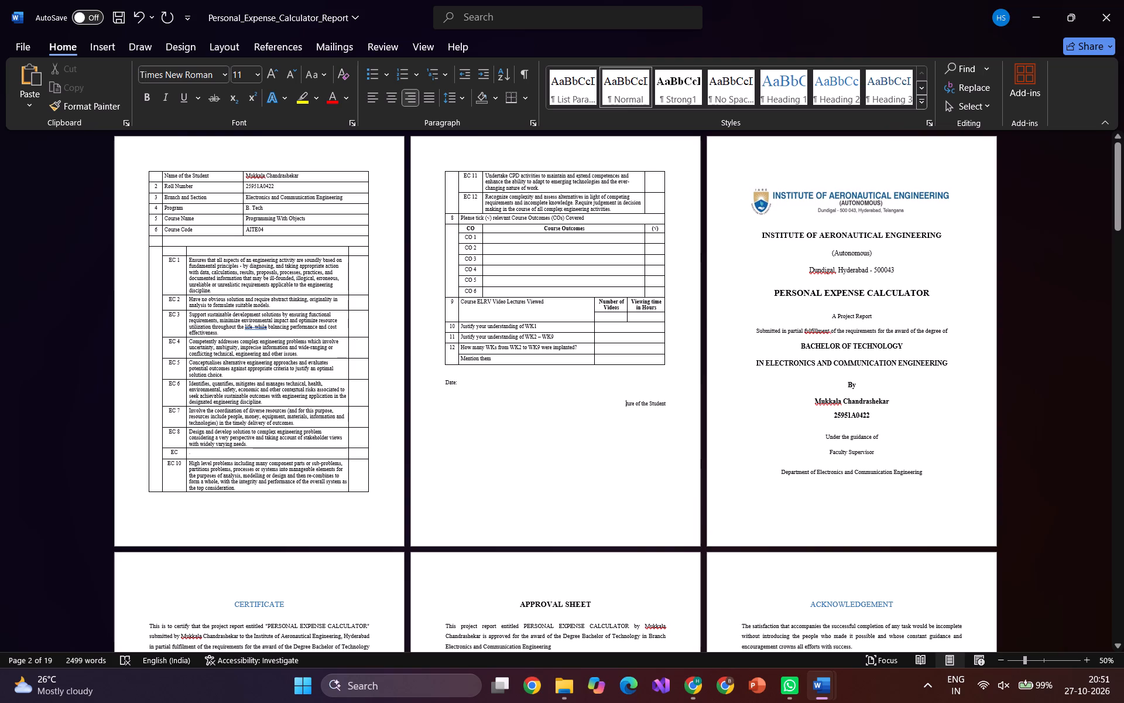
right_click(585, 476)
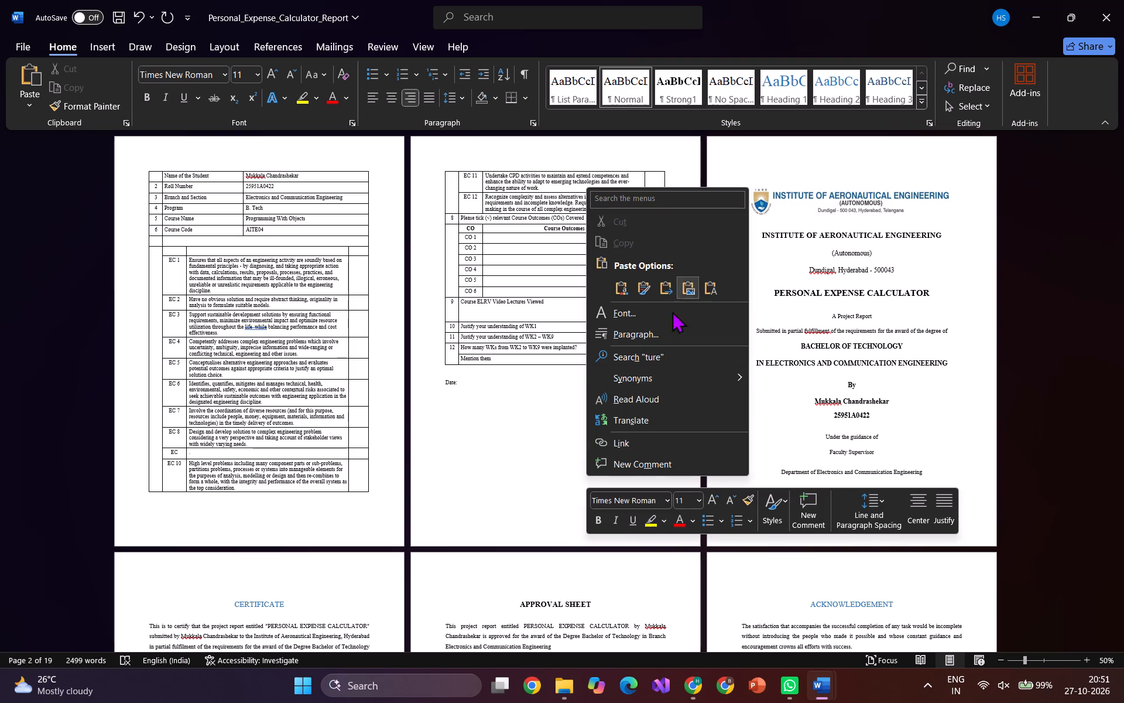
click(554, 476)
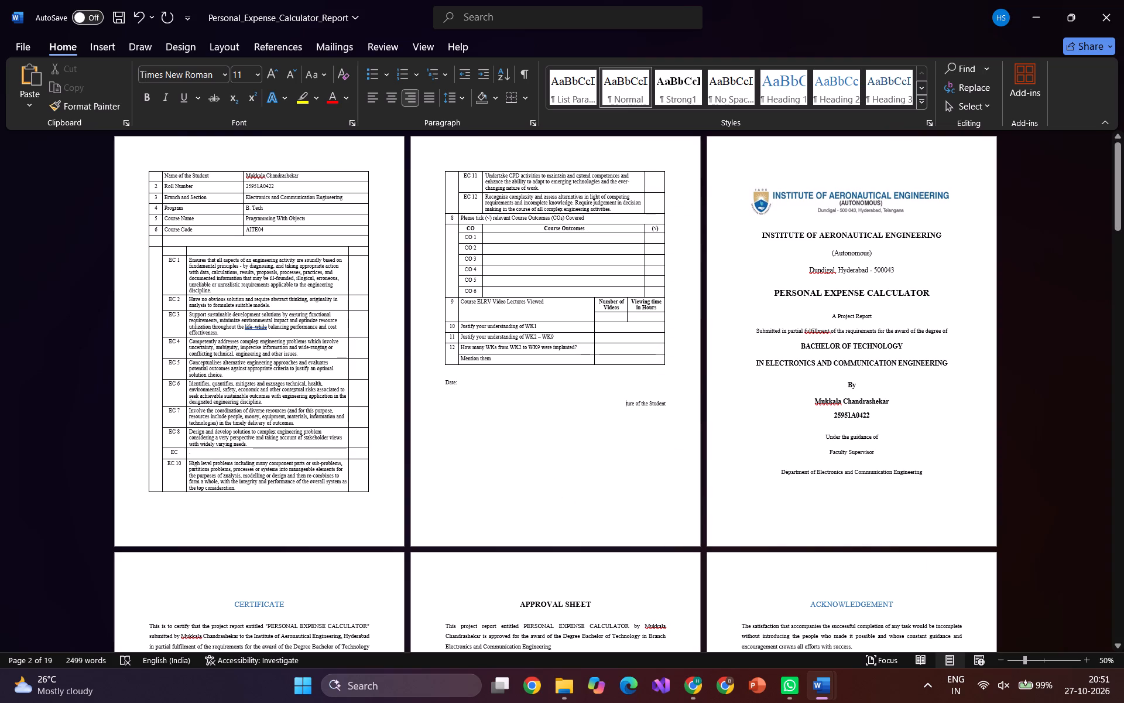
key(Delete)
key(Delete)
key(Delete)
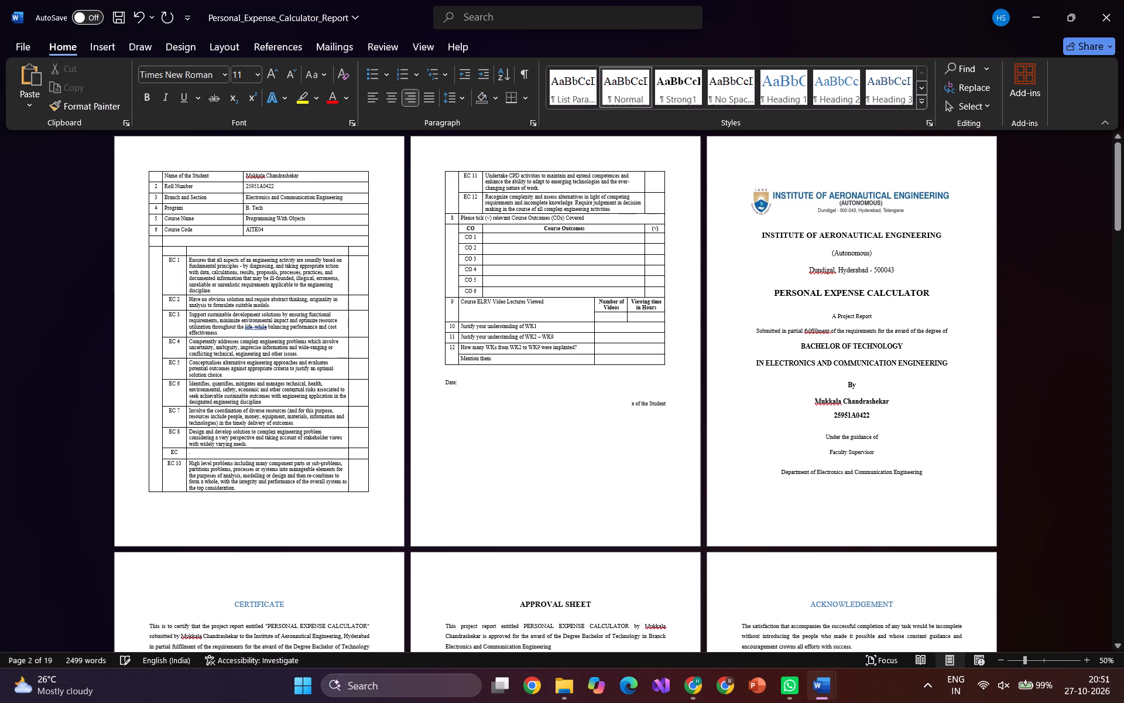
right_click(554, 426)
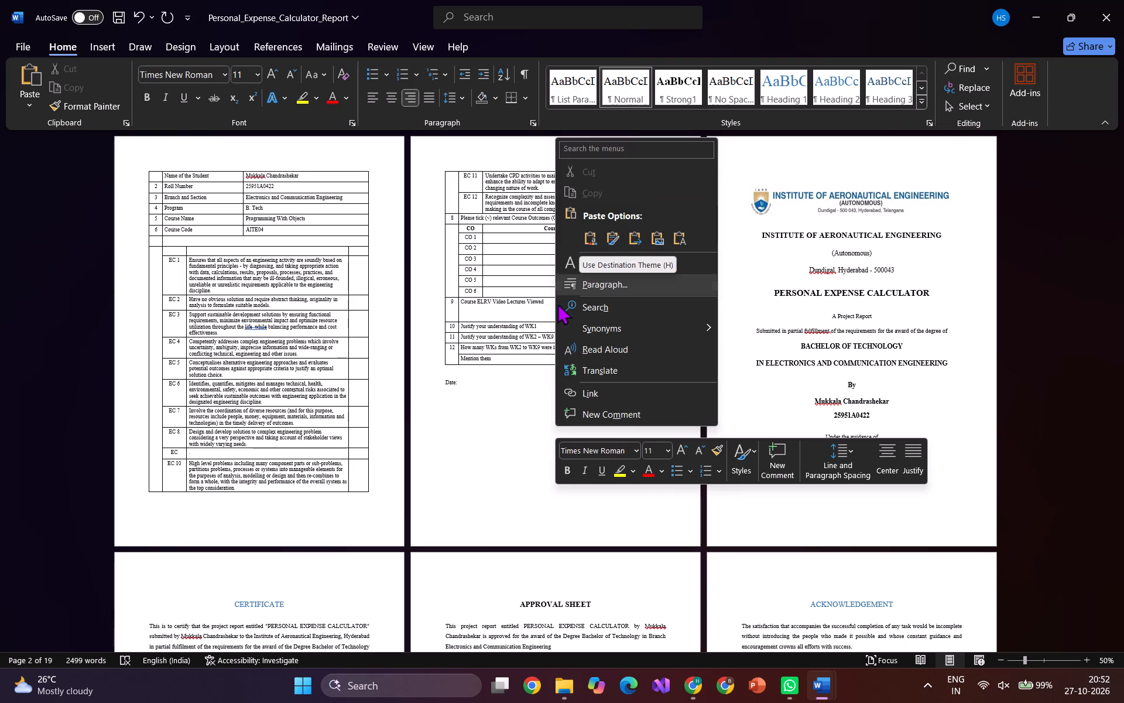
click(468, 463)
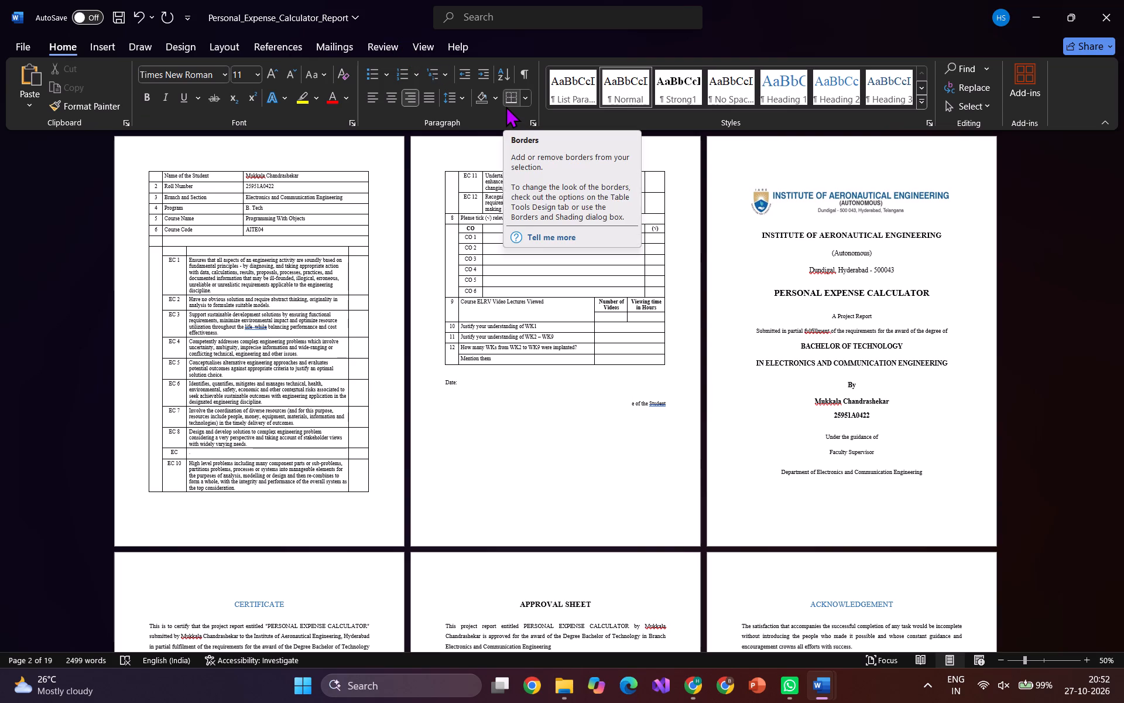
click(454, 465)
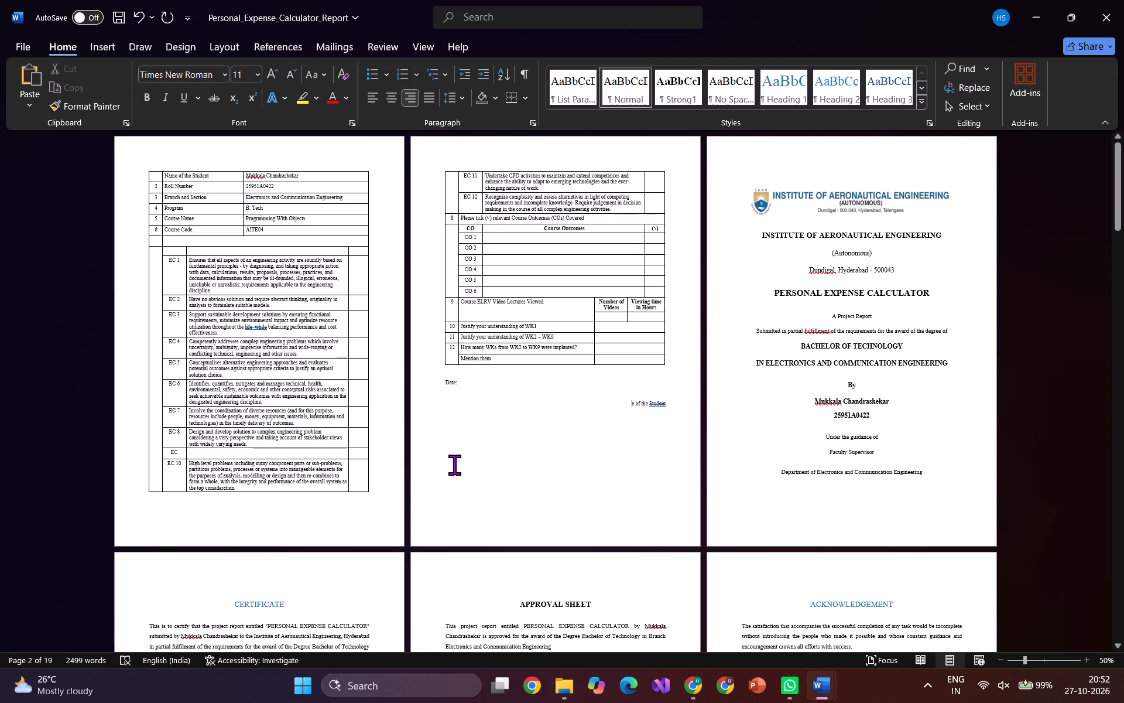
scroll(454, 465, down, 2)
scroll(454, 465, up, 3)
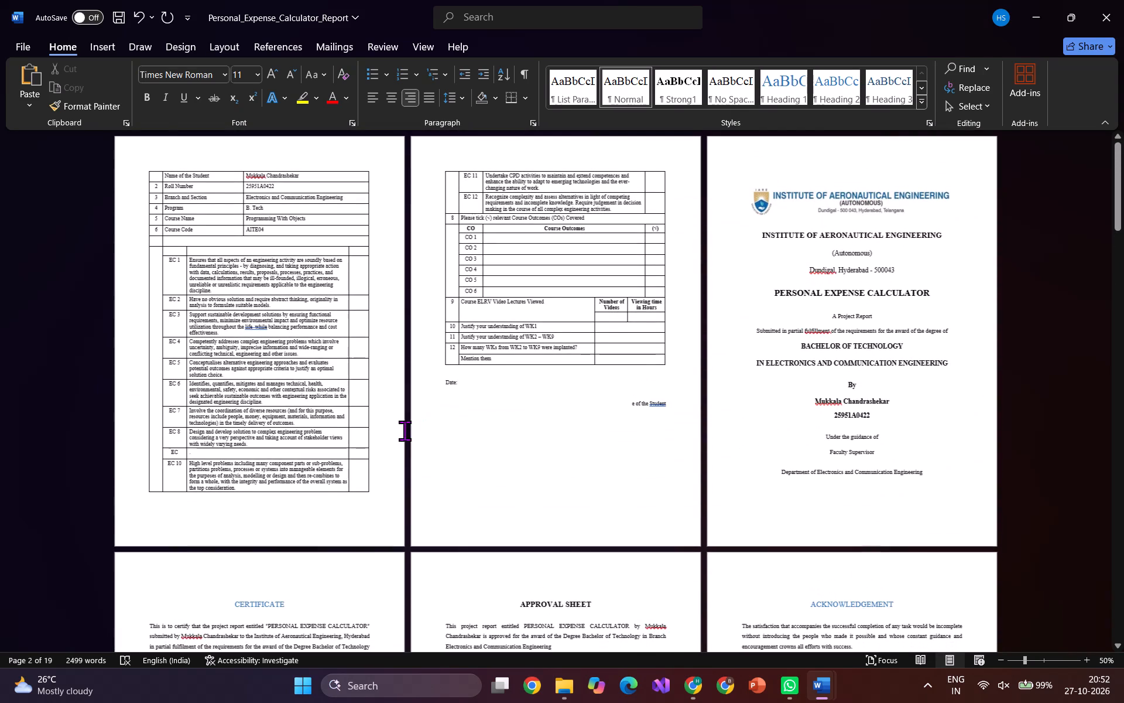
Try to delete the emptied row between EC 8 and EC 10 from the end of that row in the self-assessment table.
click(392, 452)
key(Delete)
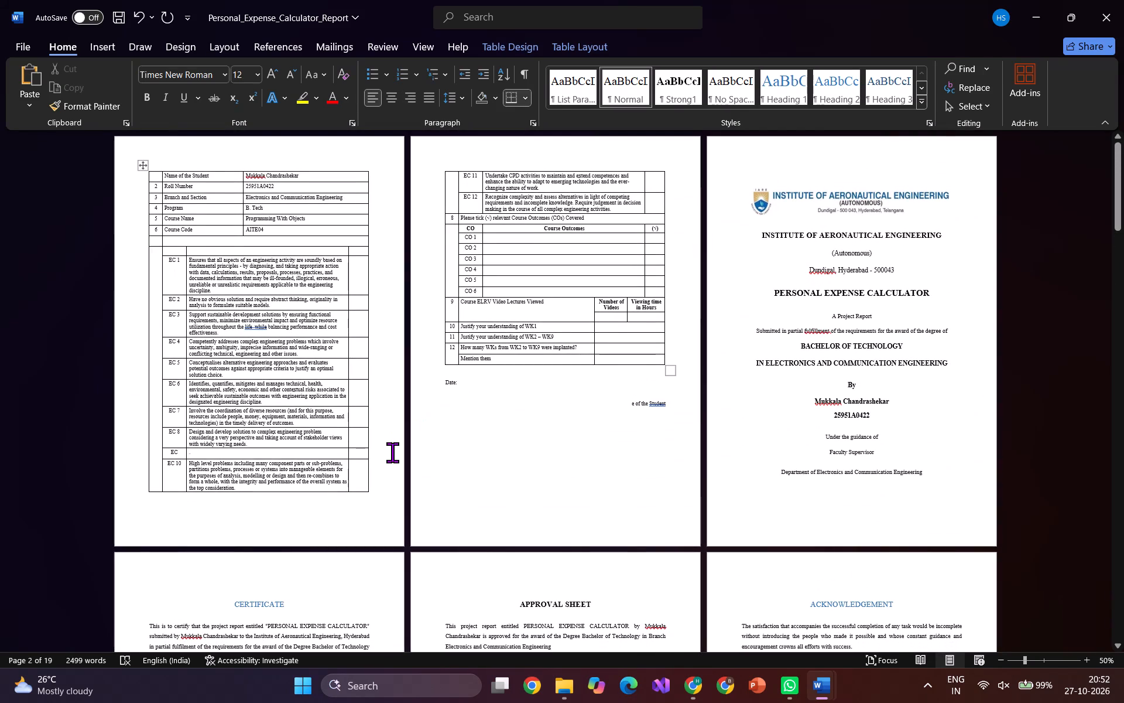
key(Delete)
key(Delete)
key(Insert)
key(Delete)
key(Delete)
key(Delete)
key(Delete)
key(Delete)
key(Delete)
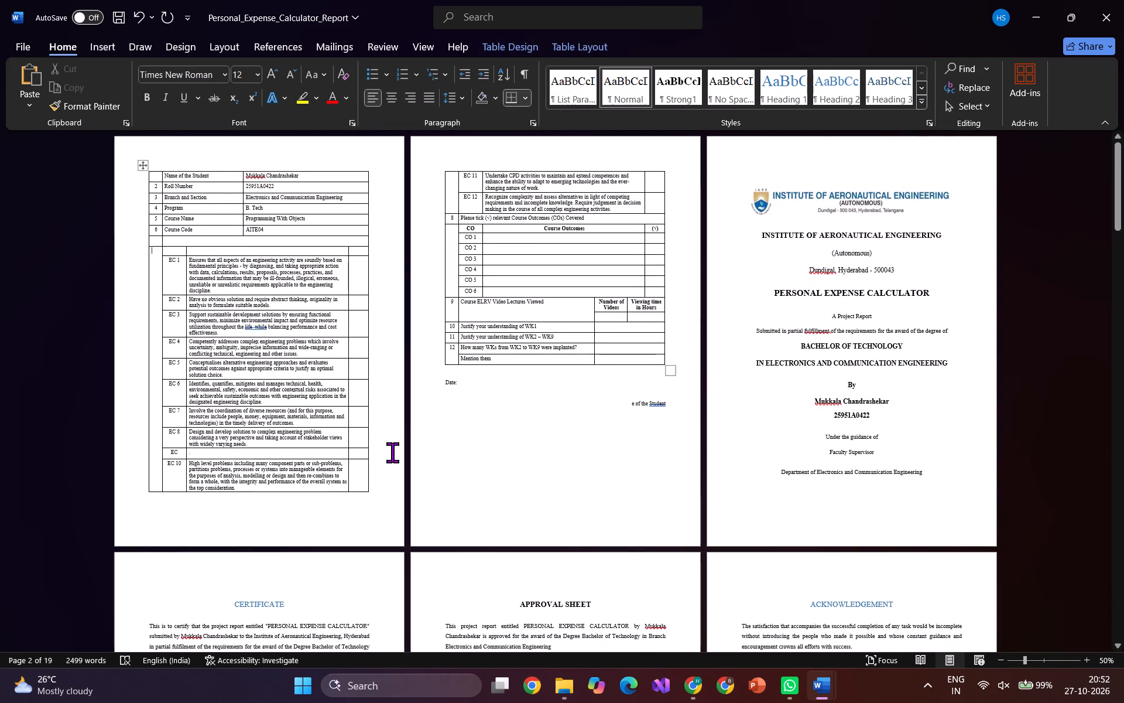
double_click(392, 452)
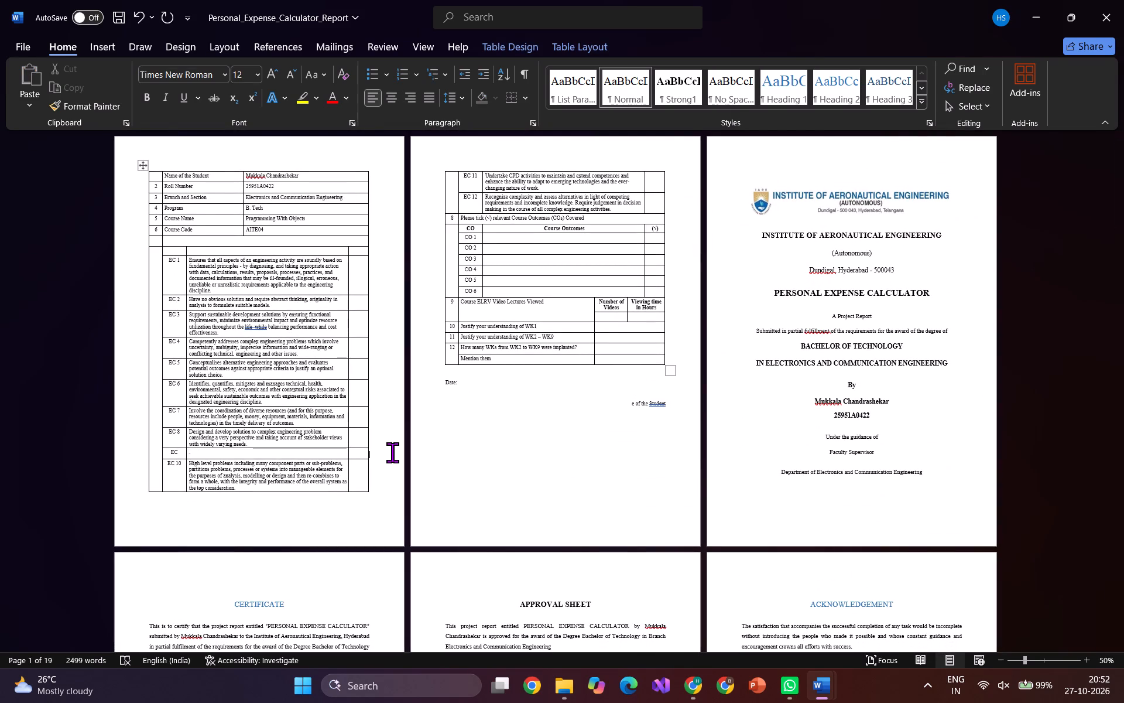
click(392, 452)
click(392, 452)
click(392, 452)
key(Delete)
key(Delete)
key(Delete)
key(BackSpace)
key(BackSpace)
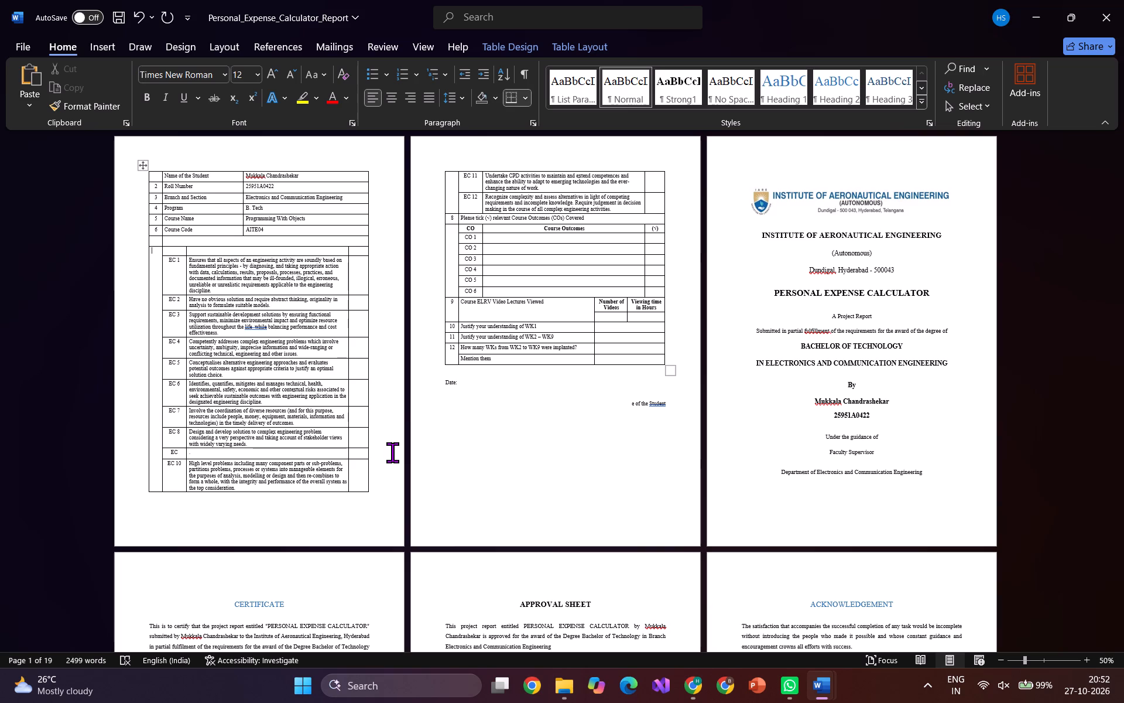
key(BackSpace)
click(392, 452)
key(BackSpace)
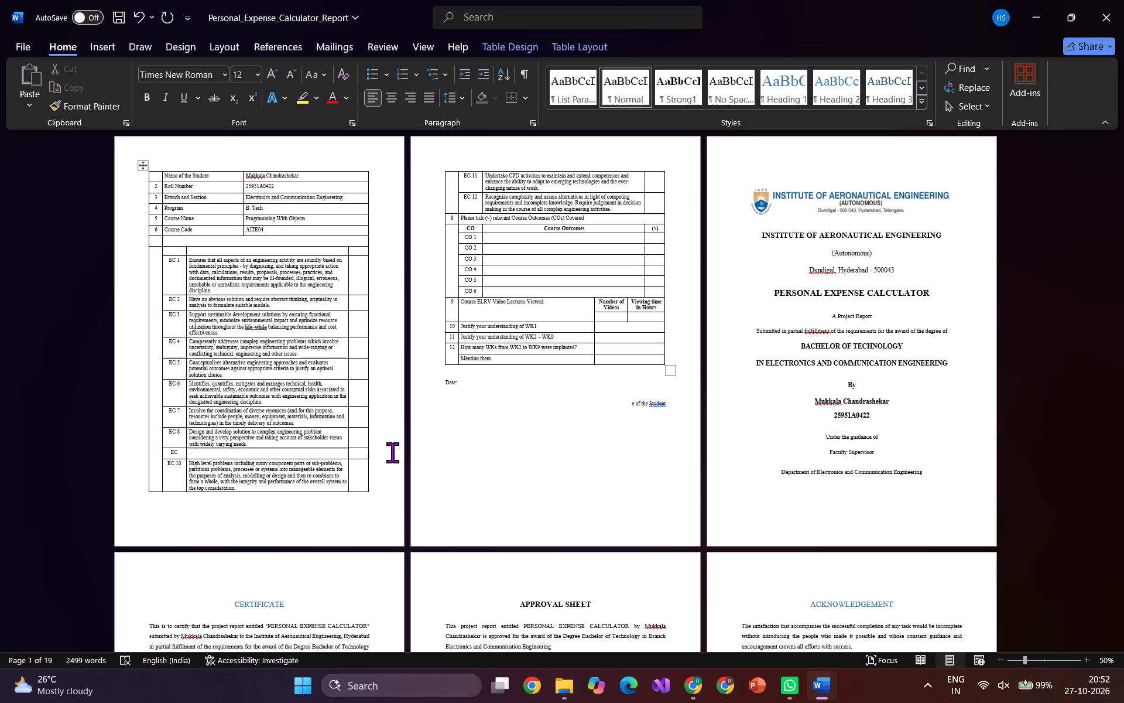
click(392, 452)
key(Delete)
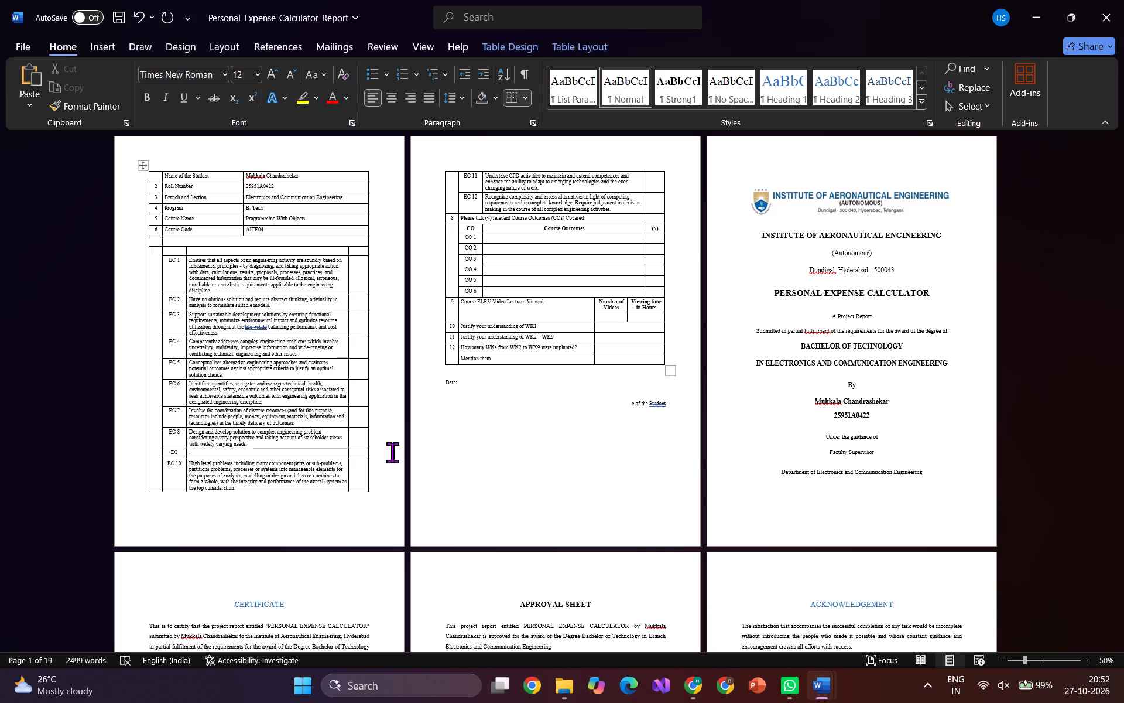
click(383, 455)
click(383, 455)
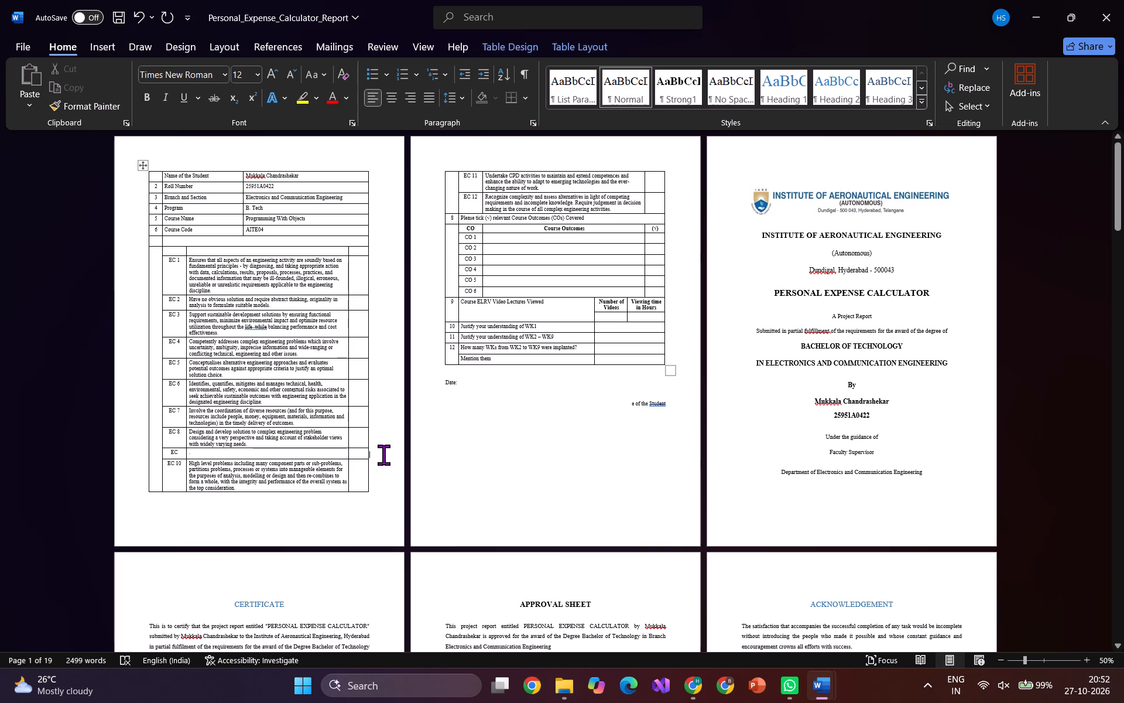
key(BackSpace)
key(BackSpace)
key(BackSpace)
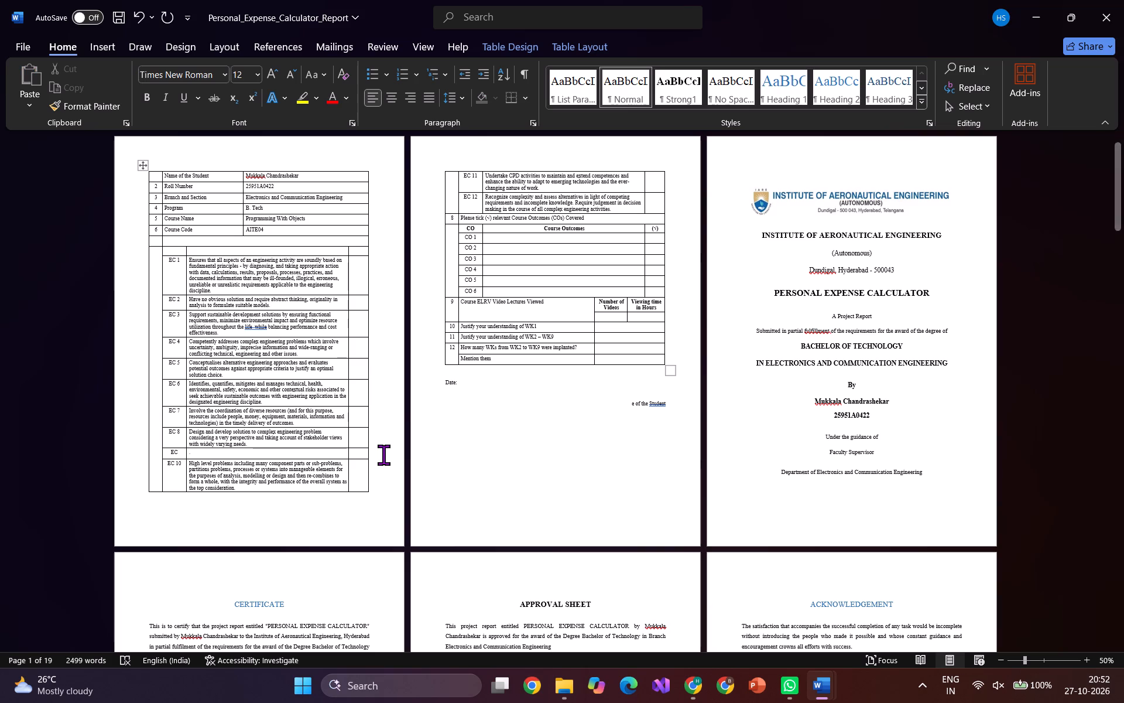
Delete the Date line, the blank lines and the remaining signature text below the self-assessment table.
click(540, 475)
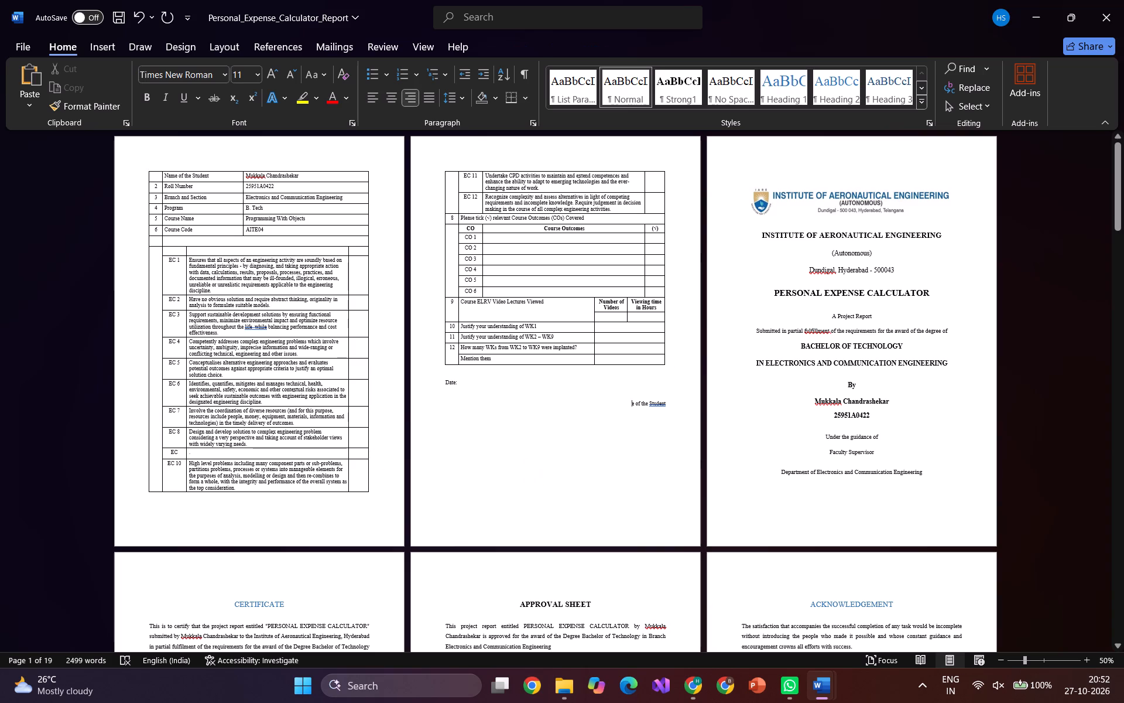
key(BackSpace)
key(BackSpace)
key(BackSpace)
key(BackSpace)
key(BackSpace)
key(BackSpace)
key(BackSpace)
key(BackSpace)
key(BackSpace)
key(BackSpace)
key(BackSpace)
key(BackSpace)
key(BackSpace)
key(BackSpace)
key(BackSpace)
key(BackSpace)
key(BackSpace)
key(Delete)
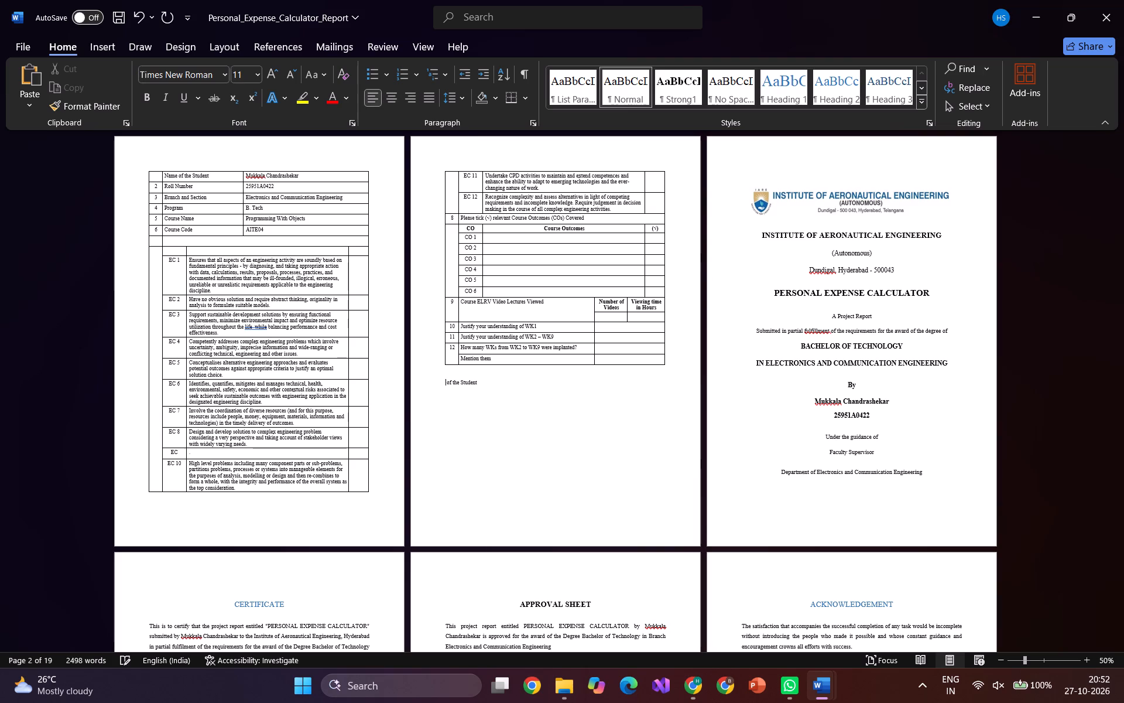
key(Delete)
key(Delete)
key(Delete)
key(Delete)
key(Delete)
key(Delete)
key(Delete)
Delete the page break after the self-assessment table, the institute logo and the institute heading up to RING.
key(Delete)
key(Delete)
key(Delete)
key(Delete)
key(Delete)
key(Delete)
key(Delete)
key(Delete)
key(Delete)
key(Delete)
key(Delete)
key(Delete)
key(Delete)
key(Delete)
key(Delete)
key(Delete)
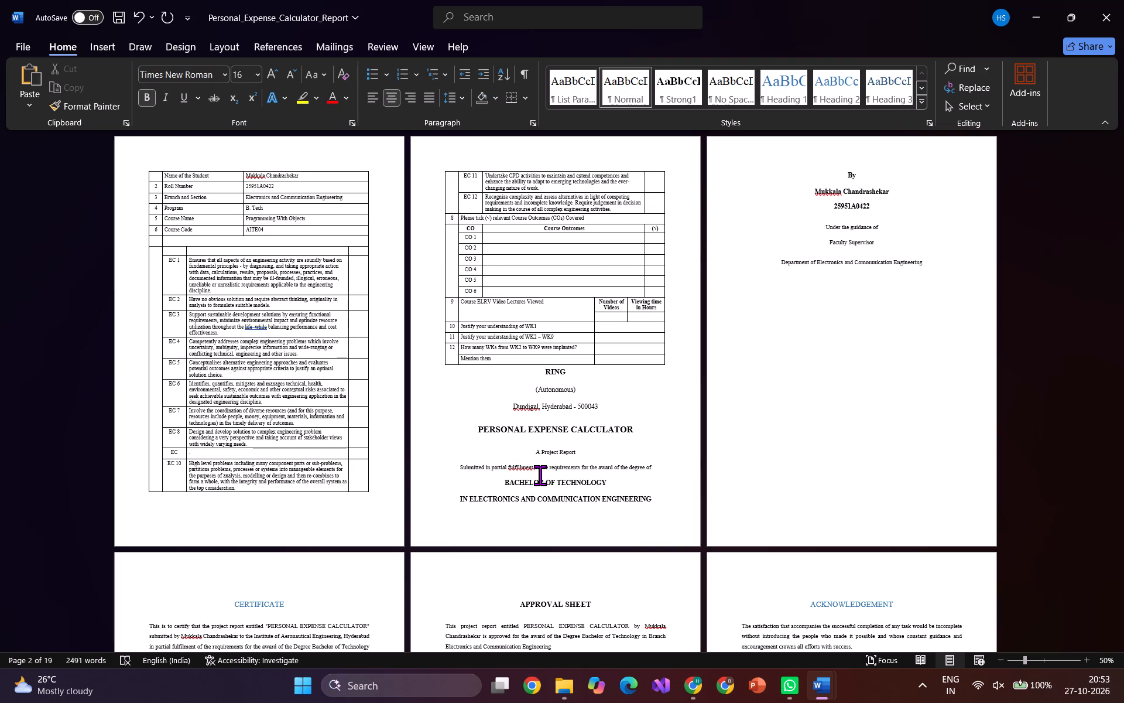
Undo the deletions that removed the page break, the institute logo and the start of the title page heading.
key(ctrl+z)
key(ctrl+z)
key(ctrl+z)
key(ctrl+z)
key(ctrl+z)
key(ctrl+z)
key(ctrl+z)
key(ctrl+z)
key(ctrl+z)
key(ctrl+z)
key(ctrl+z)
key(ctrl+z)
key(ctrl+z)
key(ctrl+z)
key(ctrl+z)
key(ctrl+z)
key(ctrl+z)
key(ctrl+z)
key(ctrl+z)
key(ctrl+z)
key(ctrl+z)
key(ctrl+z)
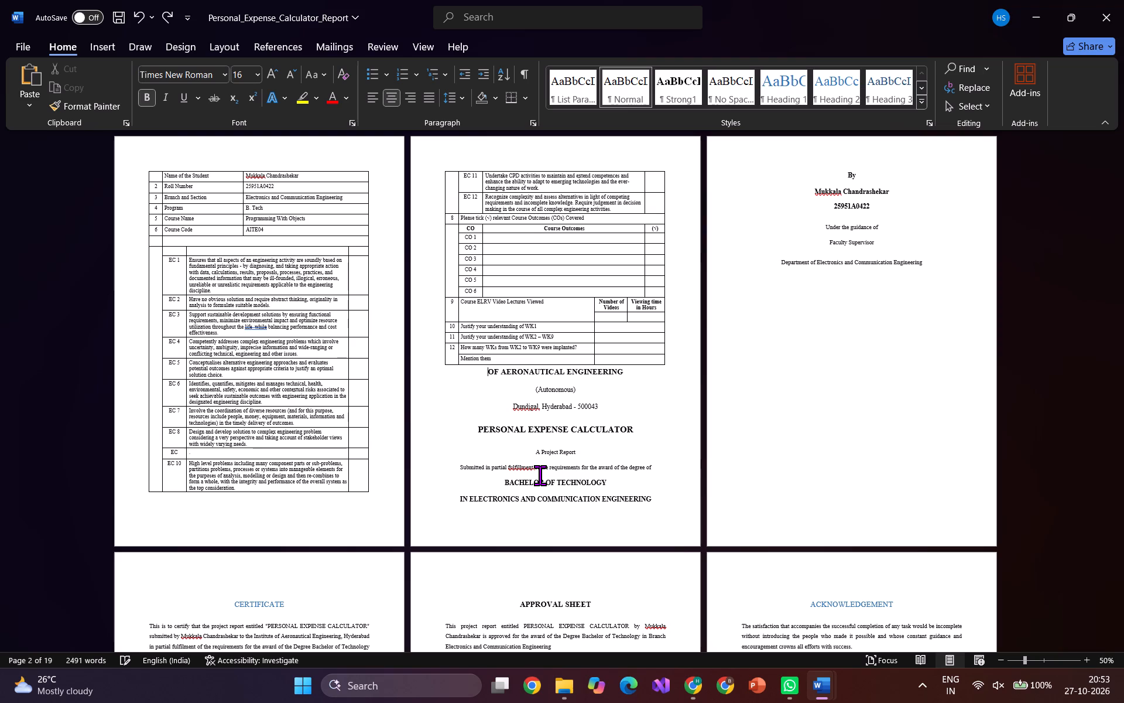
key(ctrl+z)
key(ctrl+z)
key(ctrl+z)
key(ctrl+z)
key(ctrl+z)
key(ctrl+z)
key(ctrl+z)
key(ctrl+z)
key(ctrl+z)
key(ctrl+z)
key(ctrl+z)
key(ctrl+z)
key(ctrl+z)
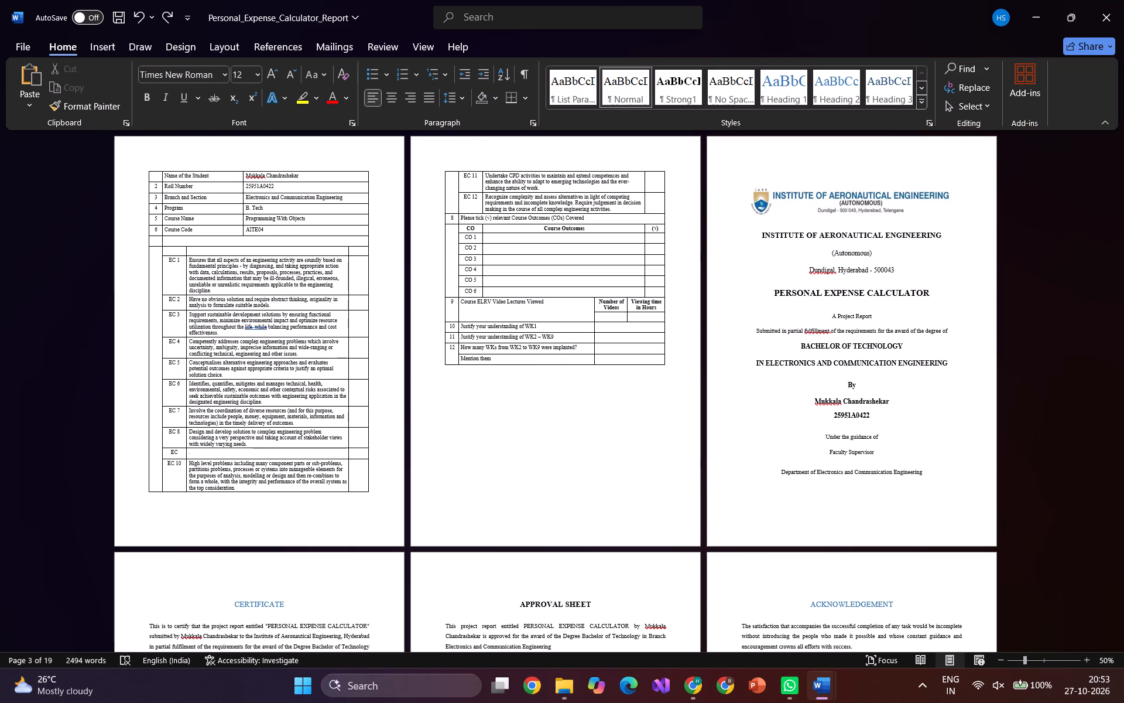
Open the editing options for the Mention them row at the end of the self-assessment table.
right_click(540, 475)
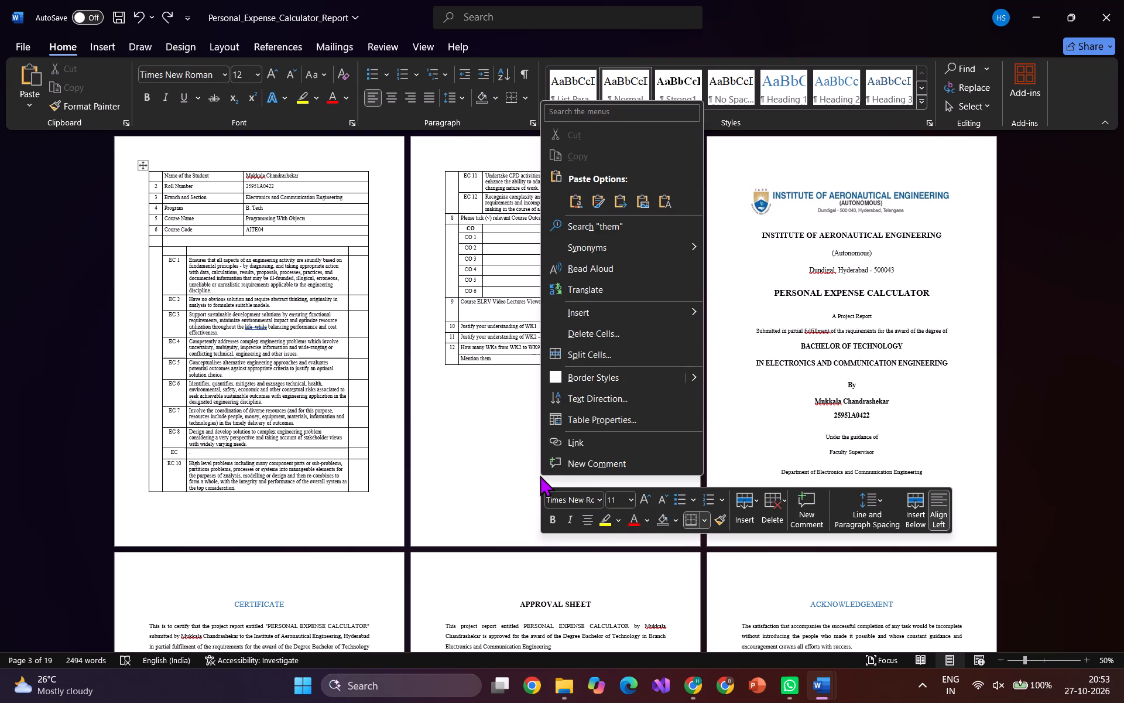
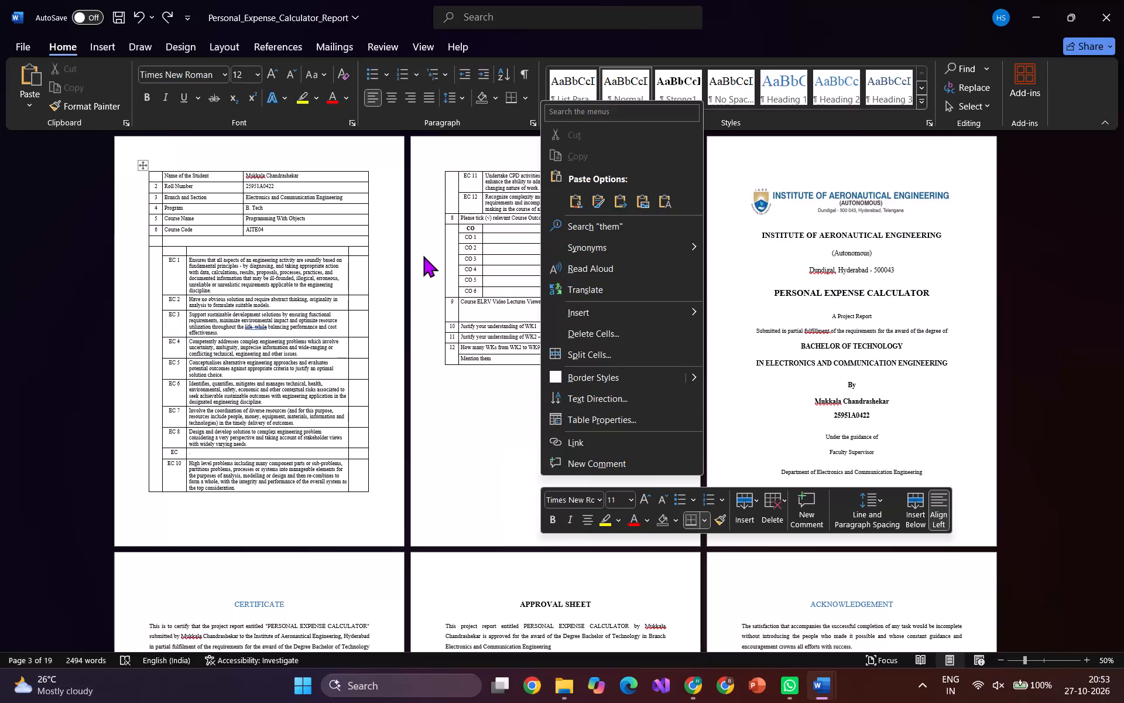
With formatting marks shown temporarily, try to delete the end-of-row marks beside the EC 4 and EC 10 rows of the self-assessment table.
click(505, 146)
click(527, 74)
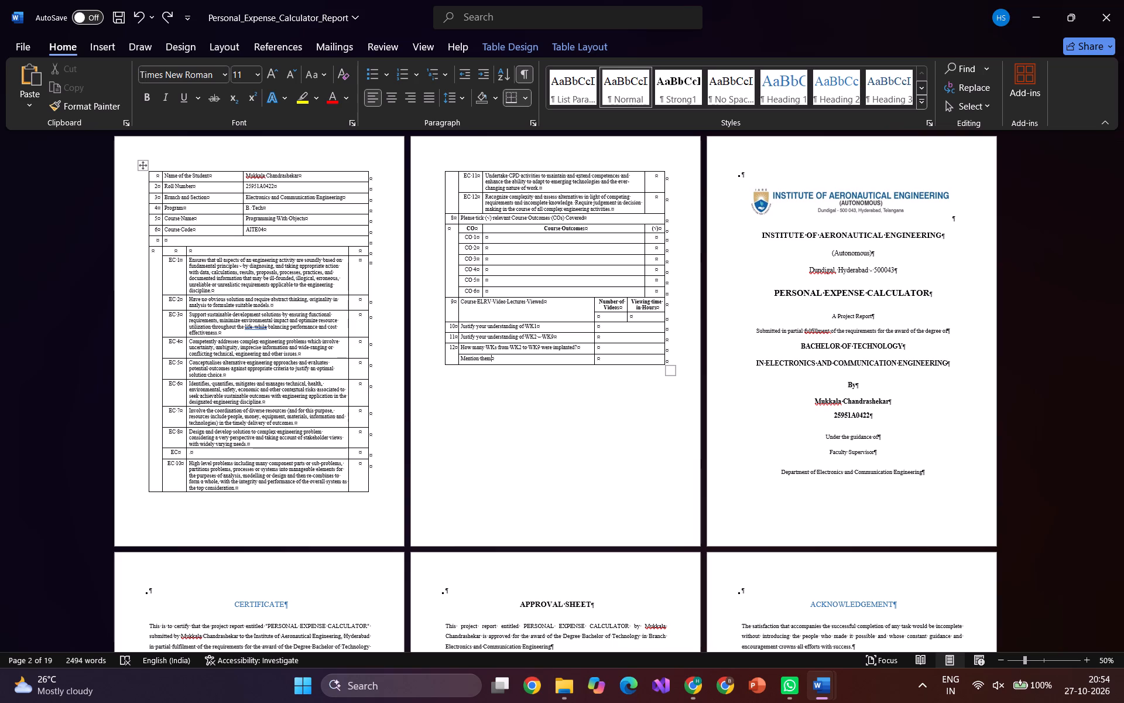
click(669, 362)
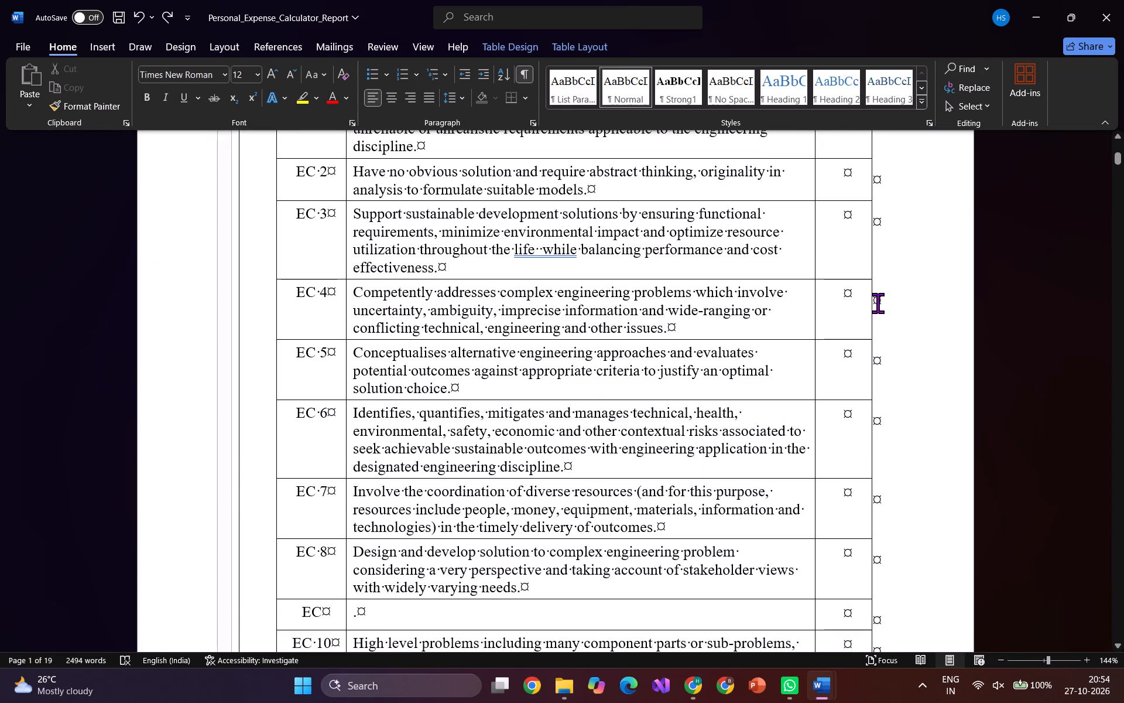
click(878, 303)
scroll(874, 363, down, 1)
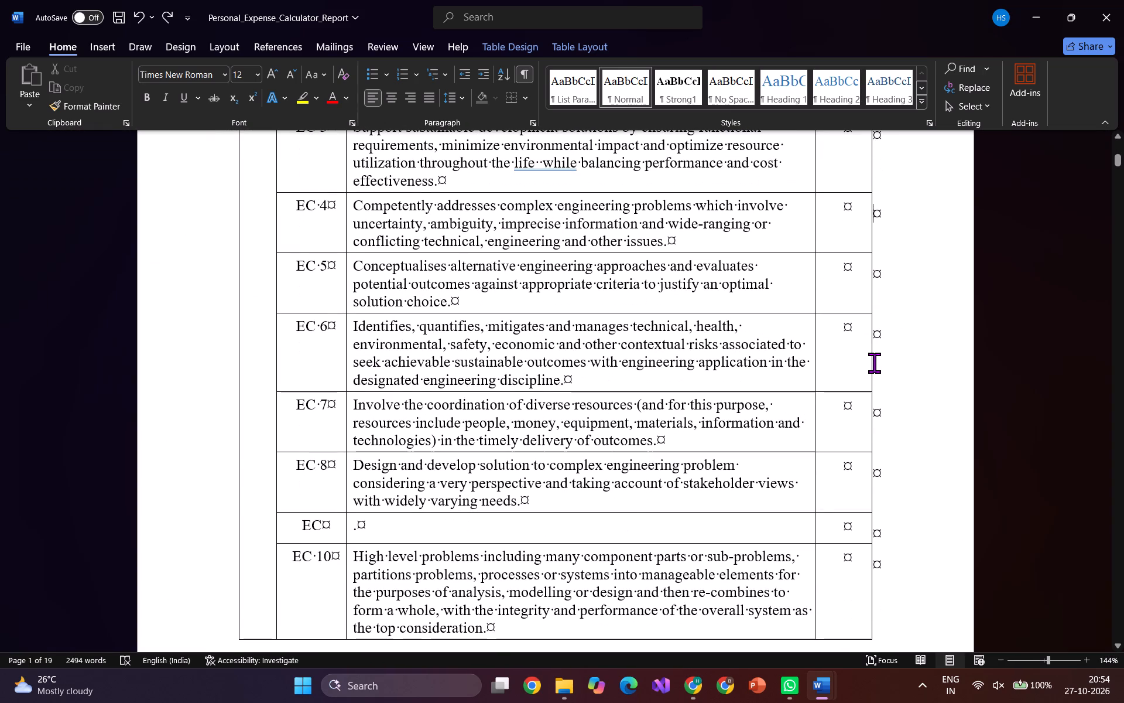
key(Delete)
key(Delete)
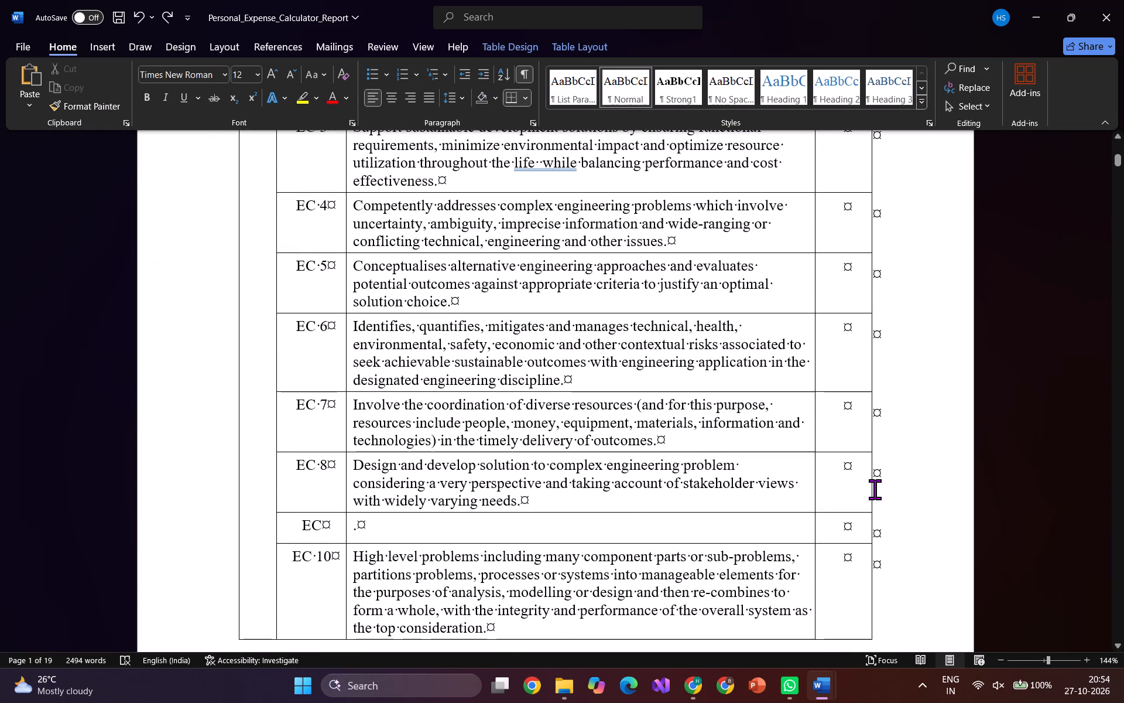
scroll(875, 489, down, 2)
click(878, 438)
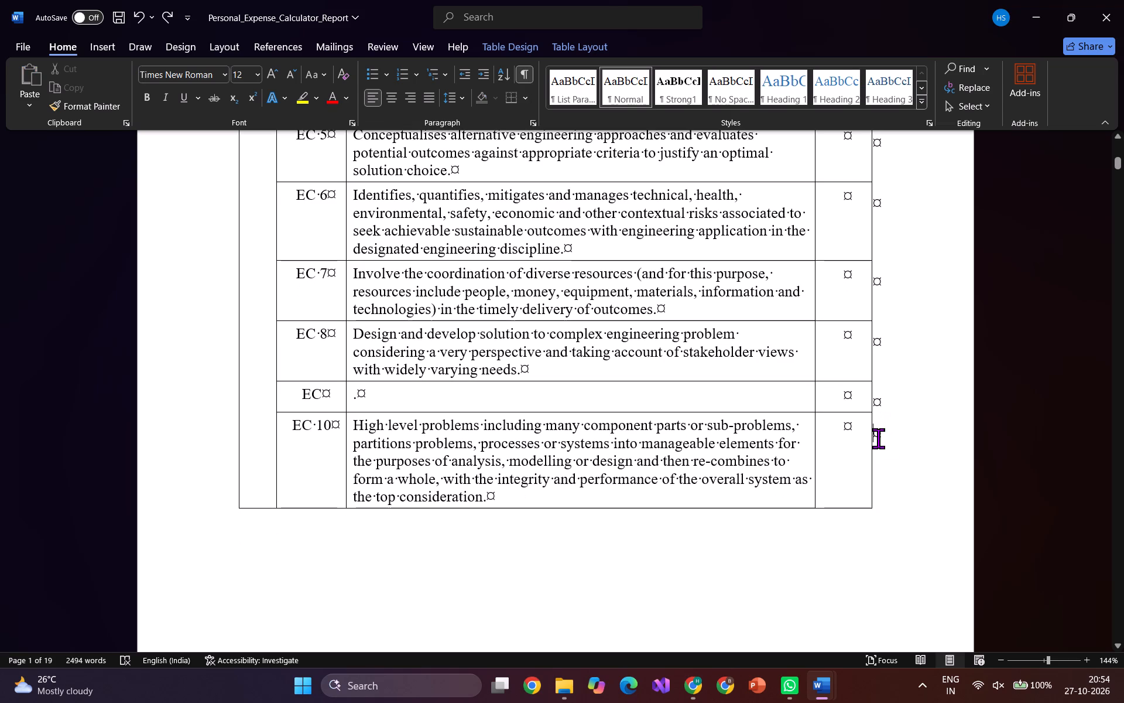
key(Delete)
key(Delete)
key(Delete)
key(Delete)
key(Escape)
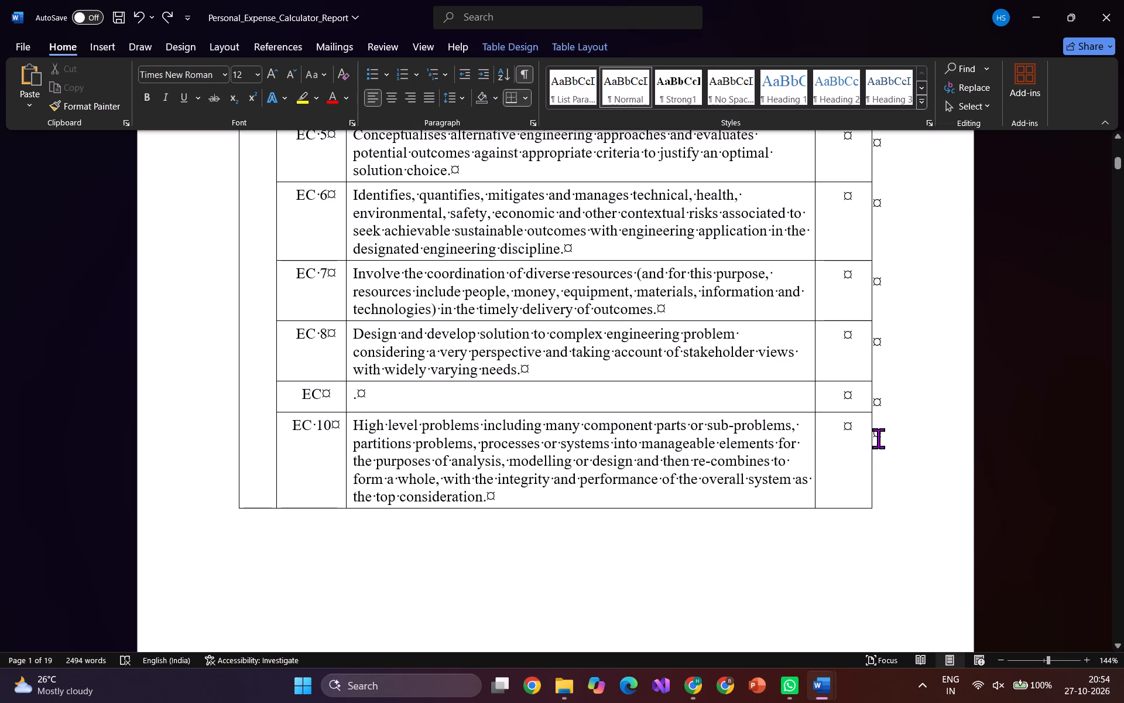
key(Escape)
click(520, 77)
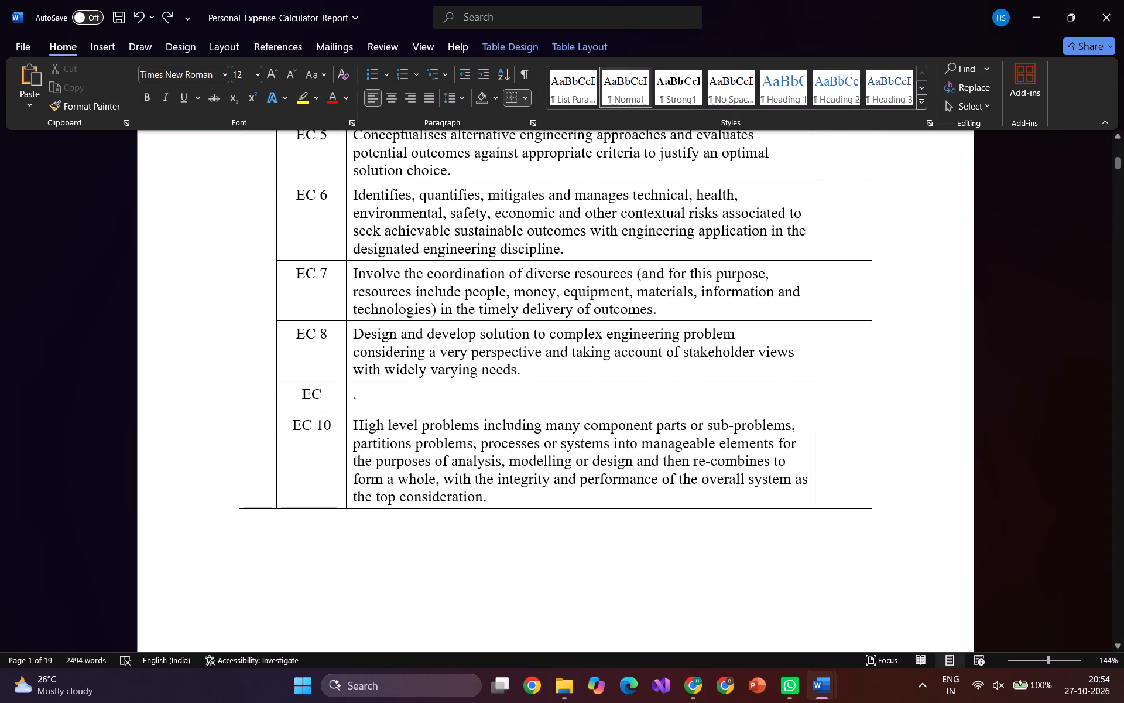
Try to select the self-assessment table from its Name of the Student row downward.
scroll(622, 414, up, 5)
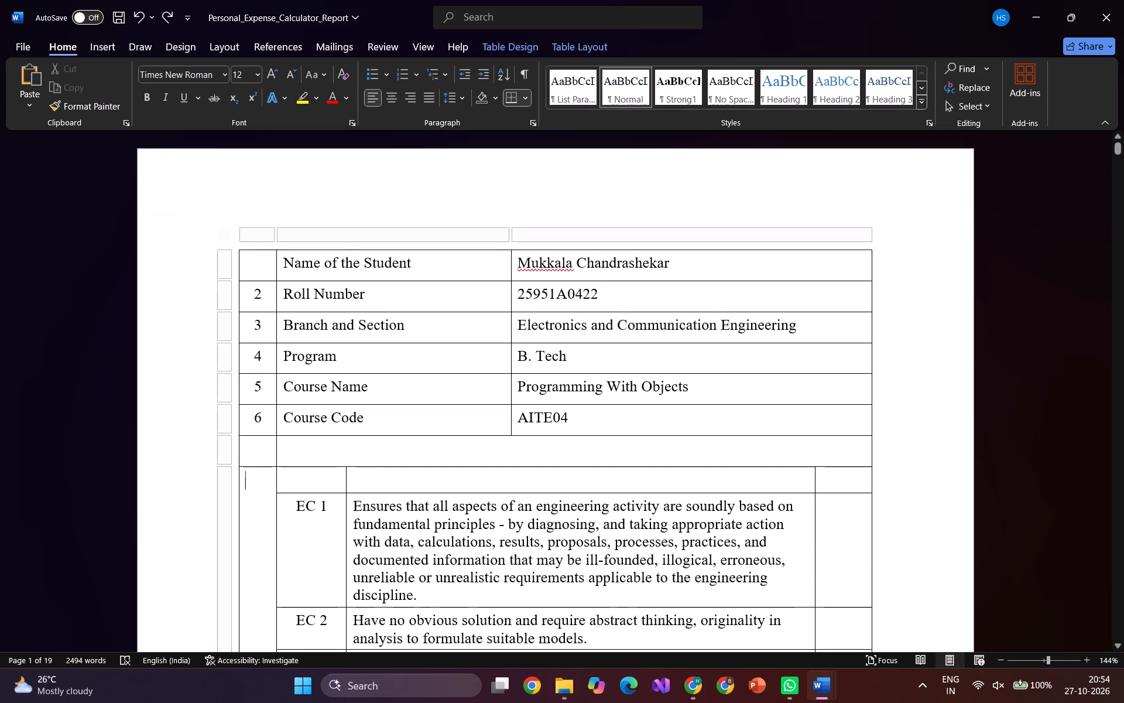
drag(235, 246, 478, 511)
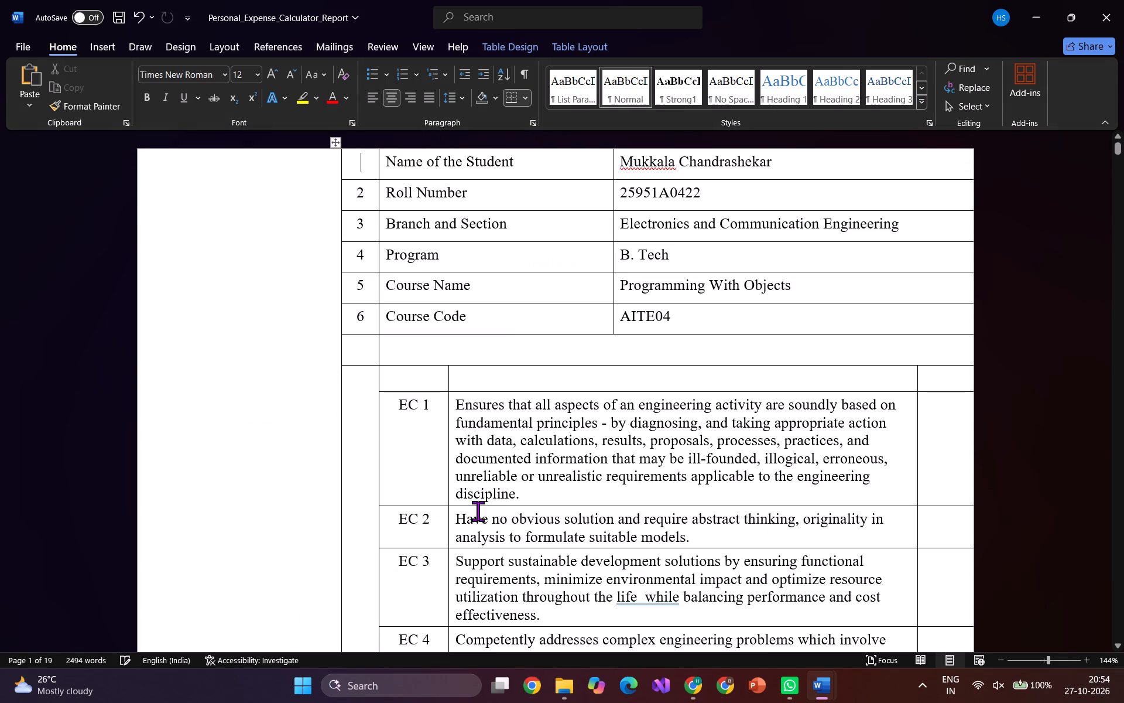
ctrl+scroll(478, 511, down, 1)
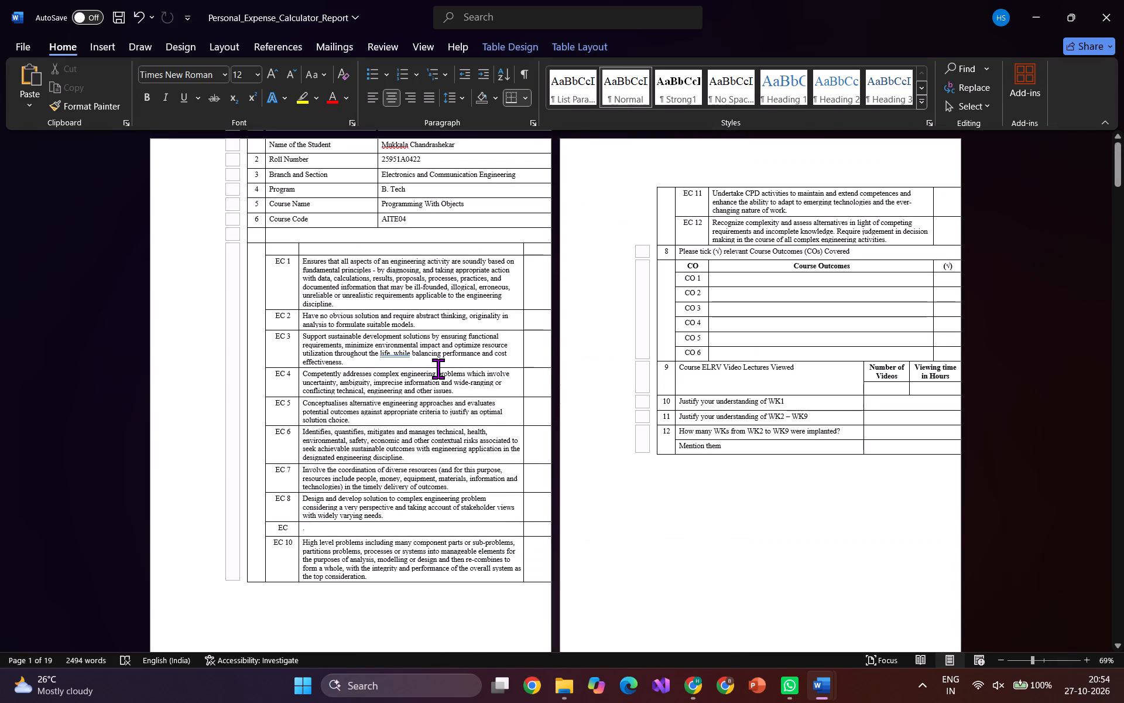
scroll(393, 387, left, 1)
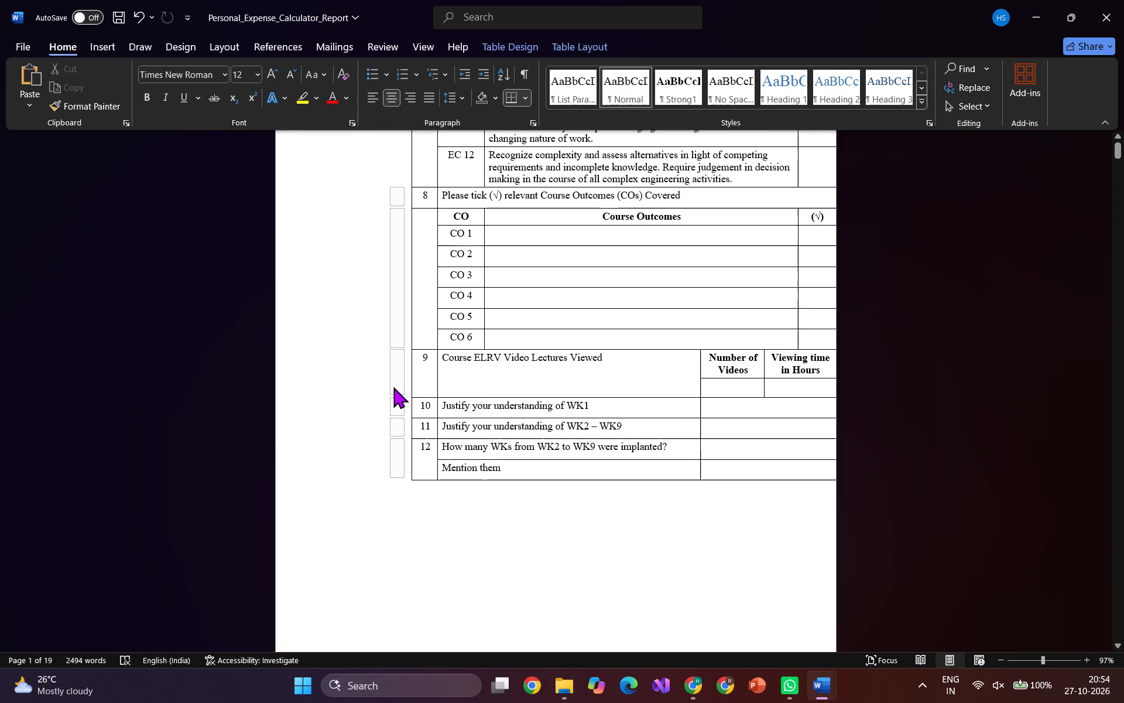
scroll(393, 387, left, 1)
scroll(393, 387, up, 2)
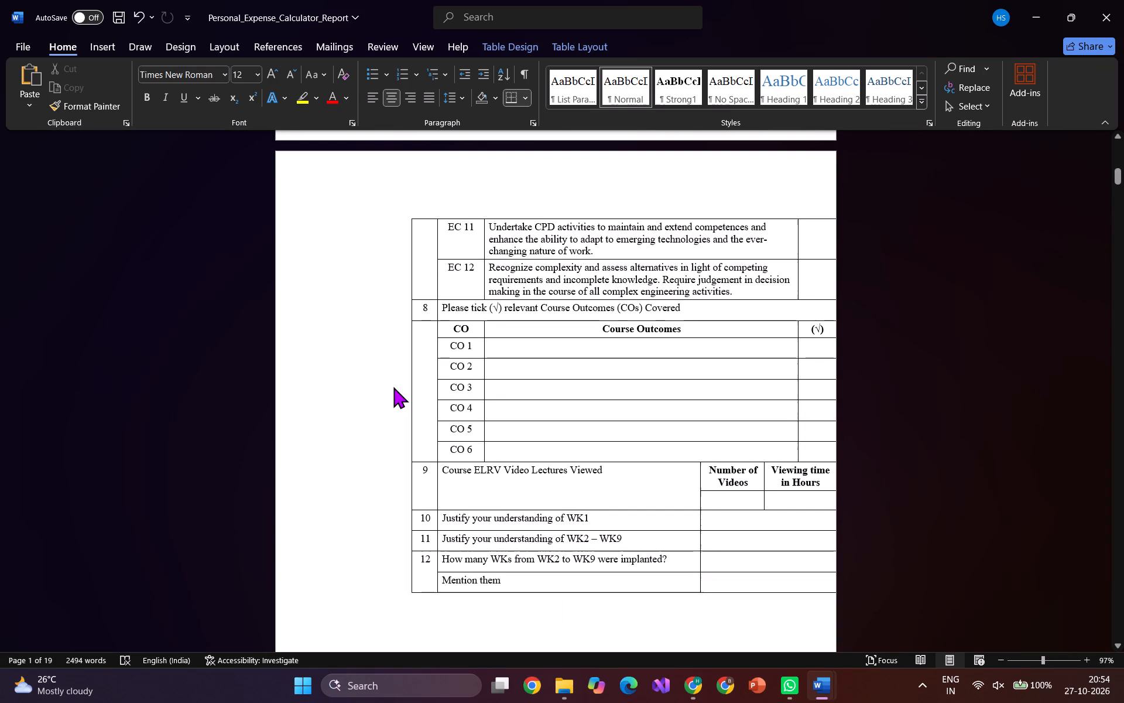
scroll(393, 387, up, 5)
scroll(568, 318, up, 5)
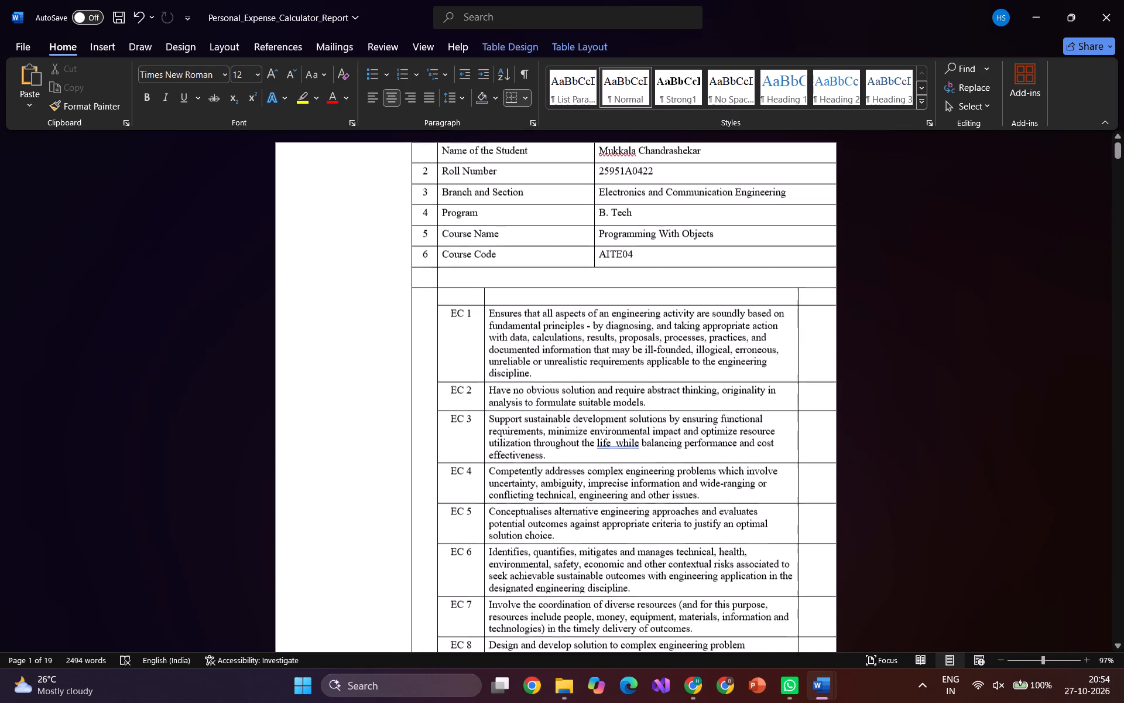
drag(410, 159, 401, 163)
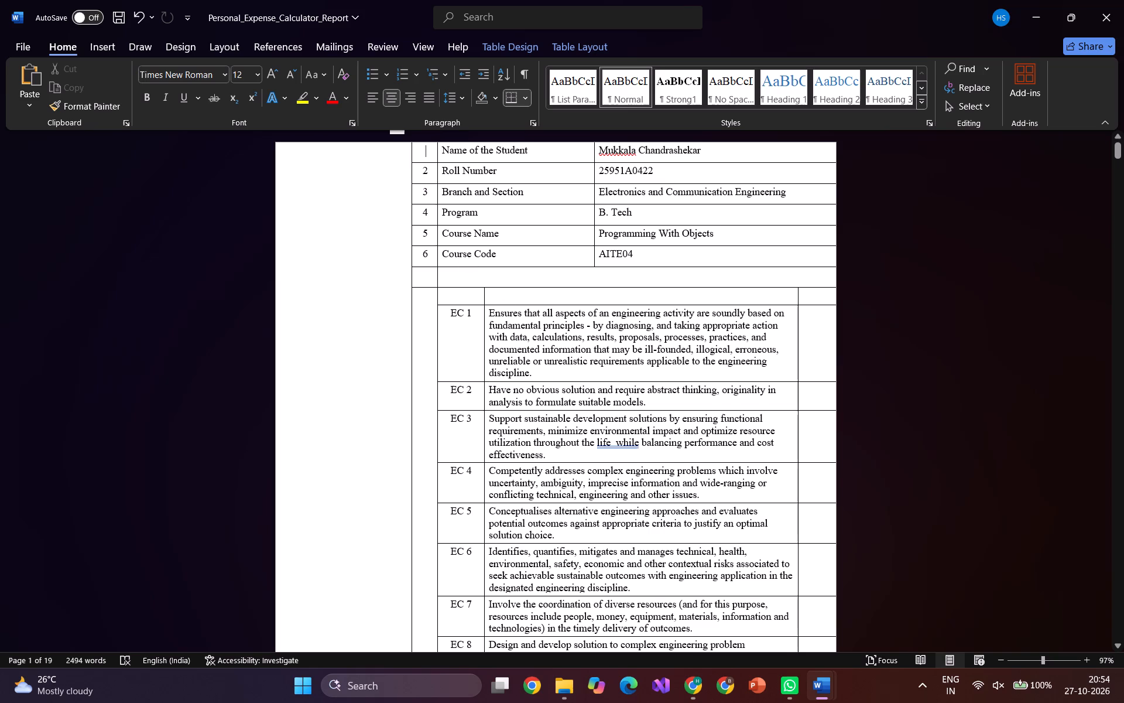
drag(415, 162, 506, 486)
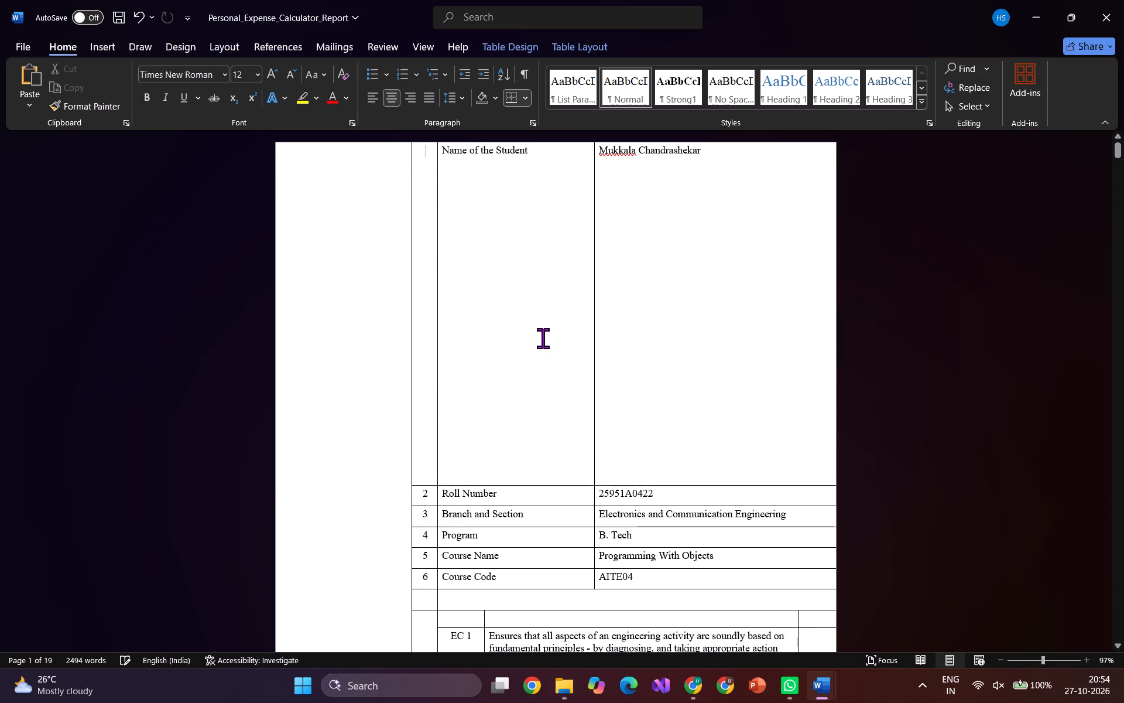
Delete the Name of the Student row from the top of the self-assessment table.
scroll(543, 338, up, 1)
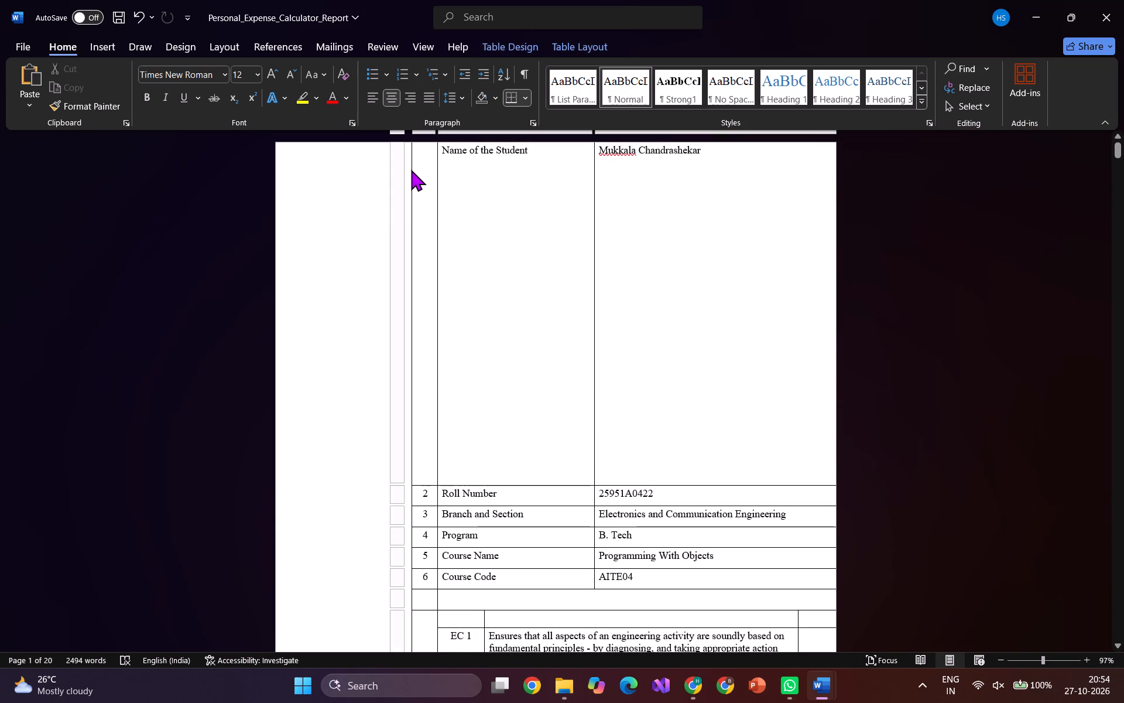
drag(411, 169, 396, 183)
drag(396, 183, 569, 420)
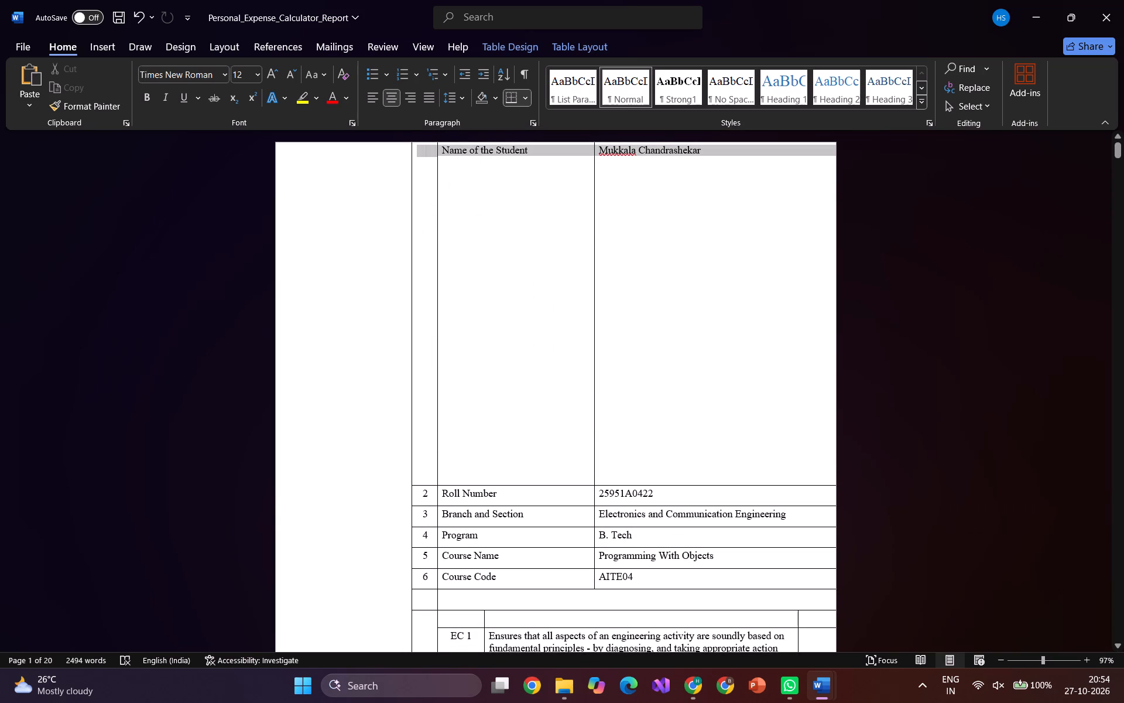
drag(569, 420, 580, 451)
key(BackSpace)
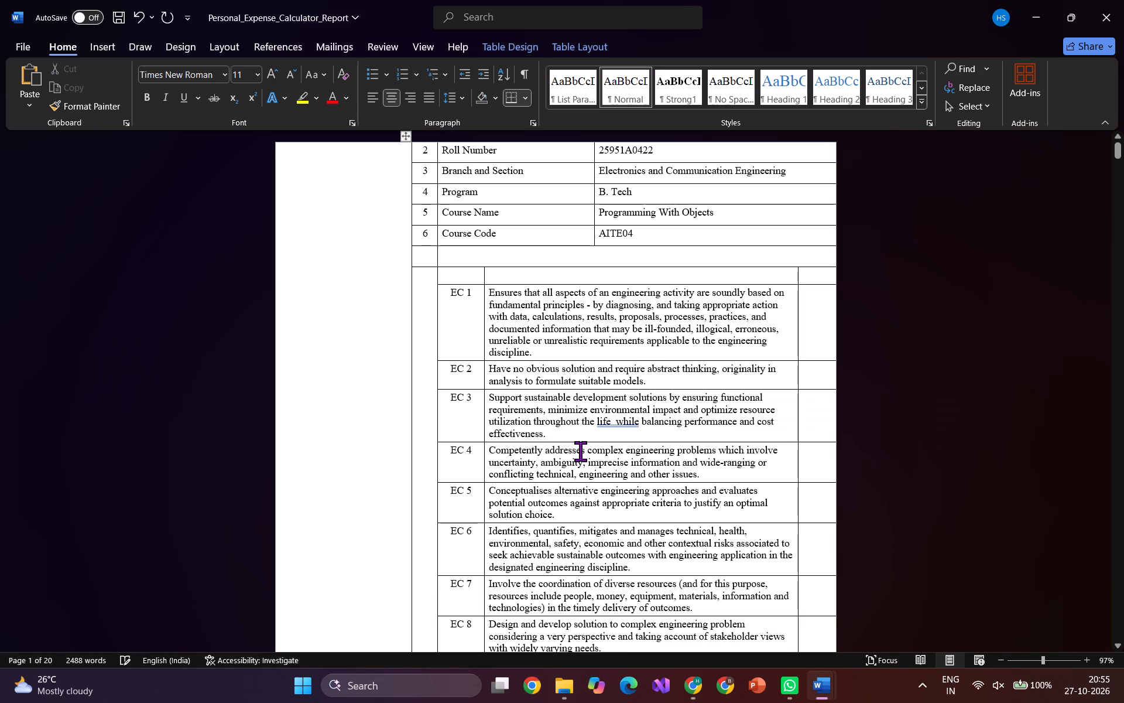
Delete the entire rows from Roll Number through EC 11 in the self-assessment table.
drag(417, 151, 601, 569)
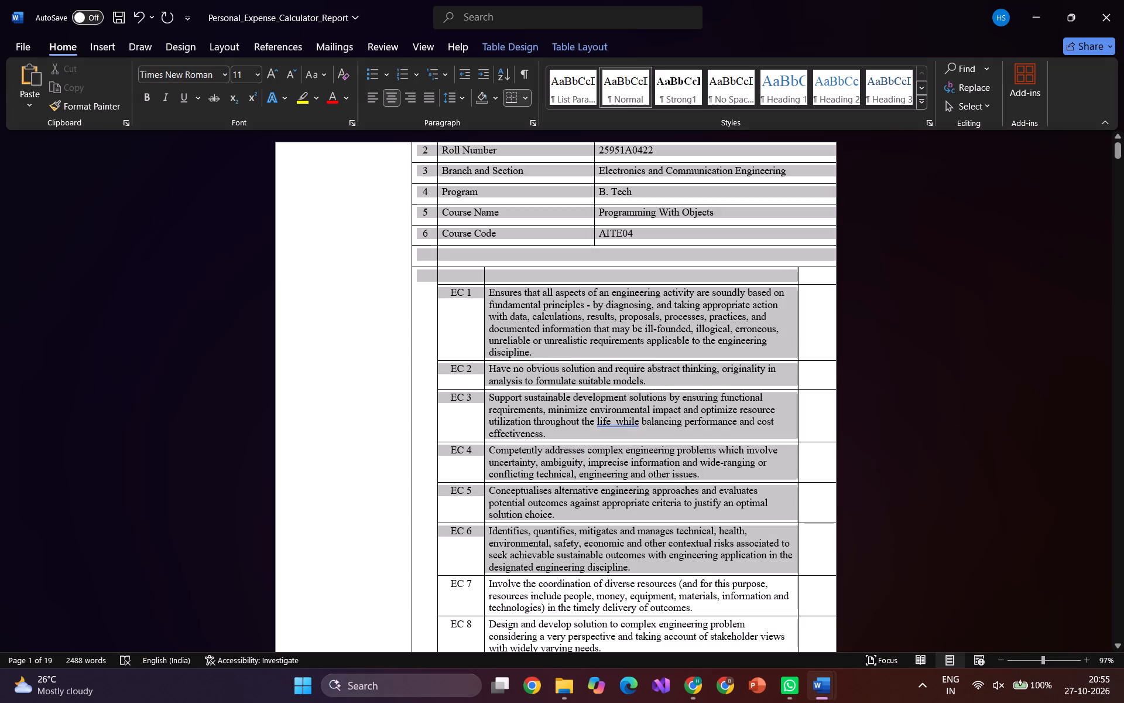
drag(601, 569, 645, 675)
key(BackSpace)
key(BackSpace)
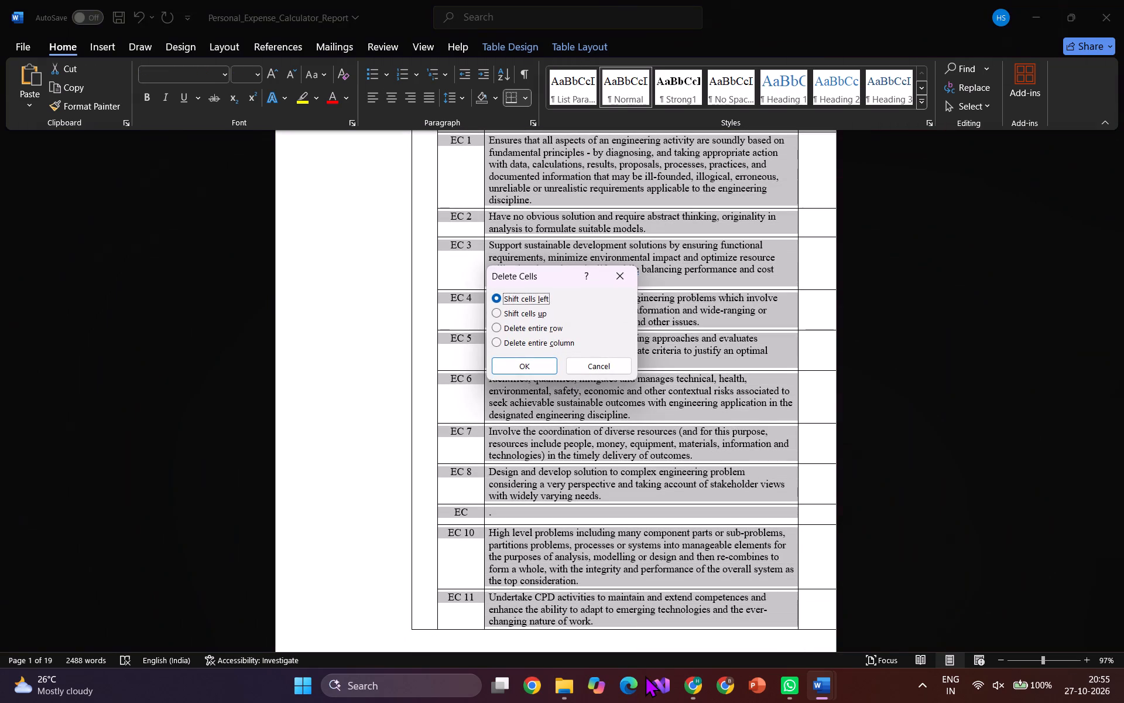
click(536, 367)
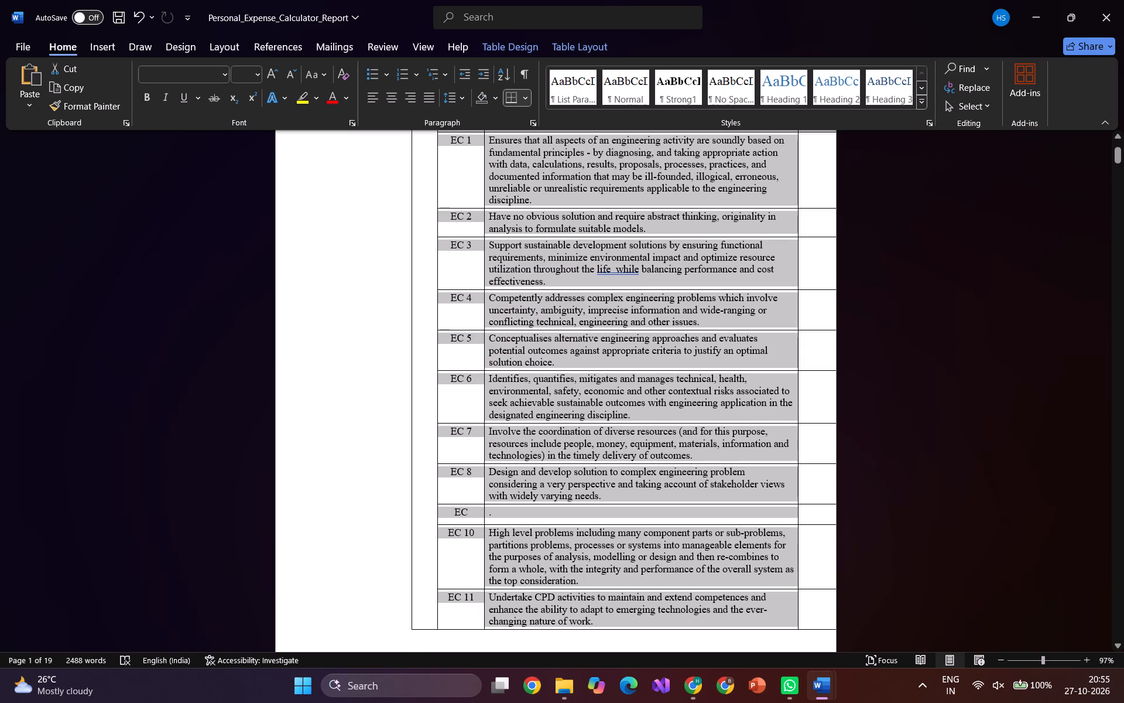
scroll(413, 366, up, 2)
key(BackSpace)
key(BackSpace)
key(BackSpace)
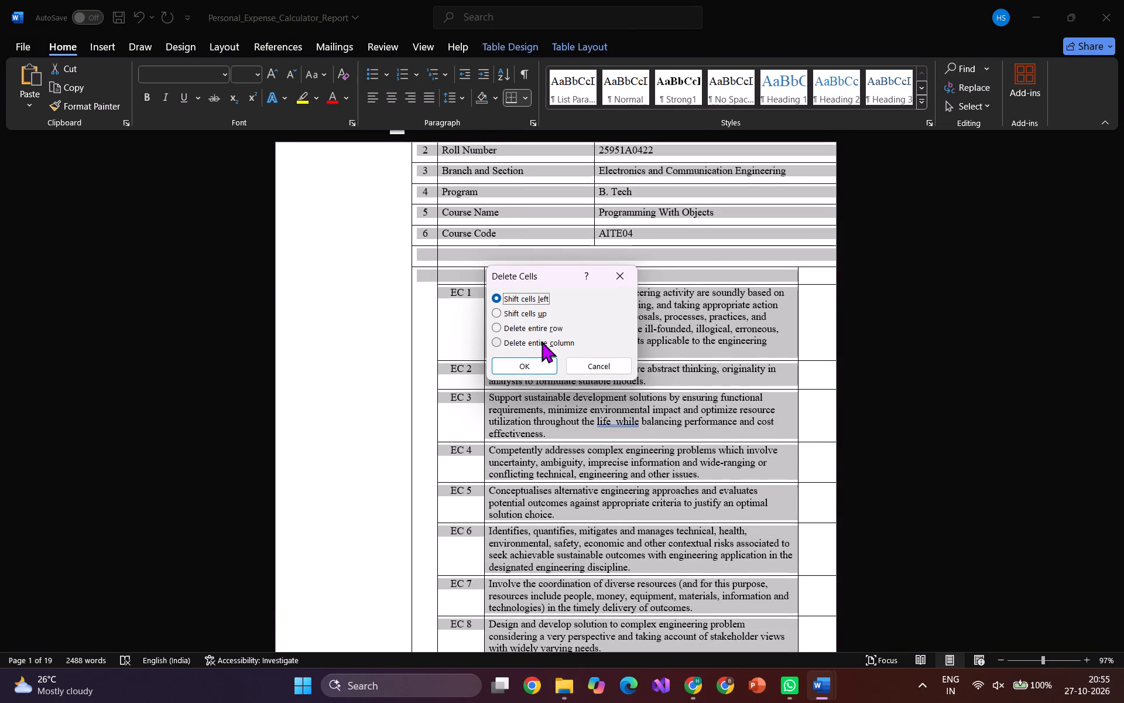
click(528, 327)
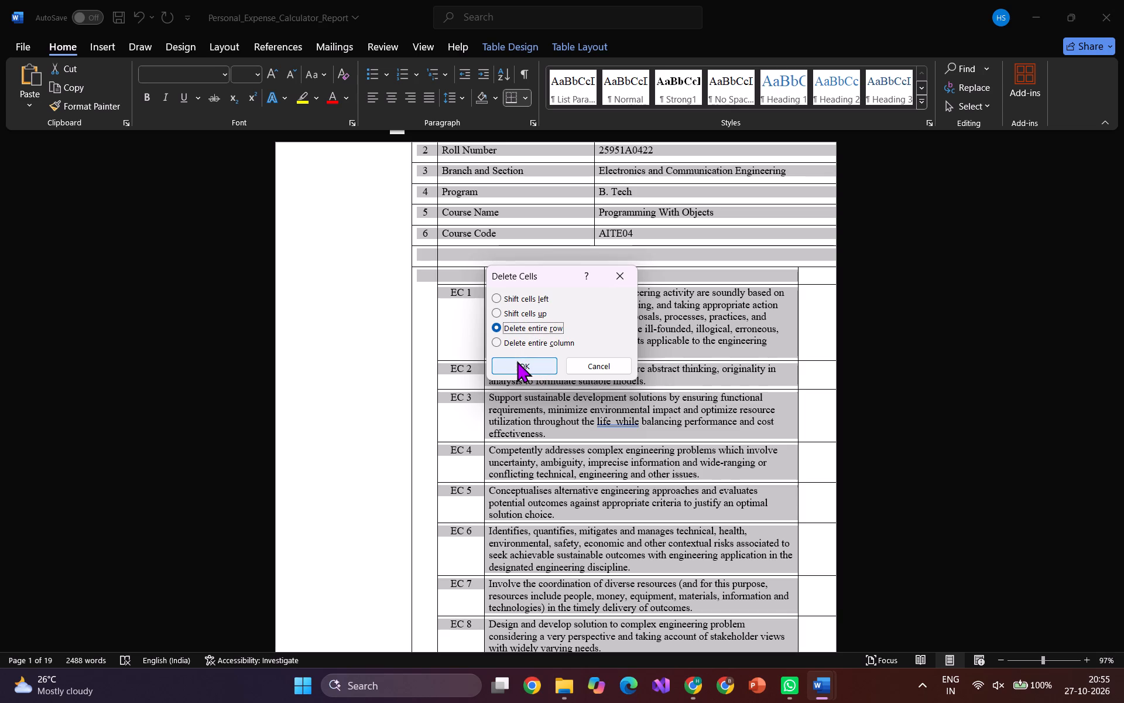
click(517, 361)
scroll(517, 361, up, 2)
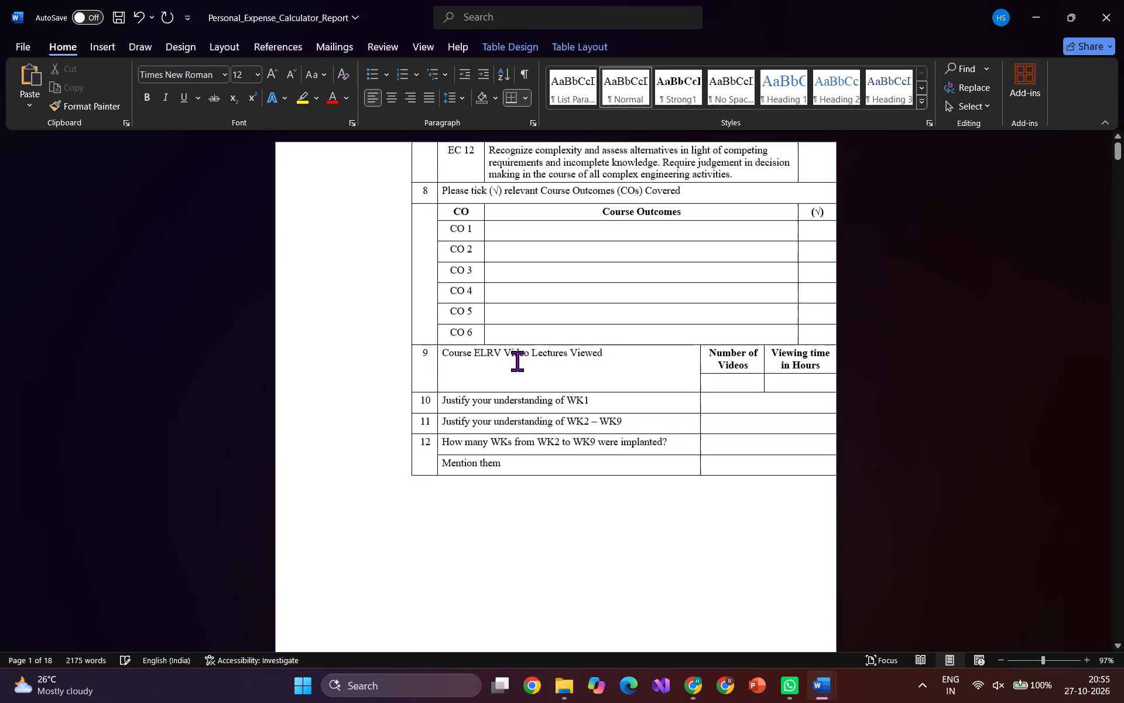
Clear the contents of the remaining self-assessment table rows, from EC 12 through Mention them.
key(BackSpace)
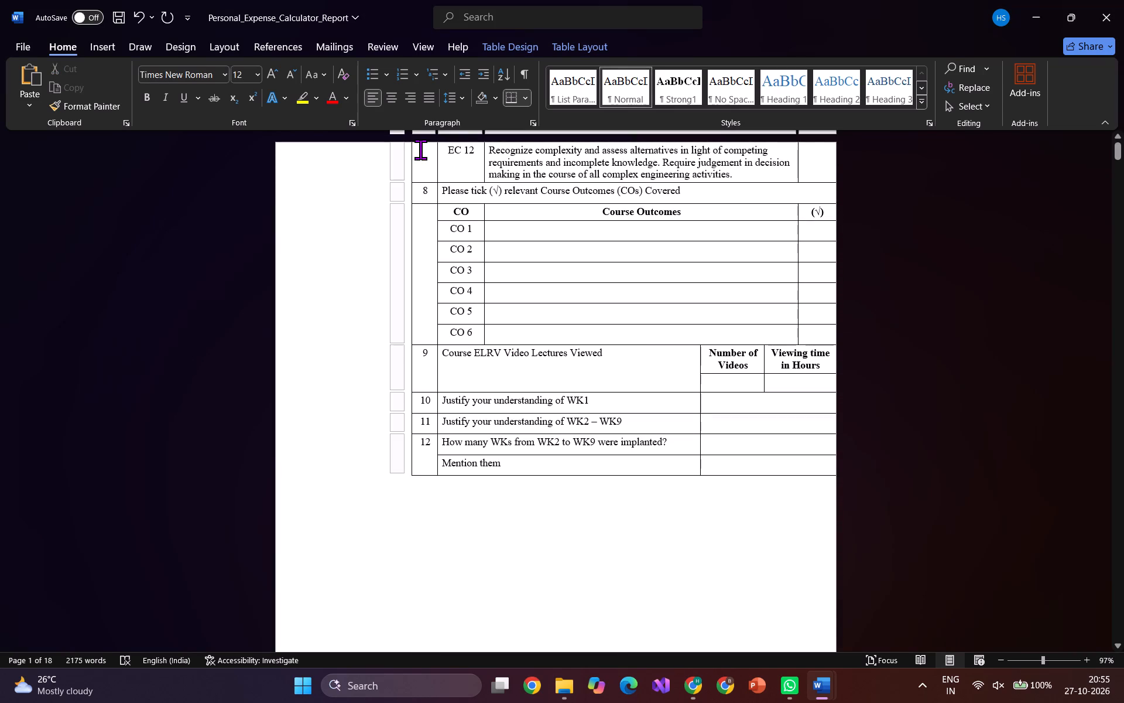
drag(420, 149, 753, 518)
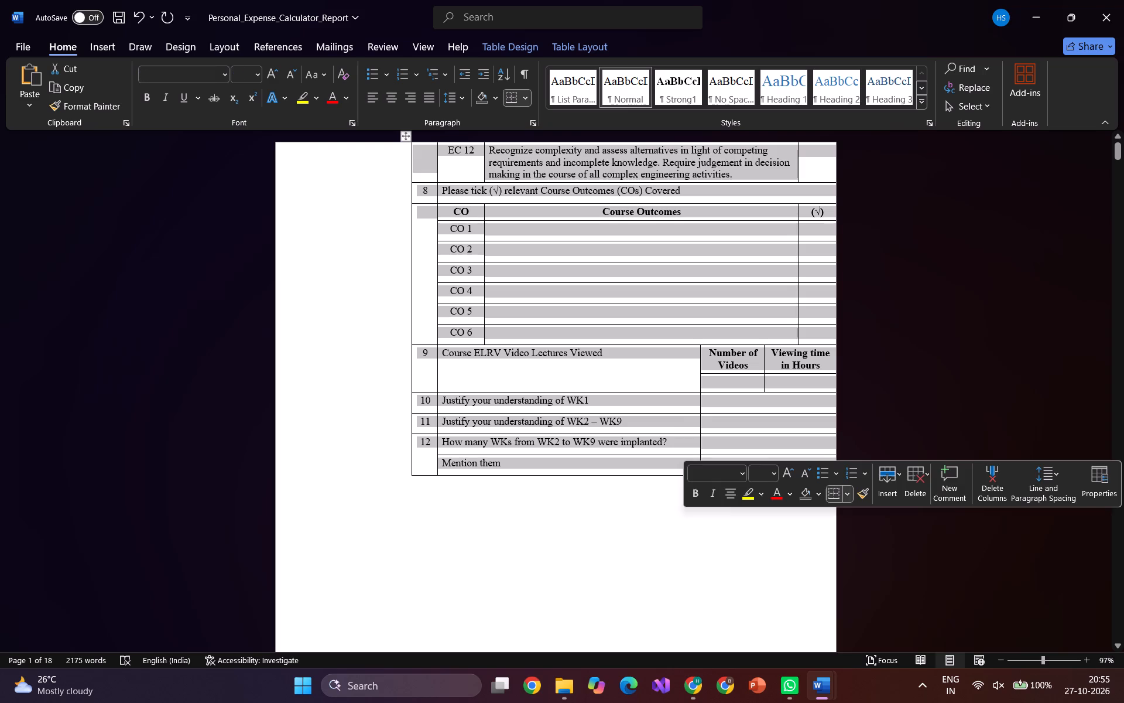
key(Delete)
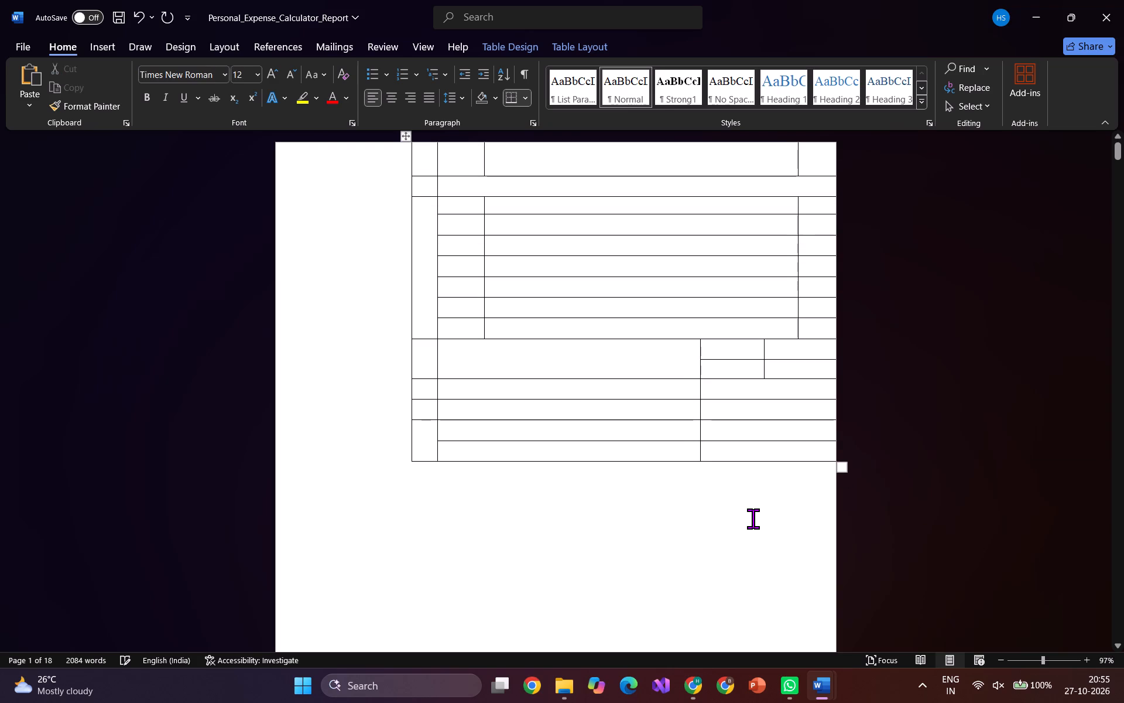
Select the whole emptied self-assessment table and cut it from the report's first page.
drag(402, 194, 434, 251)
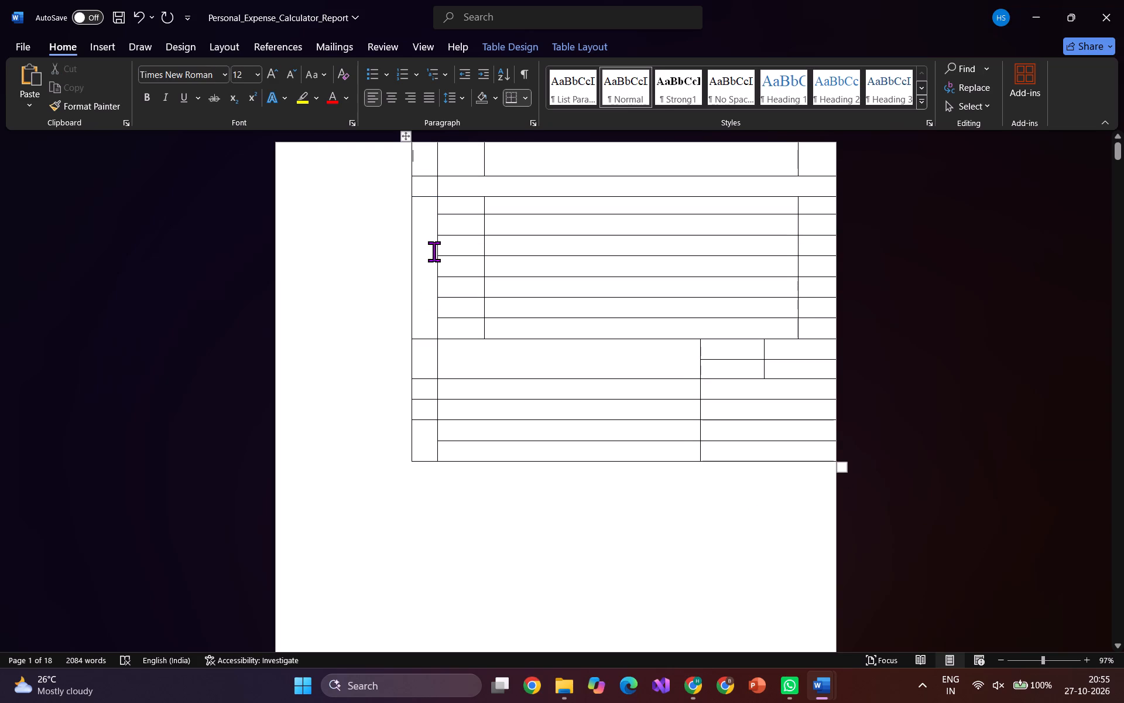
drag(434, 251, 403, 170)
drag(408, 159, 622, 436)
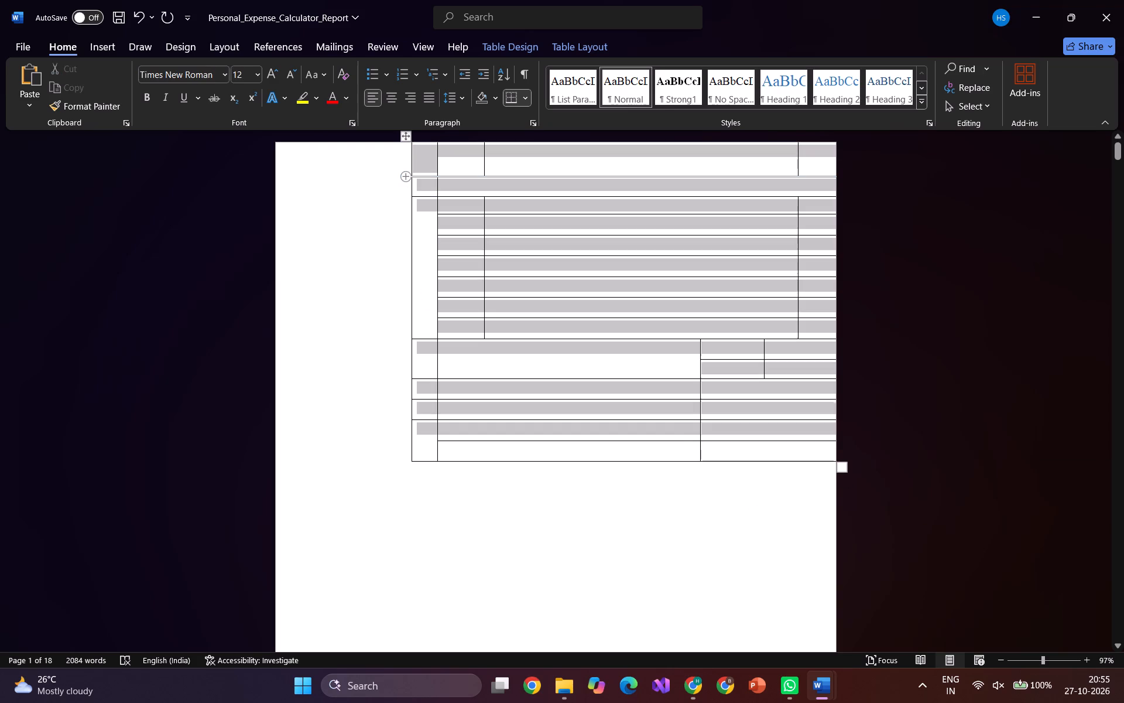
drag(622, 436, 683, 503)
right_click(578, 385)
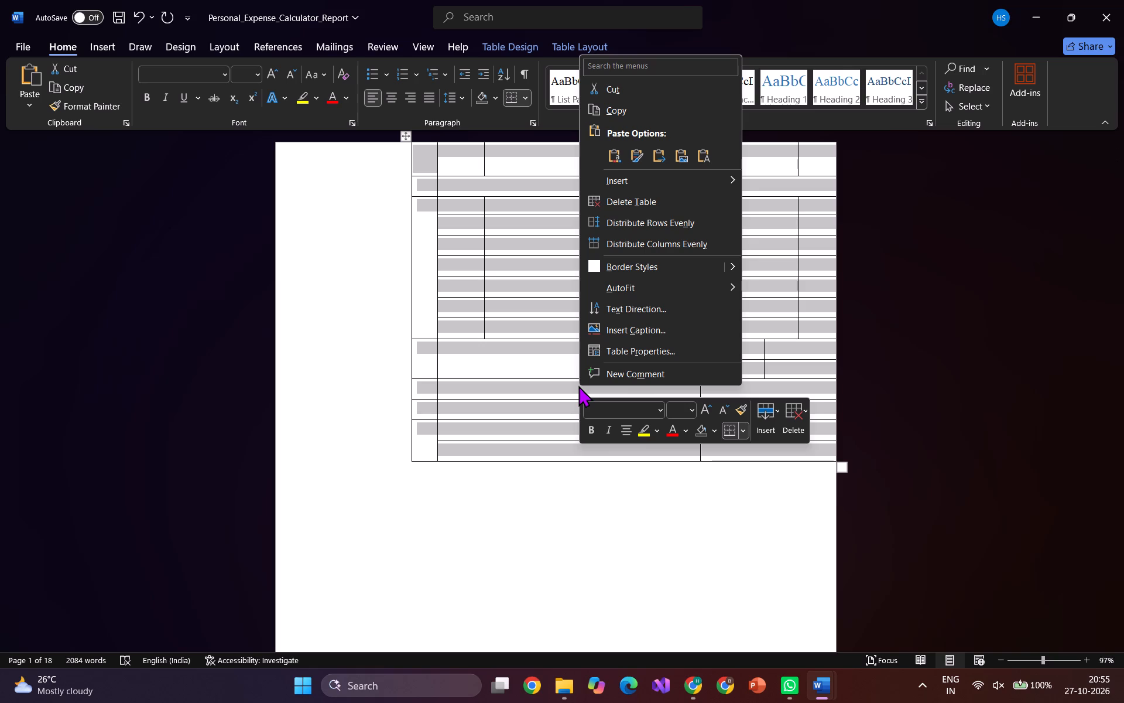
click(633, 83)
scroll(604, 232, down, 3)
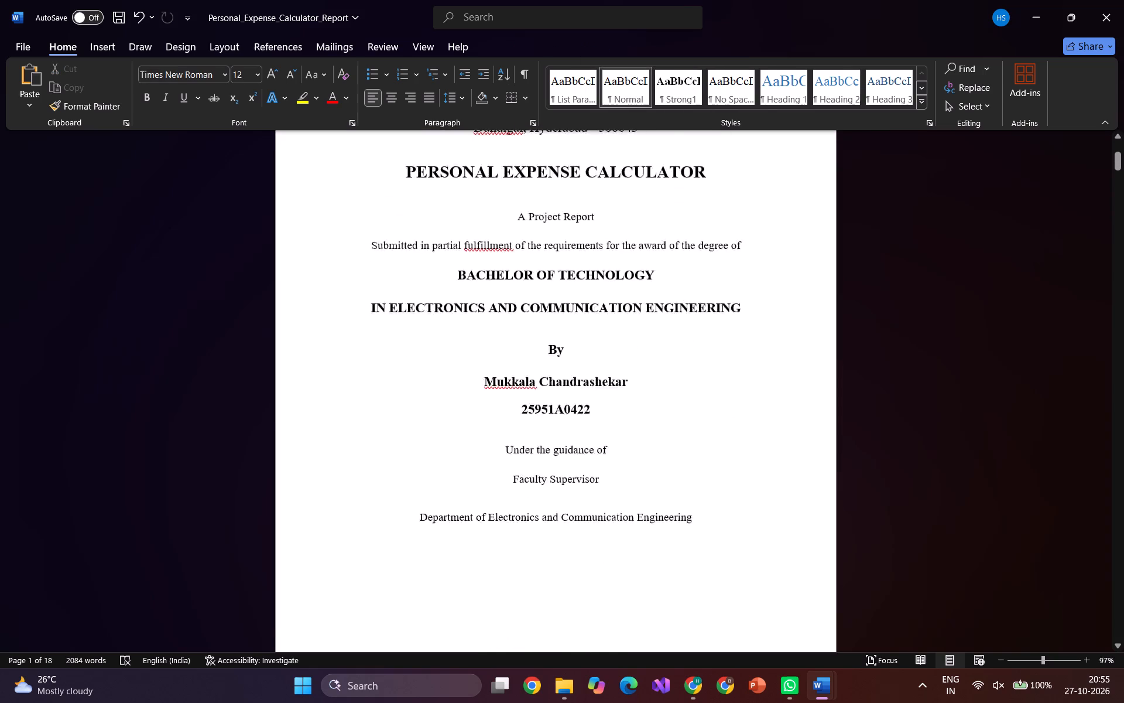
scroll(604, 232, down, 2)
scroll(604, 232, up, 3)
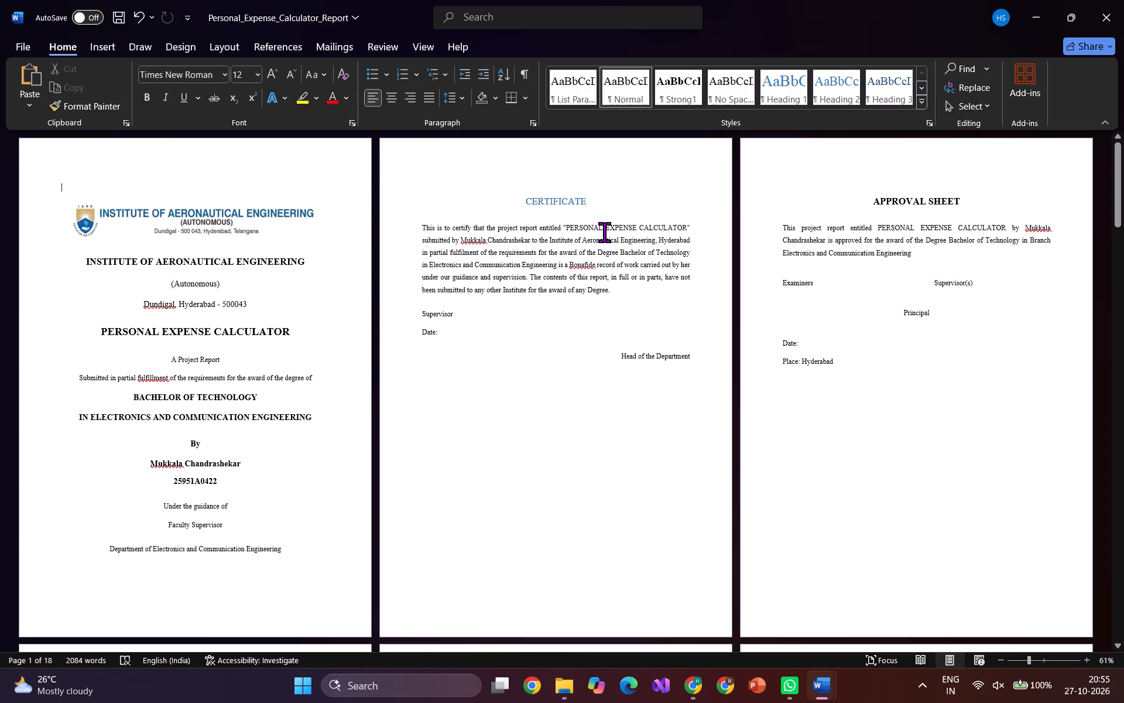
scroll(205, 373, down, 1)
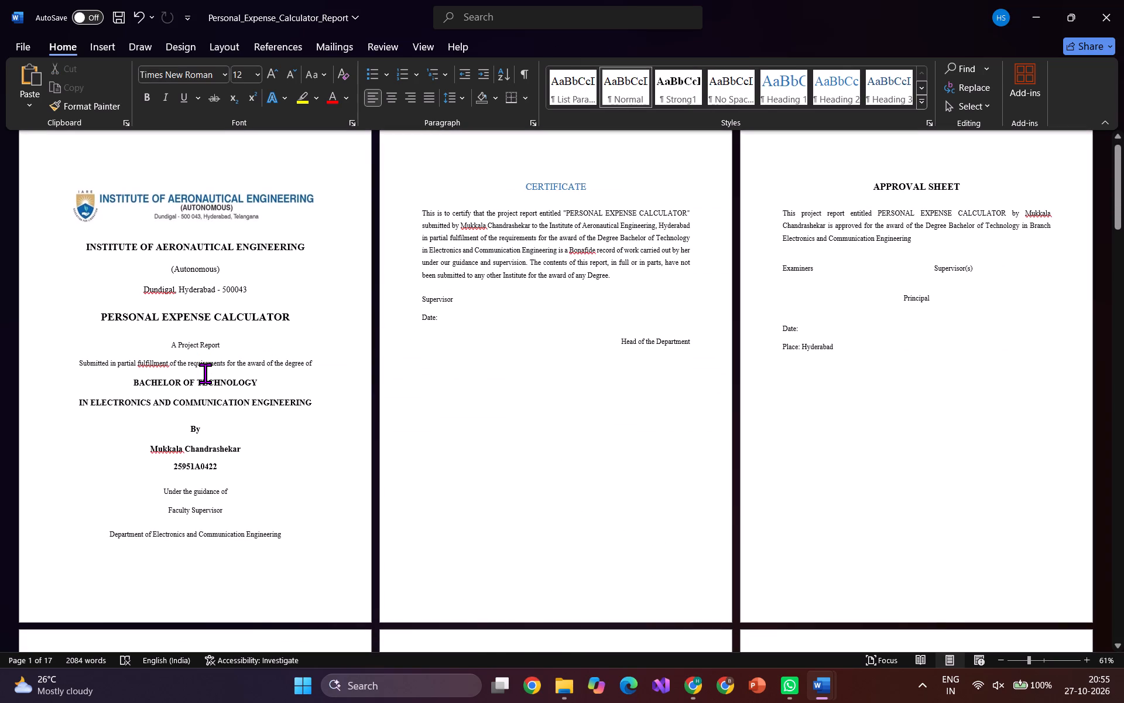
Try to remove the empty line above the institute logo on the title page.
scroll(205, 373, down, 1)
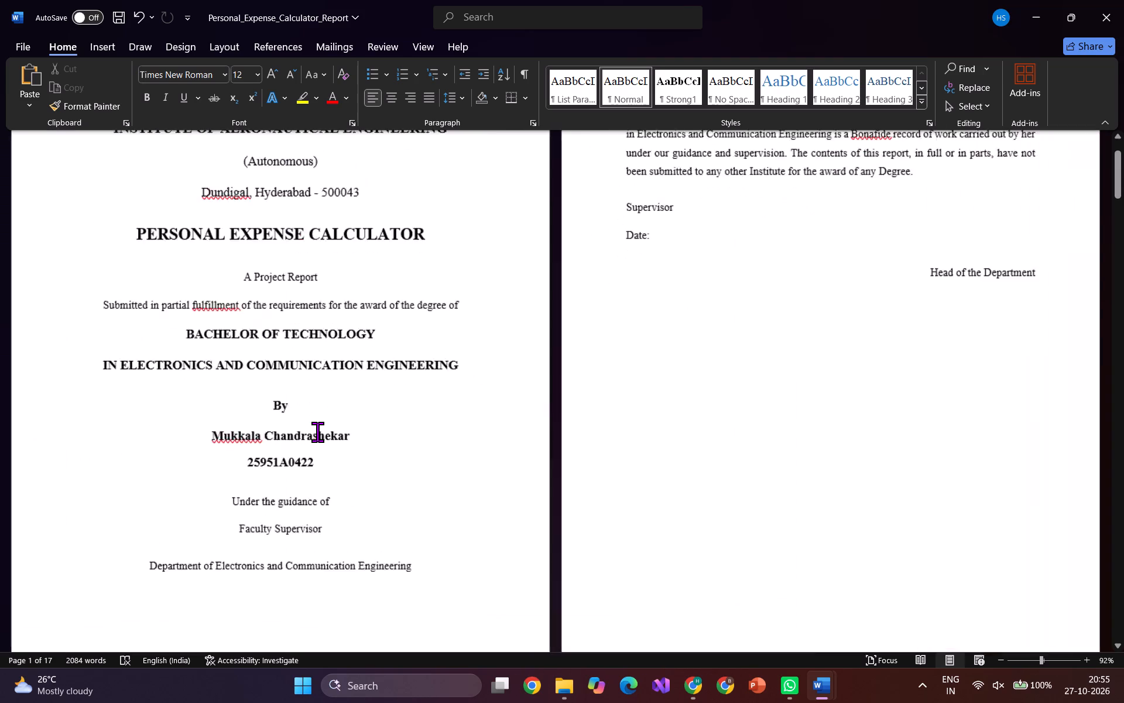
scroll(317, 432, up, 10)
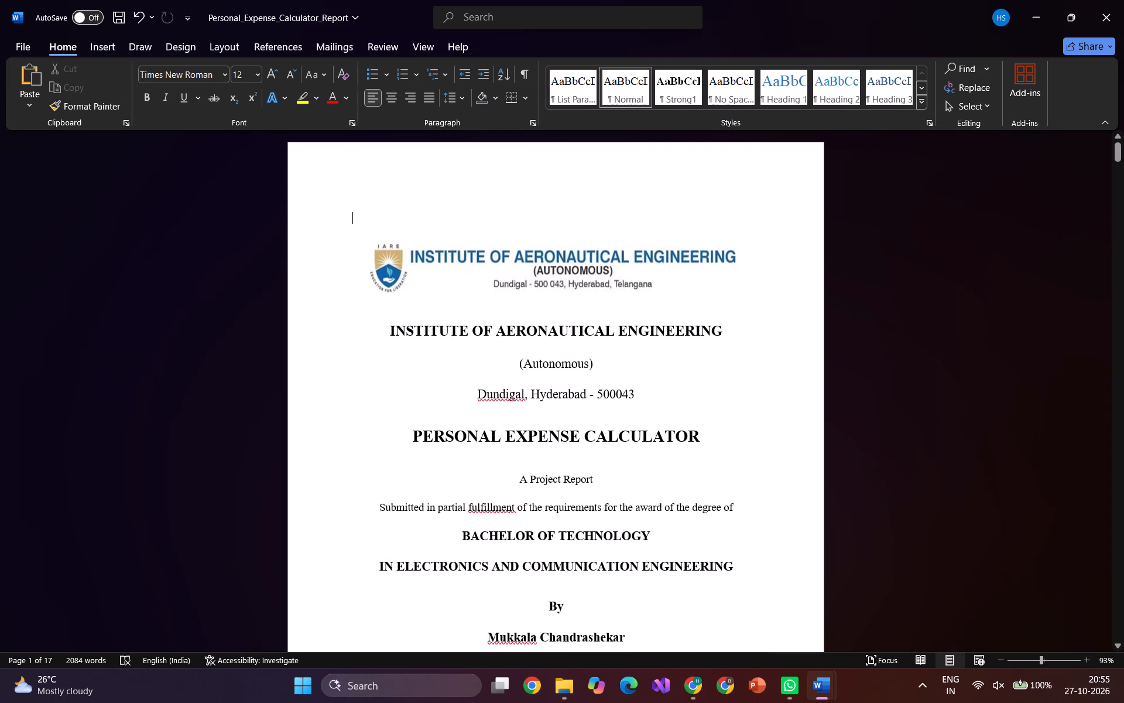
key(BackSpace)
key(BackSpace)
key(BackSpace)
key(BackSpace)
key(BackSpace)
Replace the author name below "By" on the title page with the first student's name and roll number, separated by a dash.
scroll(574, 353, down, 1)
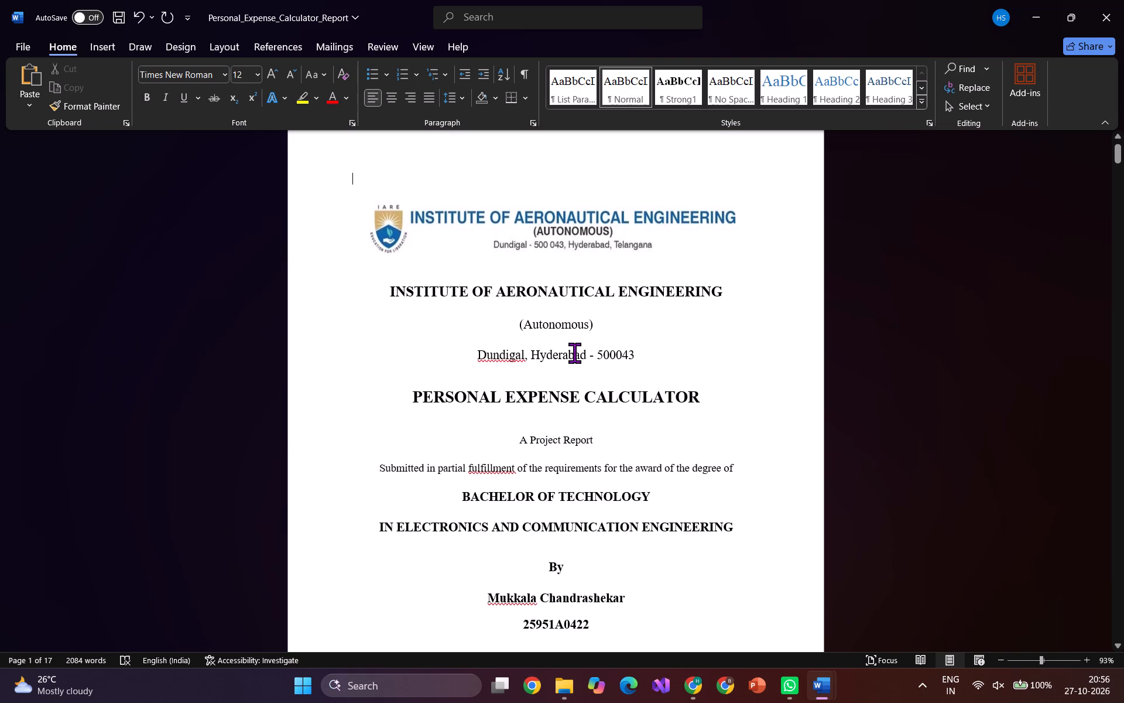
scroll(574, 353, down, 2)
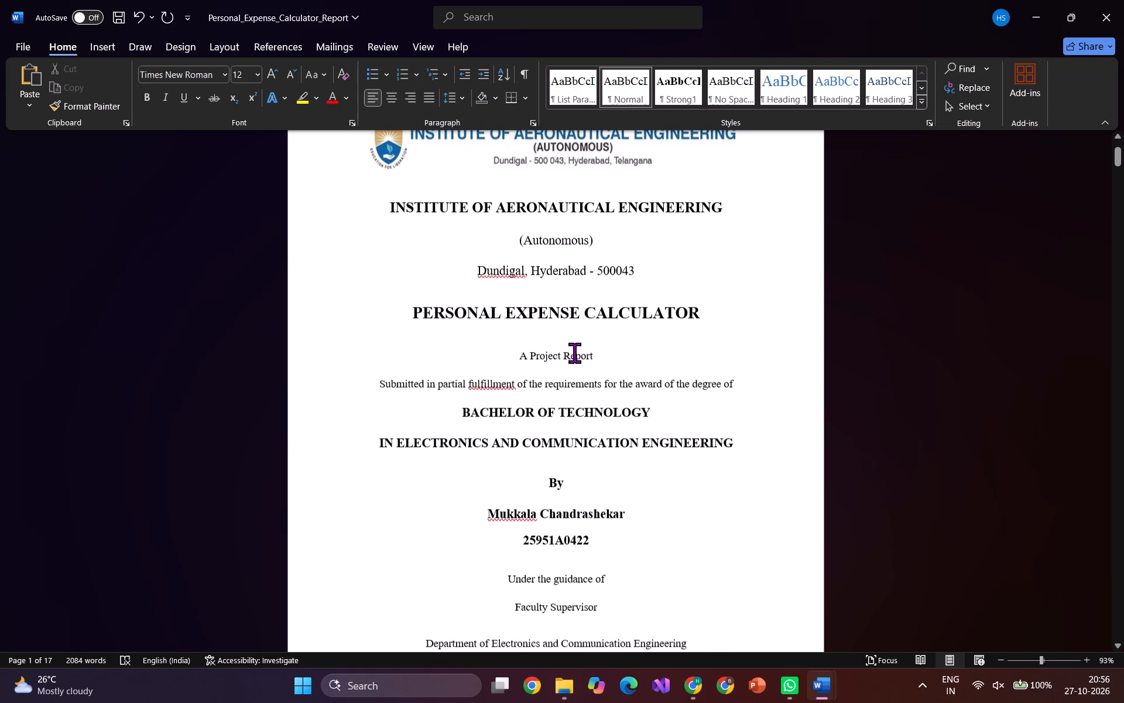
scroll(574, 353, down, 1)
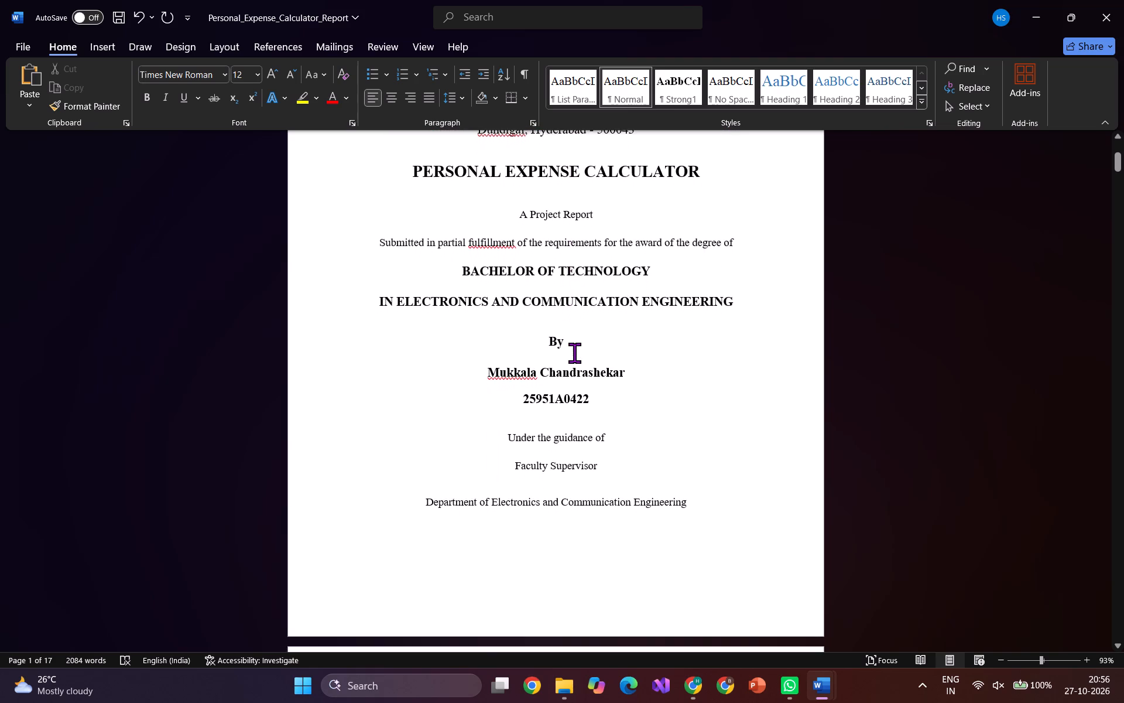
scroll(574, 353, up, 1)
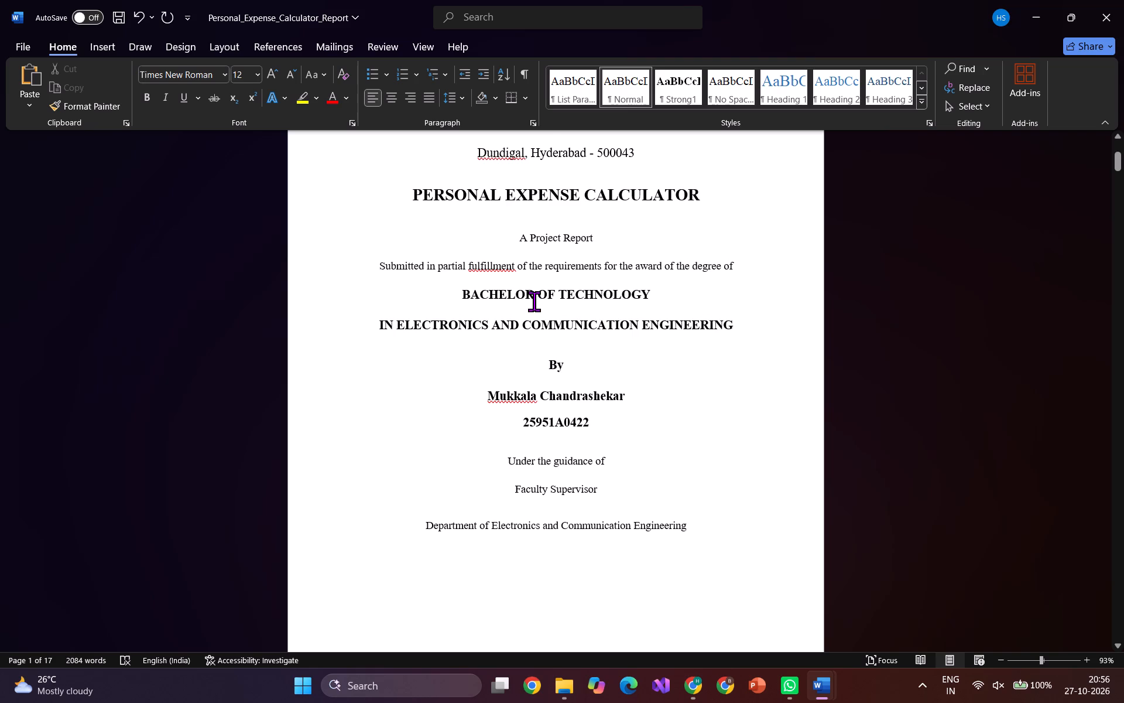
scroll(534, 301, down, 2)
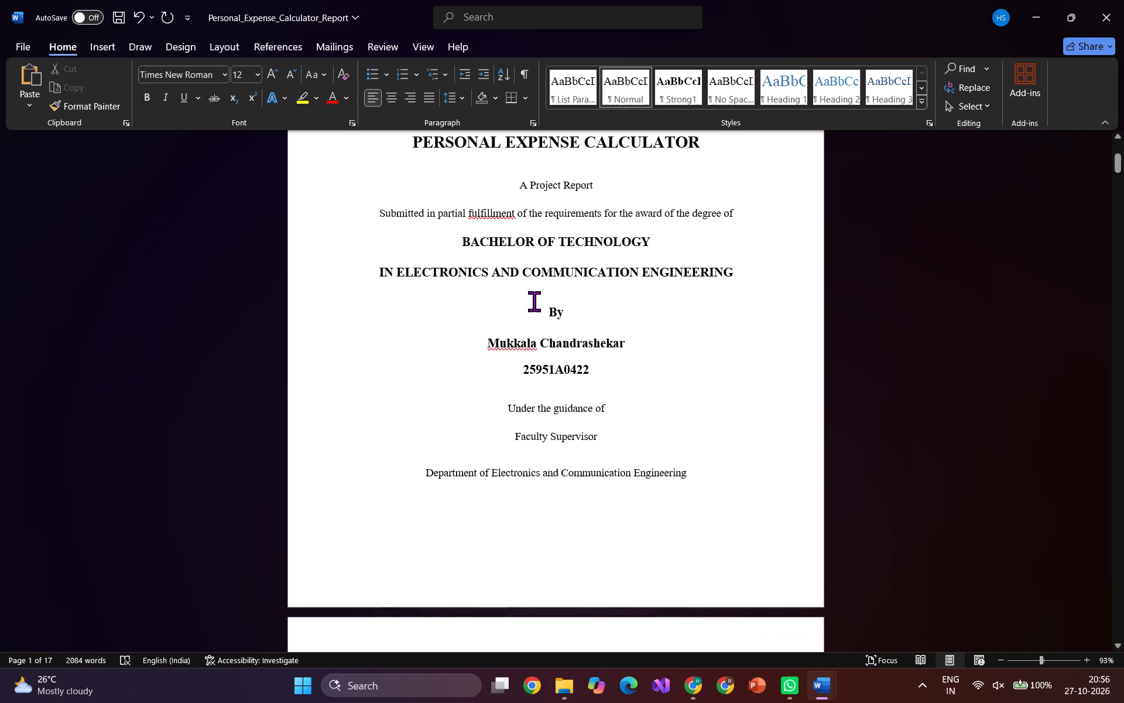
scroll(534, 301, down, 6)
drag(489, 342, 653, 343)
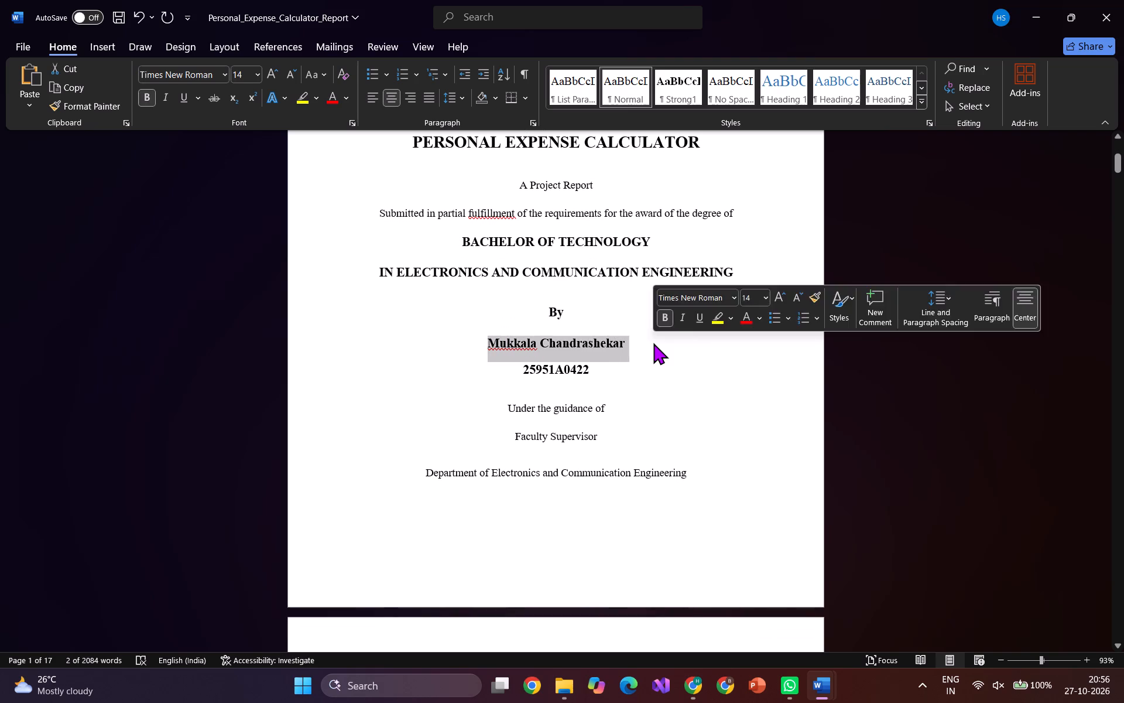
key(BackSpace)
key(Return)
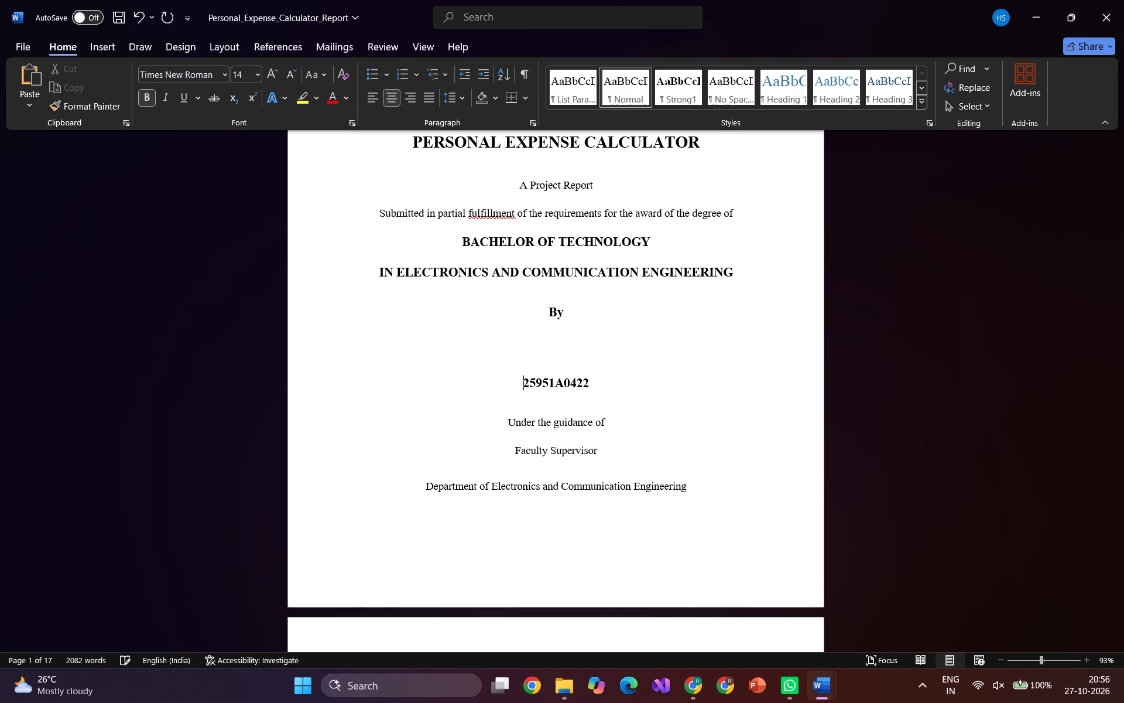
click(540, 351)
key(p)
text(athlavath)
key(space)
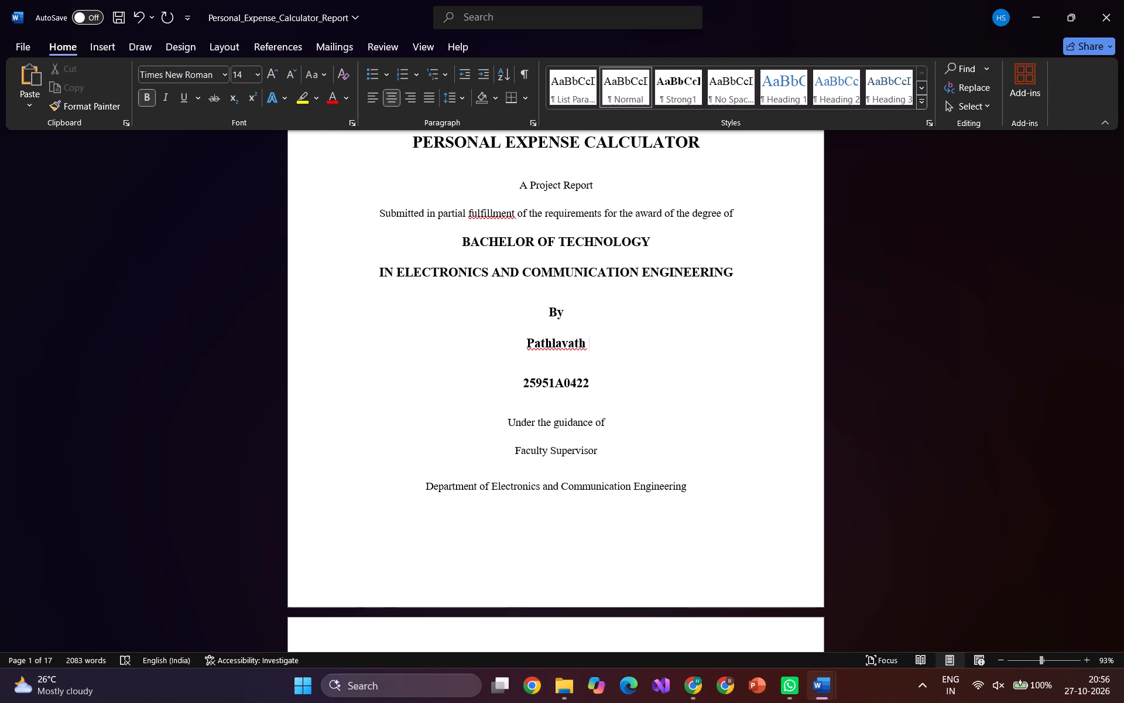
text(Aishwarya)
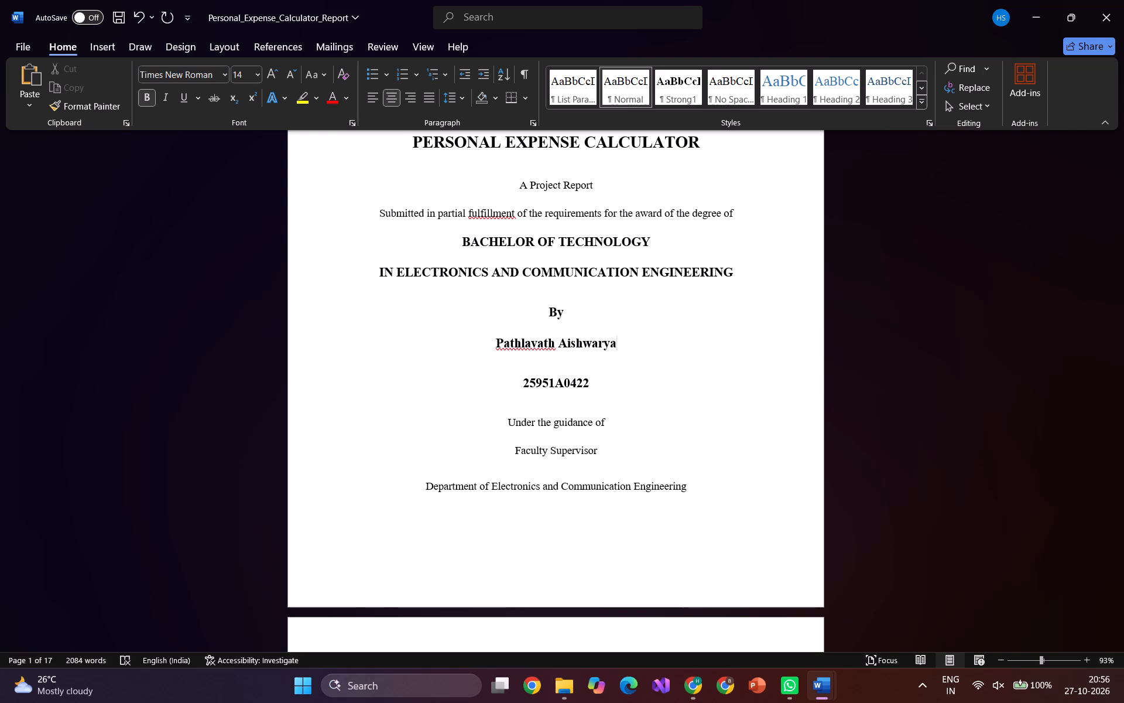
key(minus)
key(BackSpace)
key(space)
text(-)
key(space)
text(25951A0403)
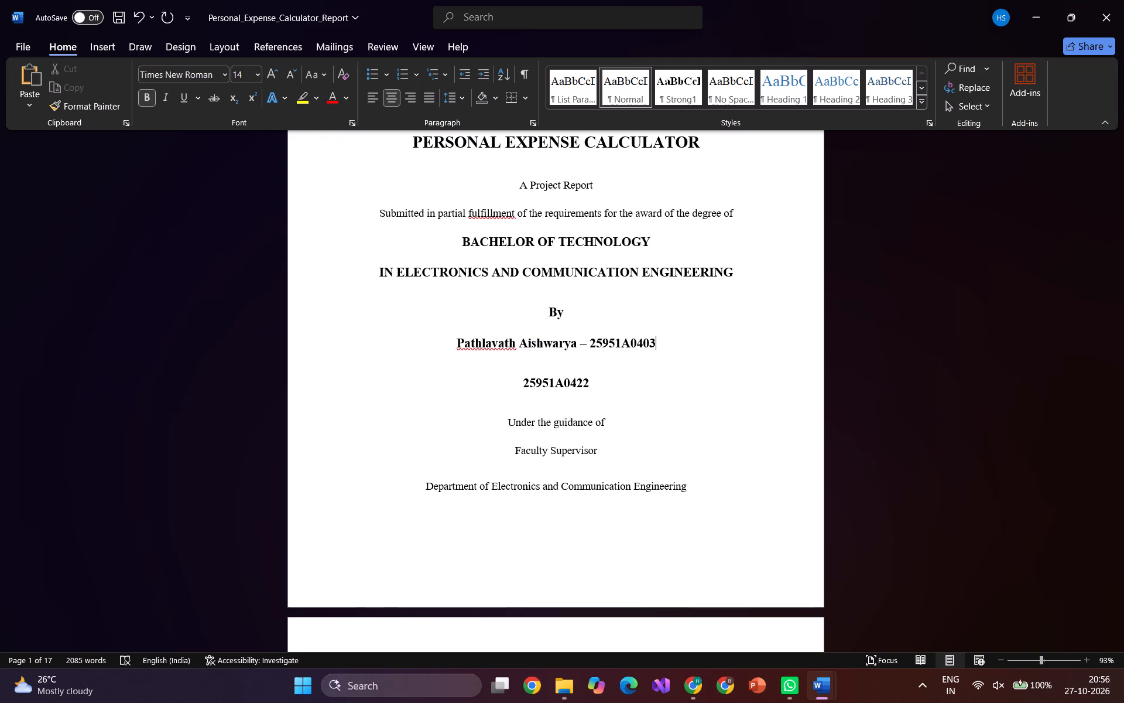
Add a left-aligned line below the first student's entry, indented with spaces to match where that entry starts.
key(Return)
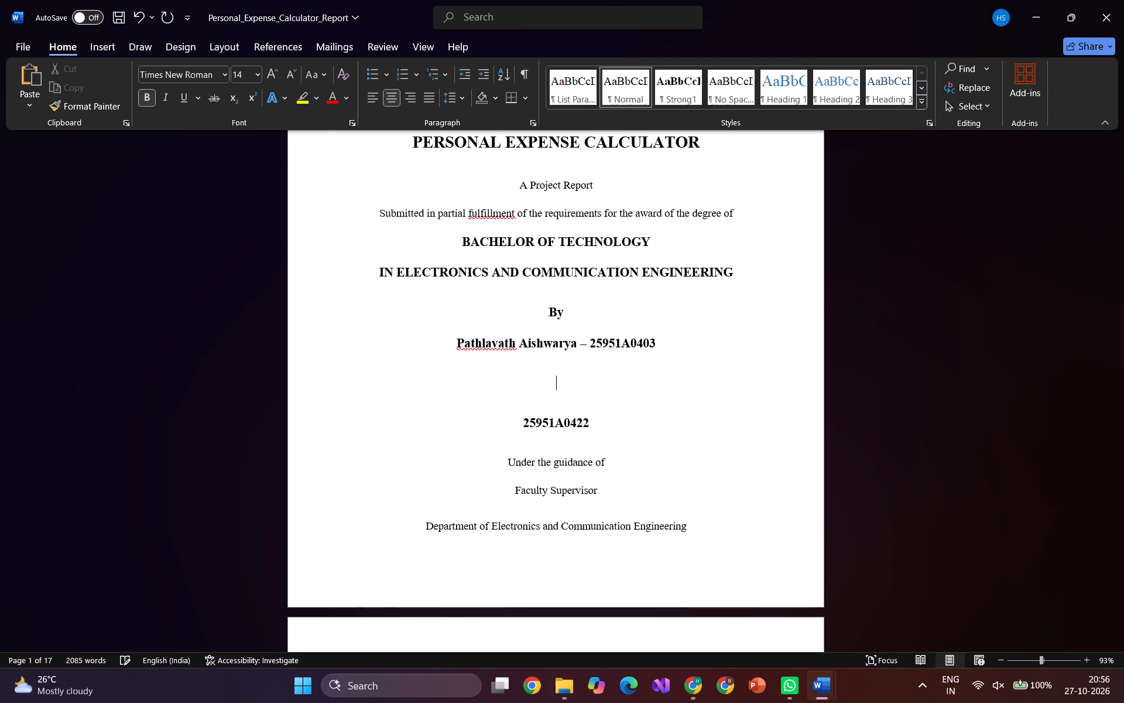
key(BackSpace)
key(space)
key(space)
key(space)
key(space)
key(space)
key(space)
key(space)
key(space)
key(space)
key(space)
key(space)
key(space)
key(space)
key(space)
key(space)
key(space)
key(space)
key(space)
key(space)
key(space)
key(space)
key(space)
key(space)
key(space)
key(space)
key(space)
Enter the second student's name and roll number, separated by a dash, on the indented line.
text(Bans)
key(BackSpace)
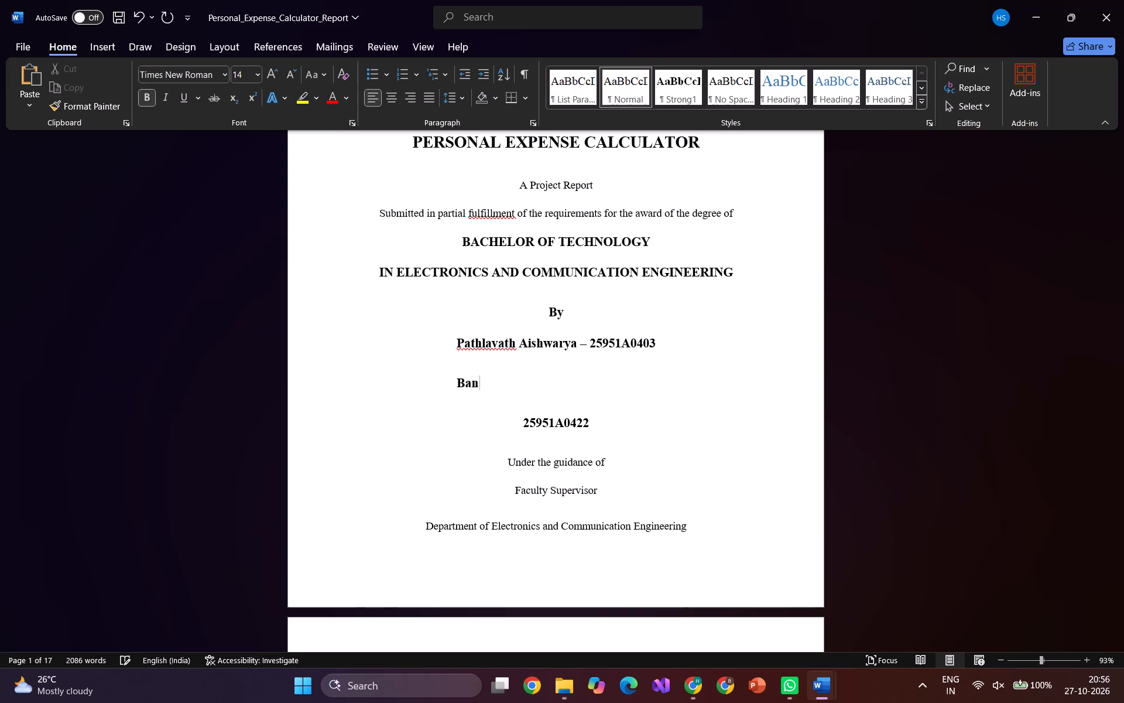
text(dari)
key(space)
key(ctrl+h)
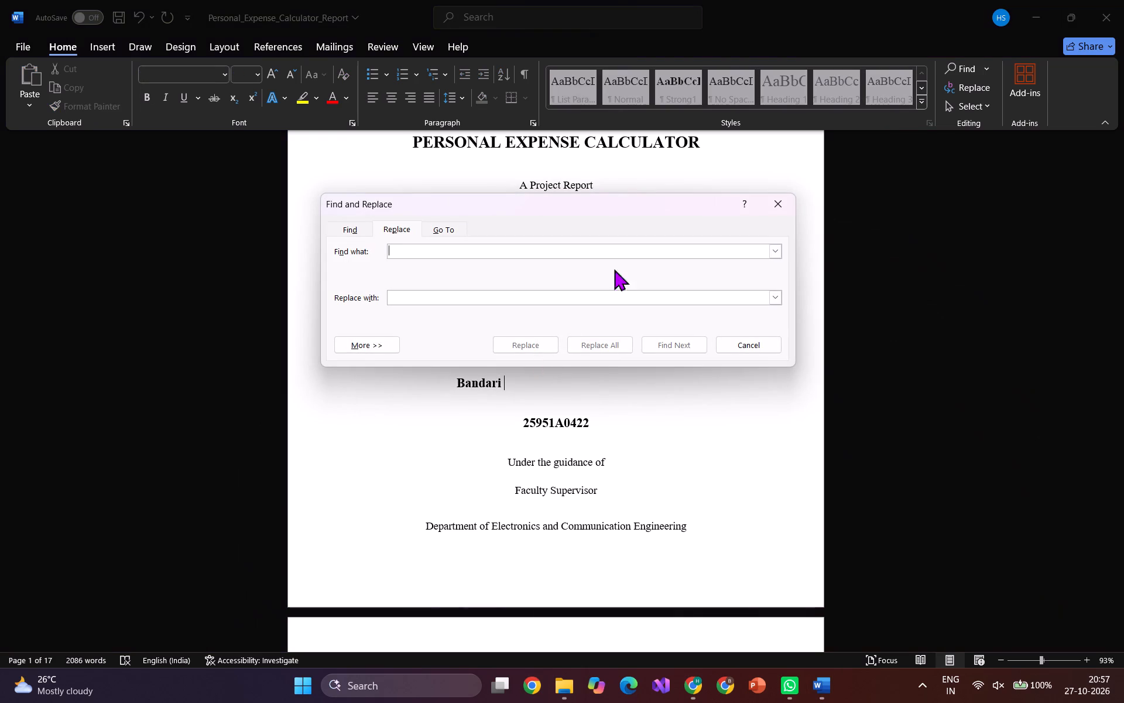
click(784, 200)
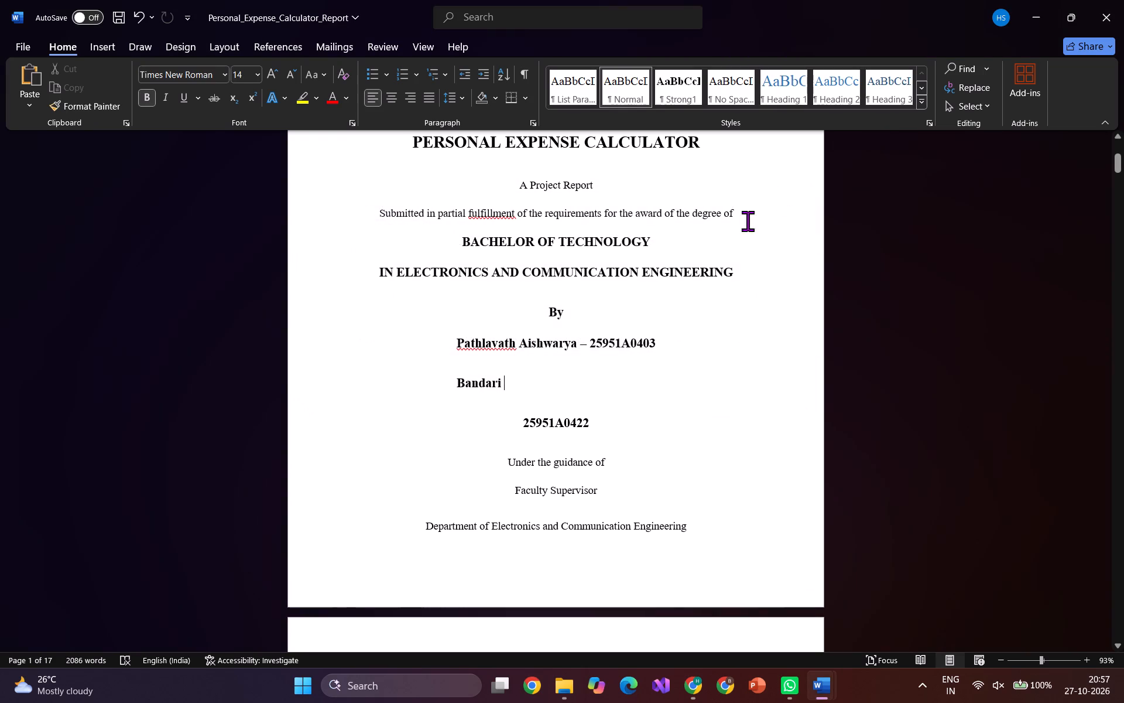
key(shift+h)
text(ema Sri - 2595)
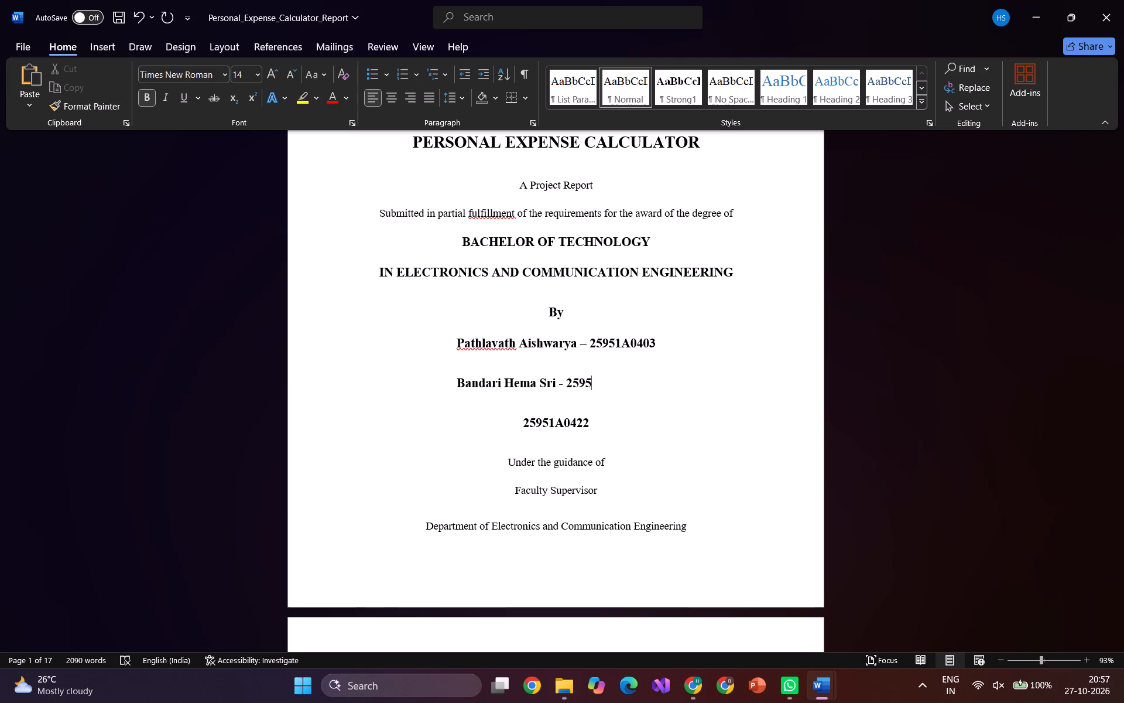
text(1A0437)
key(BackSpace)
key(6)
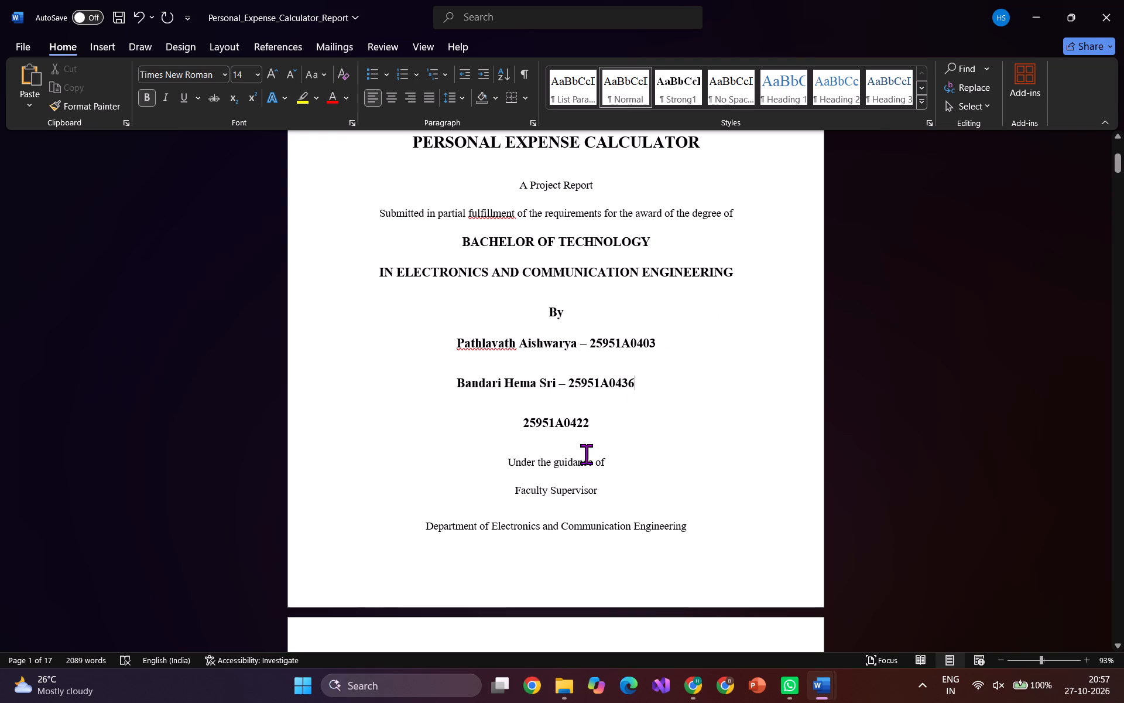
Delete the previous author's roll number line below the two student entries.
drag(596, 427, 514, 418)
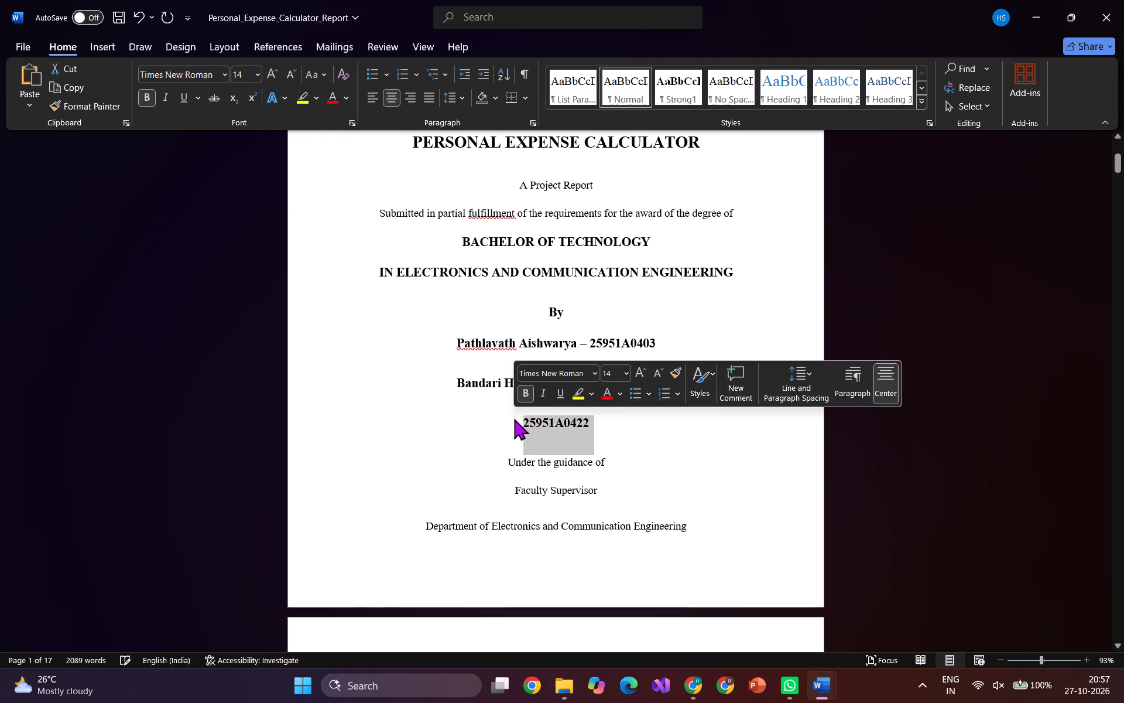
key(BackSpace)
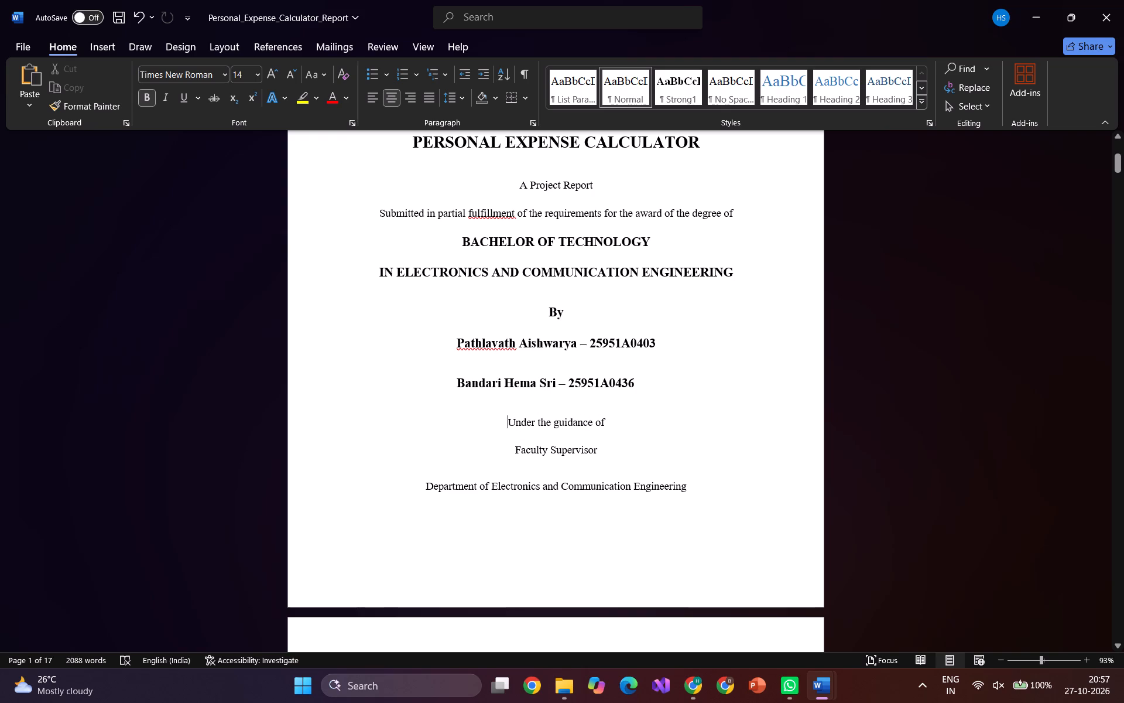
Delete the "Under the guidance of" and "Faculty Supervisor" lines from the title page.
drag(606, 423, 485, 424)
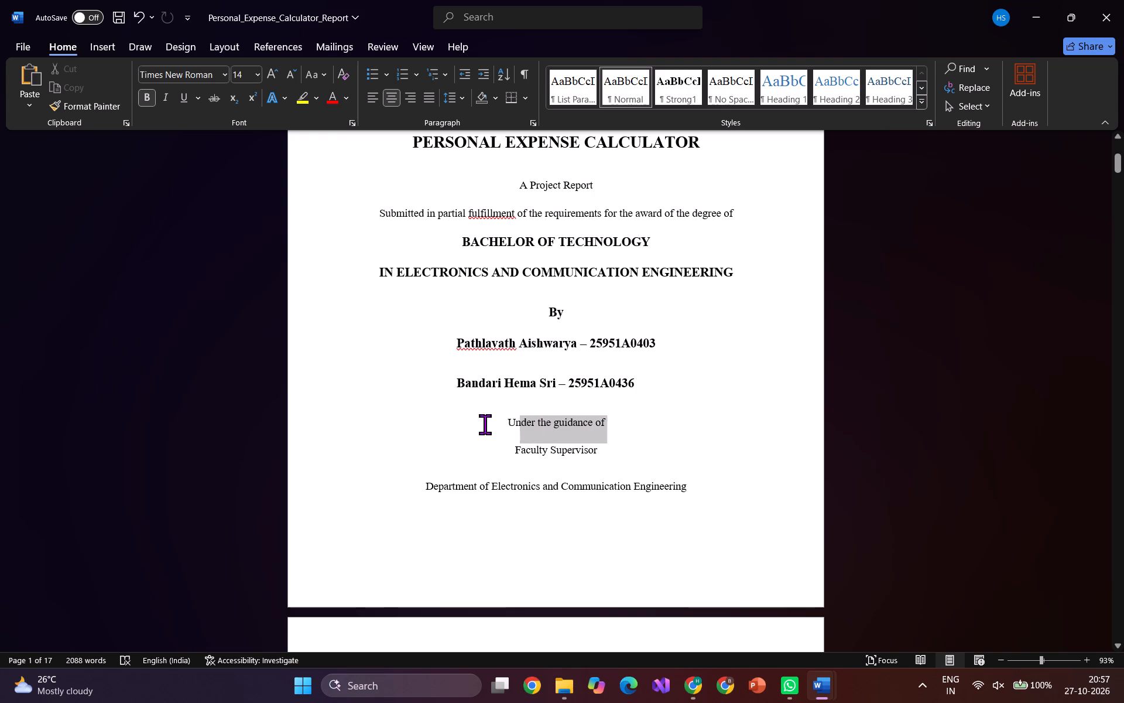
drag(485, 424, 458, 424)
key(BackSpace)
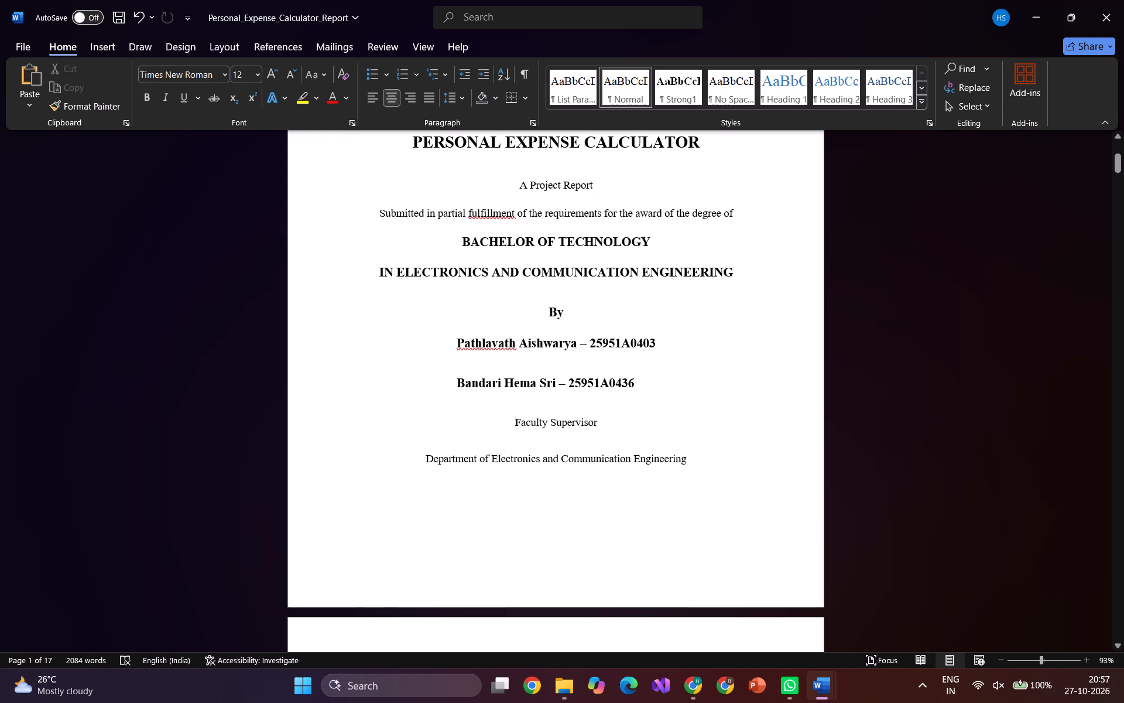
drag(629, 423, 498, 425)
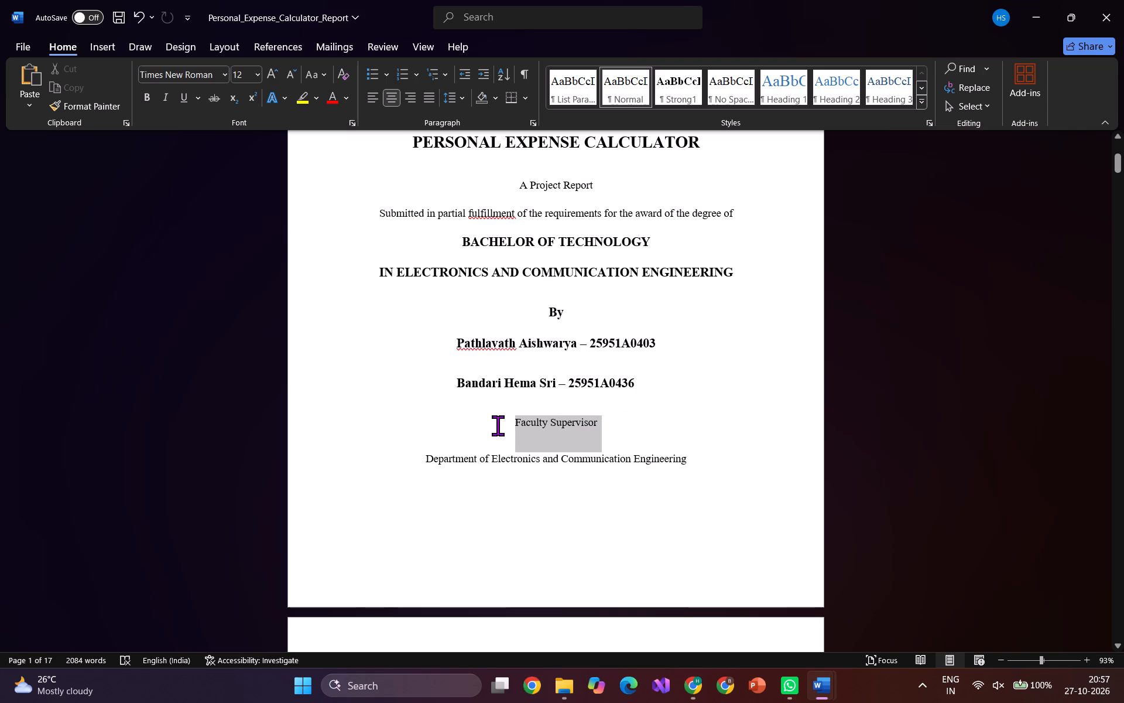
drag(498, 425, 494, 425)
key(BackSpace)
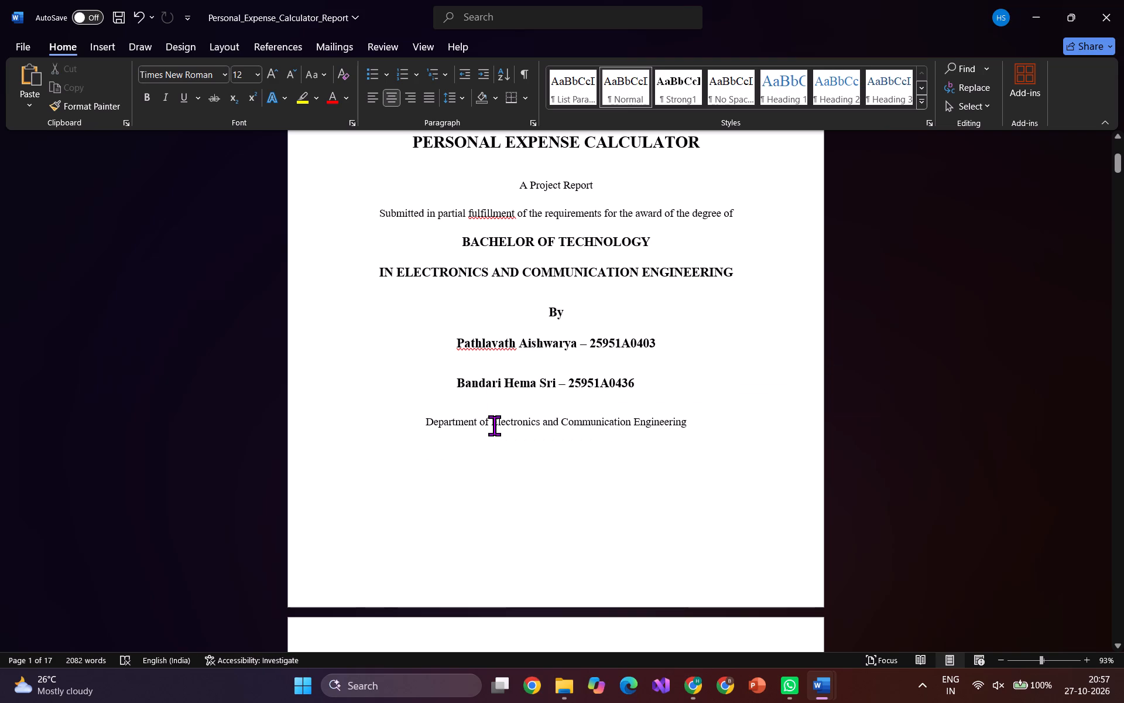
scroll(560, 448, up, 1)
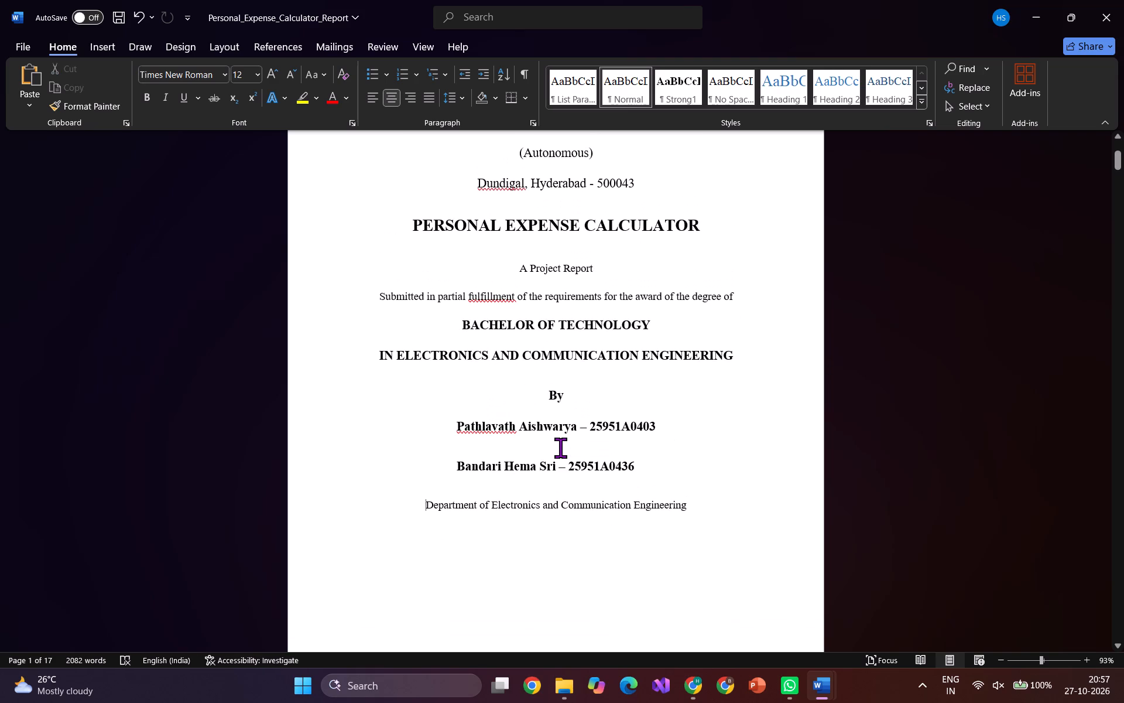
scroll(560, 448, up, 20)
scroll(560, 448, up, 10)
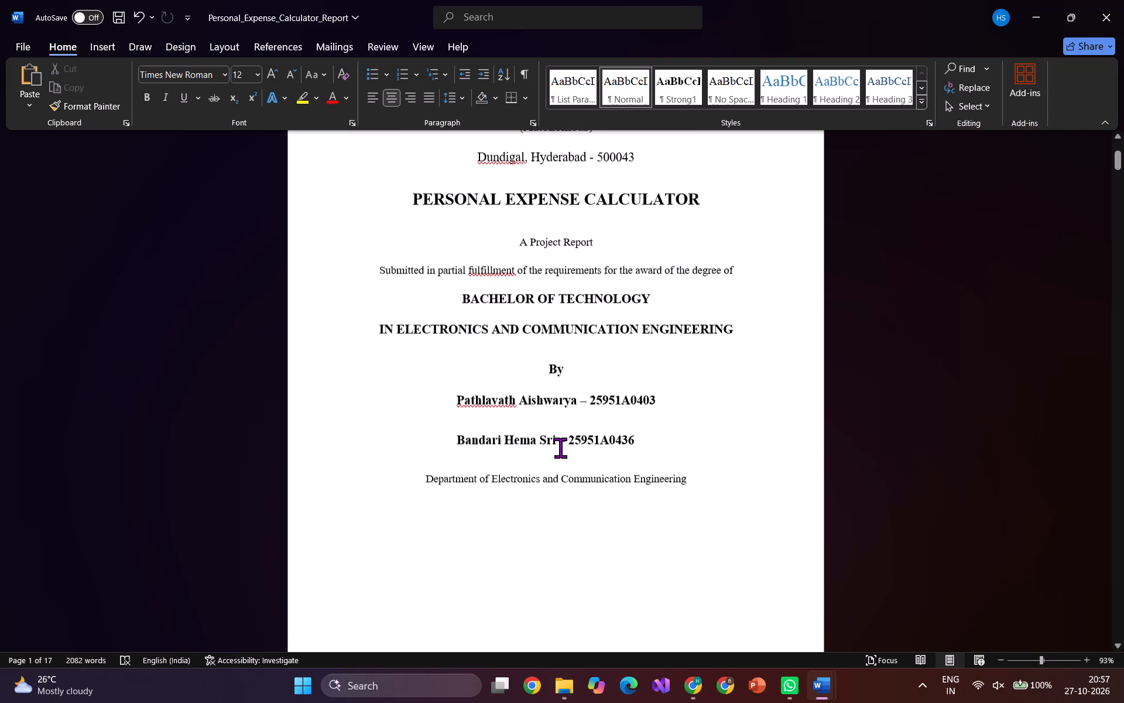
Review the updated title page from the institute heading down to the department line.
scroll(560, 448, up, 1)
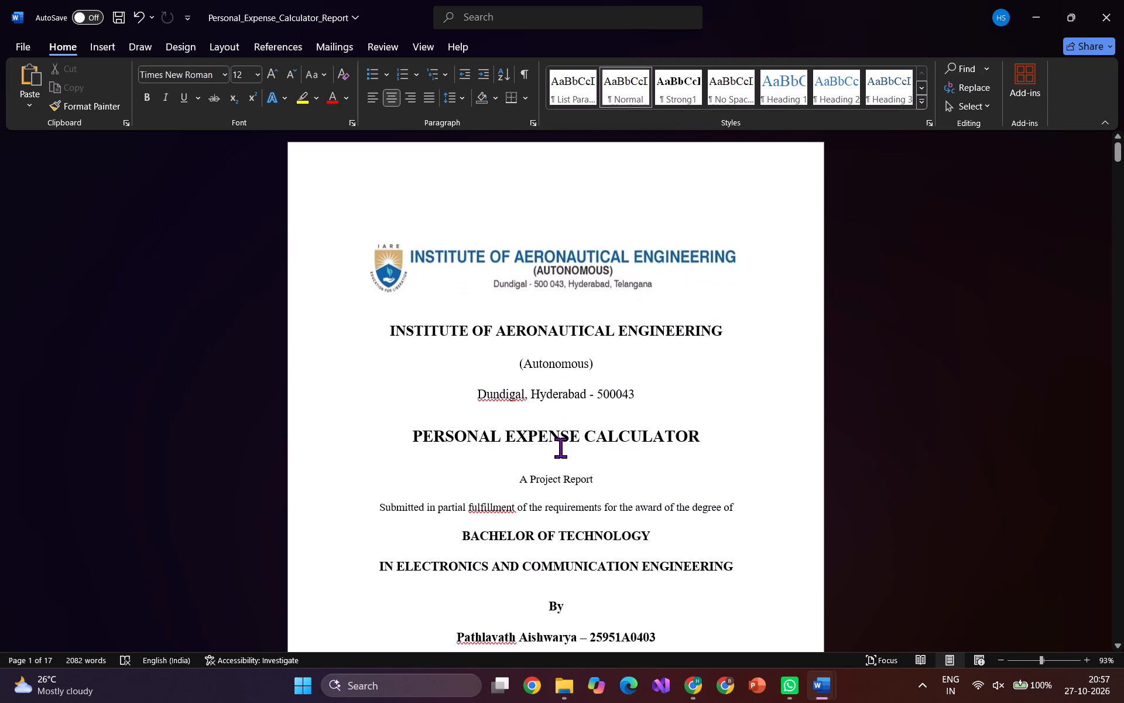
scroll(560, 448, down, 2)
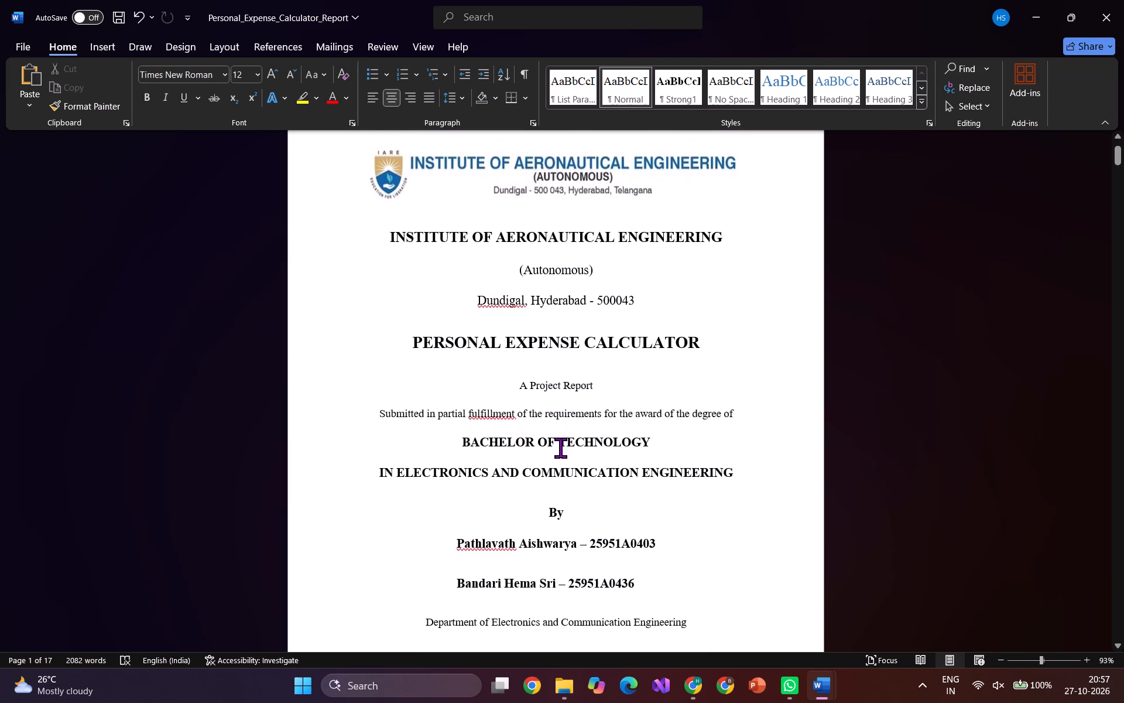
scroll(560, 448, down, 2)
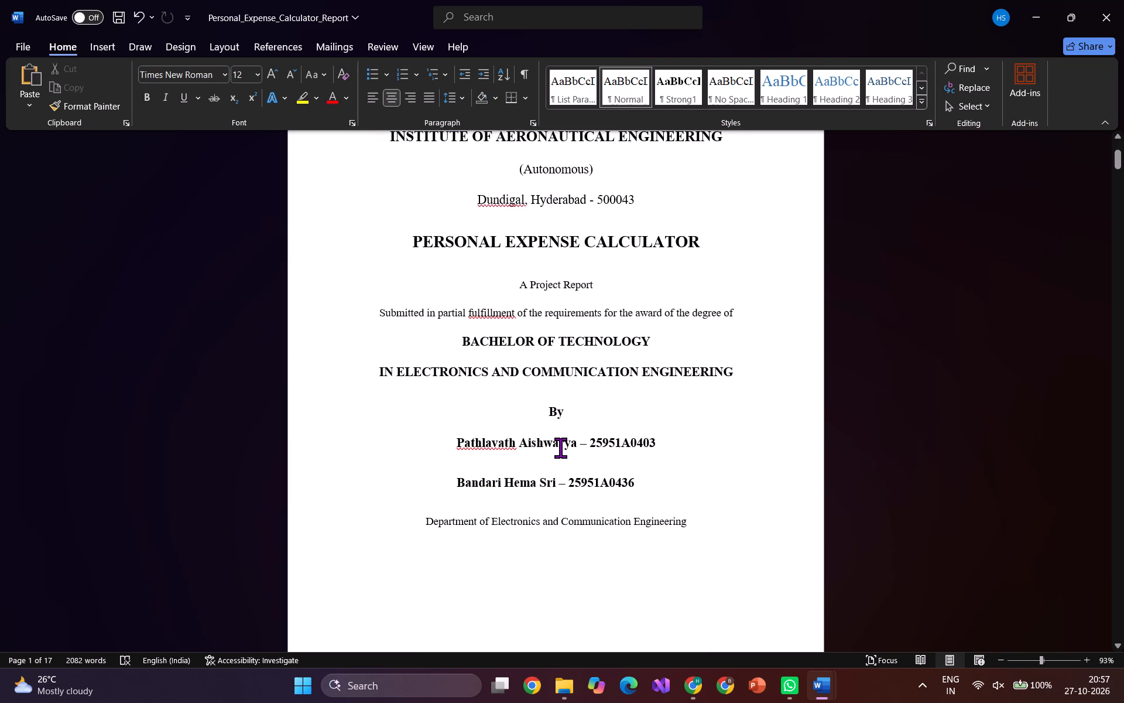
scroll(560, 448, down, 4)
Replace the previous author's name in the certificate paragraph with both new students' names in initialled form, joined by "and".
scroll(671, 541, down, 5)
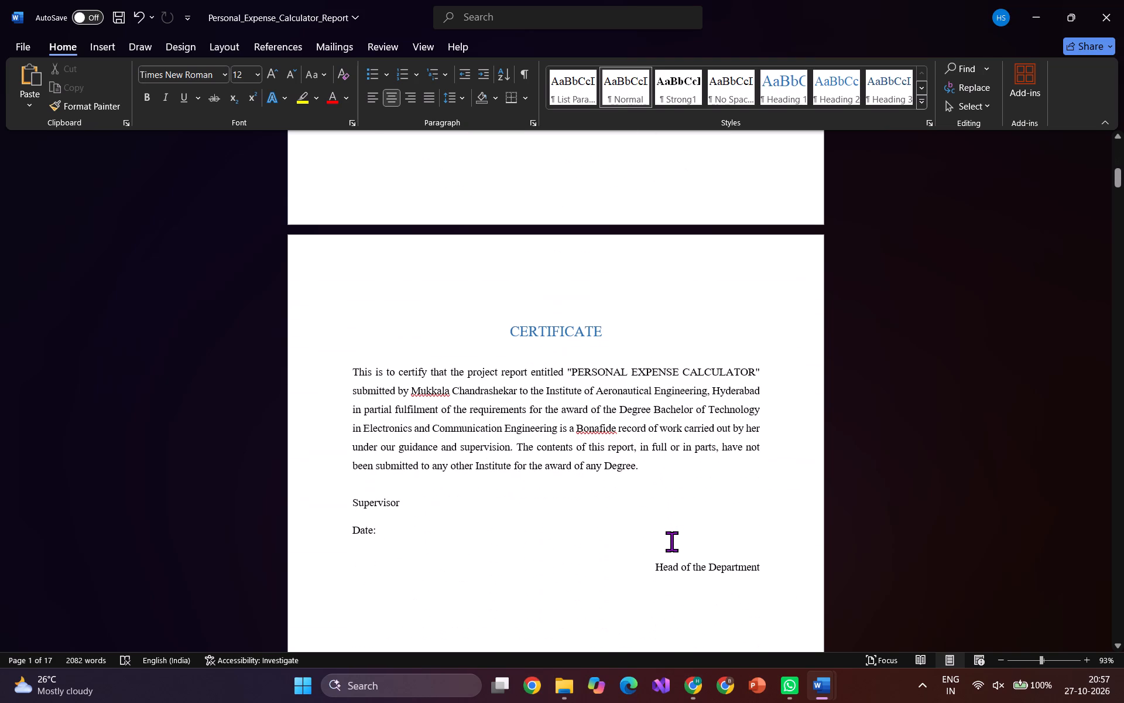
scroll(671, 541, down, 1)
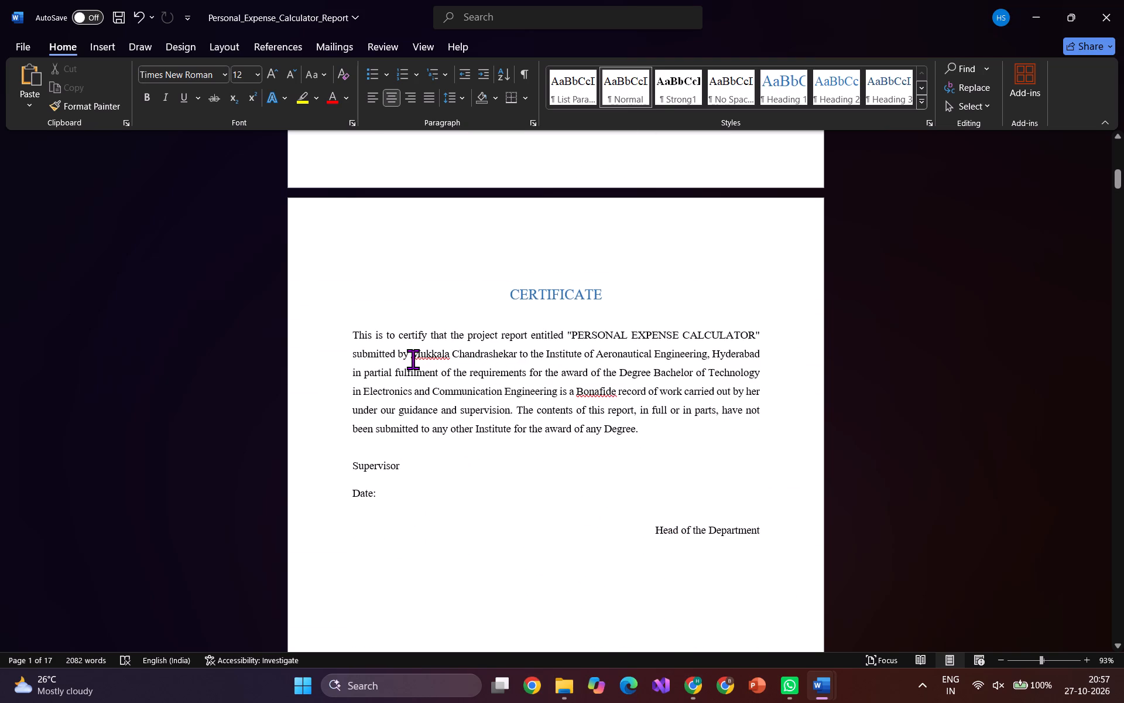
drag(413, 359, 495, 351)
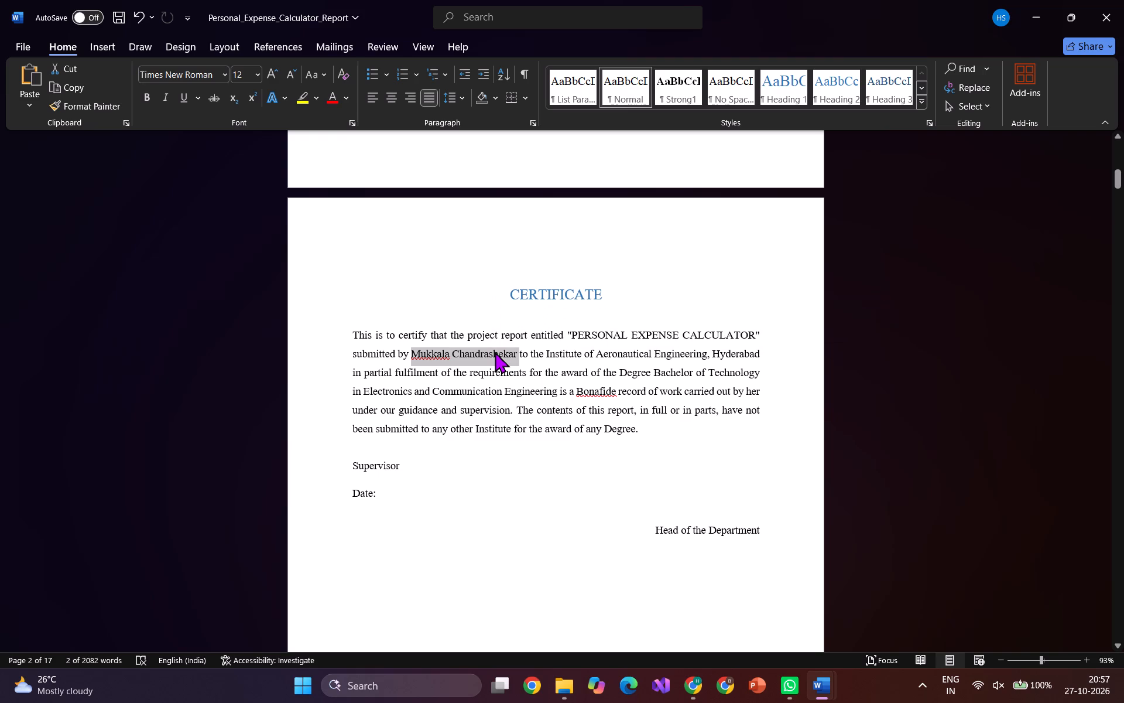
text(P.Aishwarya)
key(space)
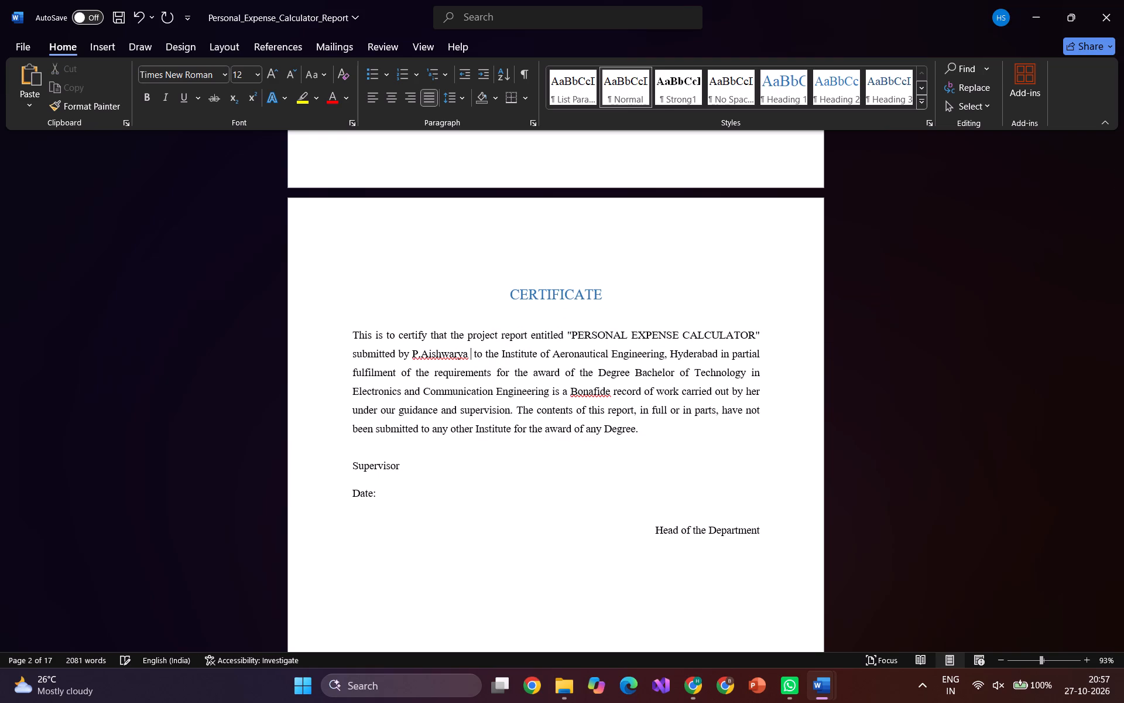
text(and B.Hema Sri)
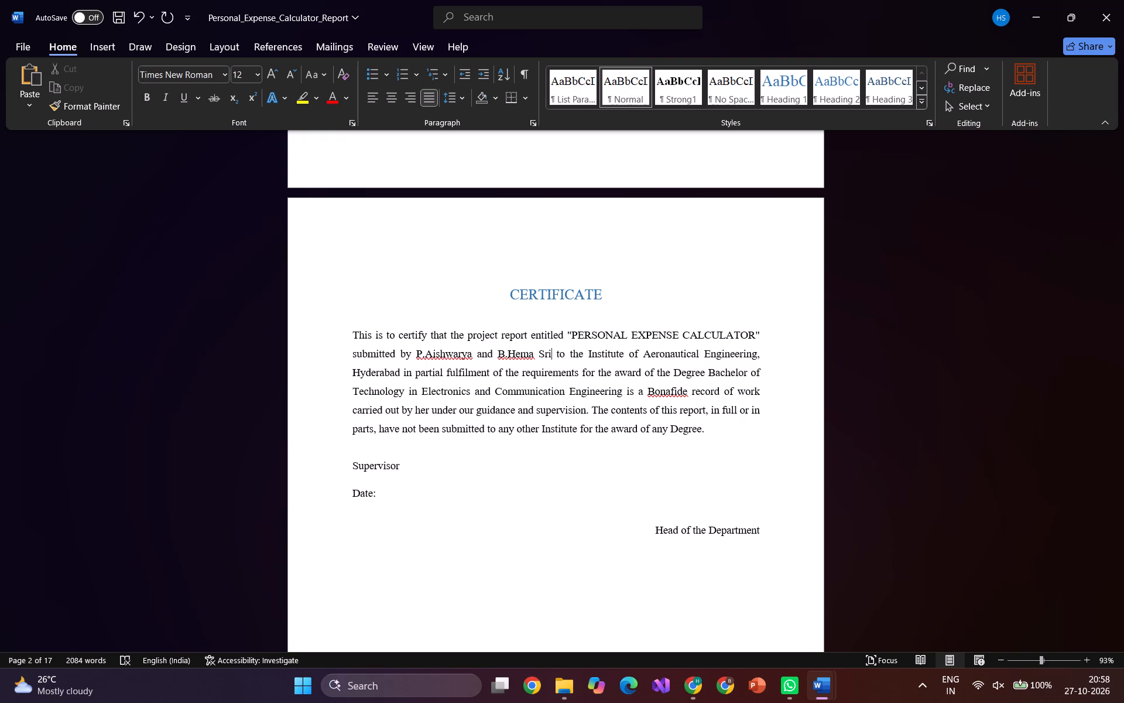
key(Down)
Change "her" to "them" in the certificate's phrase "carried out by her under our guidance".
click(433, 410)
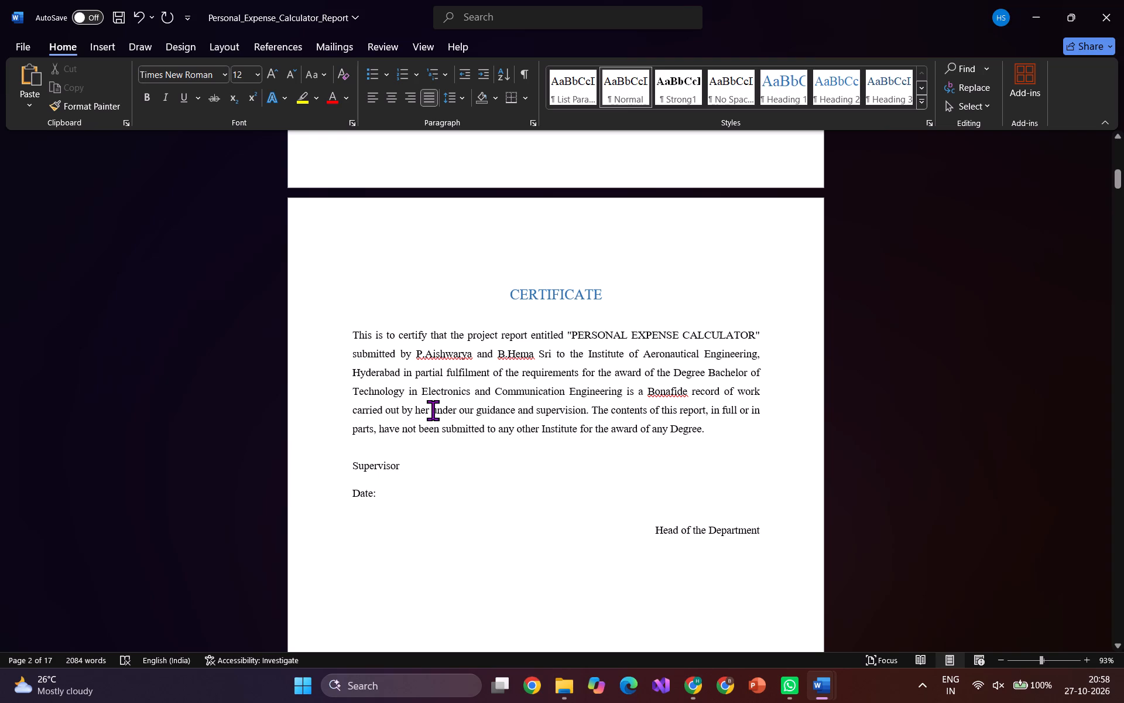
key(BackSpace)
key(BackSpace)
key(BackSpace)
key(BackSpace)
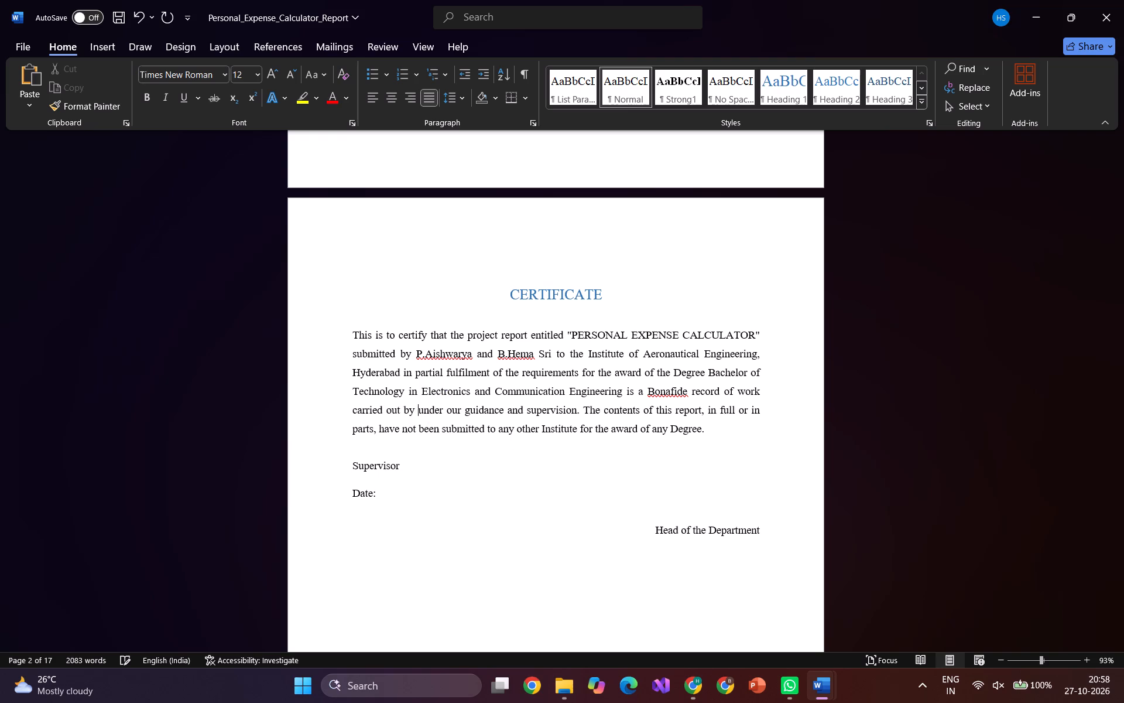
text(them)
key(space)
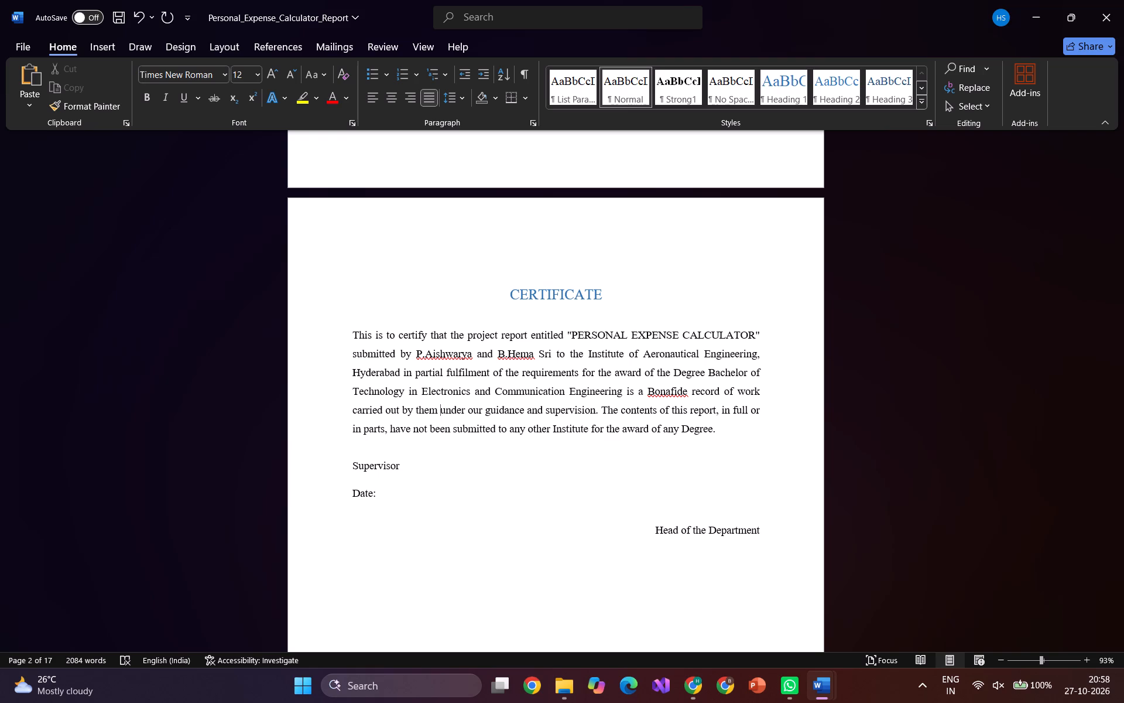
Replace the previous author's name in the approval sheet paragraph with both students' initialled names, joined by a properly spaced "and".
scroll(601, 449, down, 3)
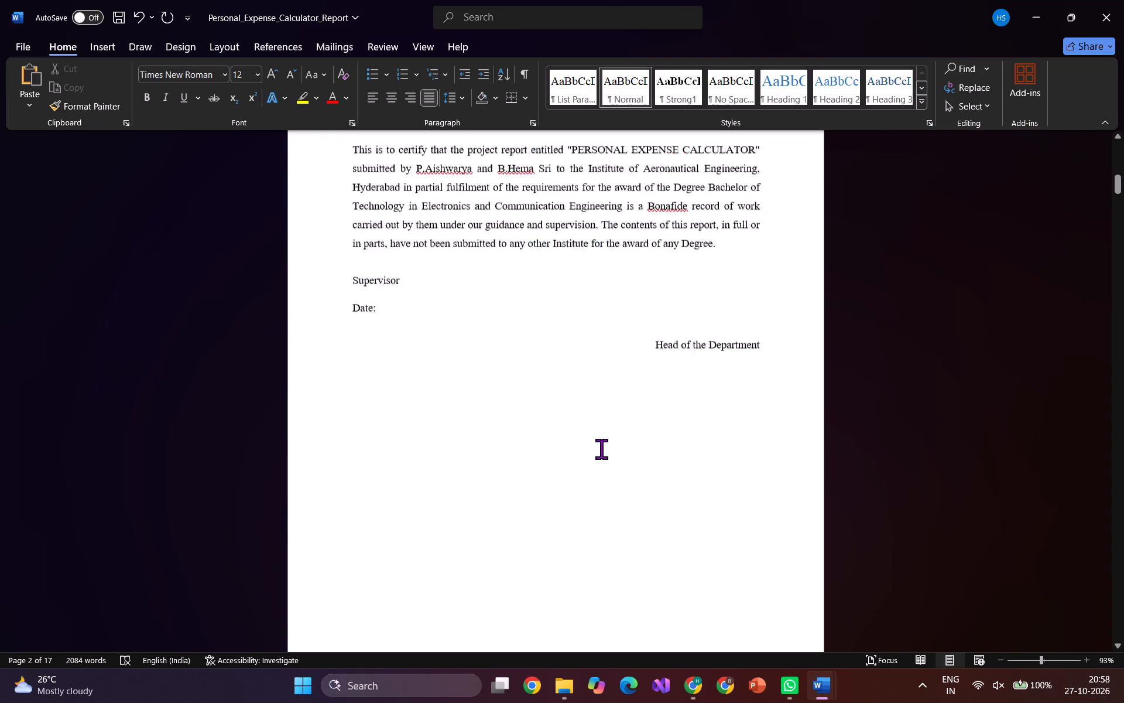
scroll(601, 449, down, 3)
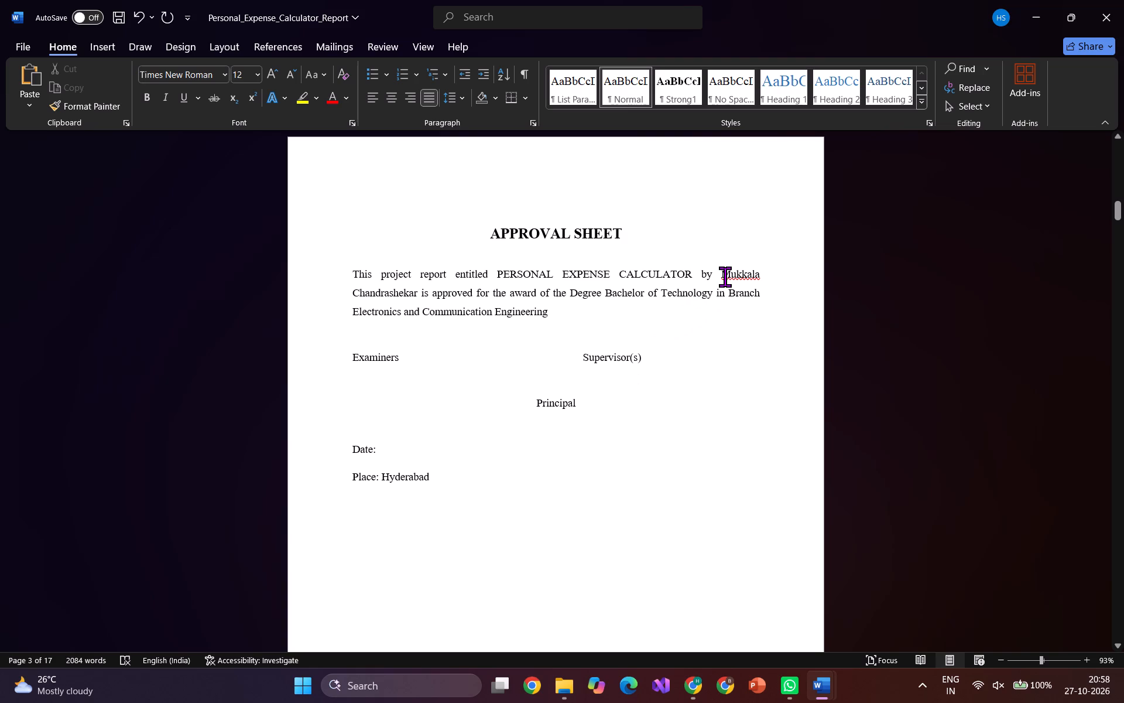
drag(721, 272, 451, 297)
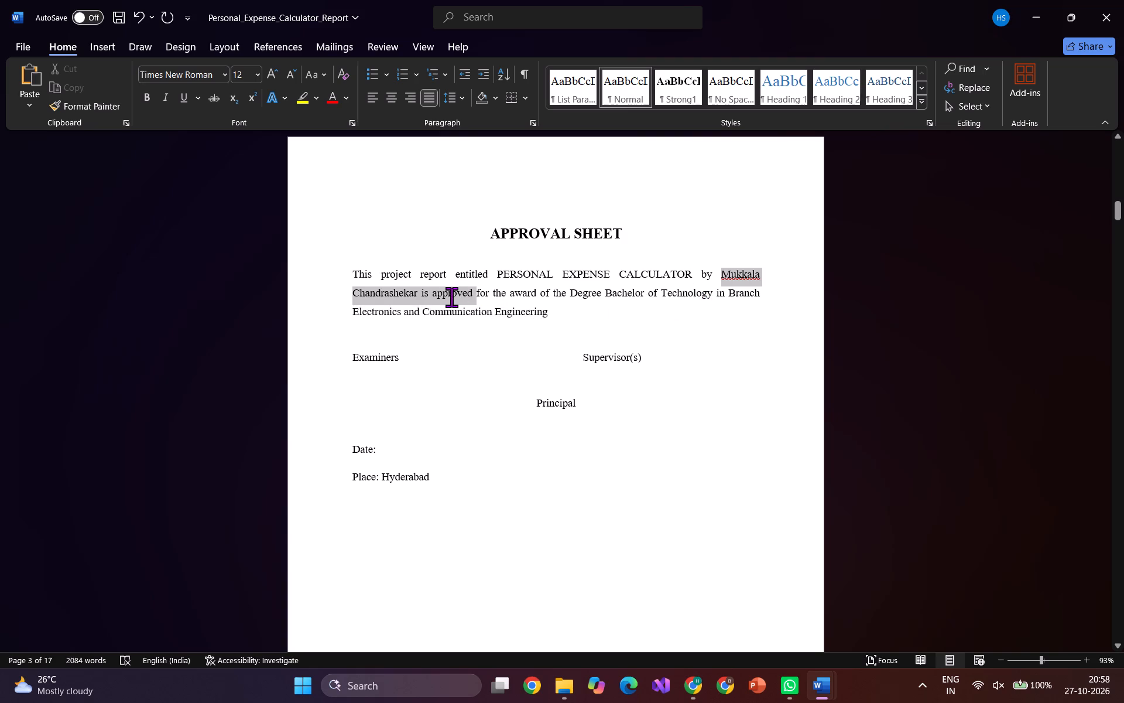
drag(451, 297, 422, 291)
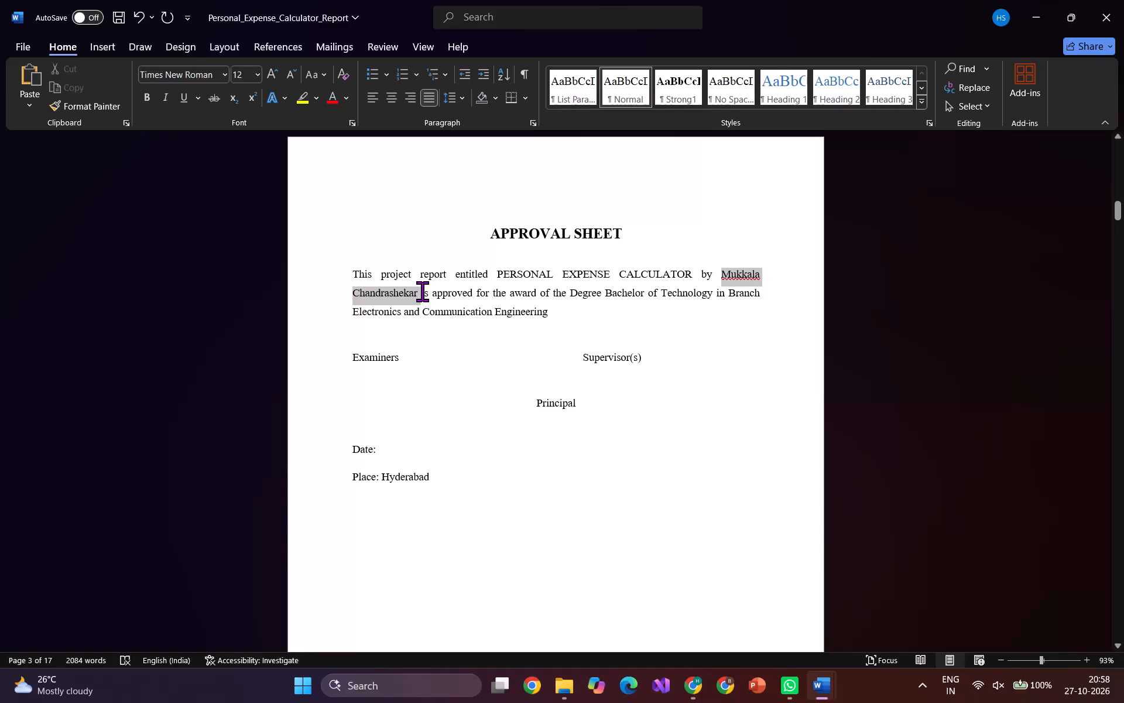
drag(422, 291, 417, 292)
drag(417, 292, 434, 298)
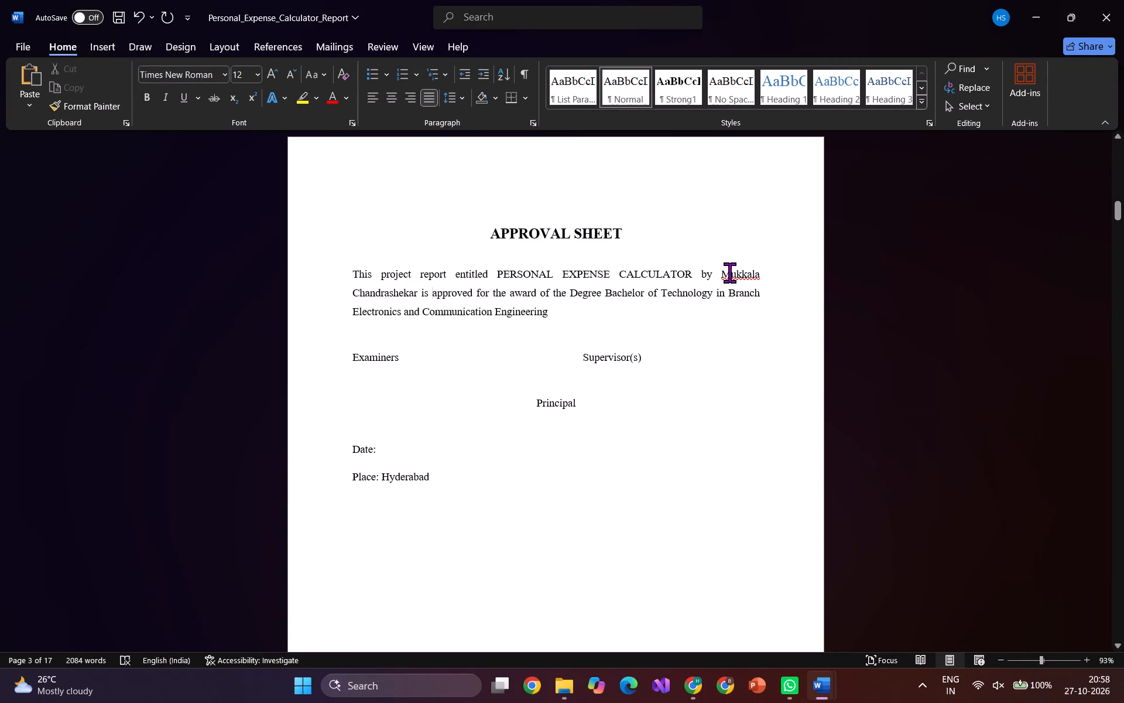
drag(720, 272, 557, 315)
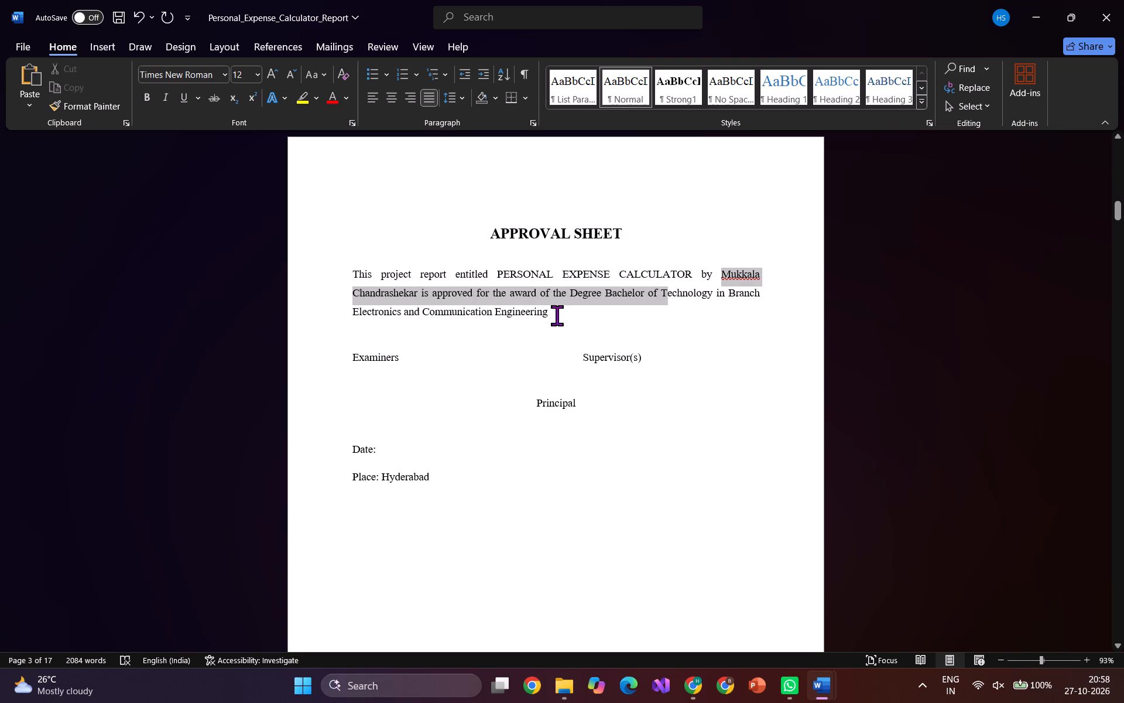
drag(557, 315, 412, 291)
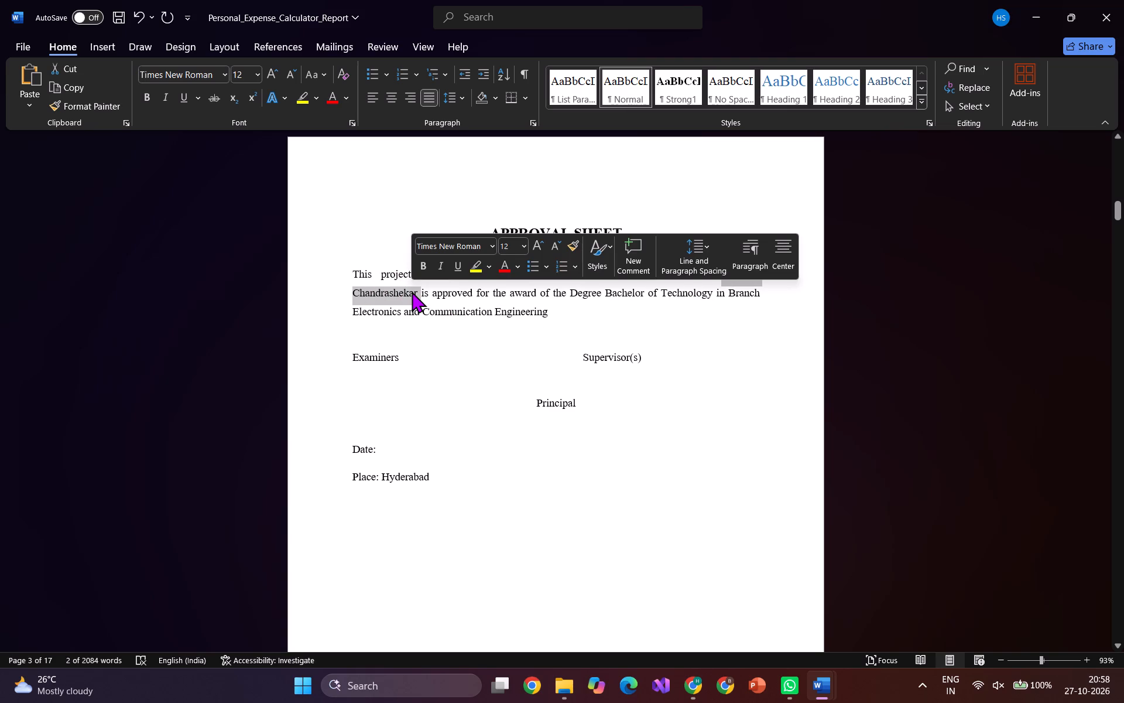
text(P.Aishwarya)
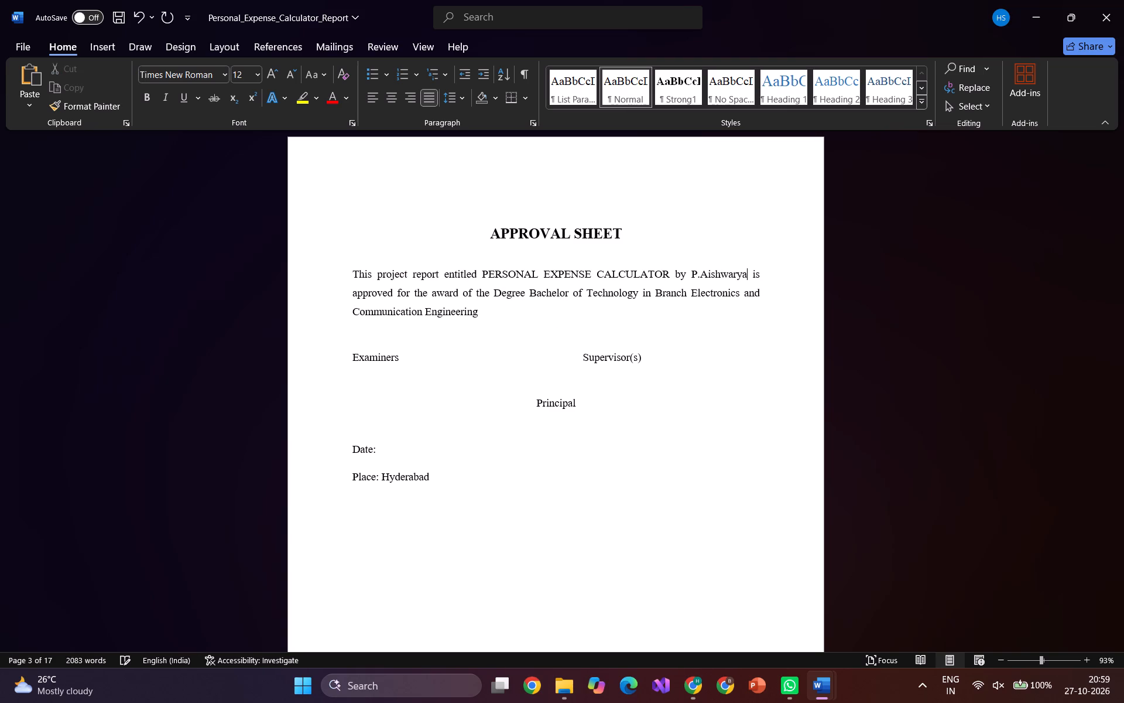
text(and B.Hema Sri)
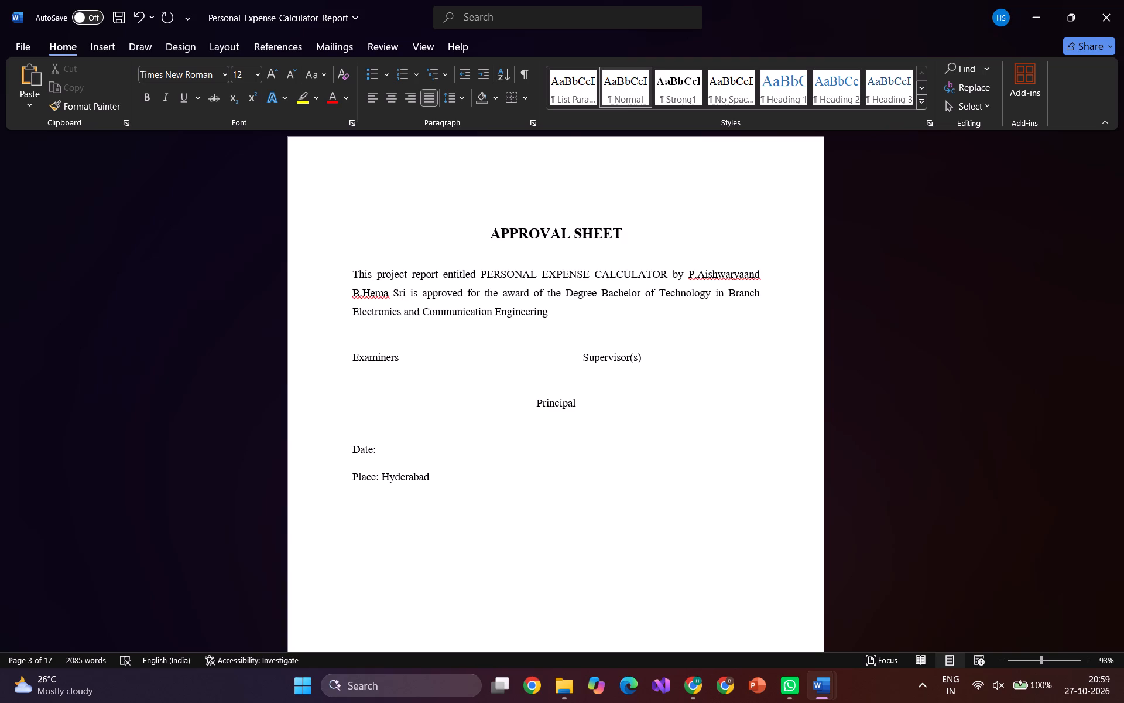
click(746, 274)
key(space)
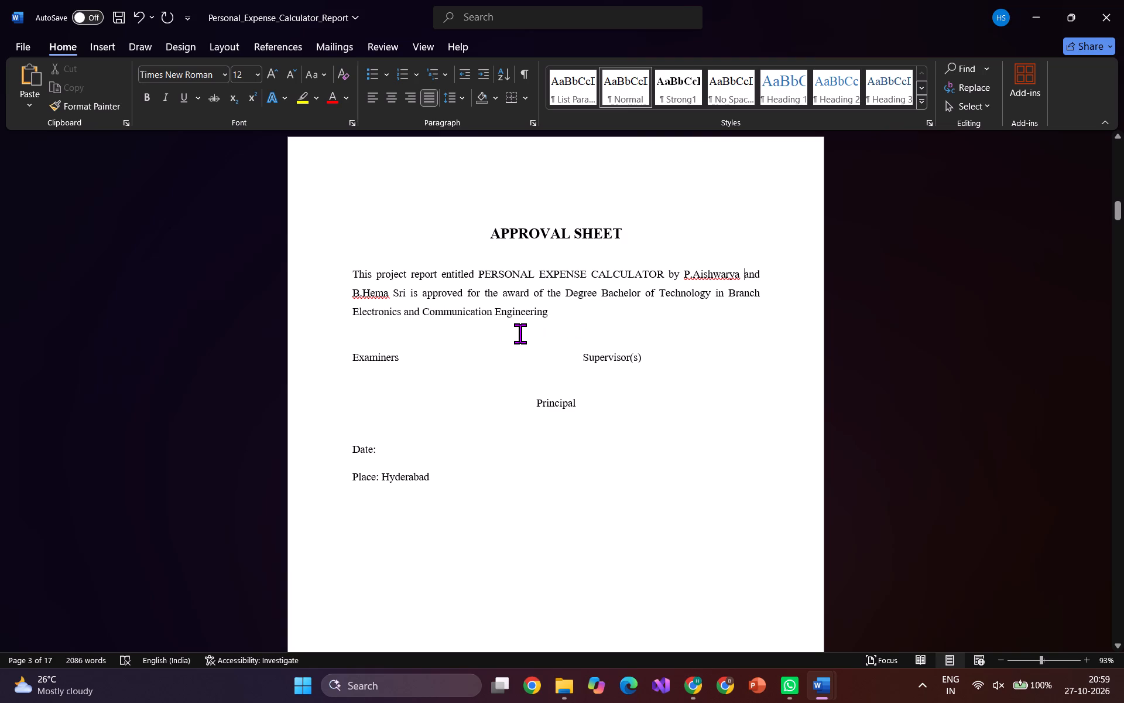
Shift the "Supervisor(s)" label on the approval sheet further towards the right margin by inserting 14 spaces before it.
click(584, 355)
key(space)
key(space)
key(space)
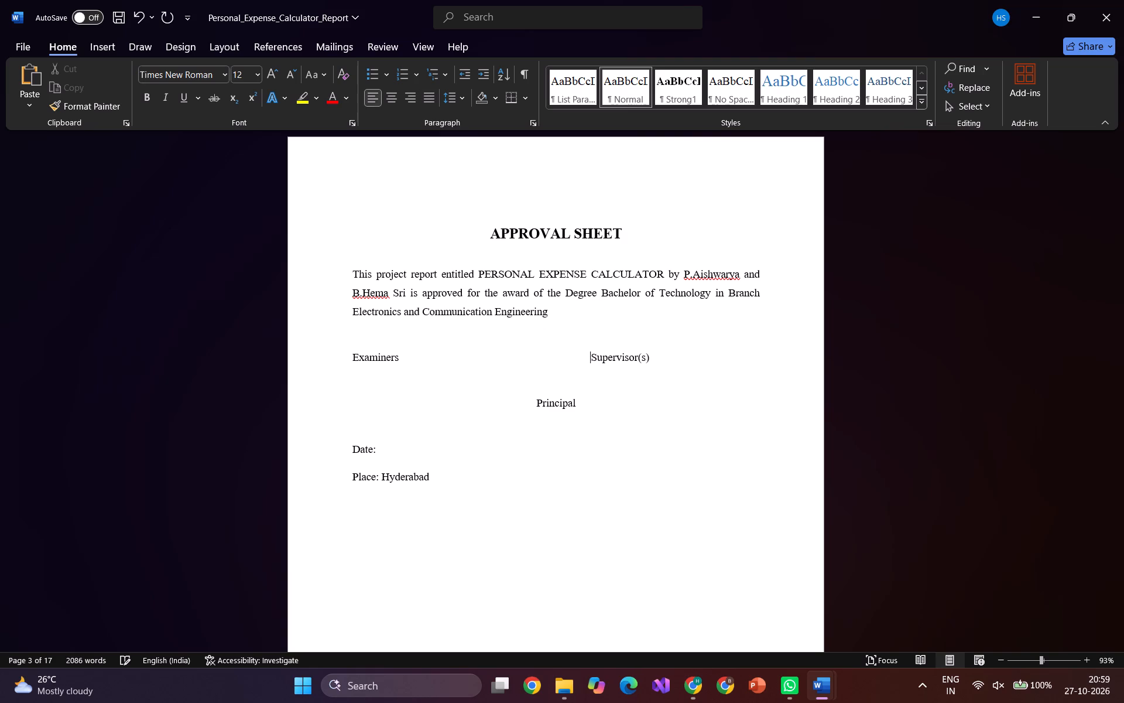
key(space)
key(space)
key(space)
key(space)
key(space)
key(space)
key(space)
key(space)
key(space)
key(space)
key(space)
Shift the "Principal" label with leading spaces until it starts almost directly beneath the start of "Supervisor(s)".
key(Down)
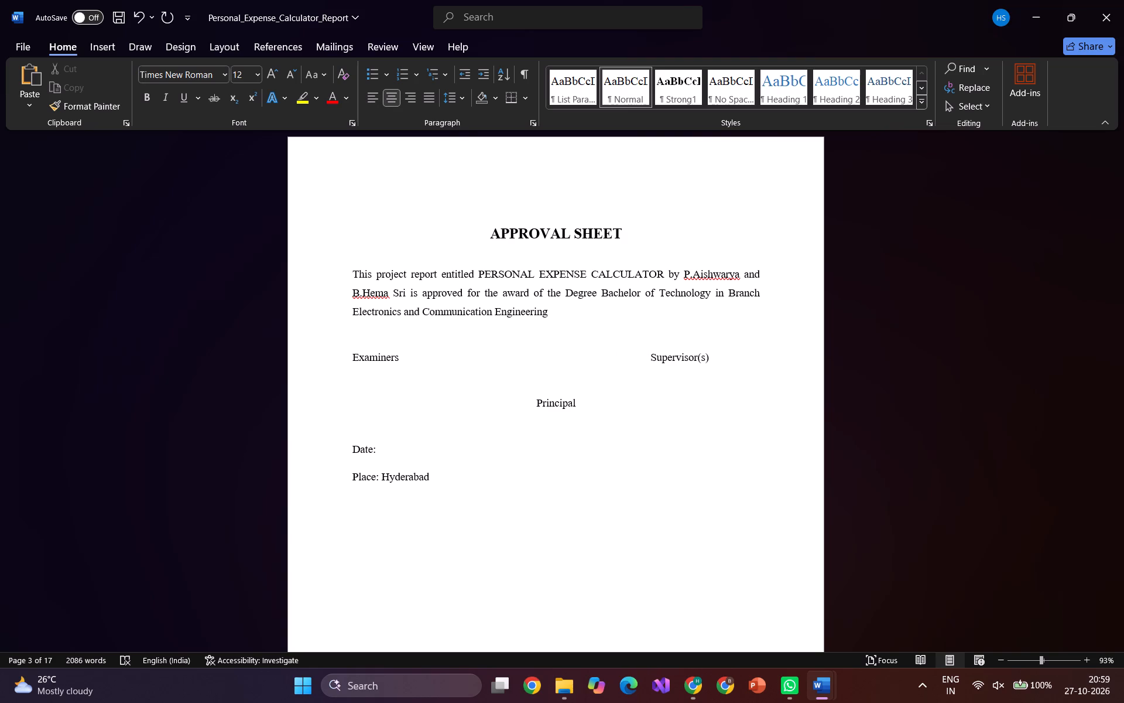
key(Left)
key(Left)
key(Left)
key(Left)
key(Left)
key(Left)
key(Left)
key(Left)
key(Left)
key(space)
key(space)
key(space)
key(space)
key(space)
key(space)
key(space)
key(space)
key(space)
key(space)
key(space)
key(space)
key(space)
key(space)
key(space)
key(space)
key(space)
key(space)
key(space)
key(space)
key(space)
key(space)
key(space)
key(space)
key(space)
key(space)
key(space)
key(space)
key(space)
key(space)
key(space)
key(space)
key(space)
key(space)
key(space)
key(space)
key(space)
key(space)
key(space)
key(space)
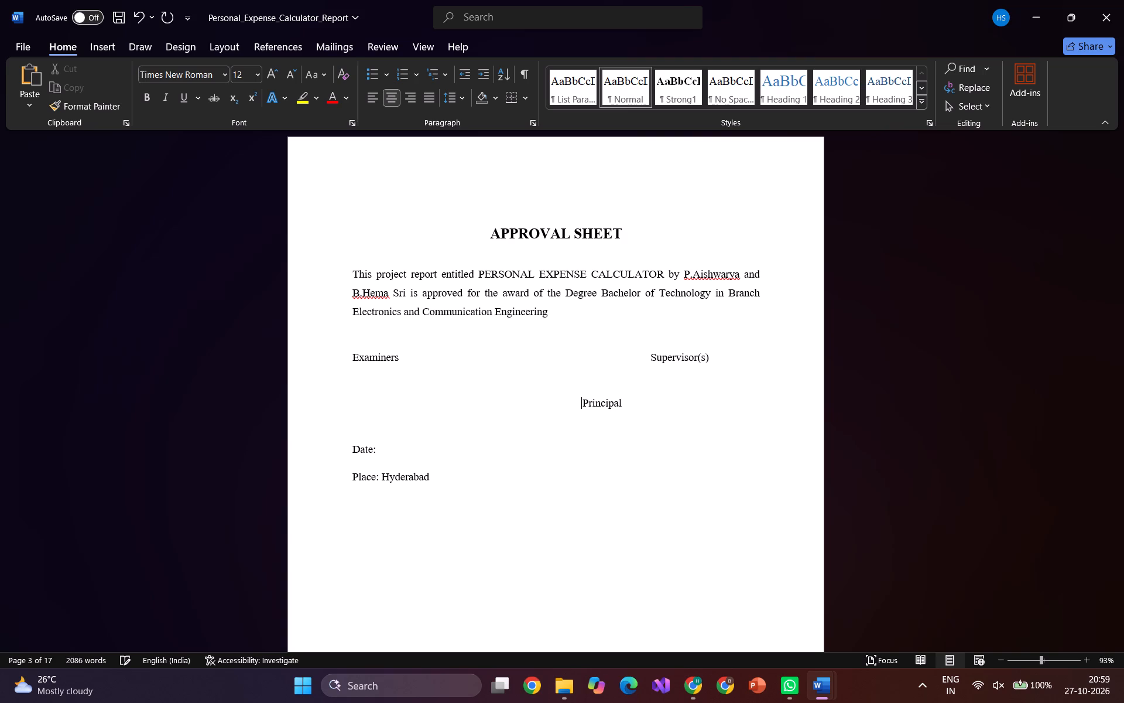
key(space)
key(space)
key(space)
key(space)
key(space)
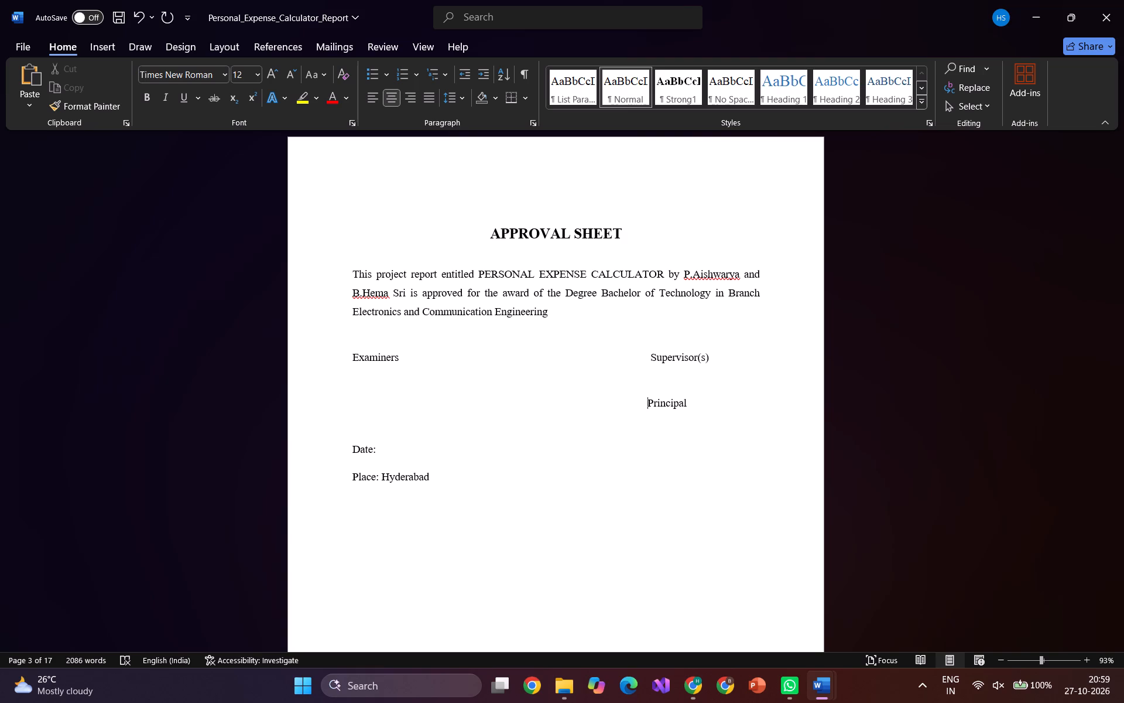
Remove 11 of the spaces before "Principal" so it starts slightly left of "Supervisor(s)" on the line above.
key(BackSpace)
key(BackSpace)
key(BackSpace)
key(BackSpace)
key(BackSpace)
key(BackSpace)
key(BackSpace)
key(BackSpace)
key(BackSpace)
key(BackSpace)
key(BackSpace)
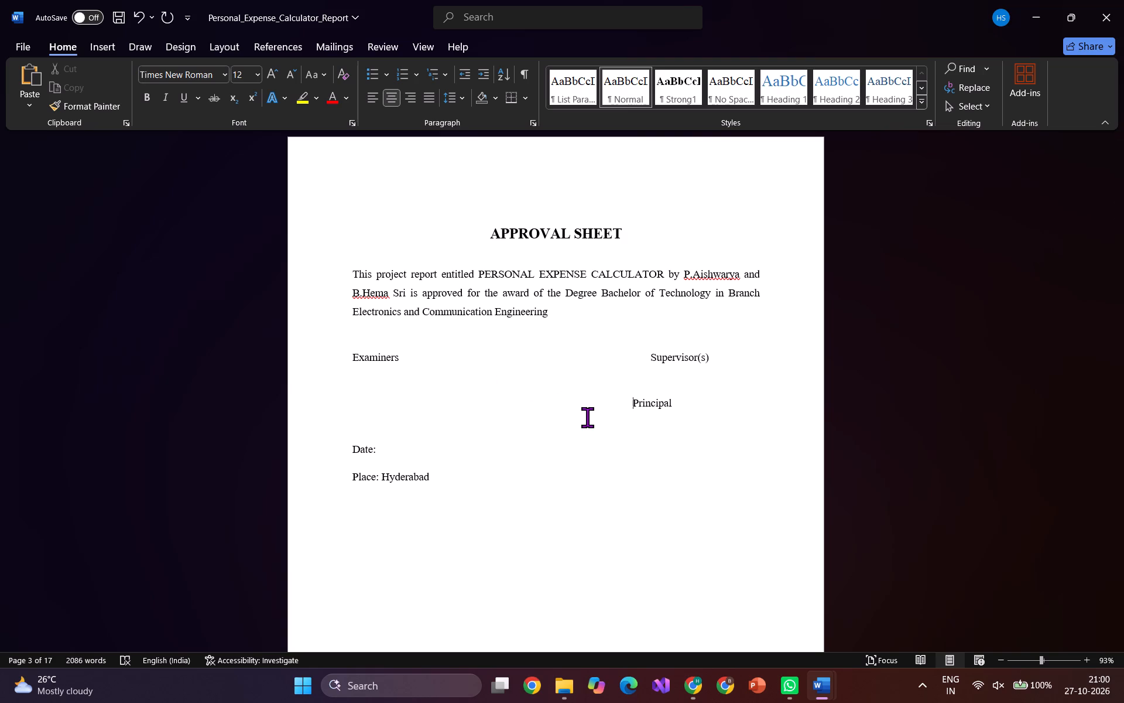
click(587, 417)
double_click(587, 417)
click(585, 475)
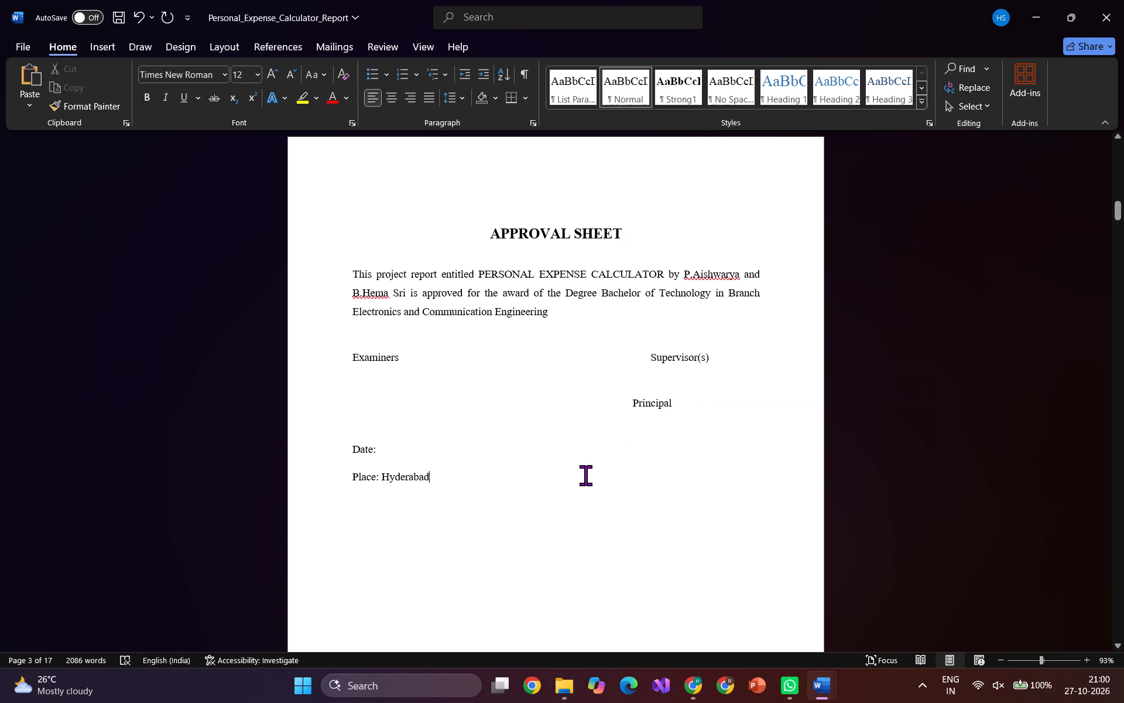
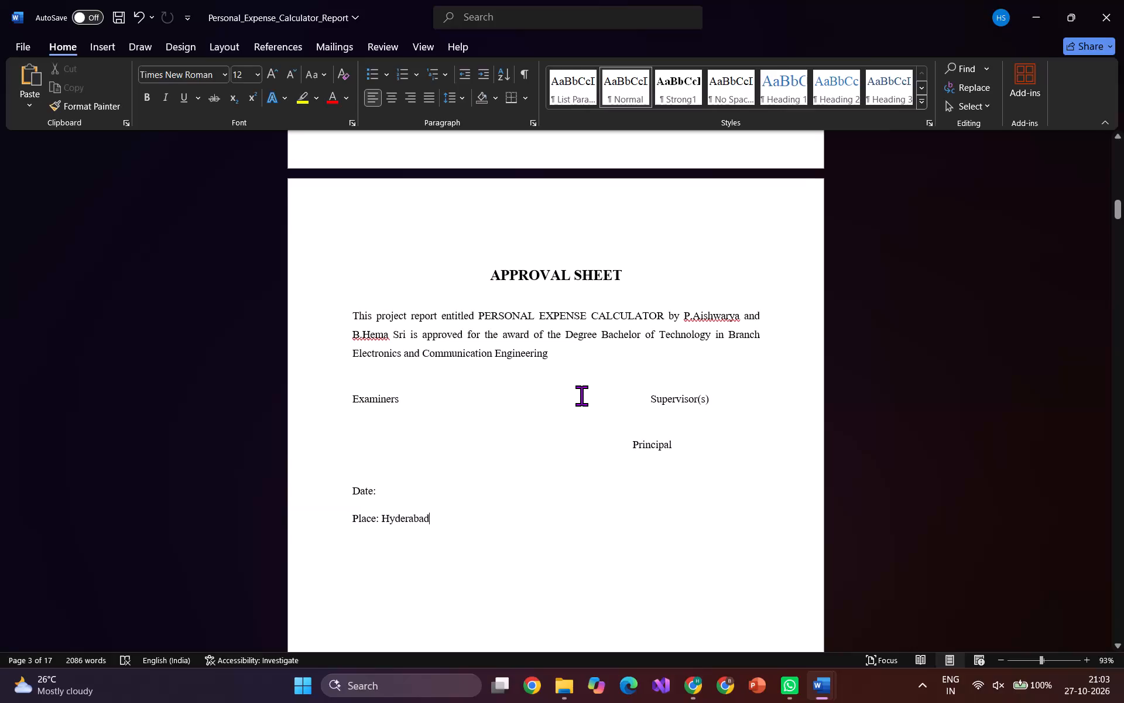
Insert 13 spaces before "Principal" on the approval sheet so it starts directly beneath the start of "Supervisor(s)".
scroll(581, 395, up, 1)
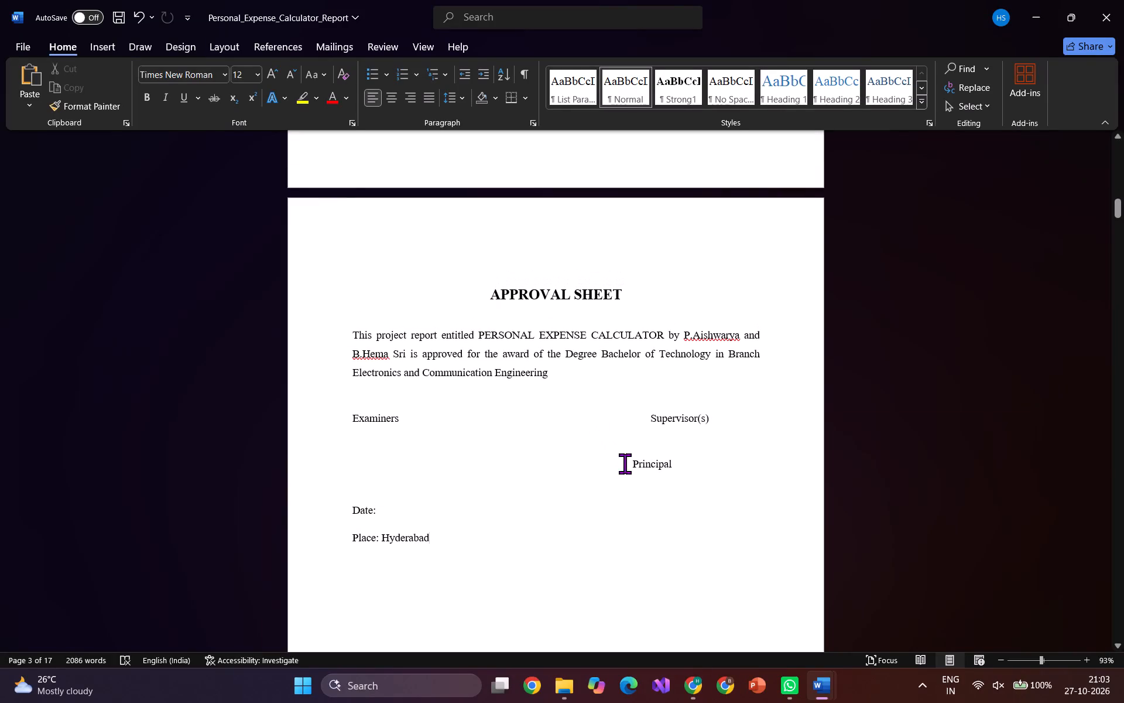
click(627, 457)
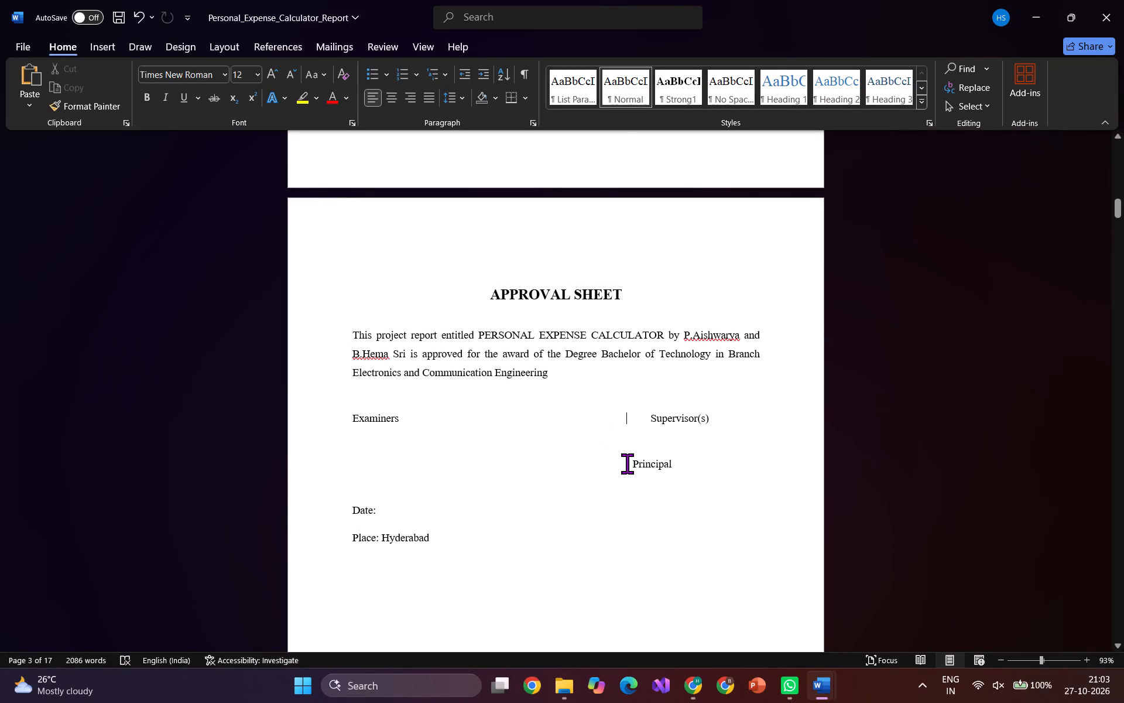
click(627, 463)
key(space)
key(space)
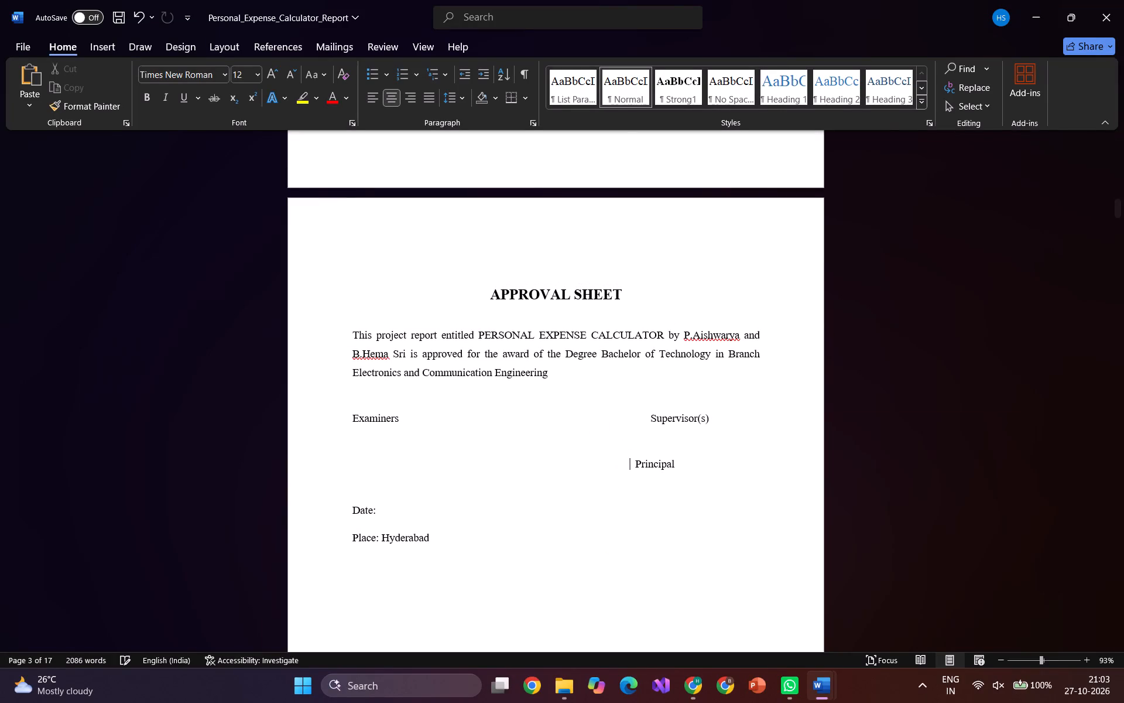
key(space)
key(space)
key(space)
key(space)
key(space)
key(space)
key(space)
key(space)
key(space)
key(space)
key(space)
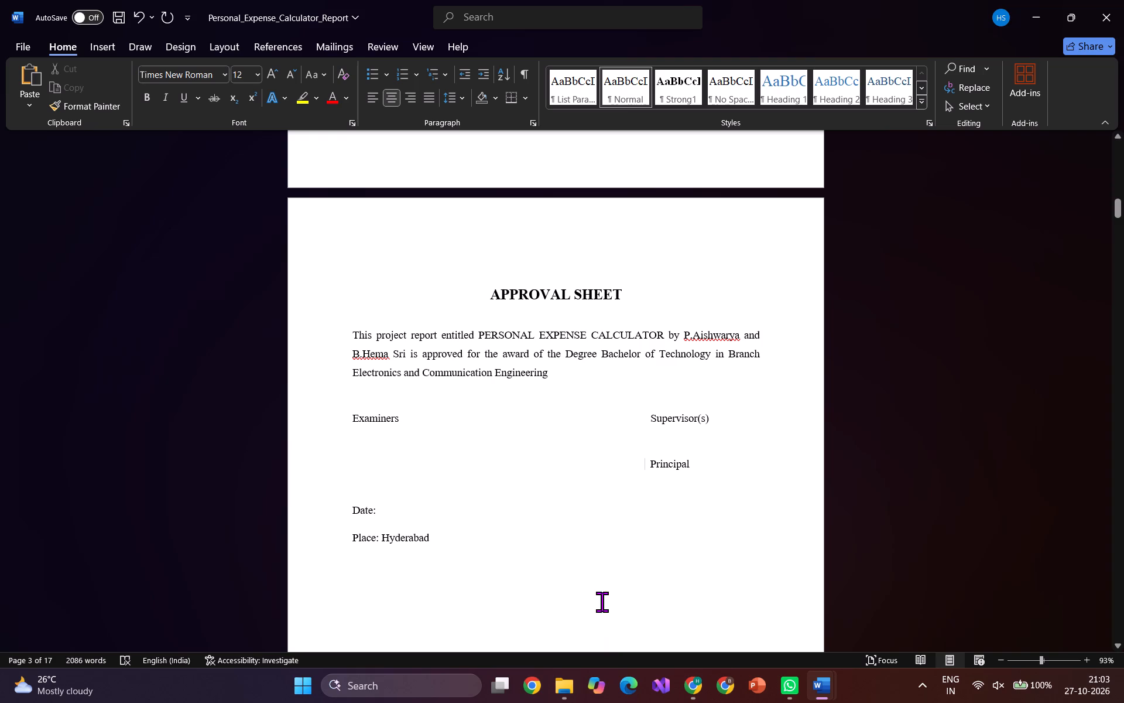
Read through the Acknowledgement page that follows the approval sheet to check its wording for the two students.
scroll(590, 531, down, 2)
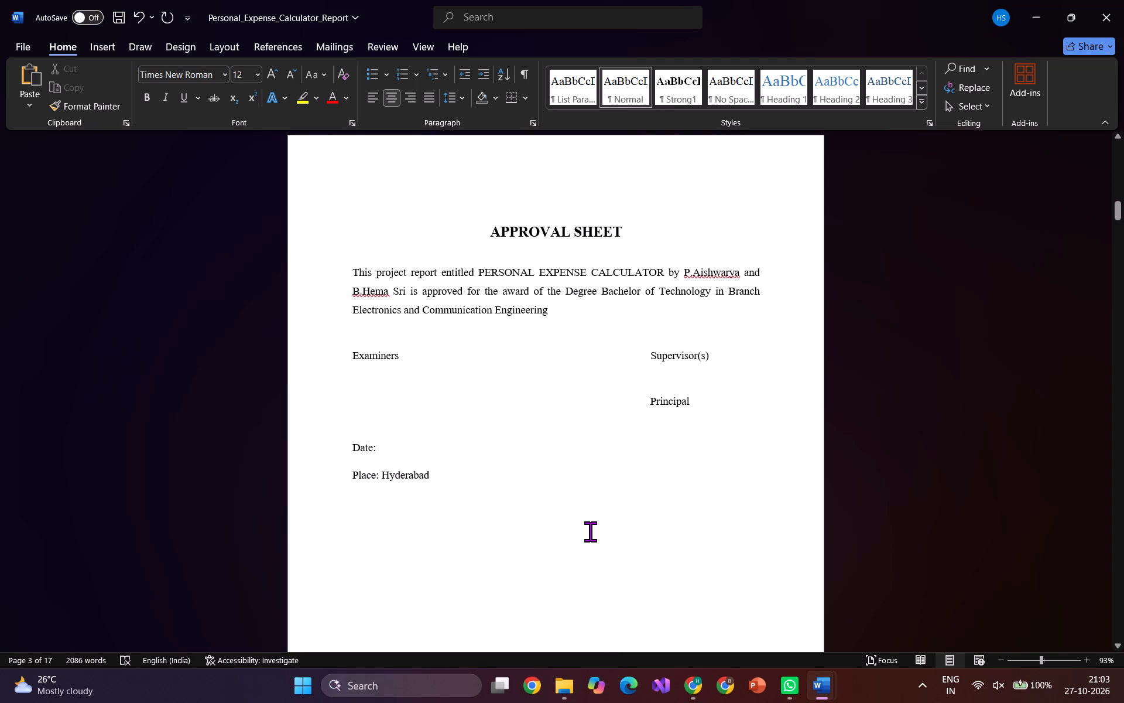
scroll(590, 531, down, 1)
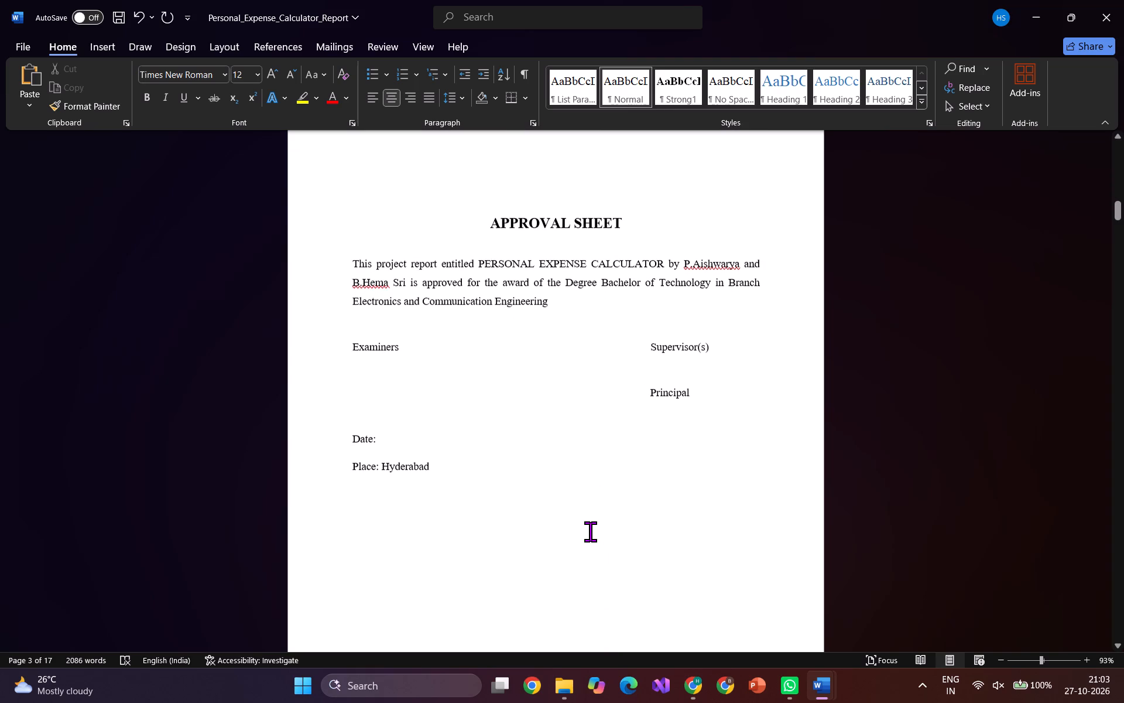
scroll(590, 531, down, 3)
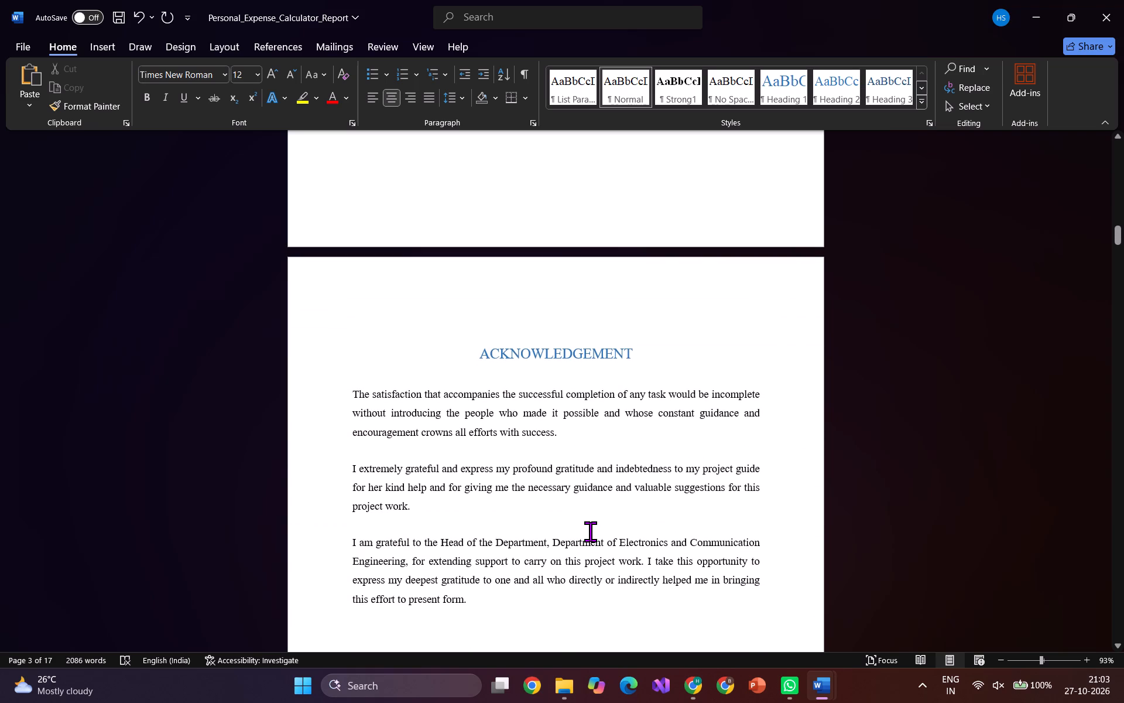
scroll(590, 531, down, 1)
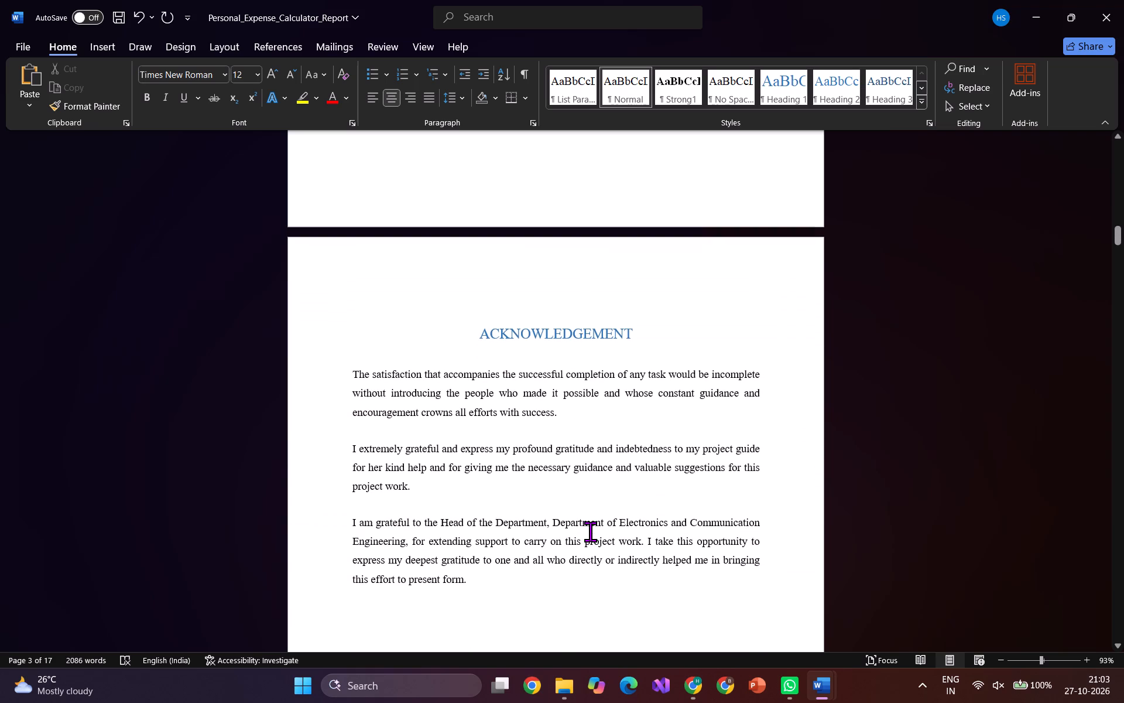
scroll(590, 531, down, 1)
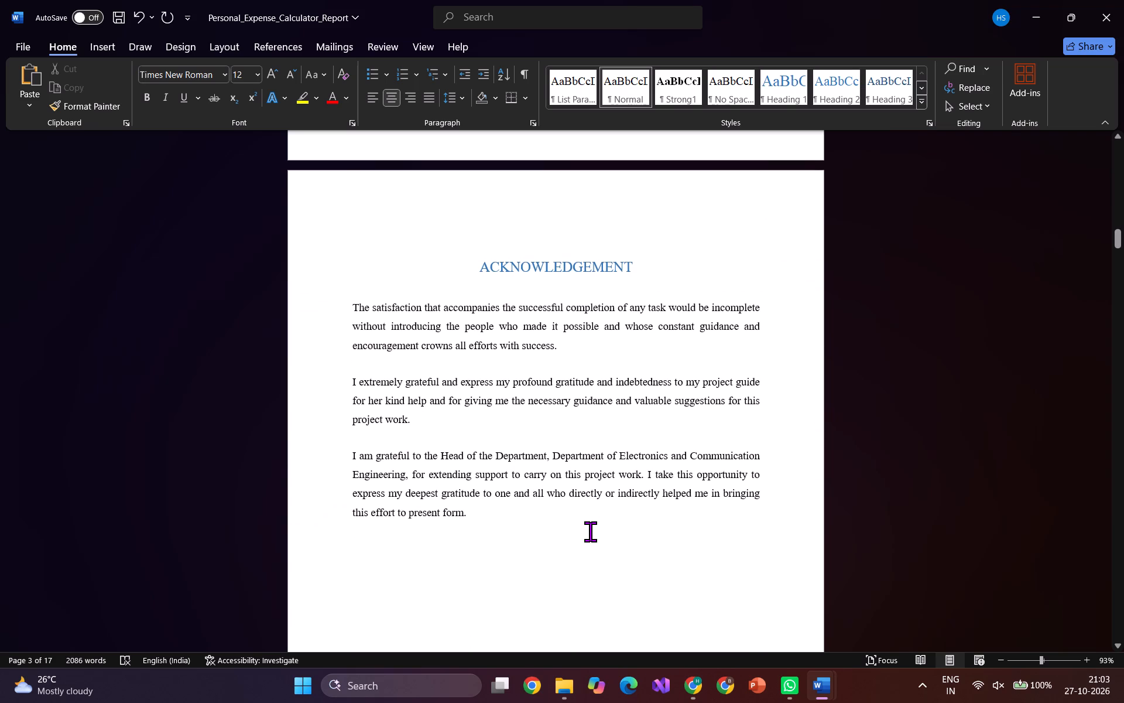
scroll(590, 531, down, 1)
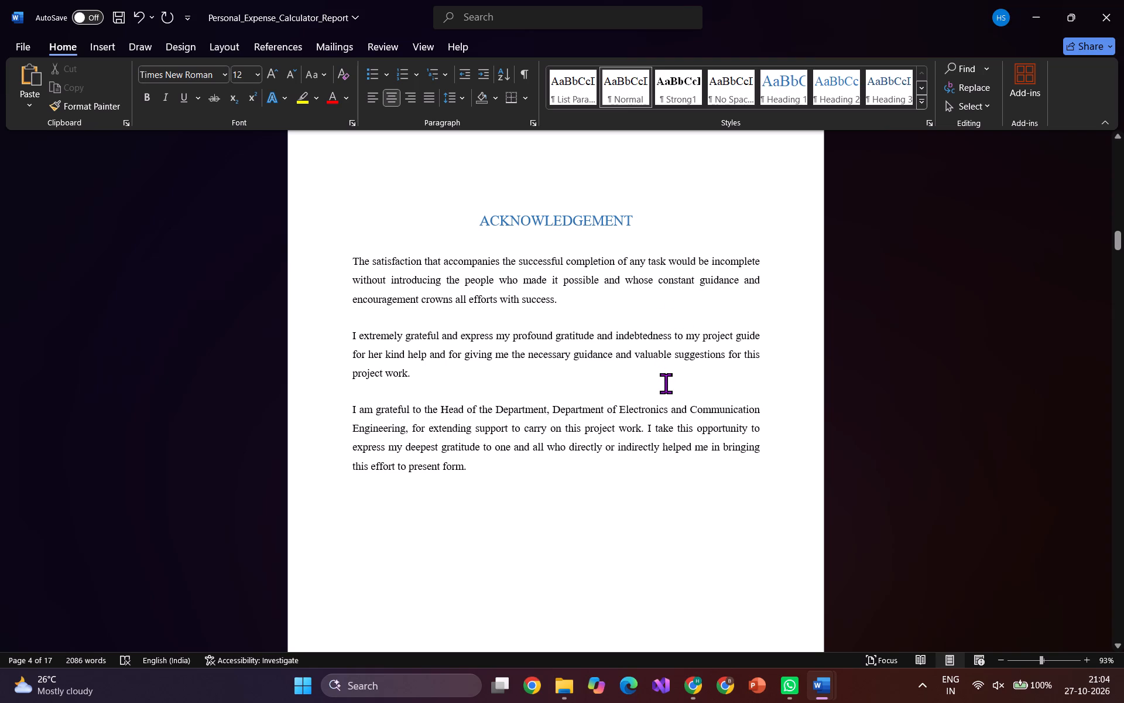
scroll(666, 383, down, 2)
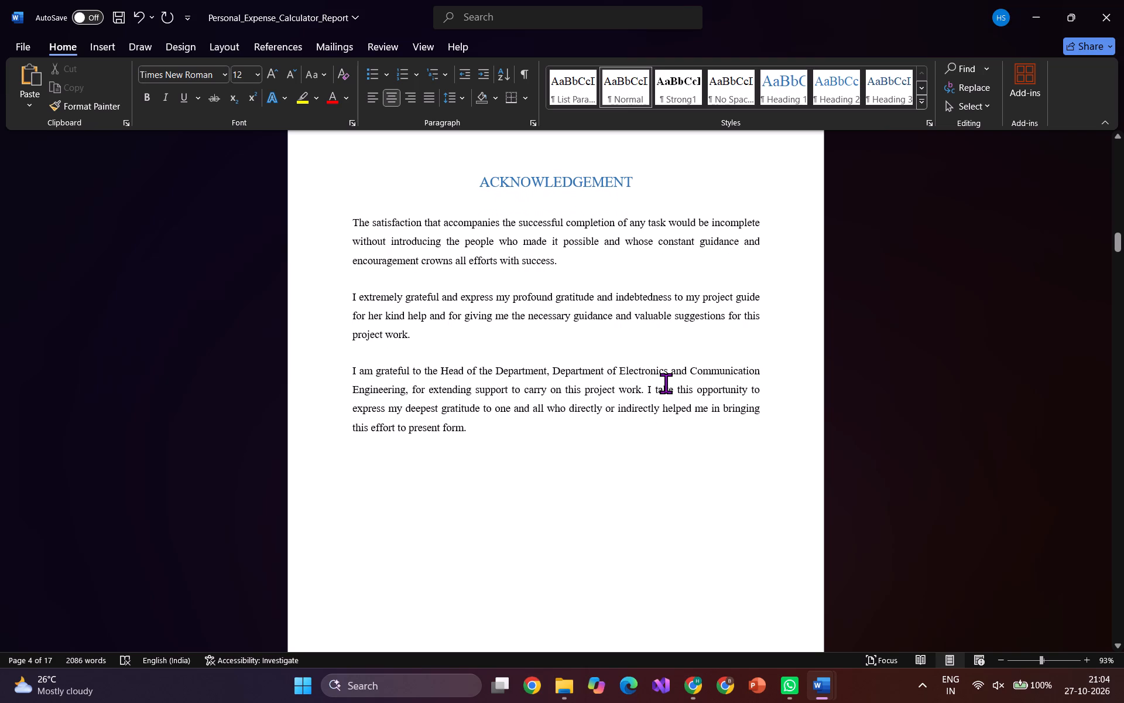
scroll(666, 383, down, 2)
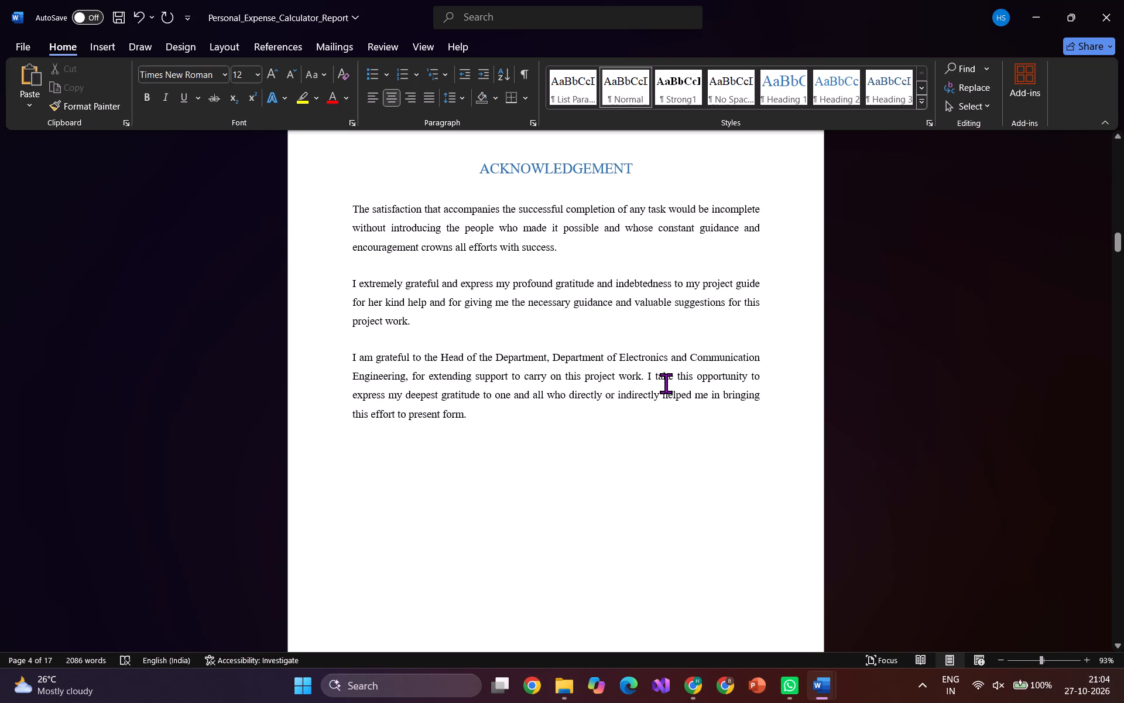
scroll(666, 383, down, 3)
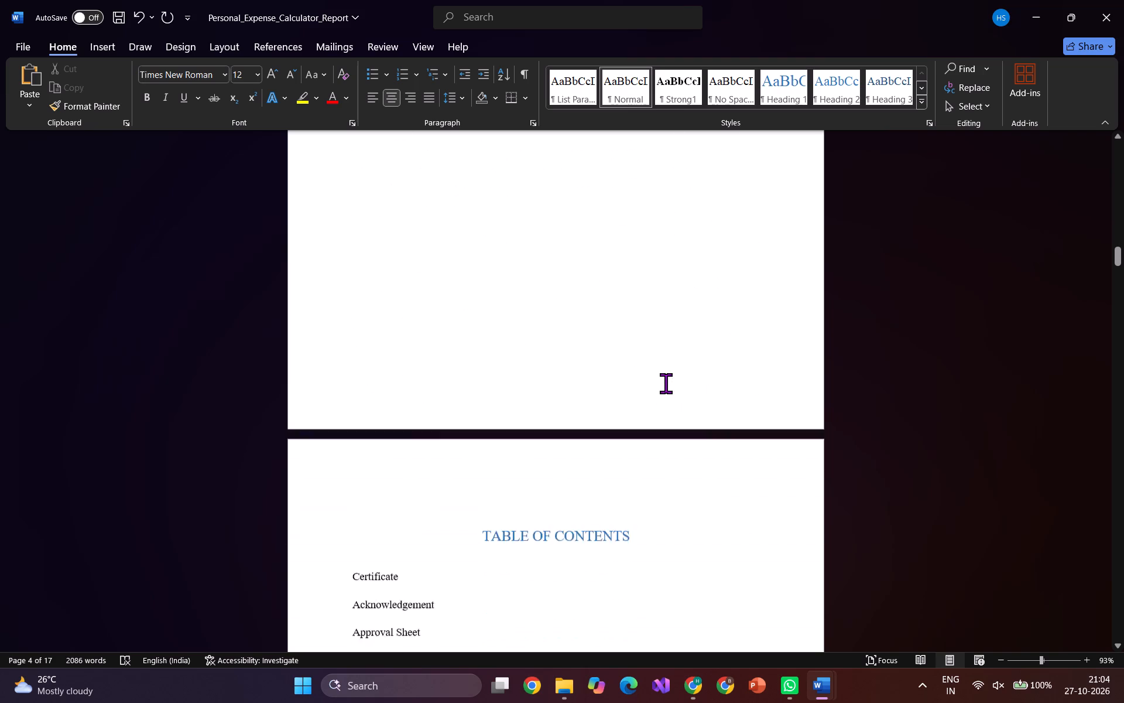
scroll(666, 383, up, 1)
scroll(666, 383, down, 2)
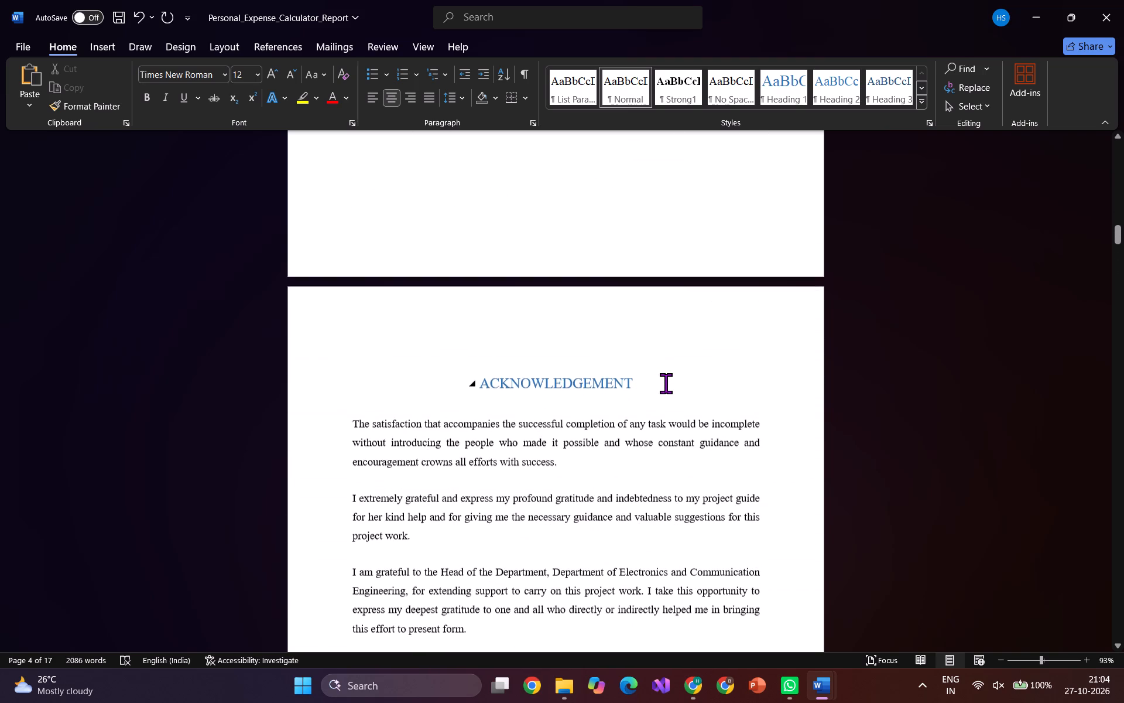
scroll(666, 383, up, 5)
scroll(666, 383, down, 1)
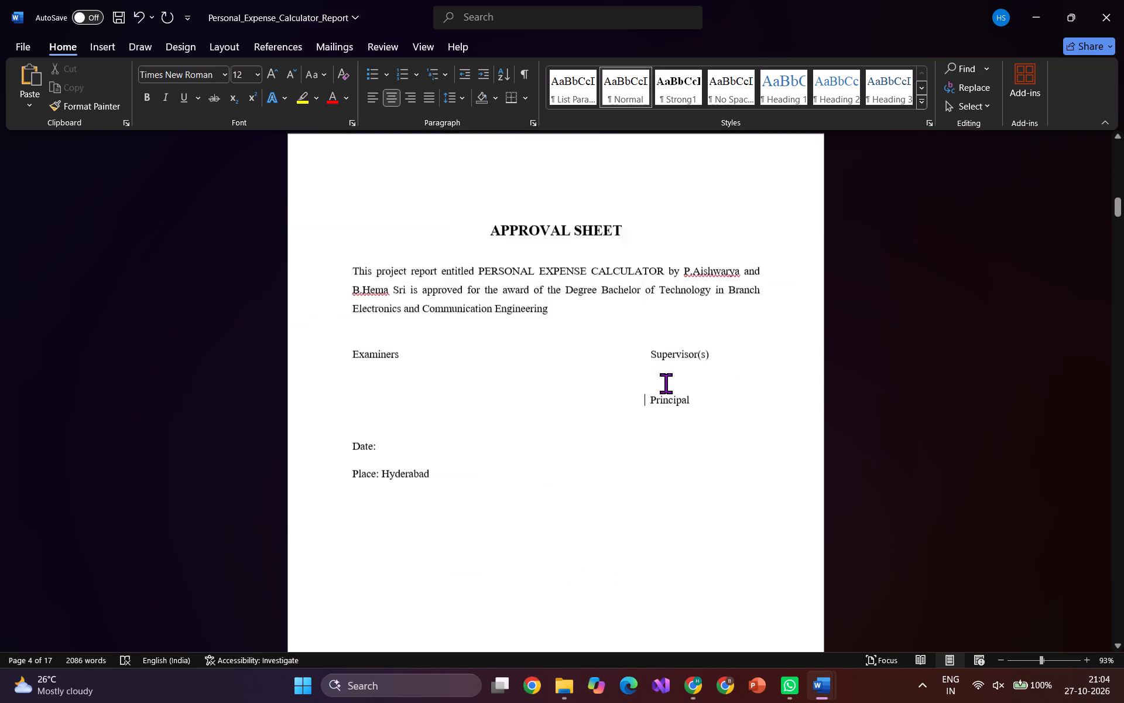
Check the Table of Contents and the Declaration page for details of the previous author.
scroll(666, 383, down, 6)
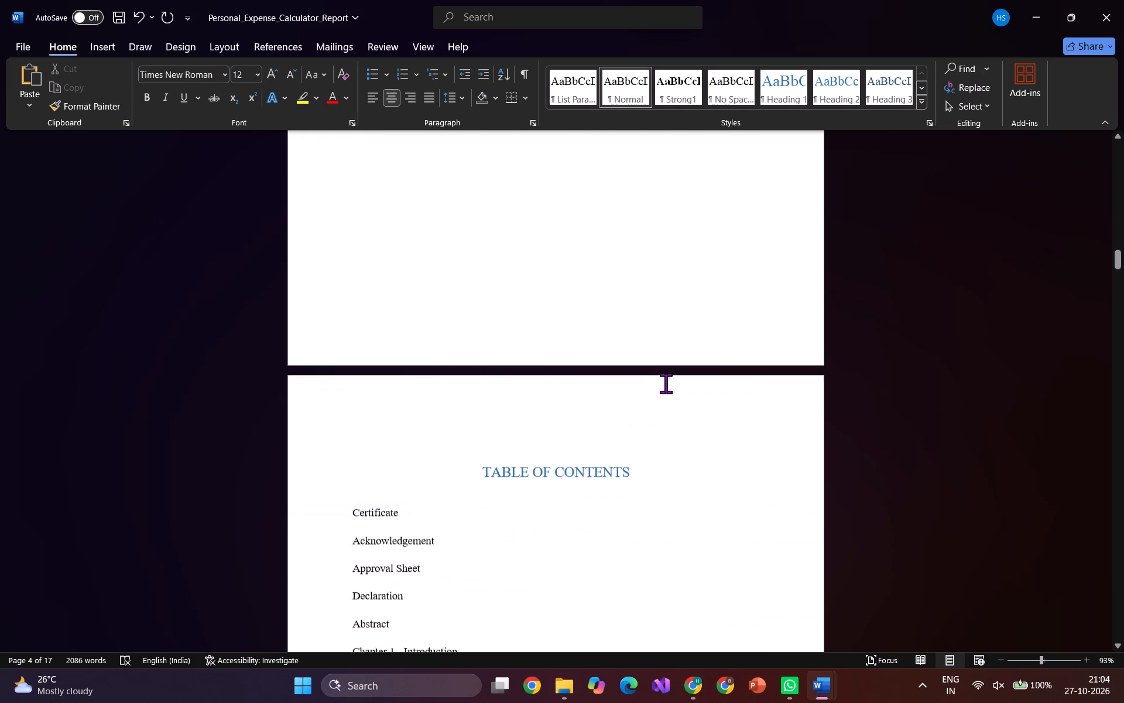
scroll(666, 383, down, 4)
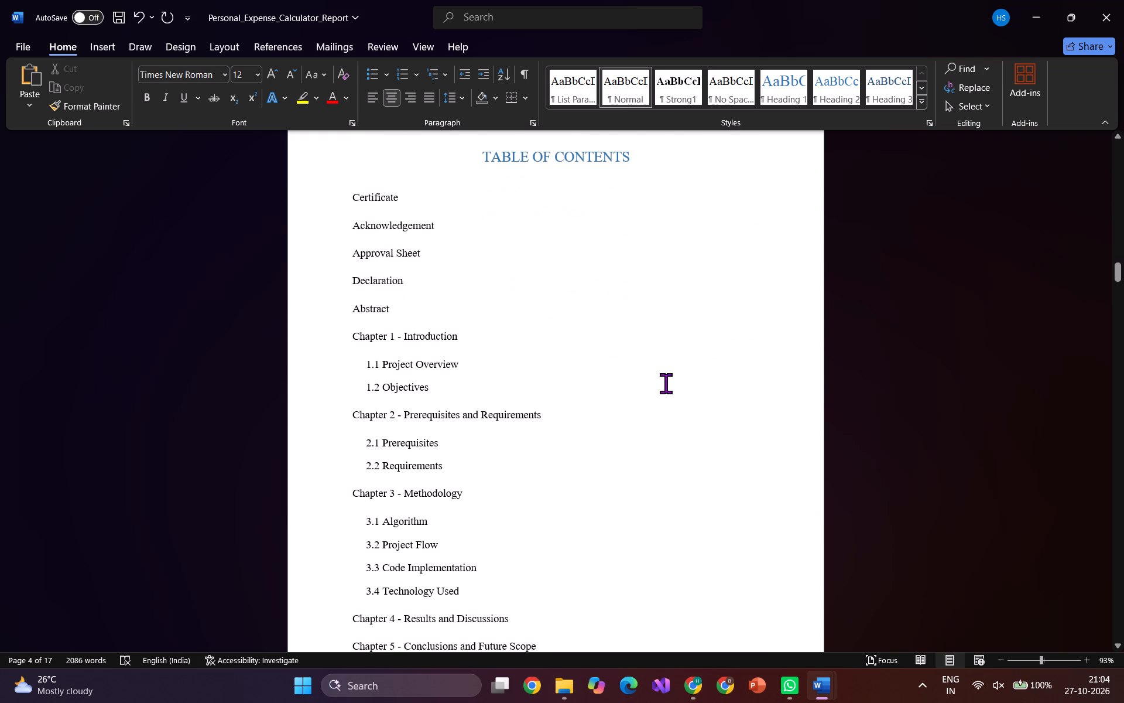
scroll(666, 383, down, 1)
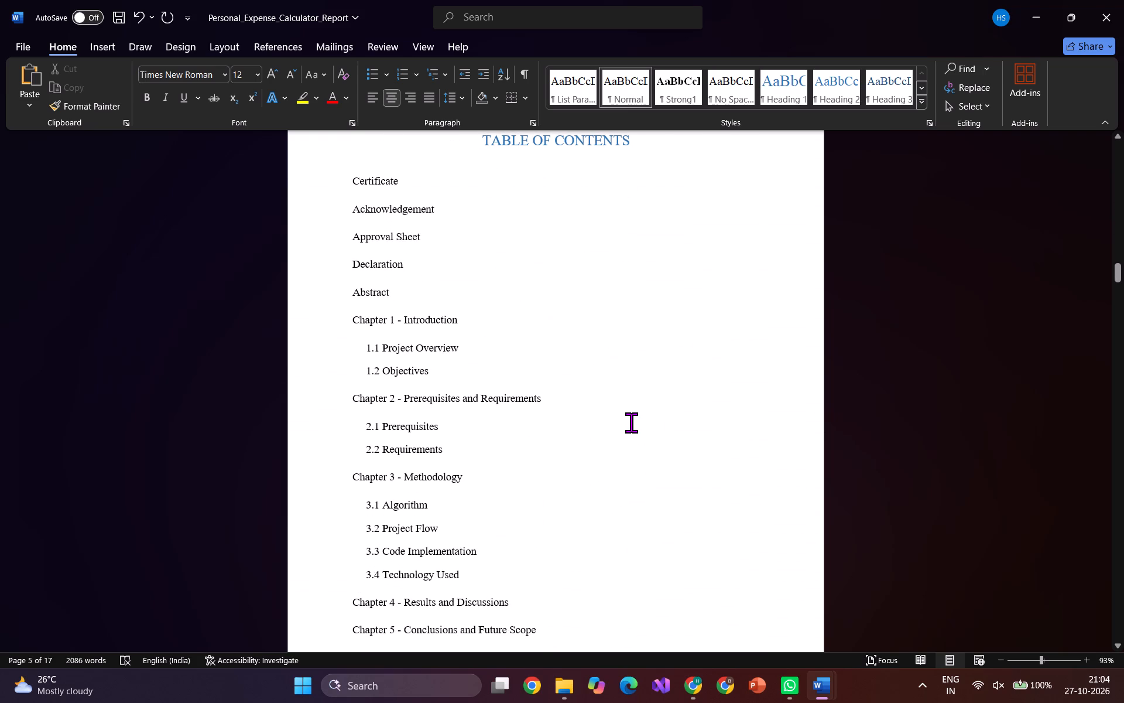
scroll(631, 422, down, 2)
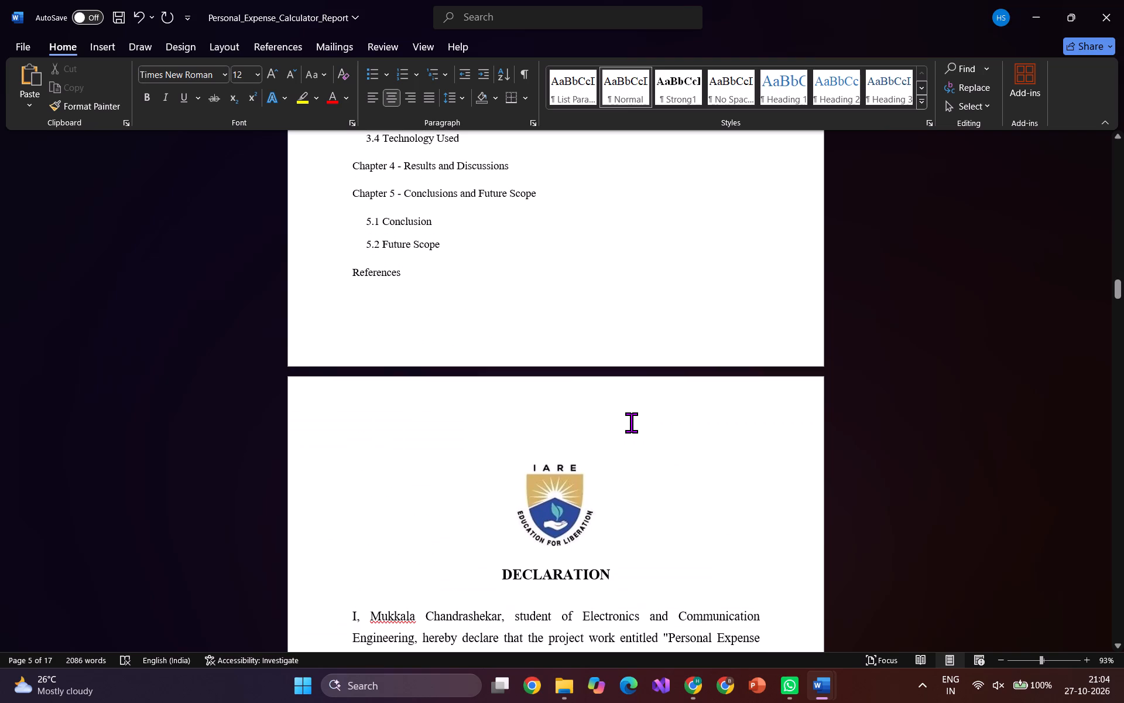
scroll(631, 422, down, 2)
scroll(631, 422, up, 1)
scroll(631, 422, down, 1)
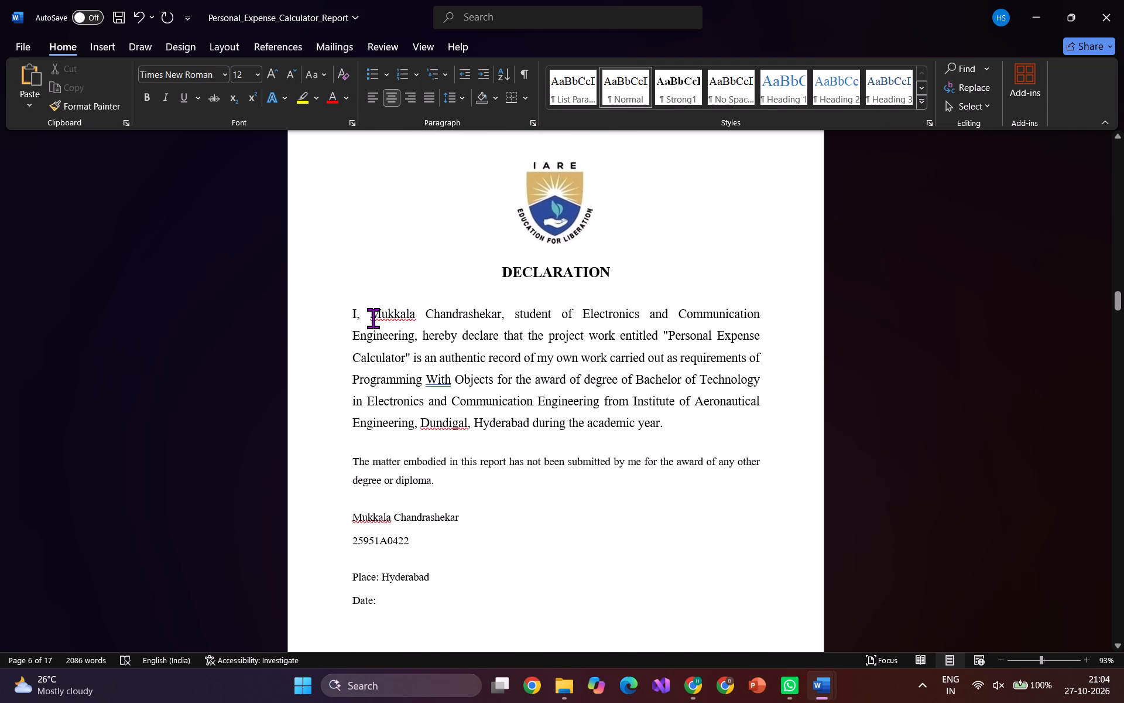
drag(373, 318, 489, 313)
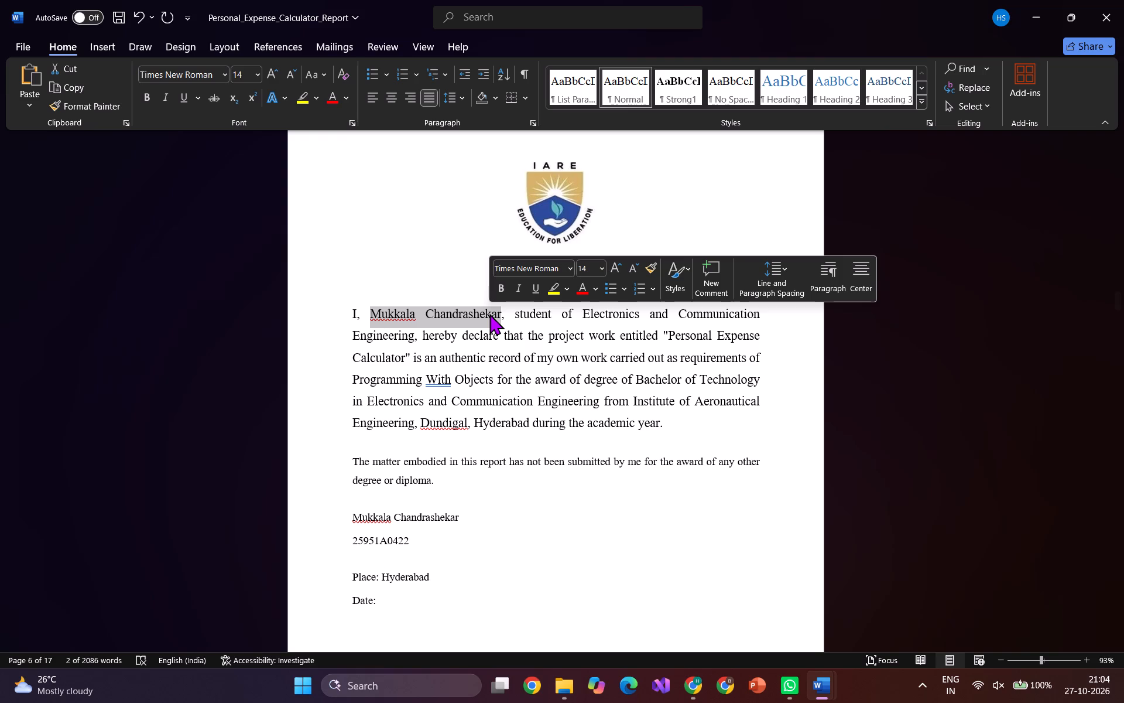
click(616, 490)
Look through the rest of the report, from the Abstract and the chapters to the References.
scroll(616, 490, down, 4)
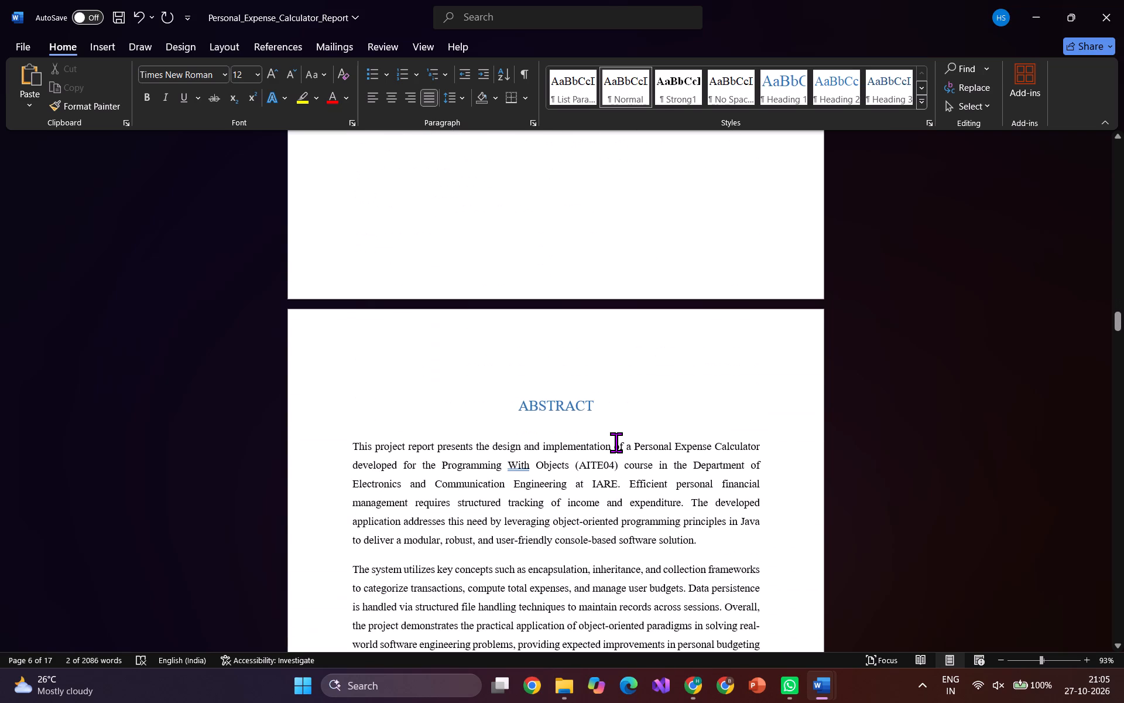
scroll(616, 442, down, 2)
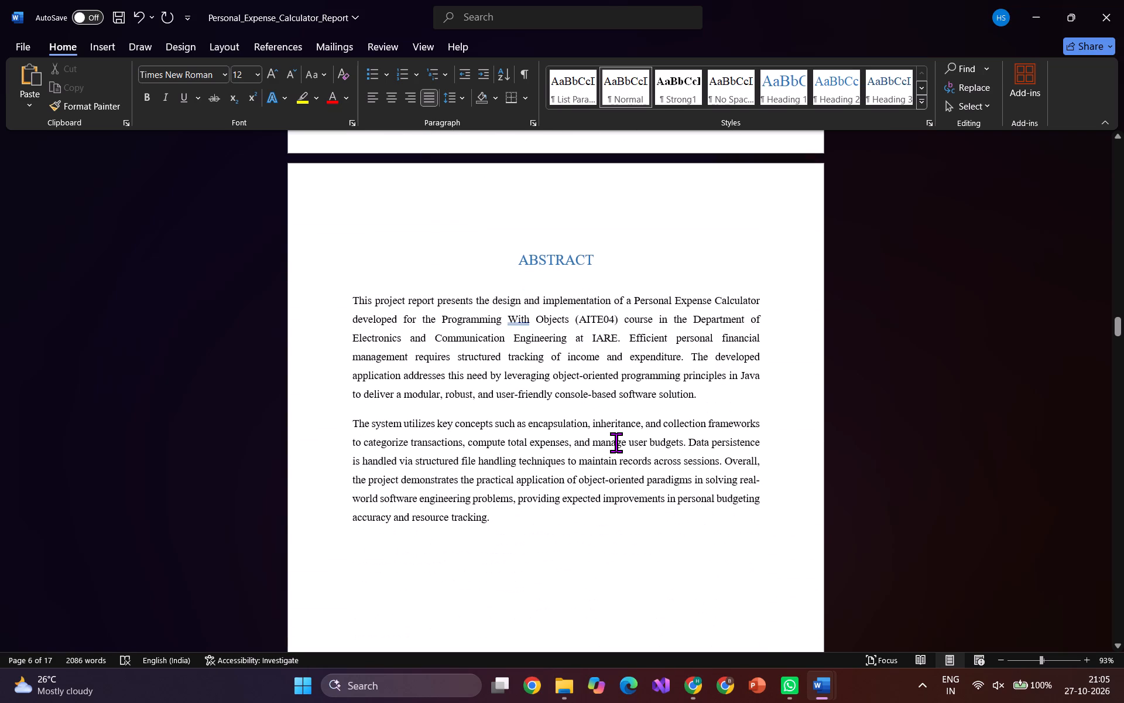
scroll(616, 442, down, 9)
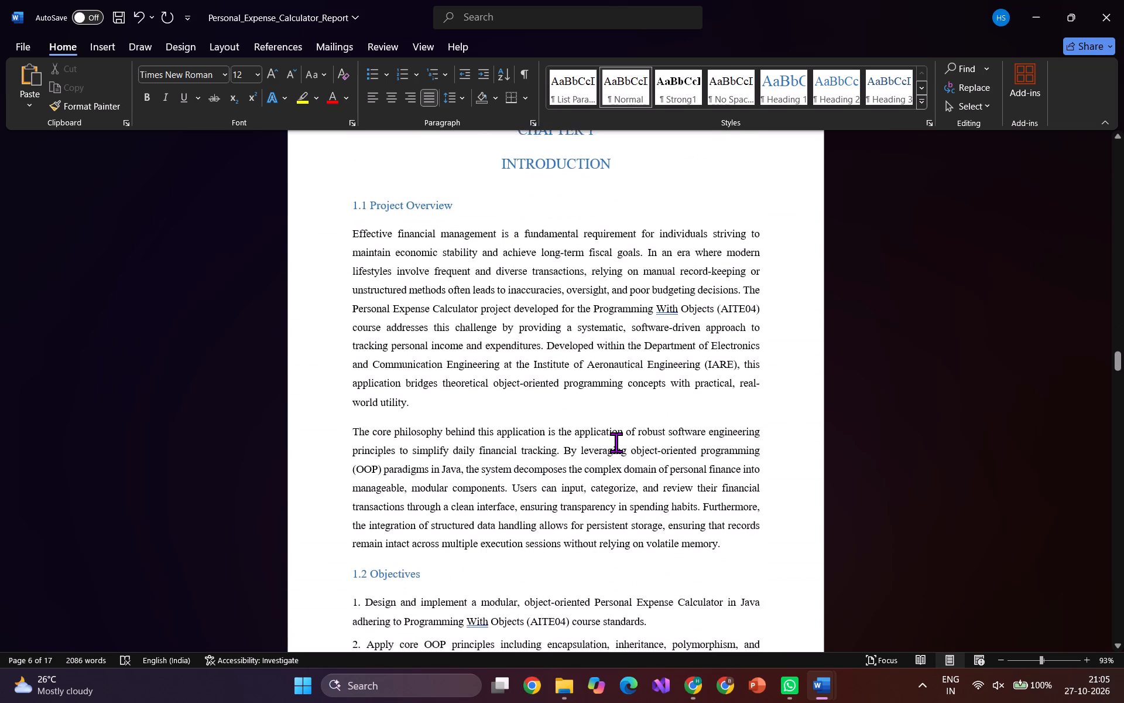
scroll(616, 442, down, 10)
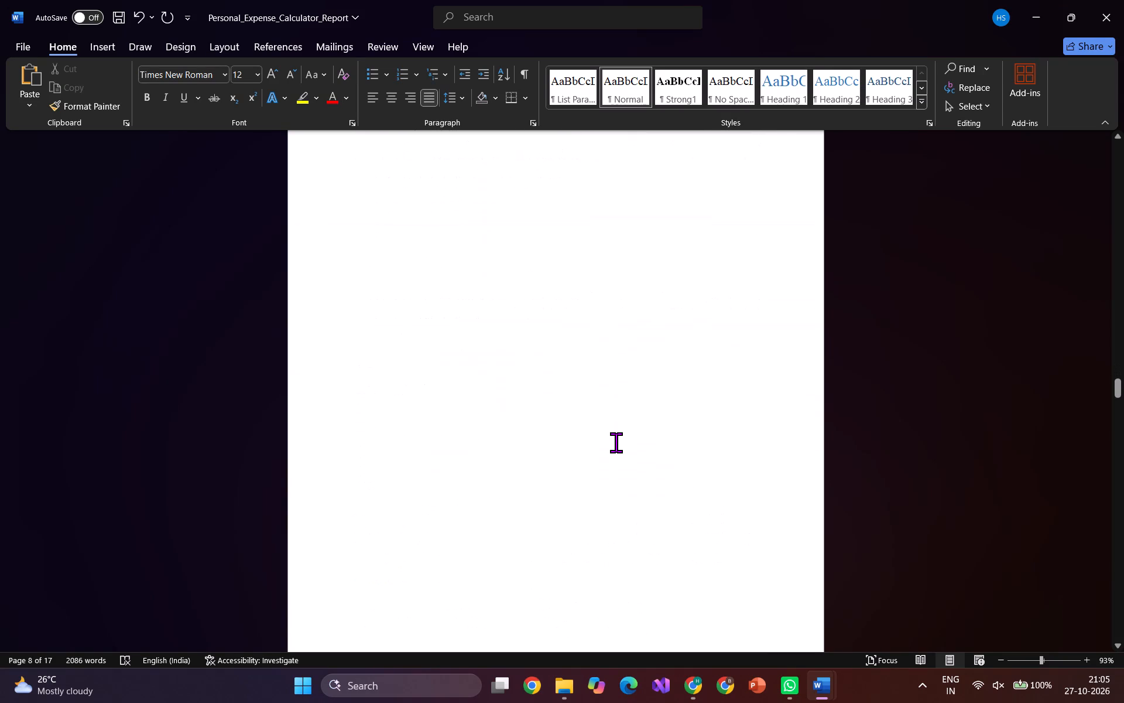
scroll(616, 442, down, 10)
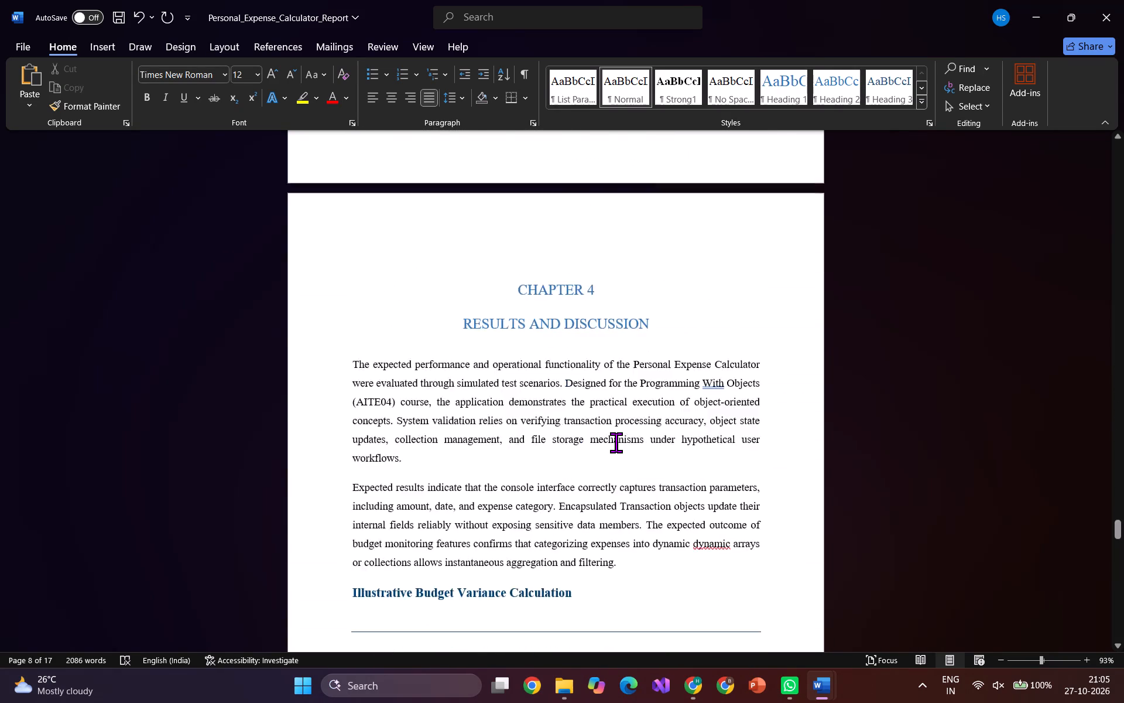
scroll(616, 442, down, 5)
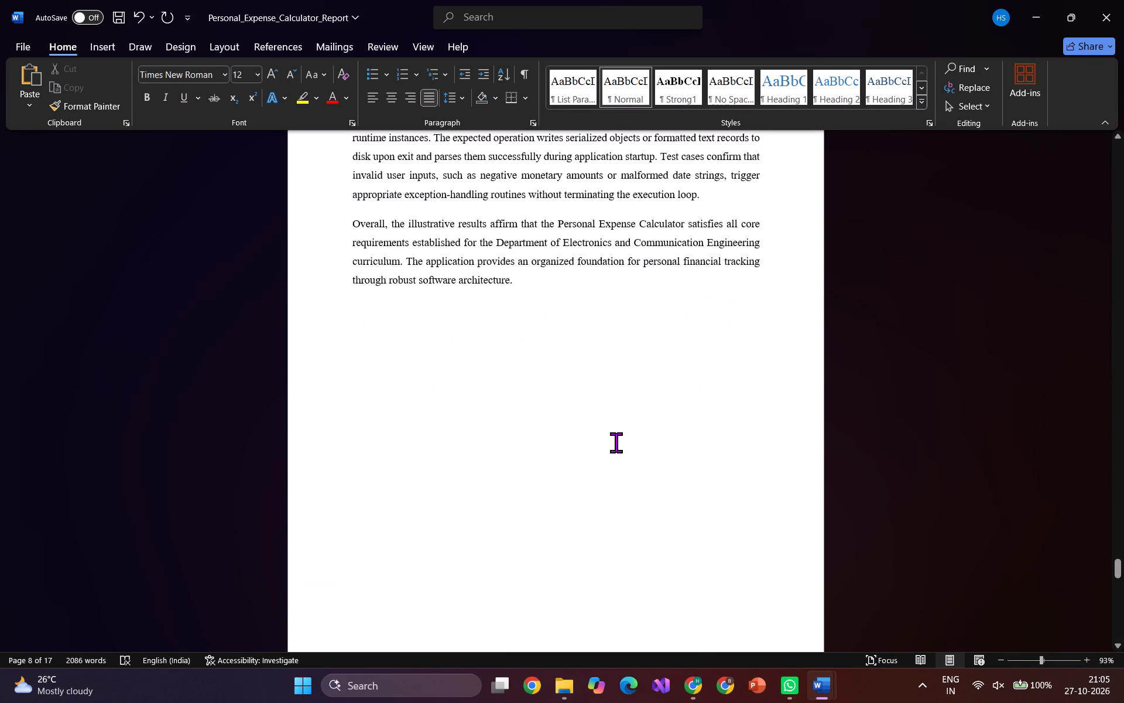
scroll(616, 442, down, 1)
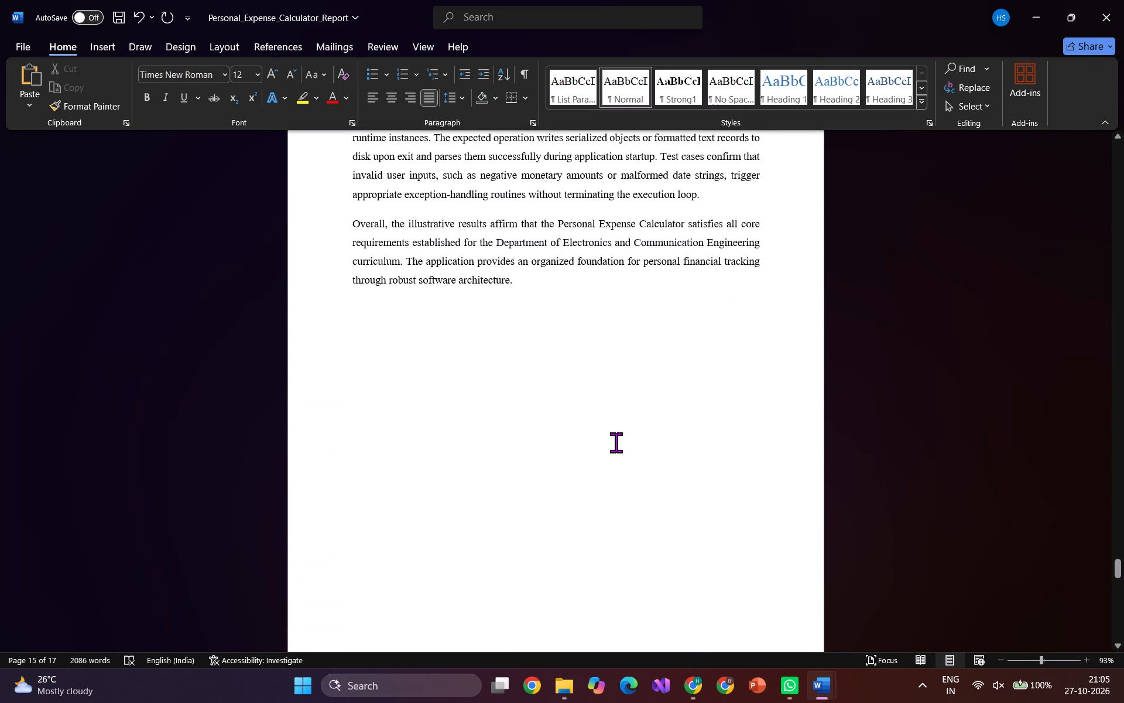
scroll(616, 442, down, 5)
scroll(616, 442, up, 1)
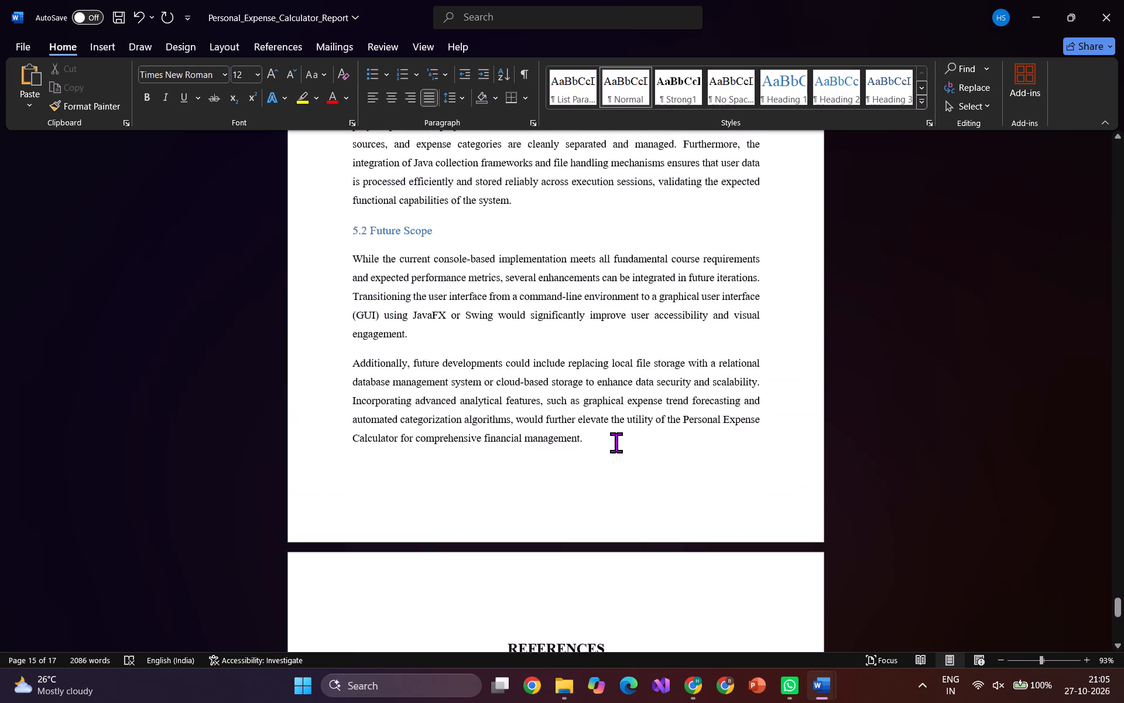
Look back through the chapters, including the 3.4 Code Implementation section, up to the title page.
scroll(616, 442, up, 5)
scroll(616, 442, down, 1)
scroll(616, 442, up, 2)
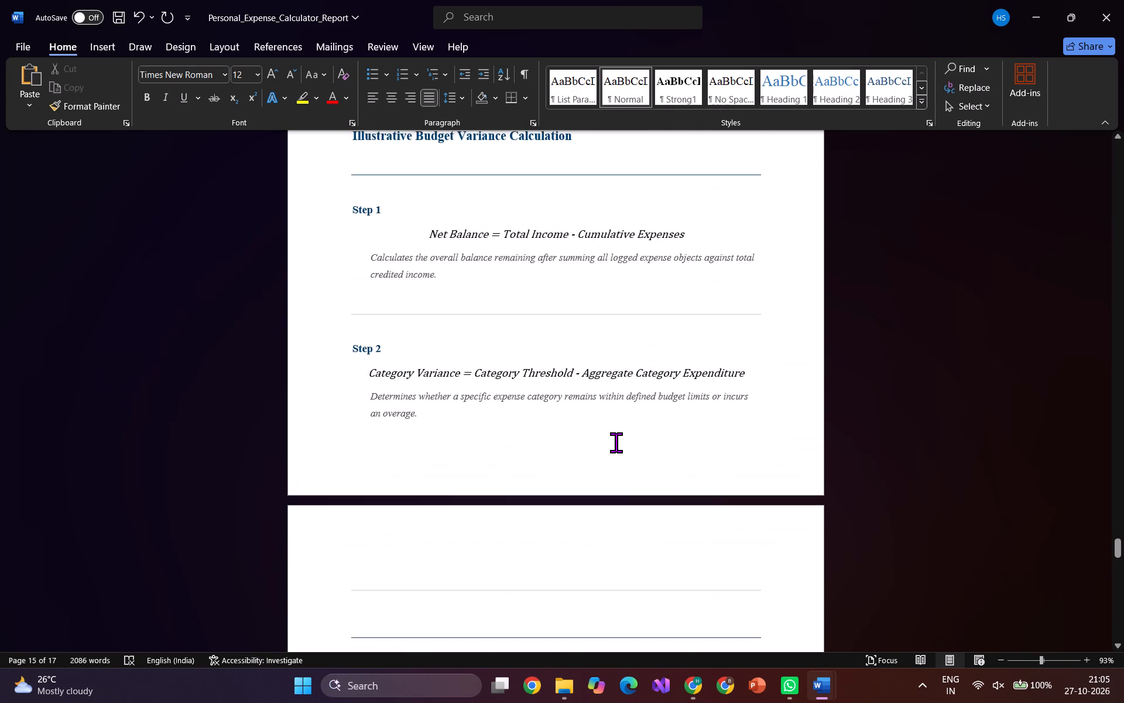
scroll(616, 442, up, 5)
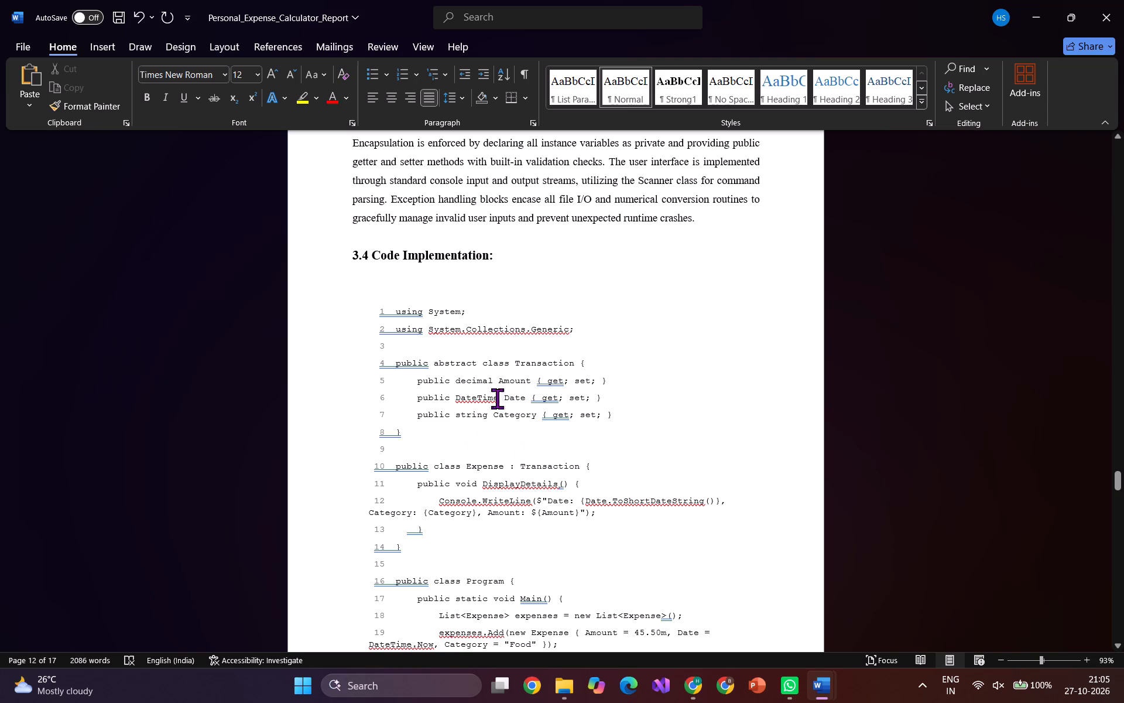
scroll(512, 453, up, 6)
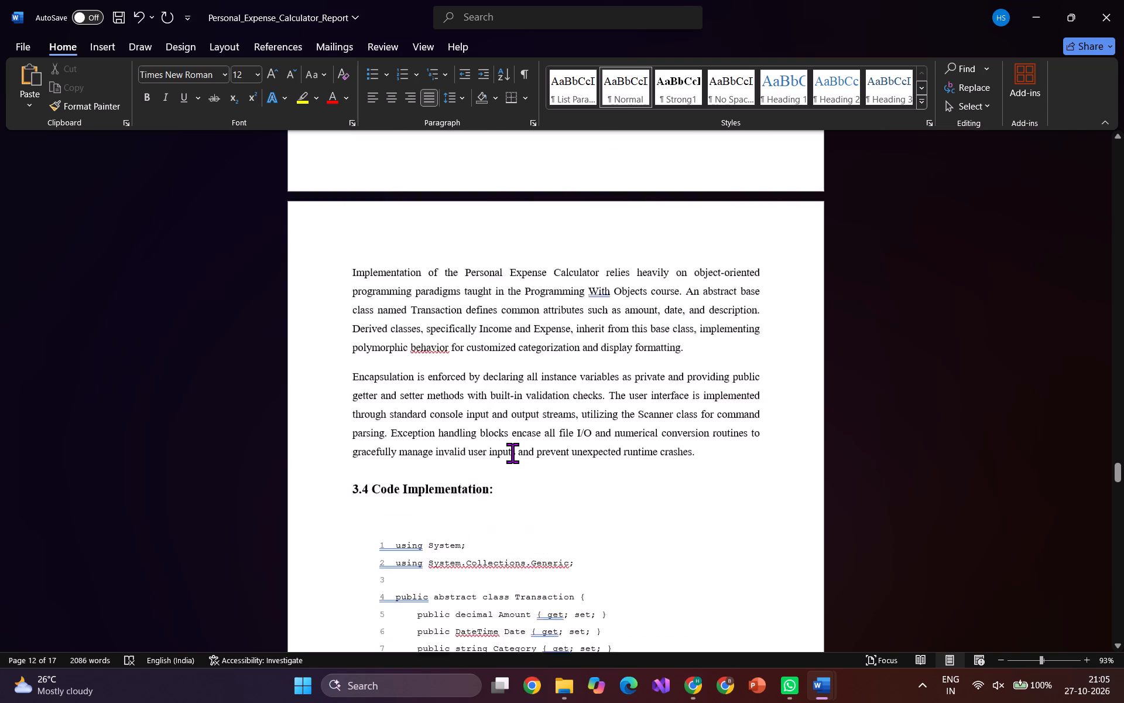
scroll(512, 453, up, 9)
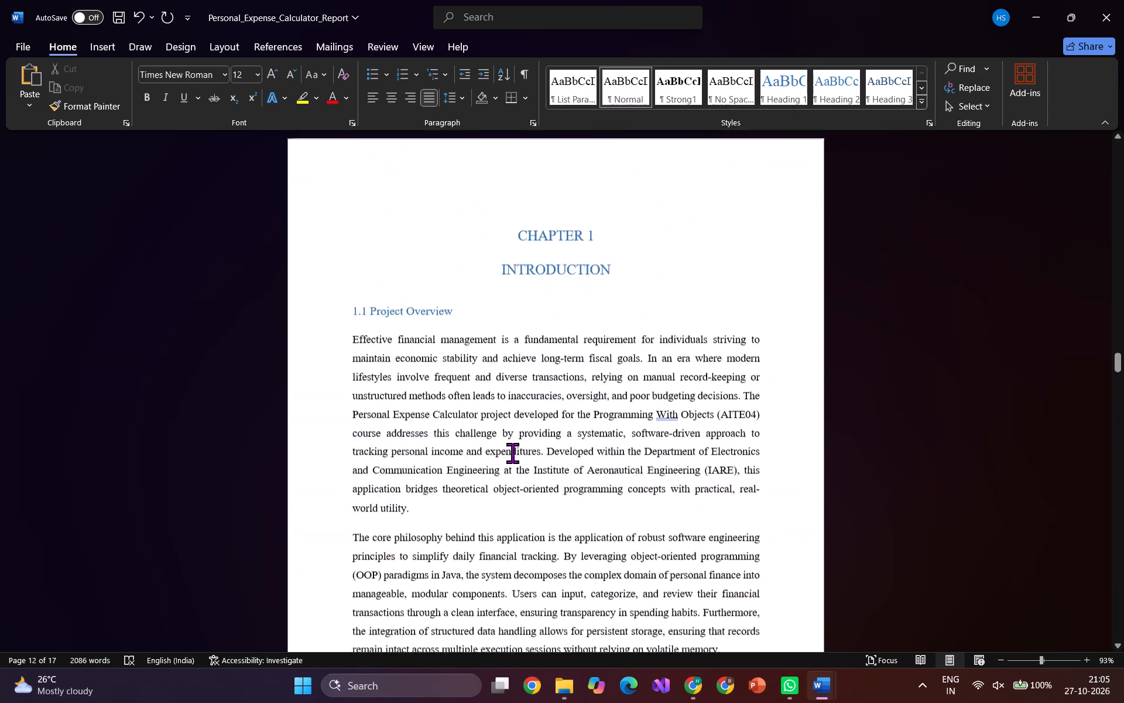
scroll(512, 453, up, 8)
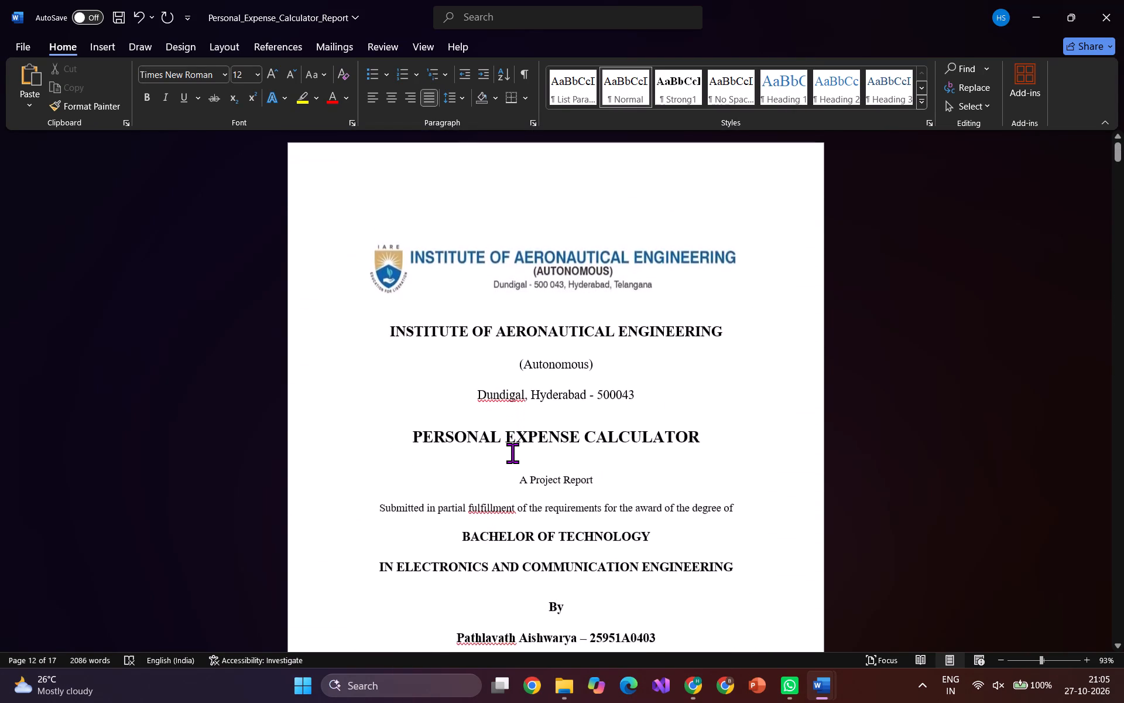
Recheck the certificate and approval sheet, and place the cursor in the blank area at the end of the certificate page.
scroll(512, 453, down, 10)
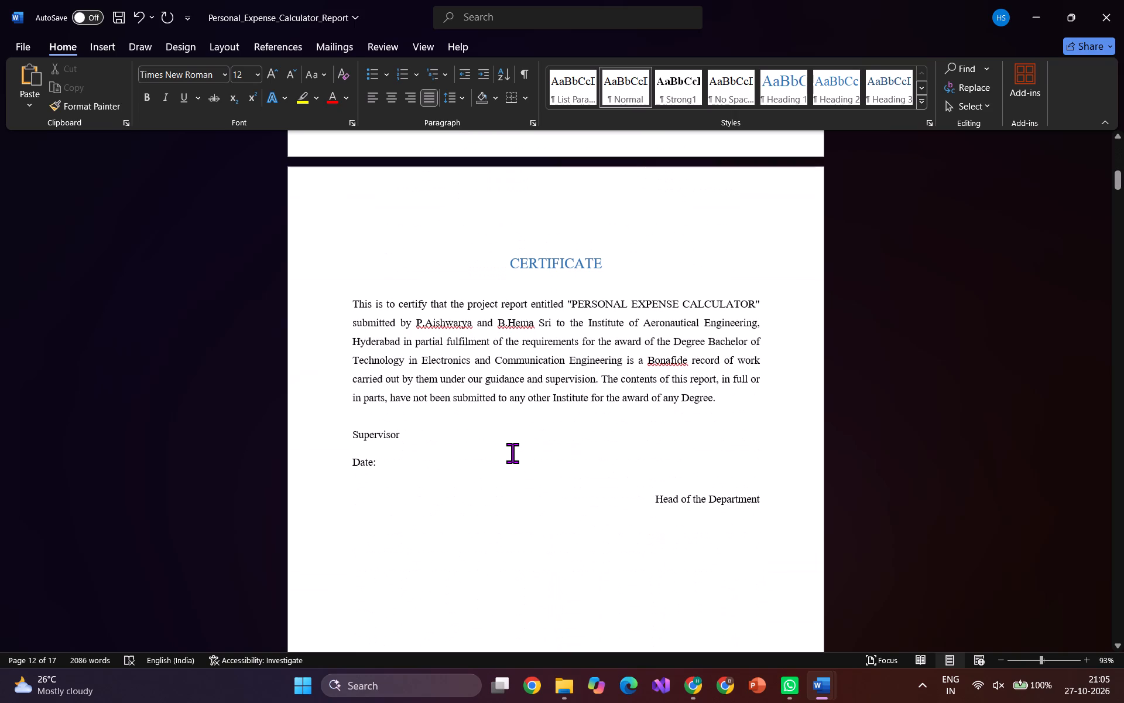
scroll(512, 453, down, 7)
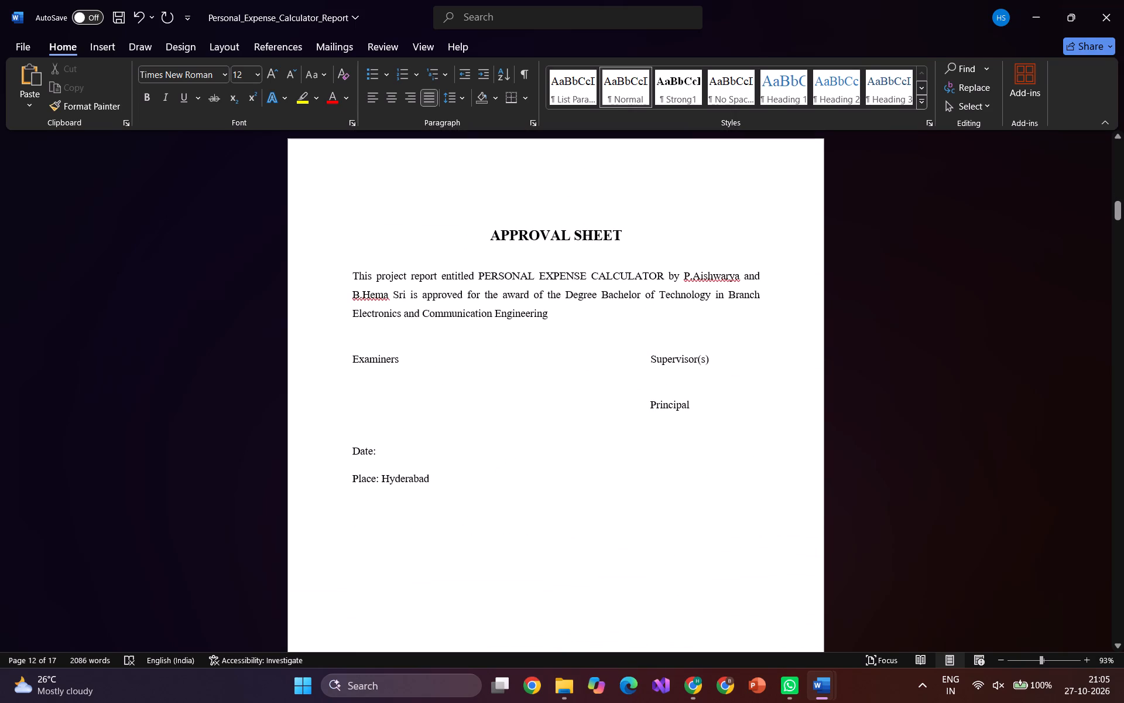
scroll(585, 407, up, 3)
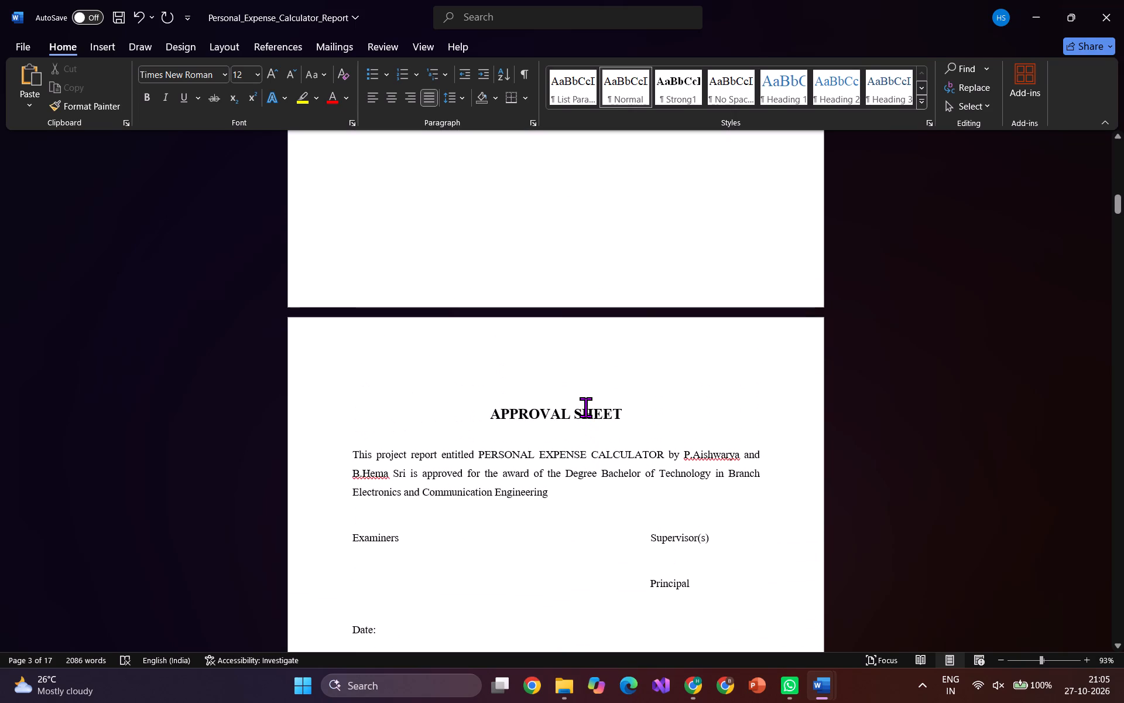
click(556, 291)
Look through the approval sheet, acknowledgement and Table of Contents pages for details that still need changing.
click(533, 271)
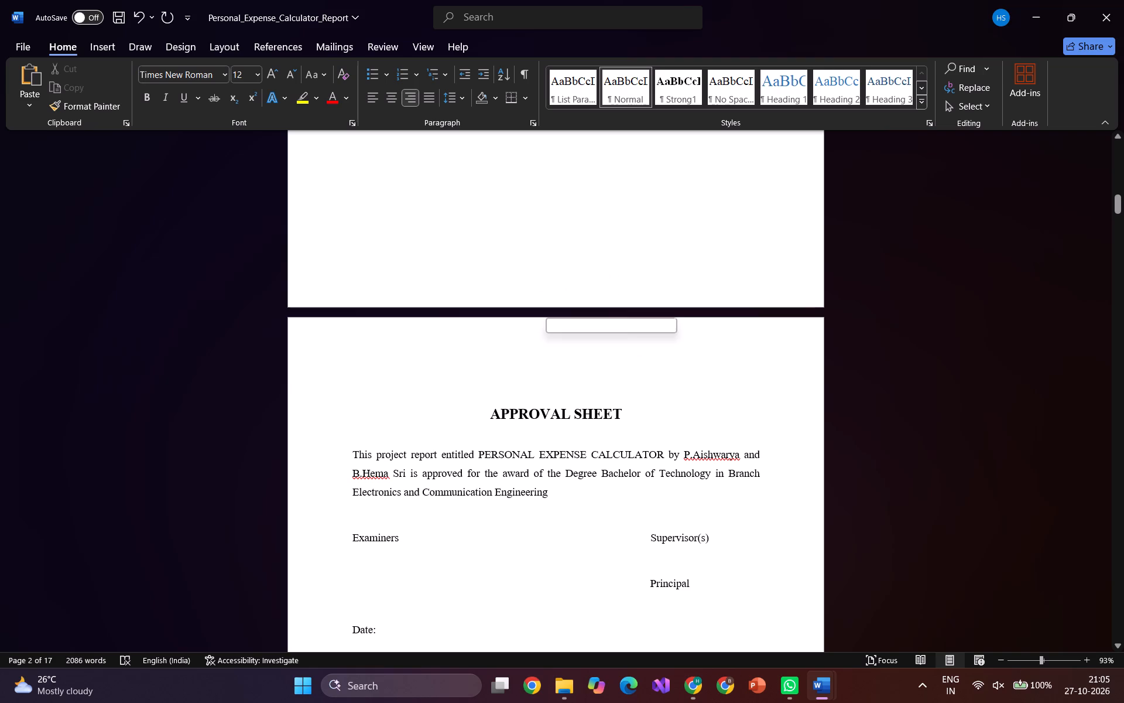
scroll(656, 402, down, 2)
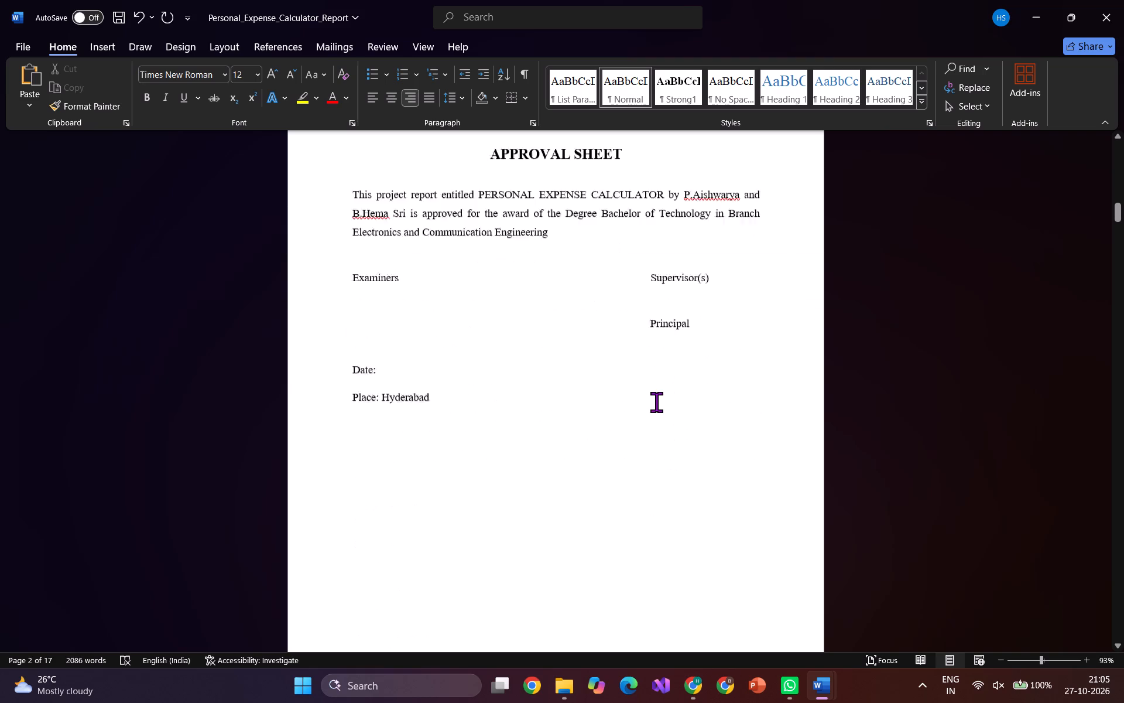
scroll(656, 402, down, 4)
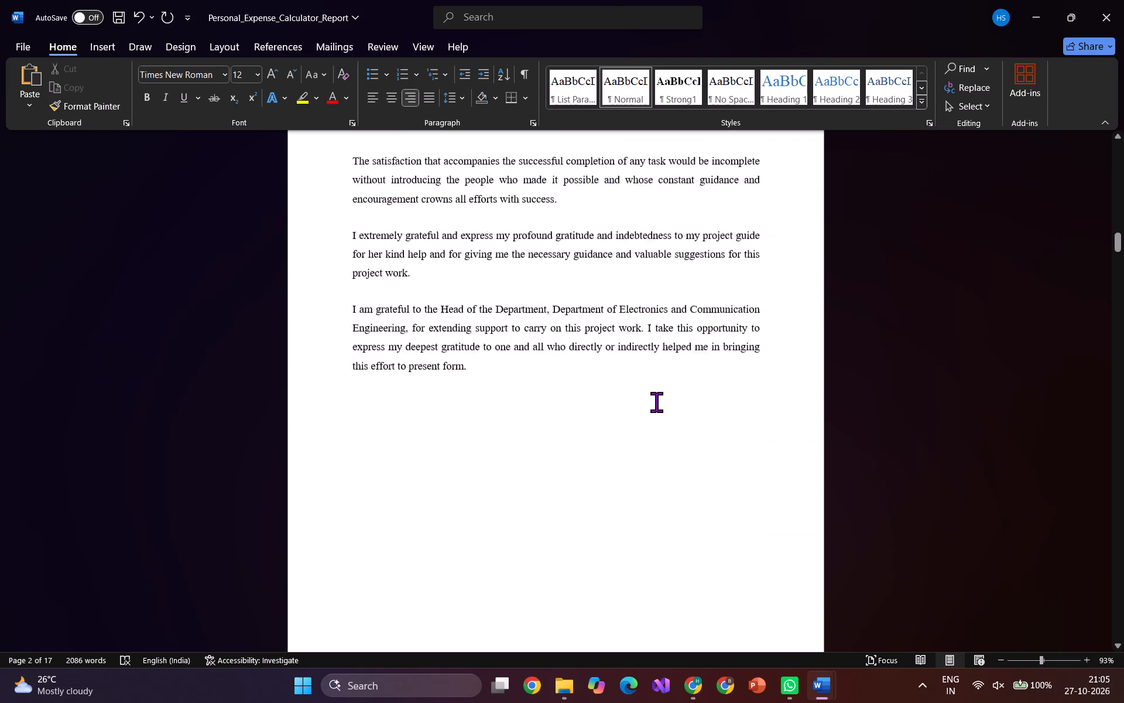
scroll(656, 402, down, 3)
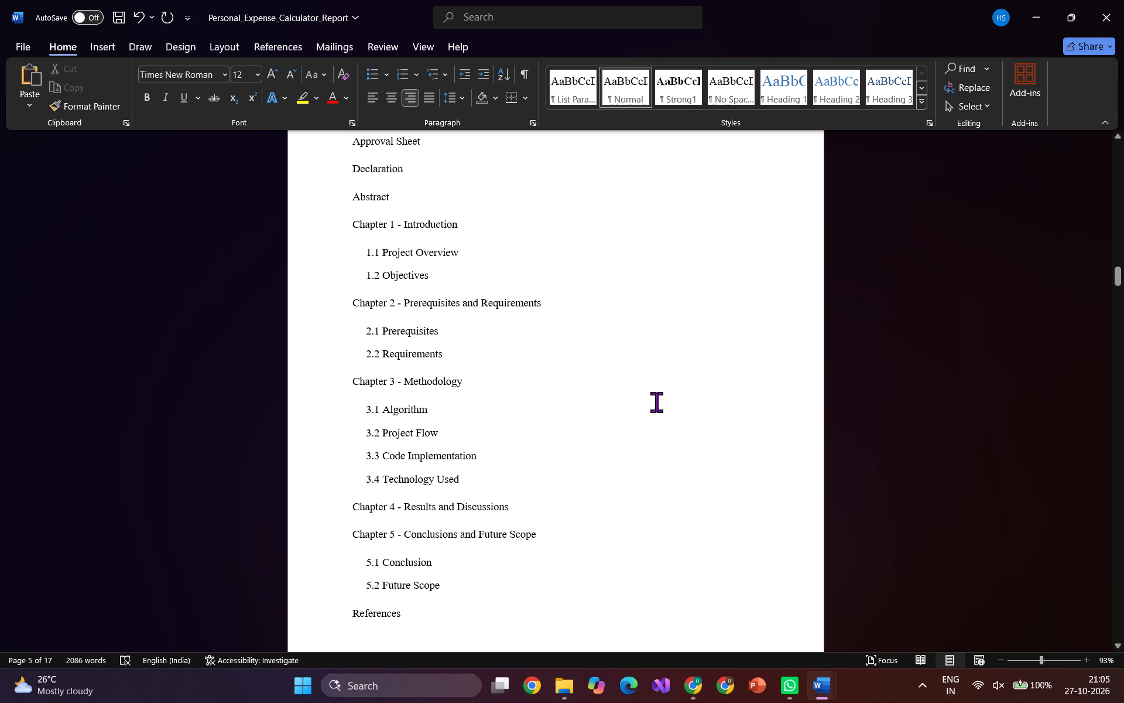
scroll(656, 402, down, 2)
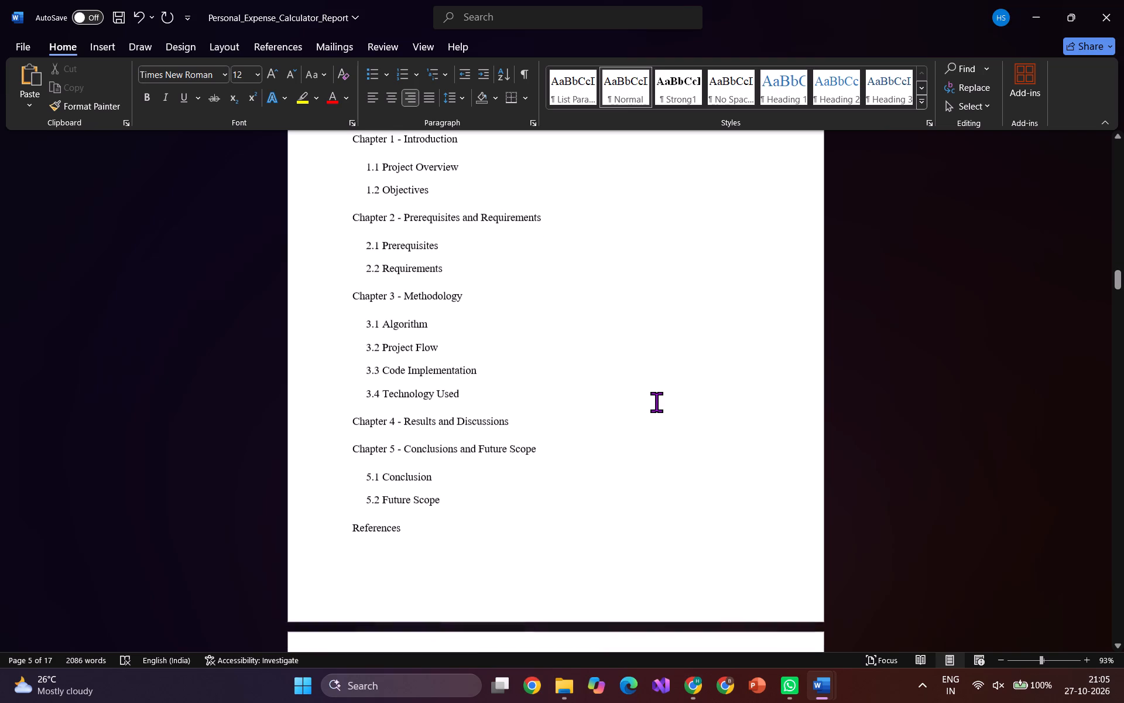
scroll(656, 402, up, 2)
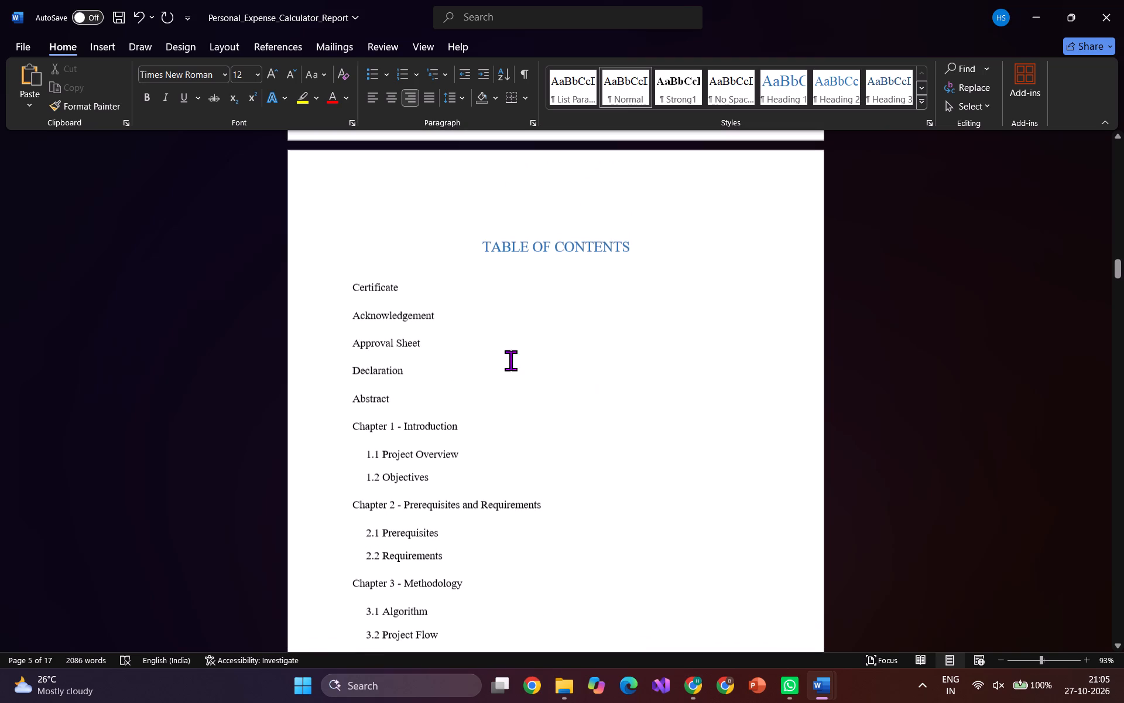
click(447, 283)
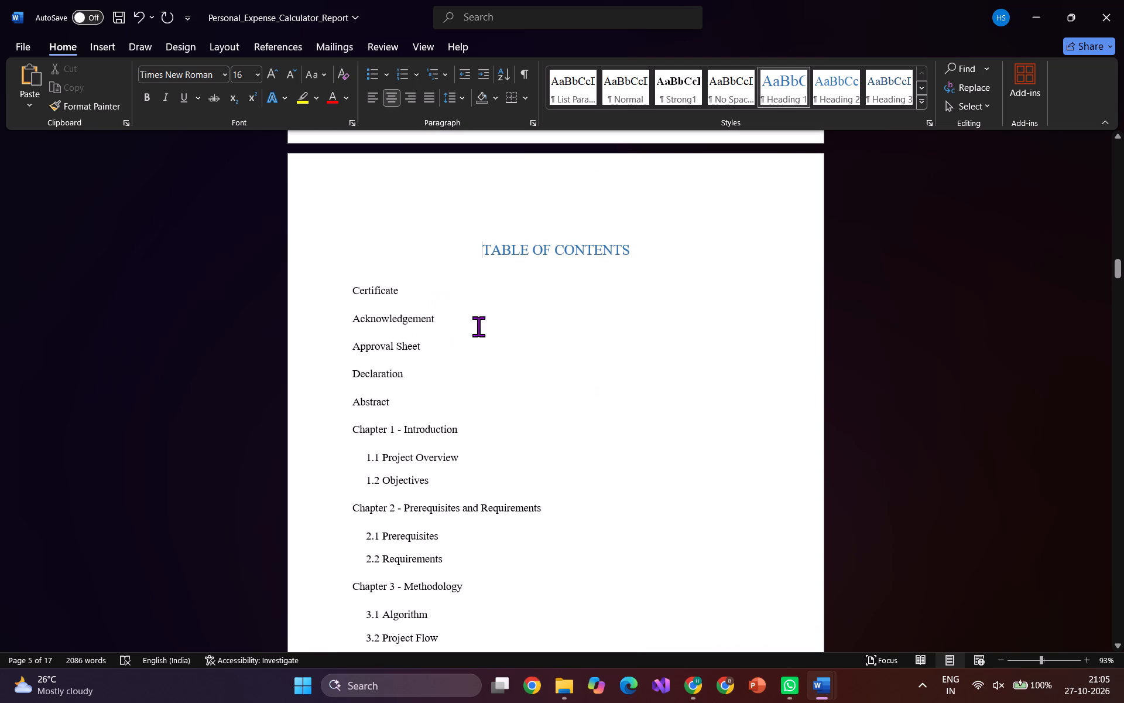
scroll(497, 388, down, 3)
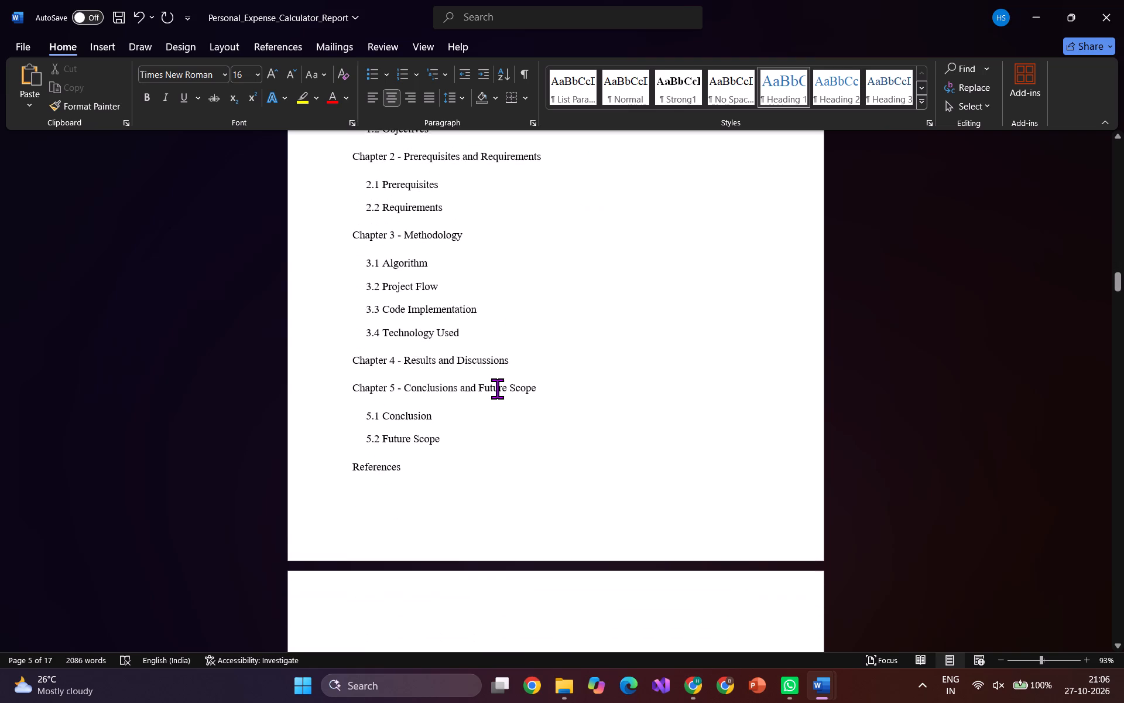
Change the opening word of the Declaration paragraph to "We,".
scroll(497, 388, down, 4)
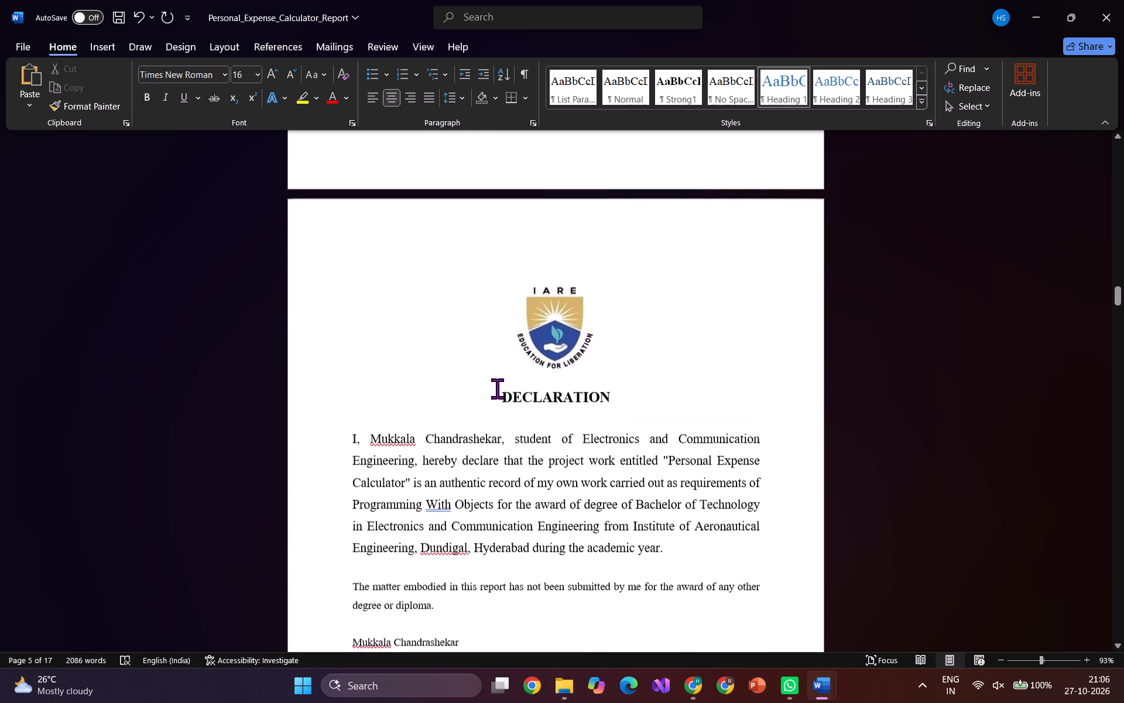
scroll(497, 388, down, 2)
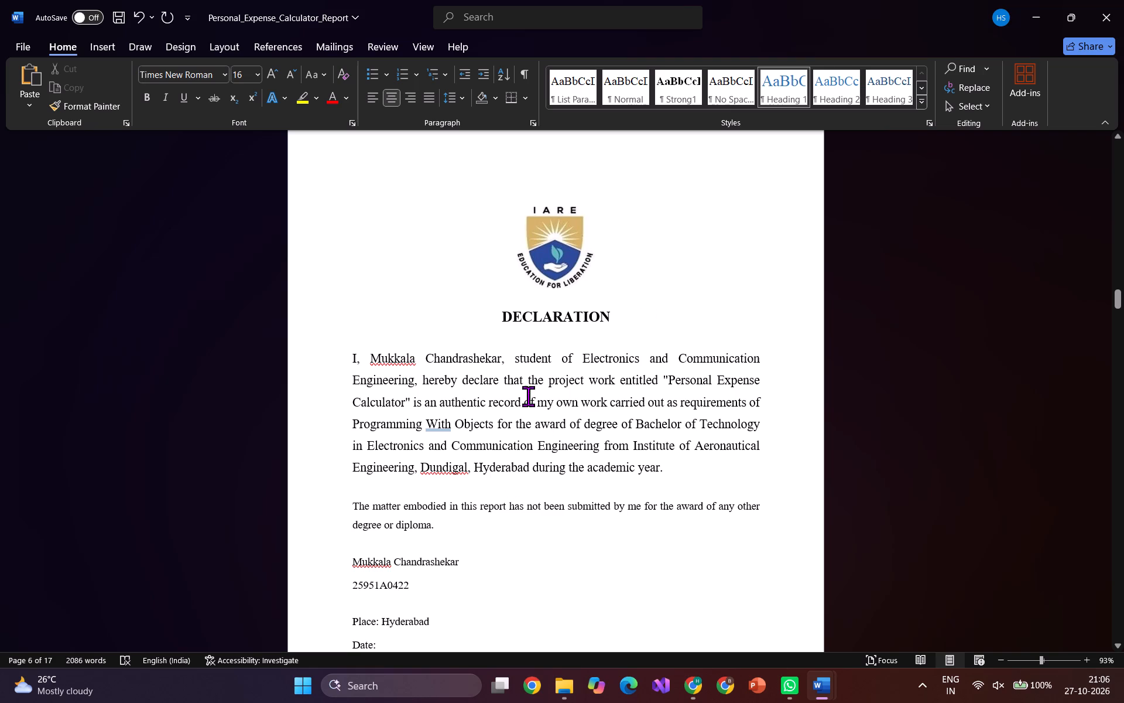
click(358, 360)
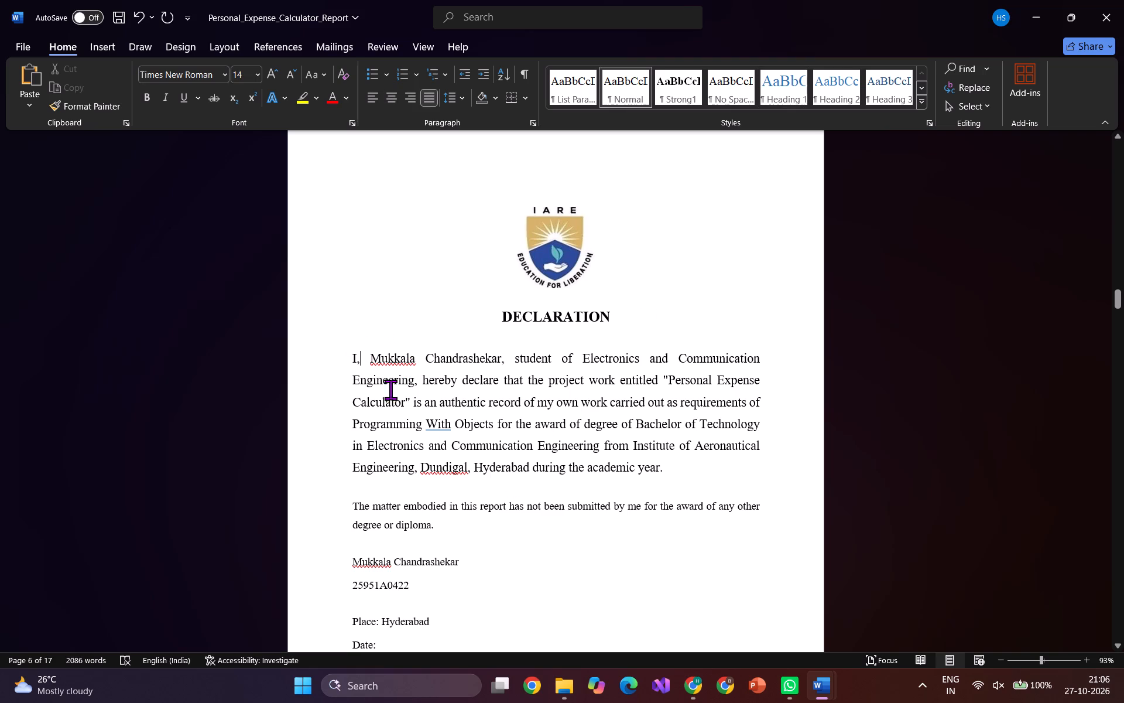
key(BackSpace)
key(BackSpace)
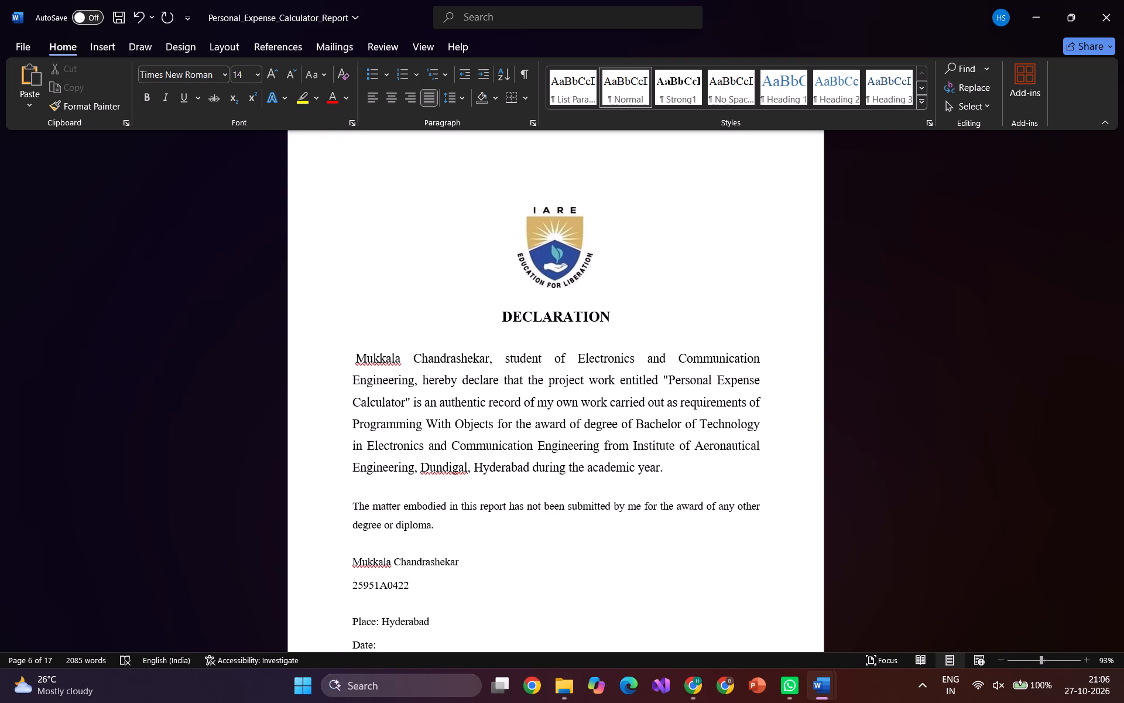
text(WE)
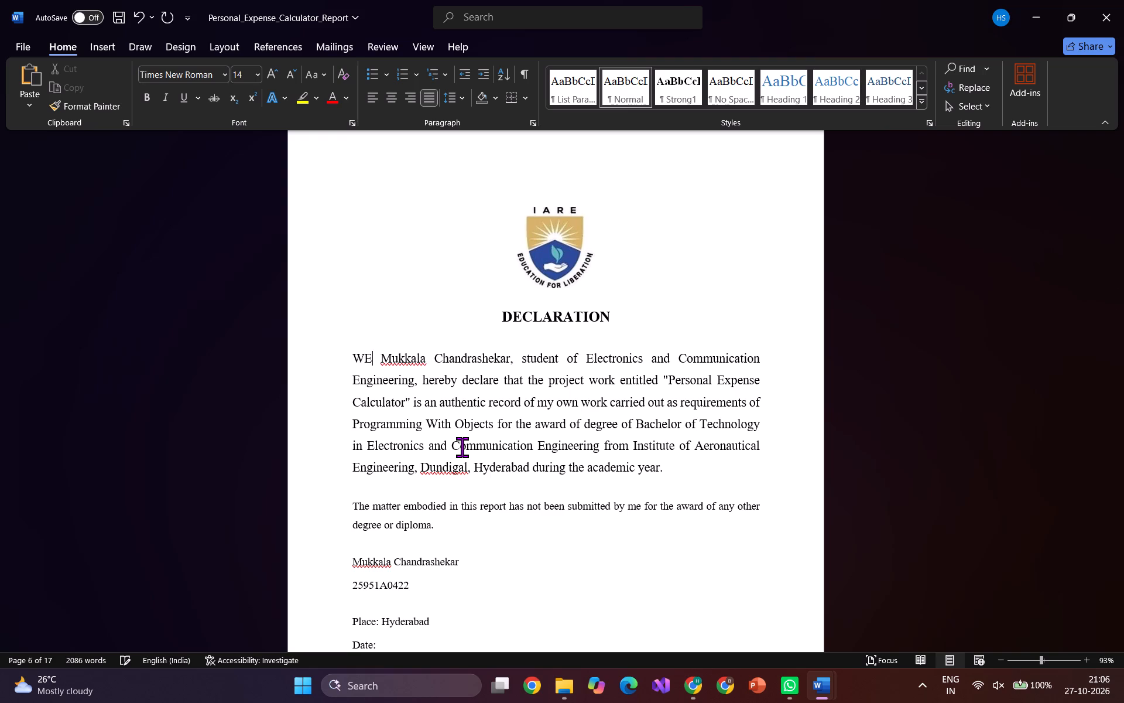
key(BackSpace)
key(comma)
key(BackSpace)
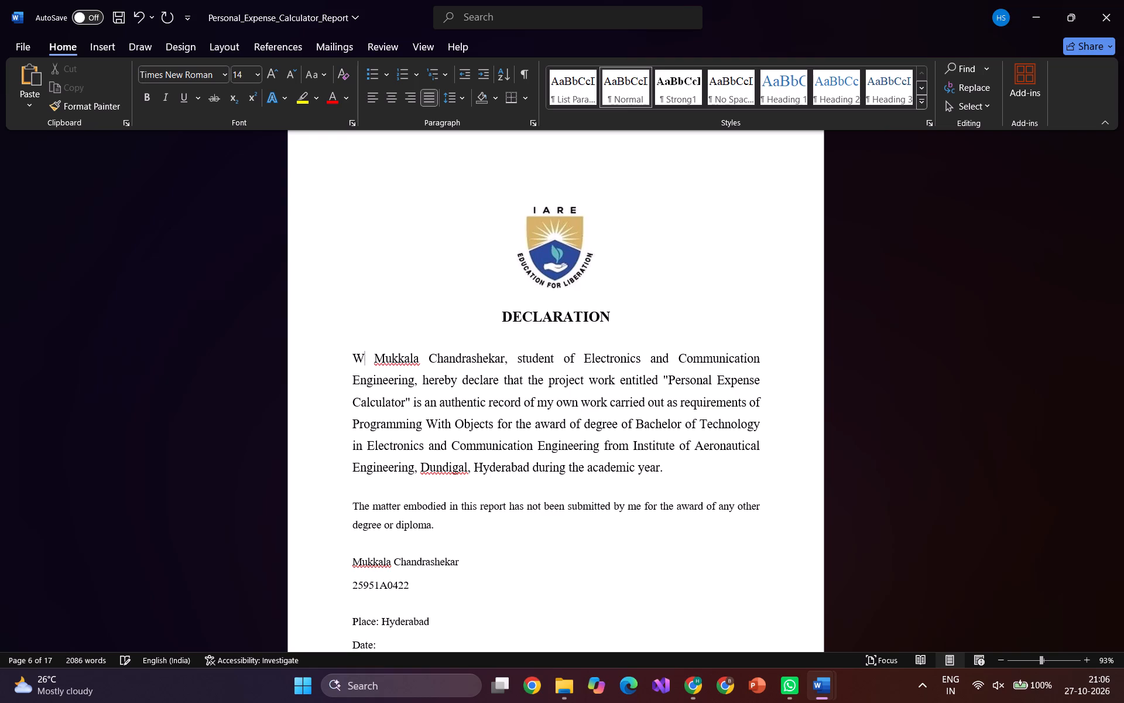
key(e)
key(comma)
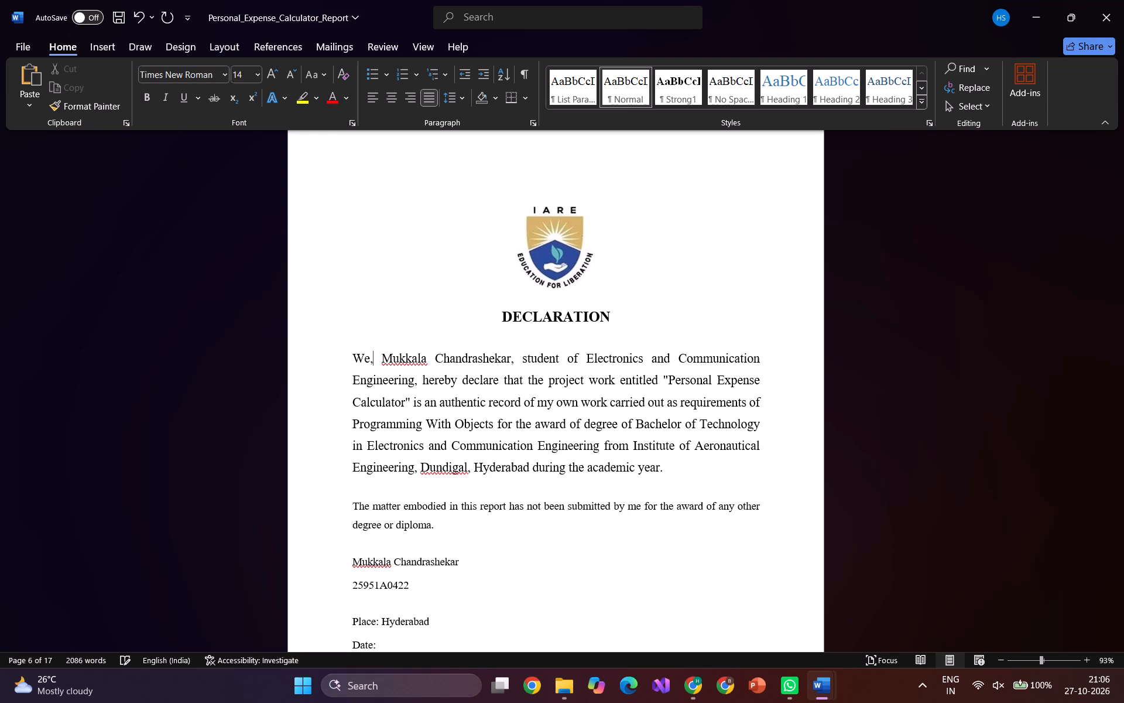
Replace the previous author's name in the Declaration's opening sentence with the two students' names joined by "and".
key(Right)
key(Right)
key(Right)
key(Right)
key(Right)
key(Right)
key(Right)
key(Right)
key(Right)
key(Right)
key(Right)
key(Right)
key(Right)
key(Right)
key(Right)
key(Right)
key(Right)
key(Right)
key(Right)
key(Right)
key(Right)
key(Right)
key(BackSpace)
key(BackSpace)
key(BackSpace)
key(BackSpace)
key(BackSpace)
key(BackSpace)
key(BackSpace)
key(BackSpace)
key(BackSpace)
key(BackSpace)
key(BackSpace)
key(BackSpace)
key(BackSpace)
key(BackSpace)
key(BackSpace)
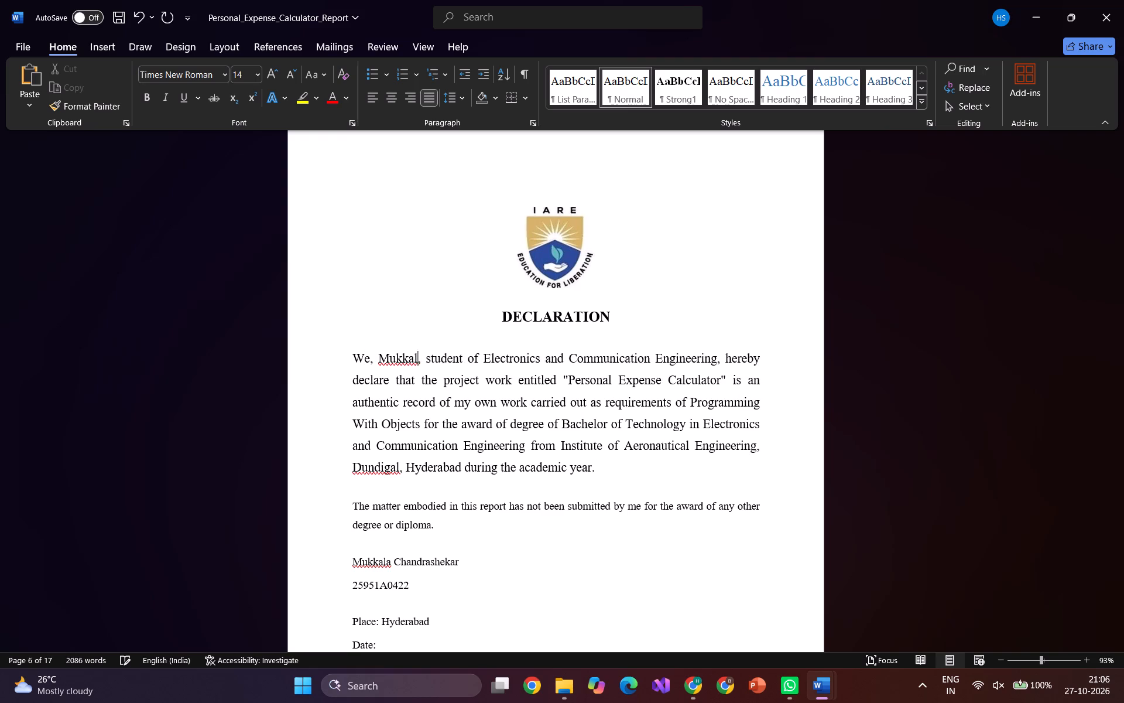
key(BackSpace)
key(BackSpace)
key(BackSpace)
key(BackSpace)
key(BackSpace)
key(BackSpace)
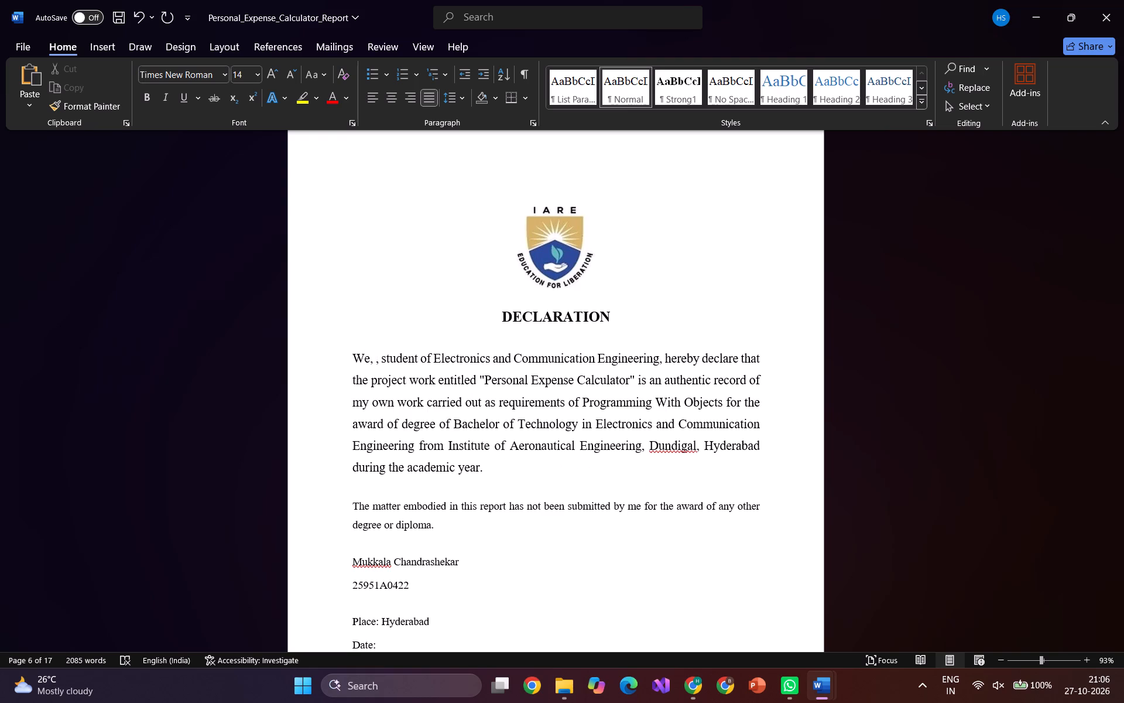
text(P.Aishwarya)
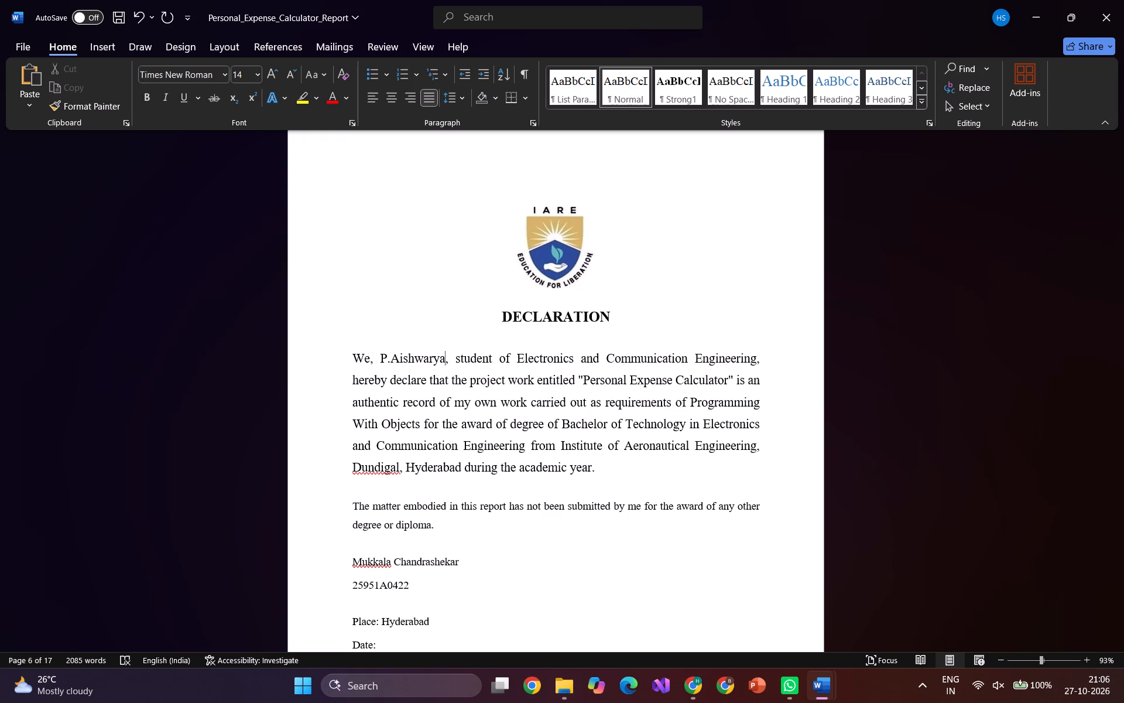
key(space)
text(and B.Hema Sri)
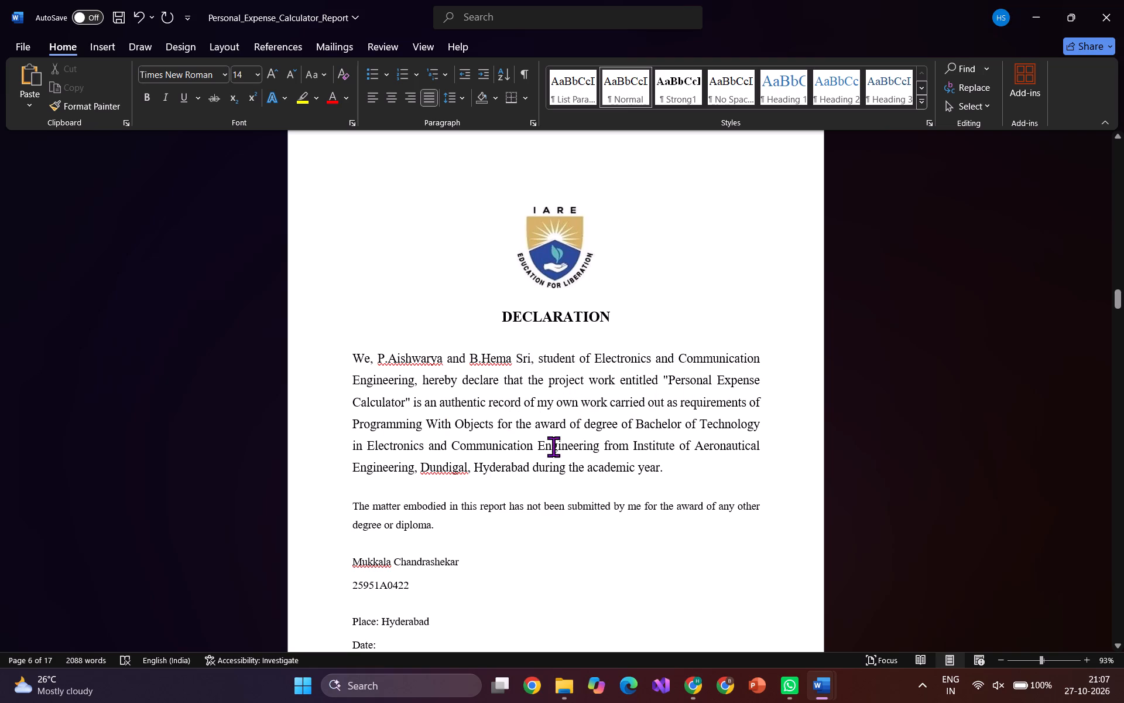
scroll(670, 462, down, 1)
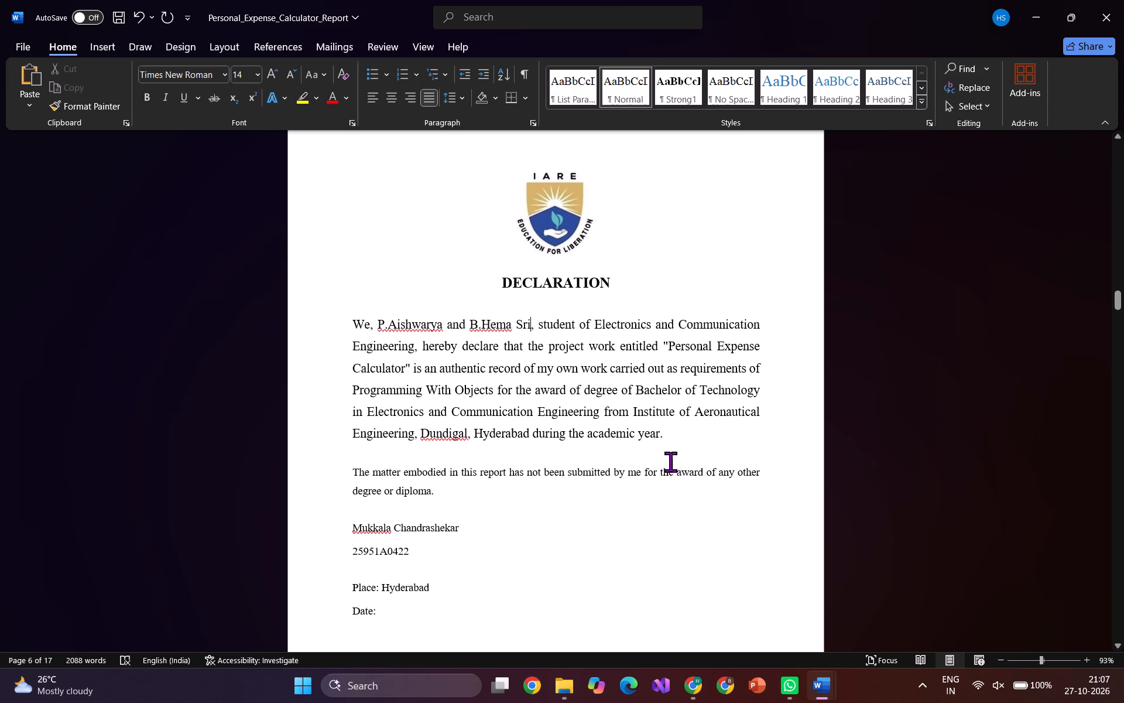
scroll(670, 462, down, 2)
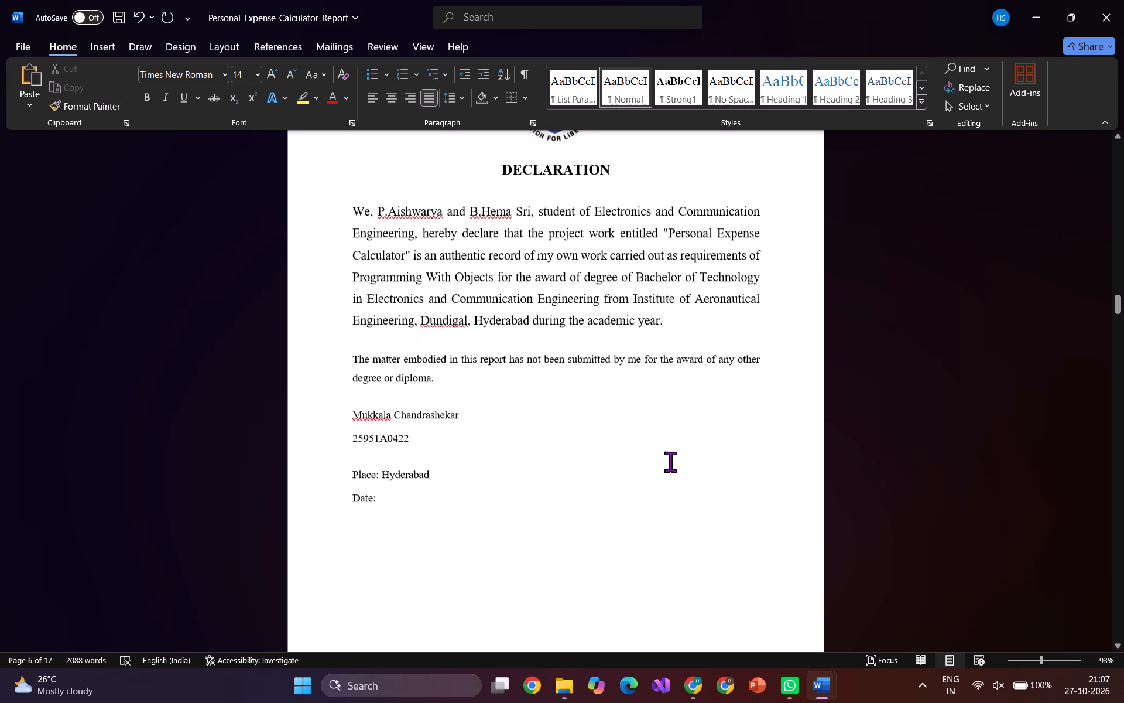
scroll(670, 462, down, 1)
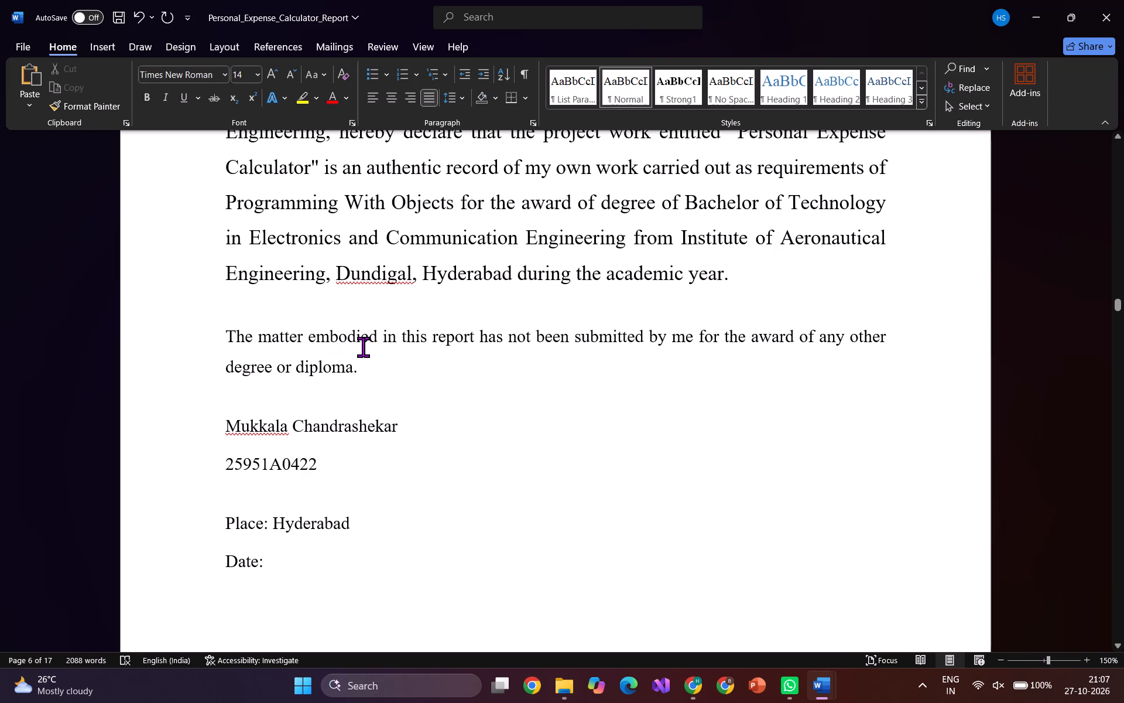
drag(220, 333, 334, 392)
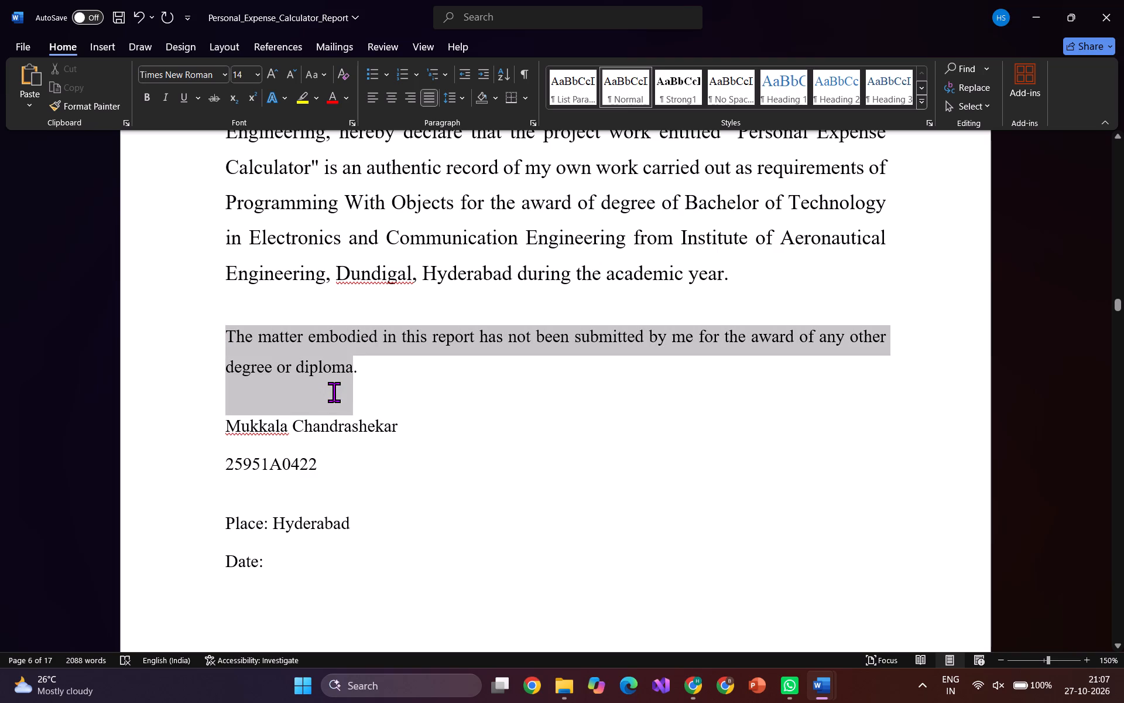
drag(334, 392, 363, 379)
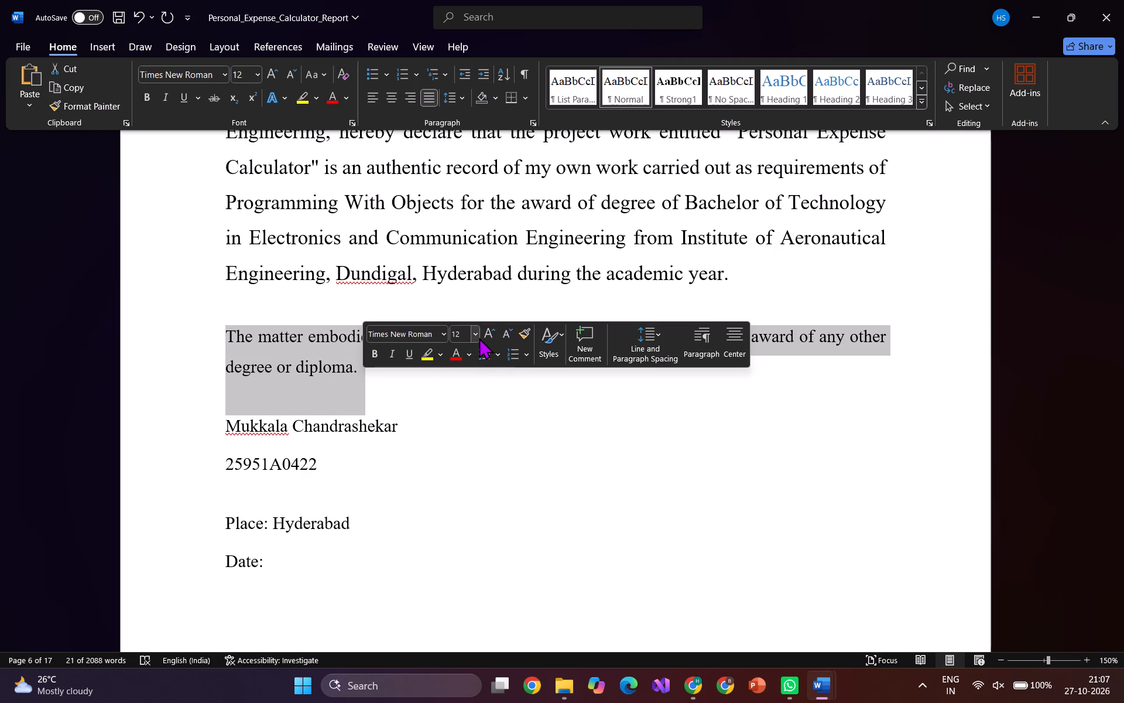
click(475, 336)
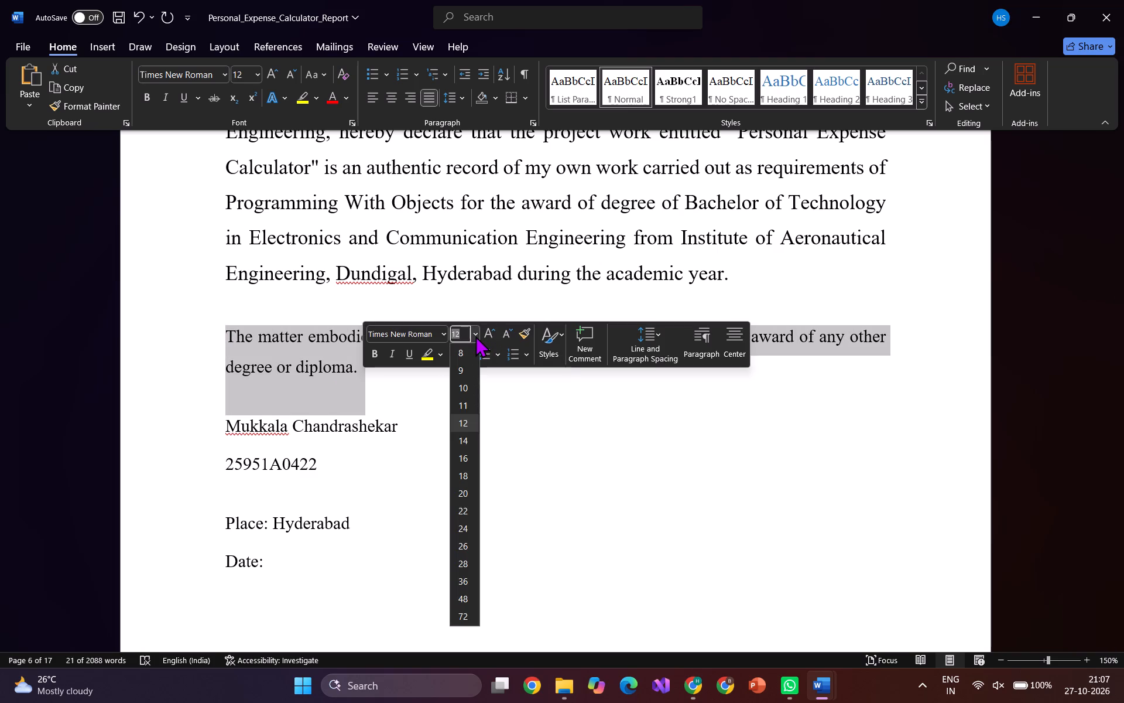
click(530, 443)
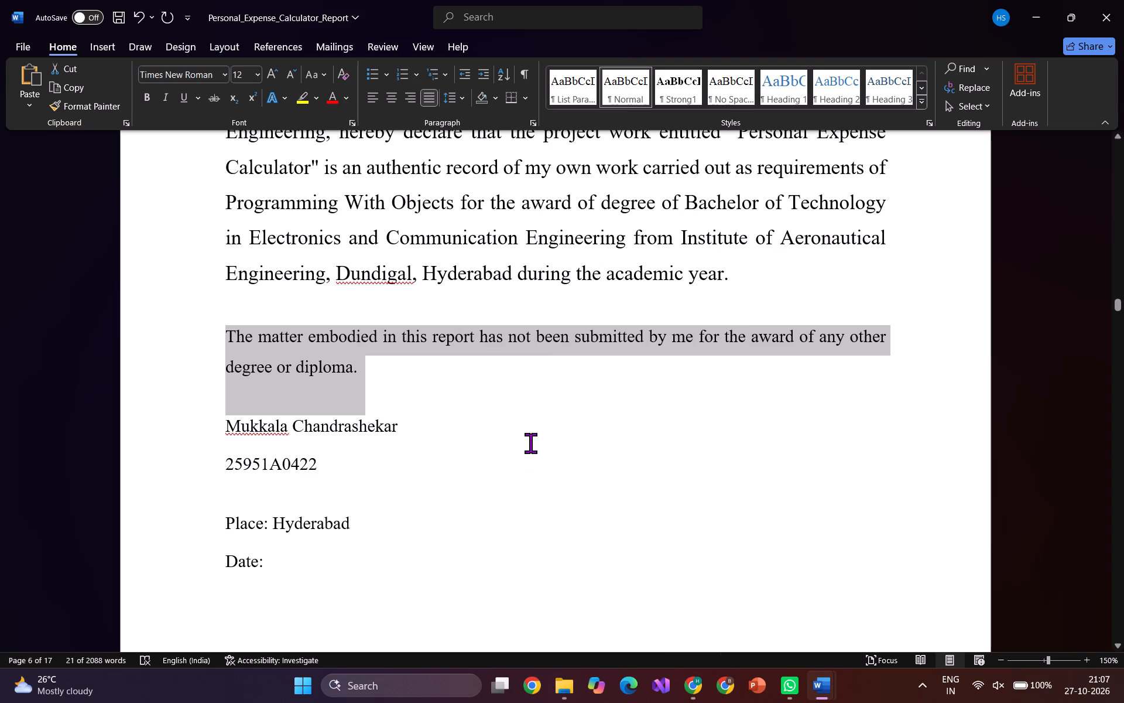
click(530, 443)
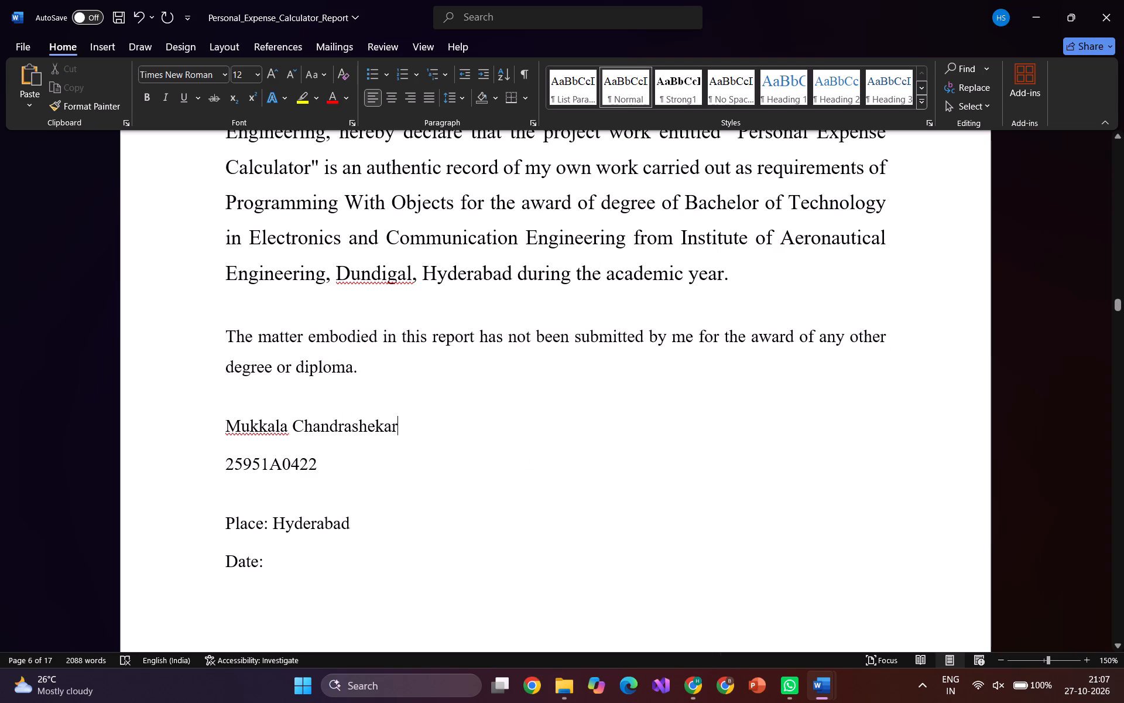
Replace the previous author's name in the Declaration's signature block with the two students' names on separate lines, with a period after each initial.
drag(412, 428, 266, 419)
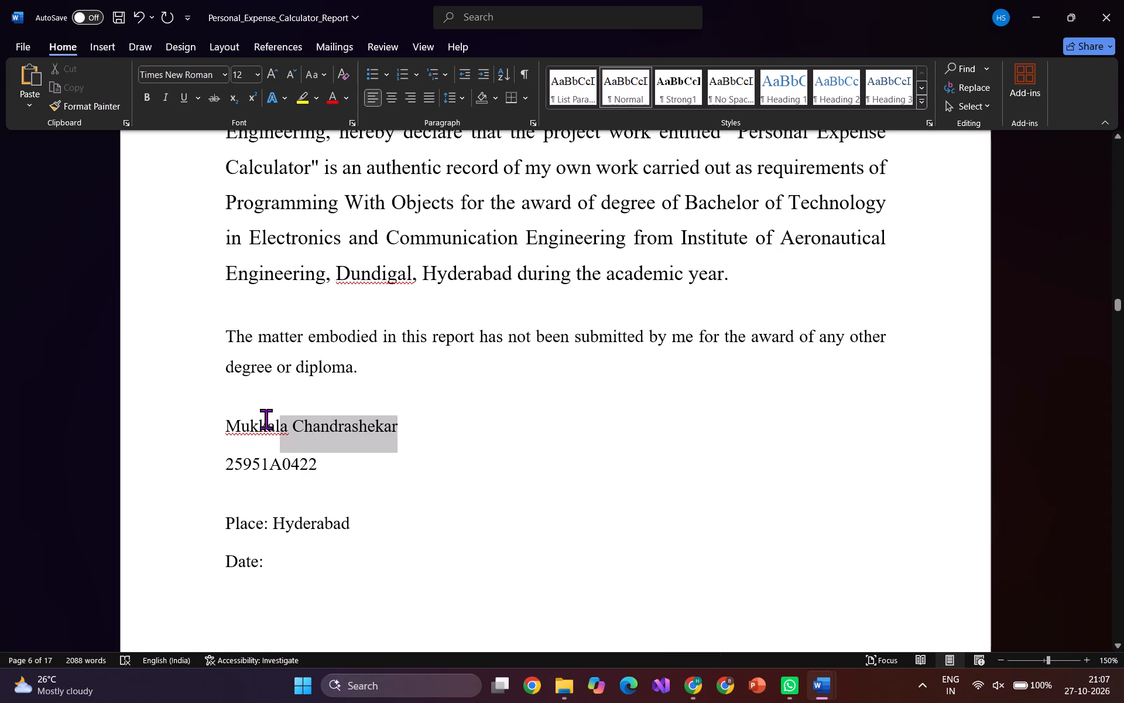
drag(266, 419, 234, 422)
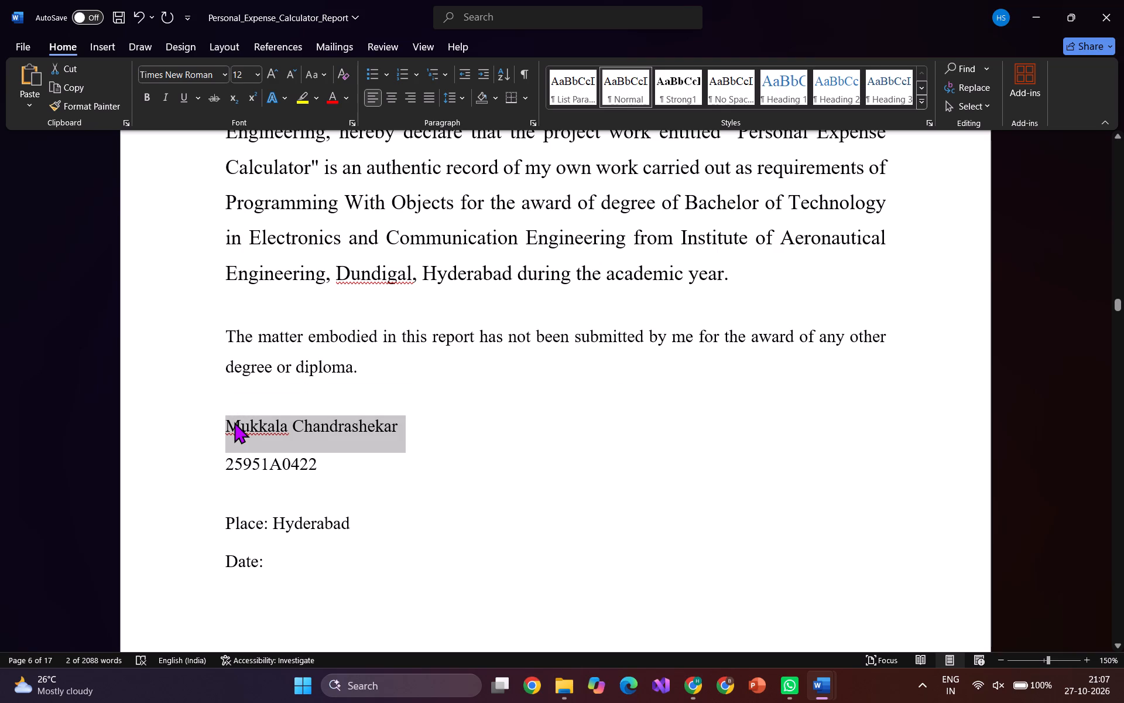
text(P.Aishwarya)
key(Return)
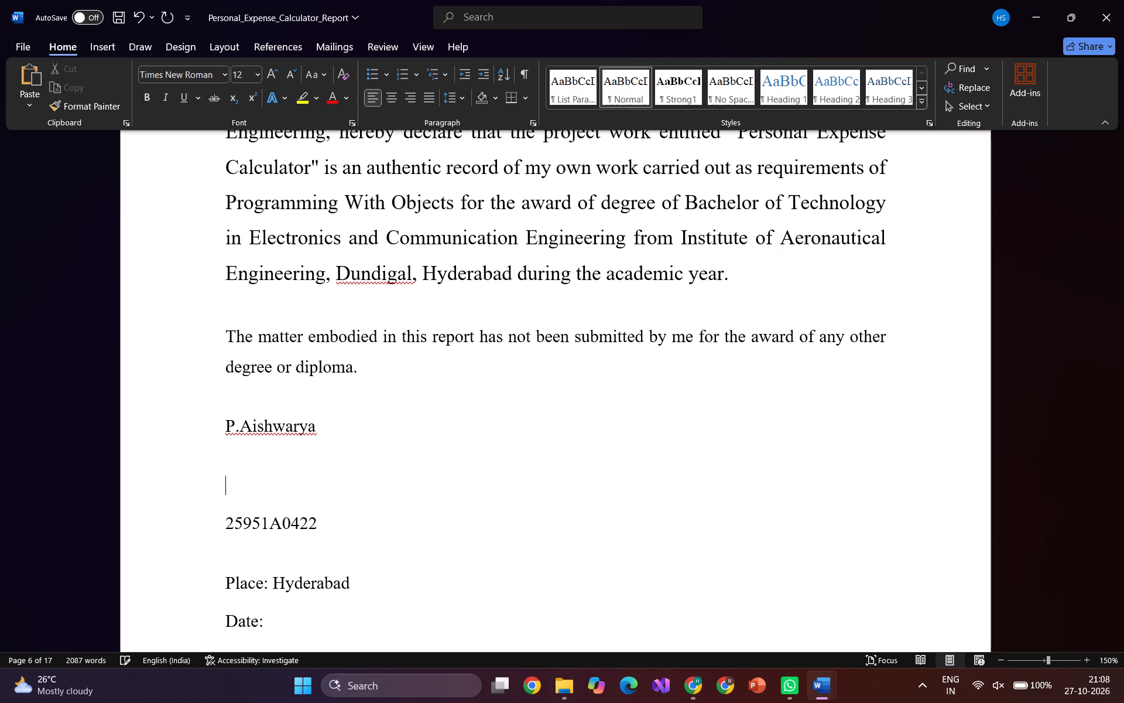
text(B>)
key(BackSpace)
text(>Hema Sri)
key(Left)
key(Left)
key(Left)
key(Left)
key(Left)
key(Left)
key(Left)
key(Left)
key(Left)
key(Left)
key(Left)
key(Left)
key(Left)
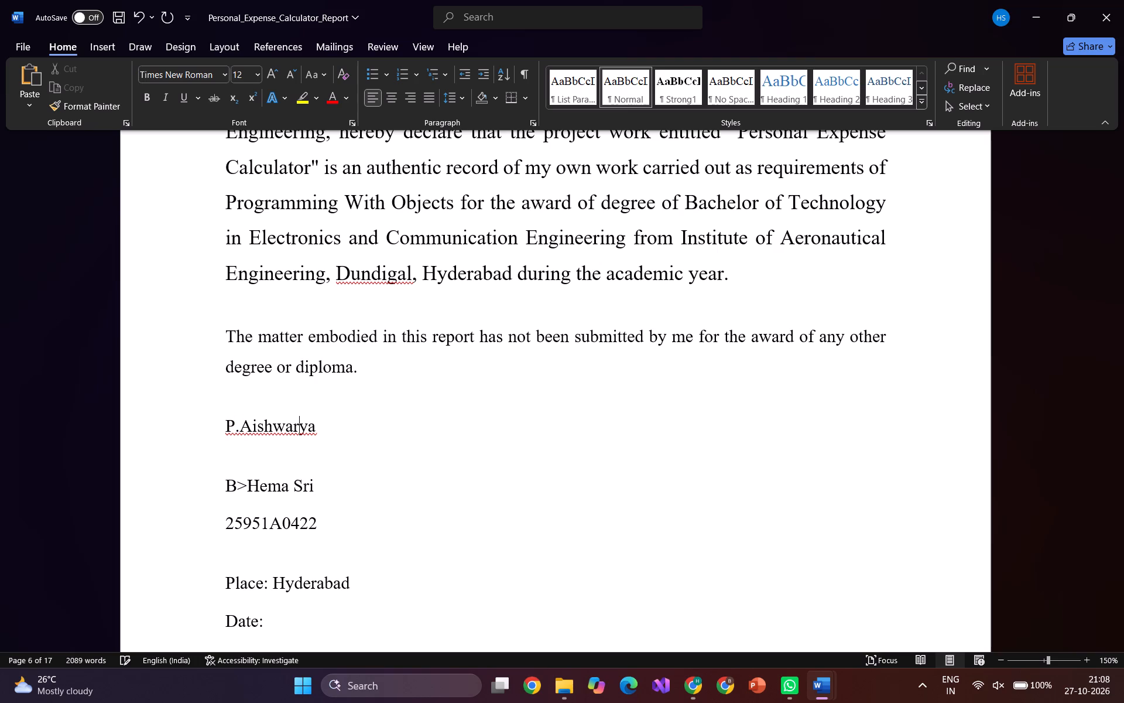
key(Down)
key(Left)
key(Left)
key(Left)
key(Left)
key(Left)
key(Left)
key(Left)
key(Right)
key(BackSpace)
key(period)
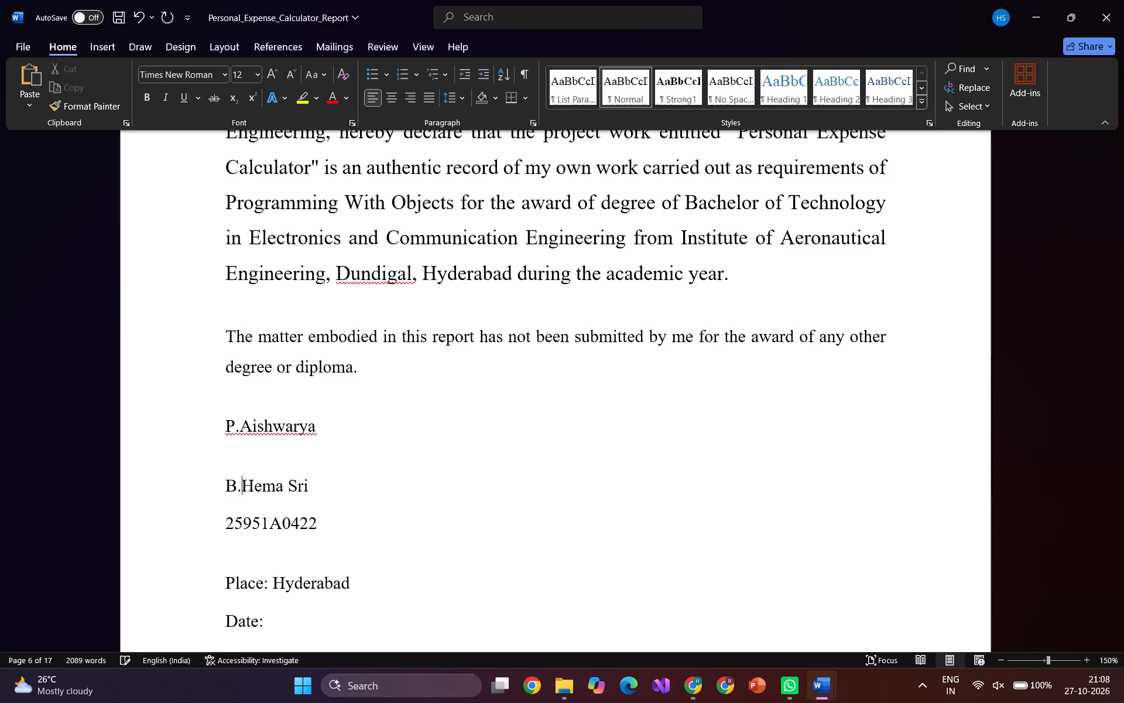
Set the line spacing of the two students' name lines in the Declaration's signature block to 1.0.
drag(225, 429, 320, 477)
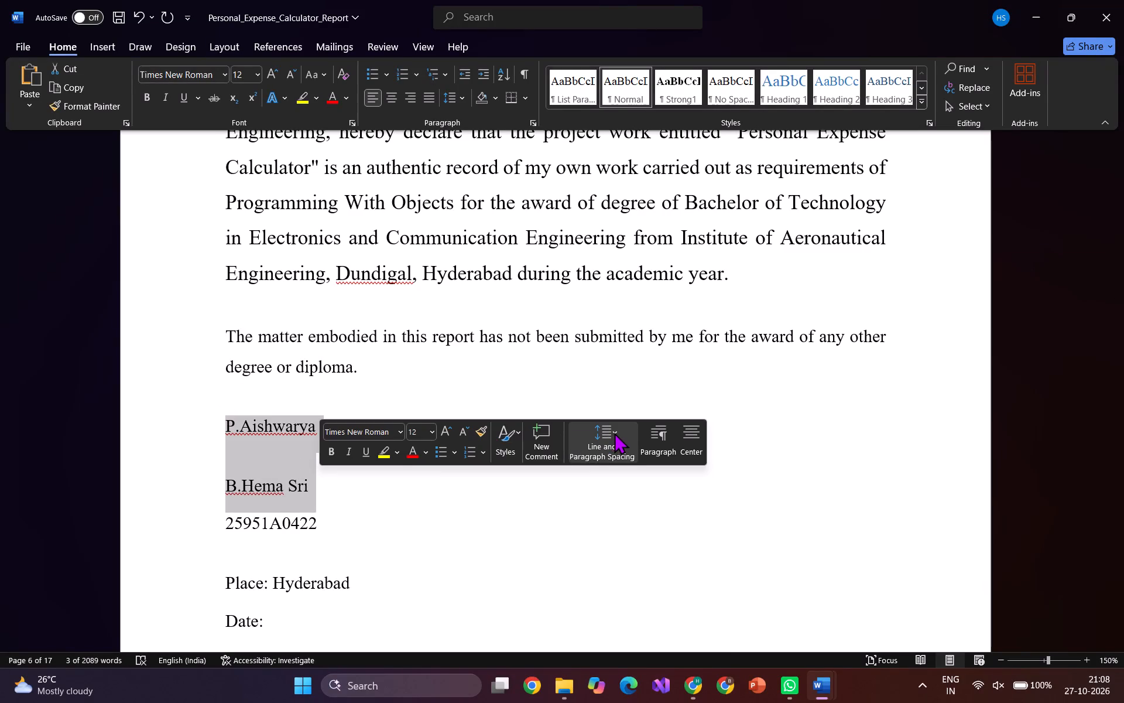
click(614, 432)
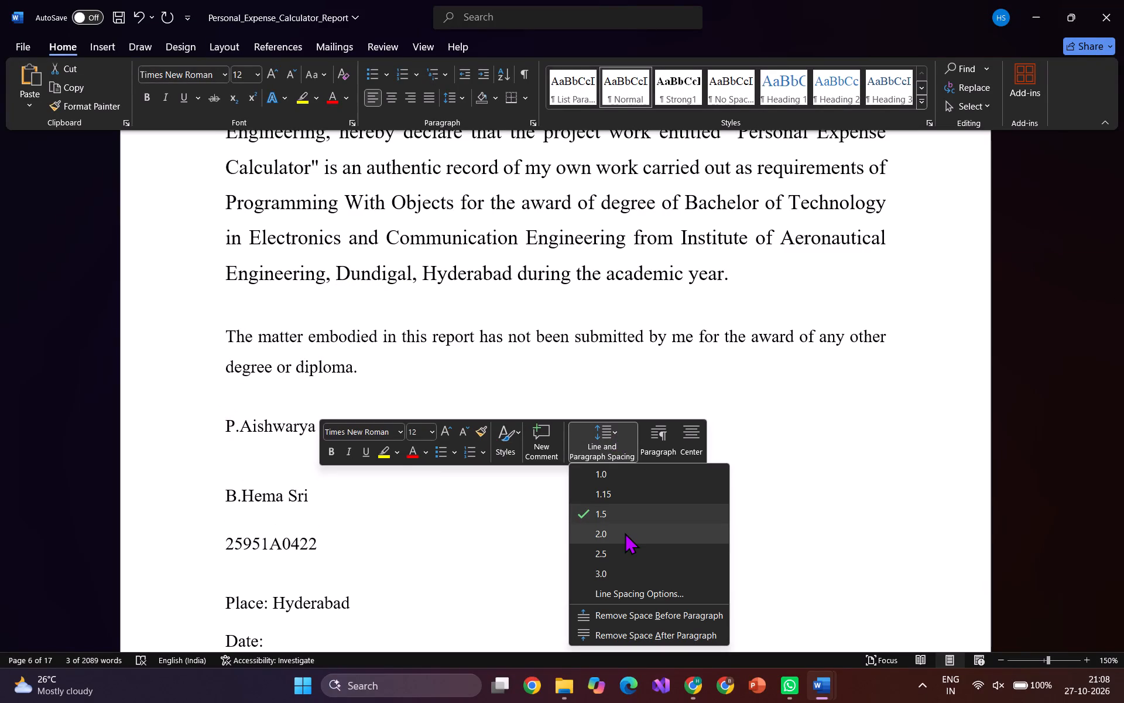
click(609, 472)
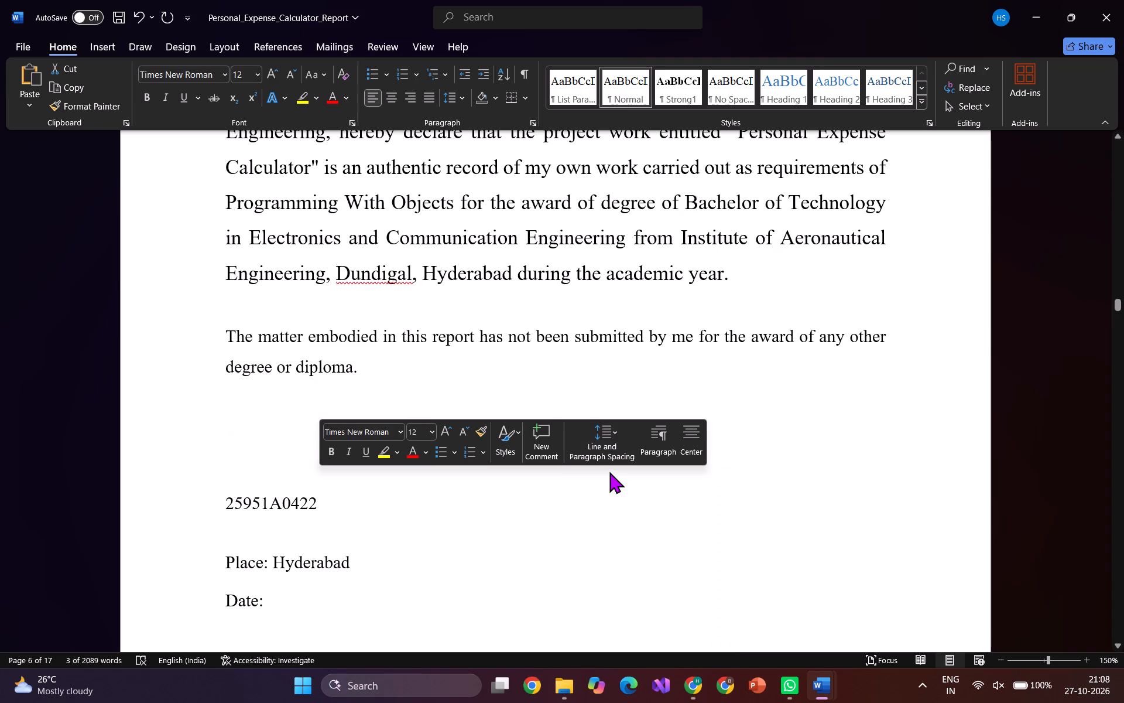
Replace the roll number beneath the names in the signature block with the two students' roll numbers, separated by a comma.
click(554, 551)
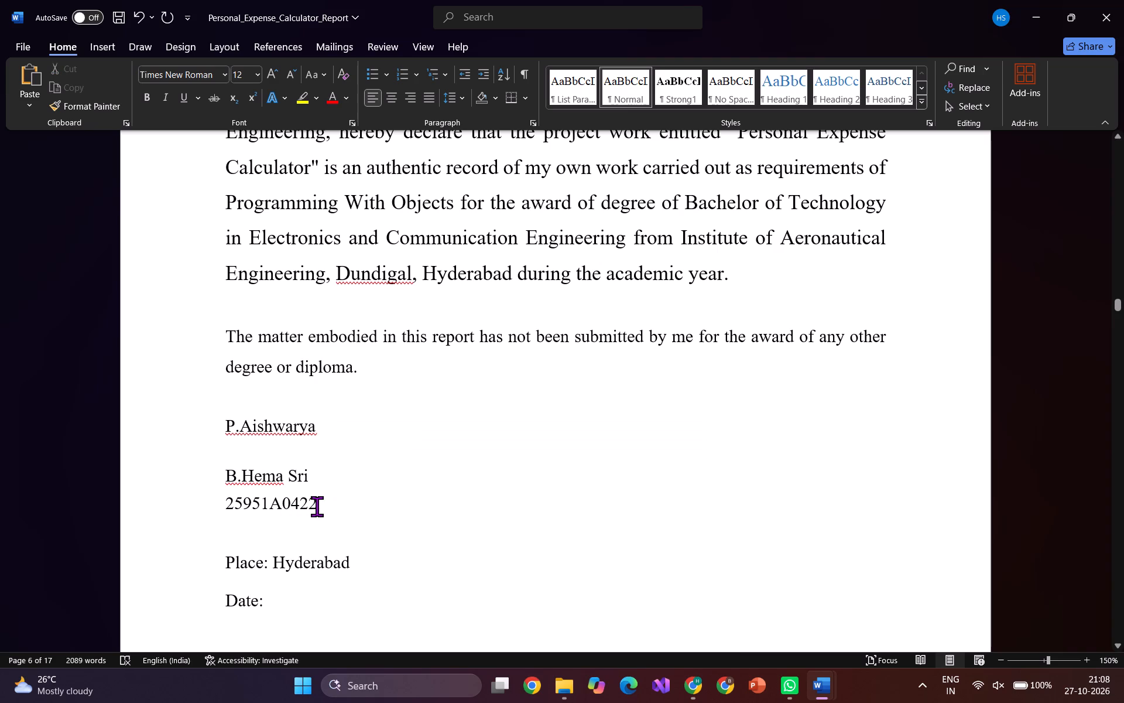
key(BackSpace)
key(BackSpace)
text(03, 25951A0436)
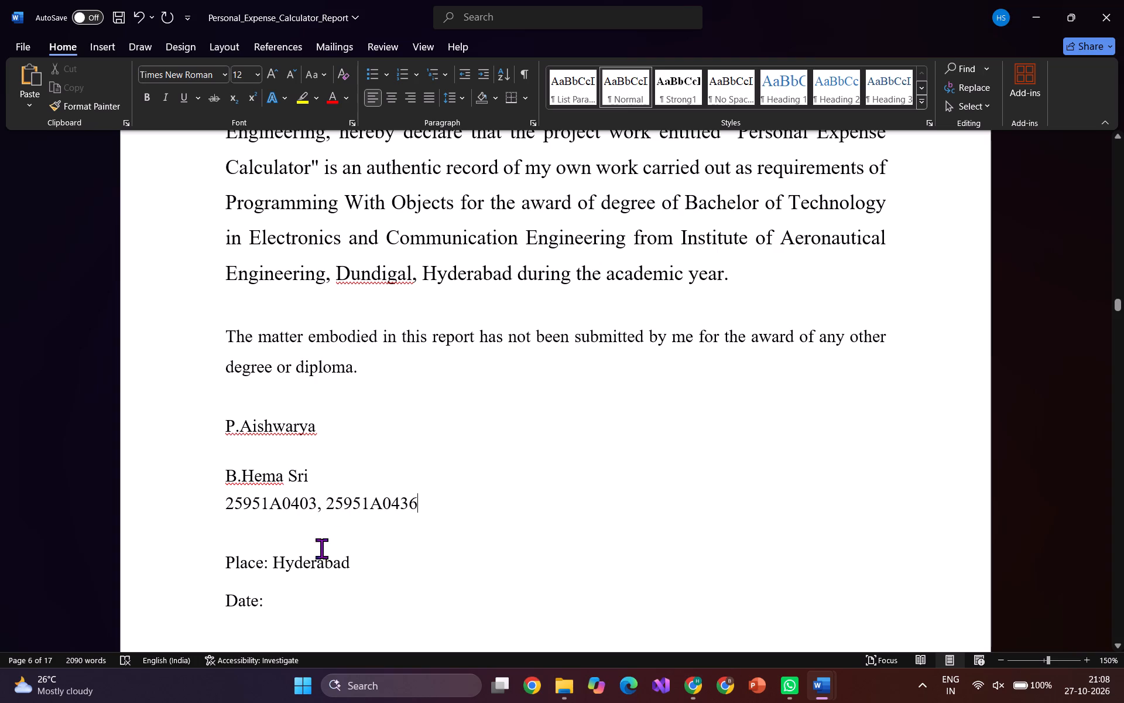
Join the two students' names in the signature block onto one line, separated by a comma and a space.
click(221, 476)
key(BackSpace)
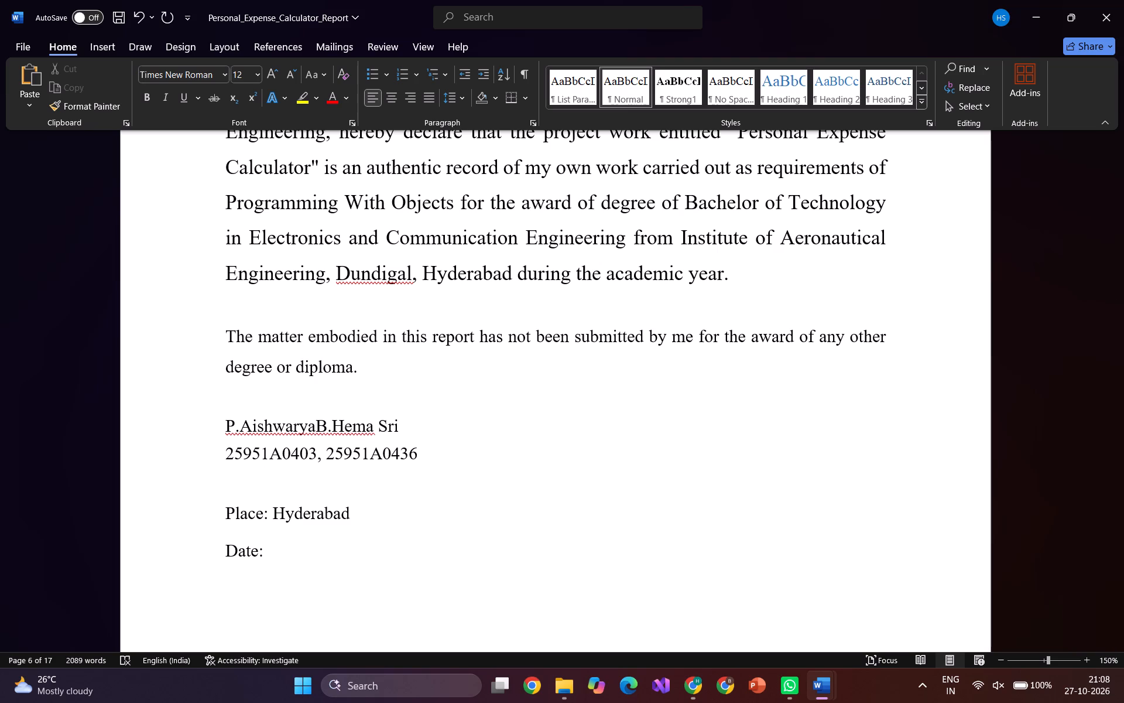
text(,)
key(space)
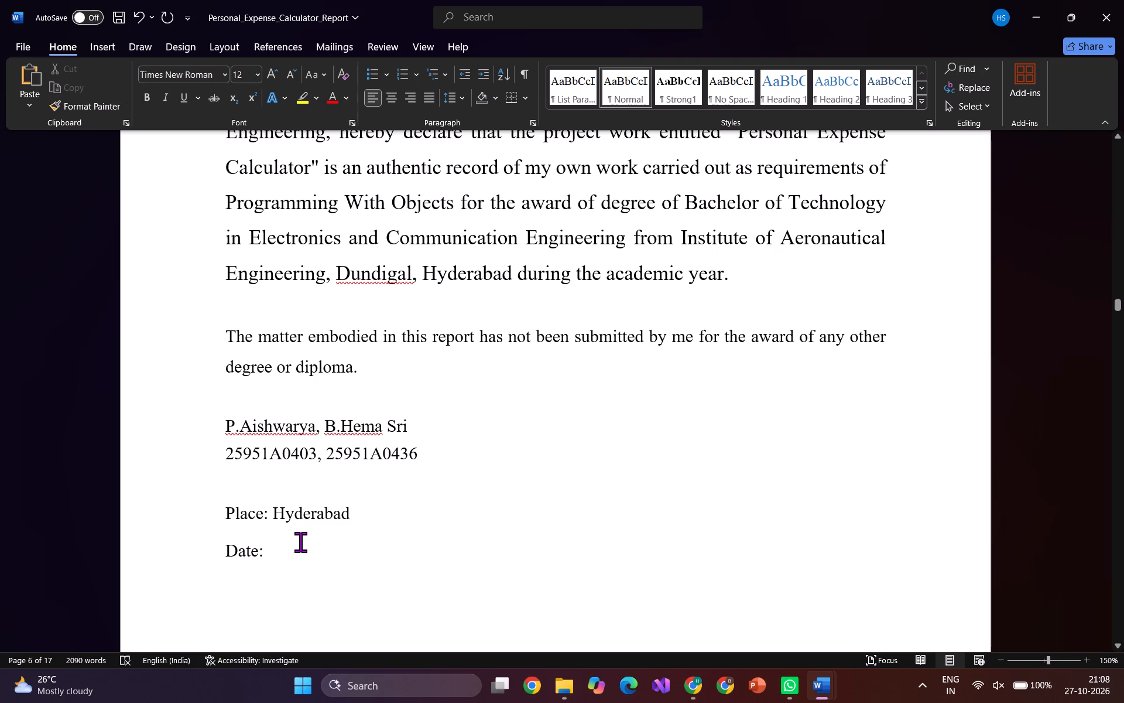
Look over the rest of the Declaration page and read the Abstract for details that need changing.
scroll(300, 542, down, 2)
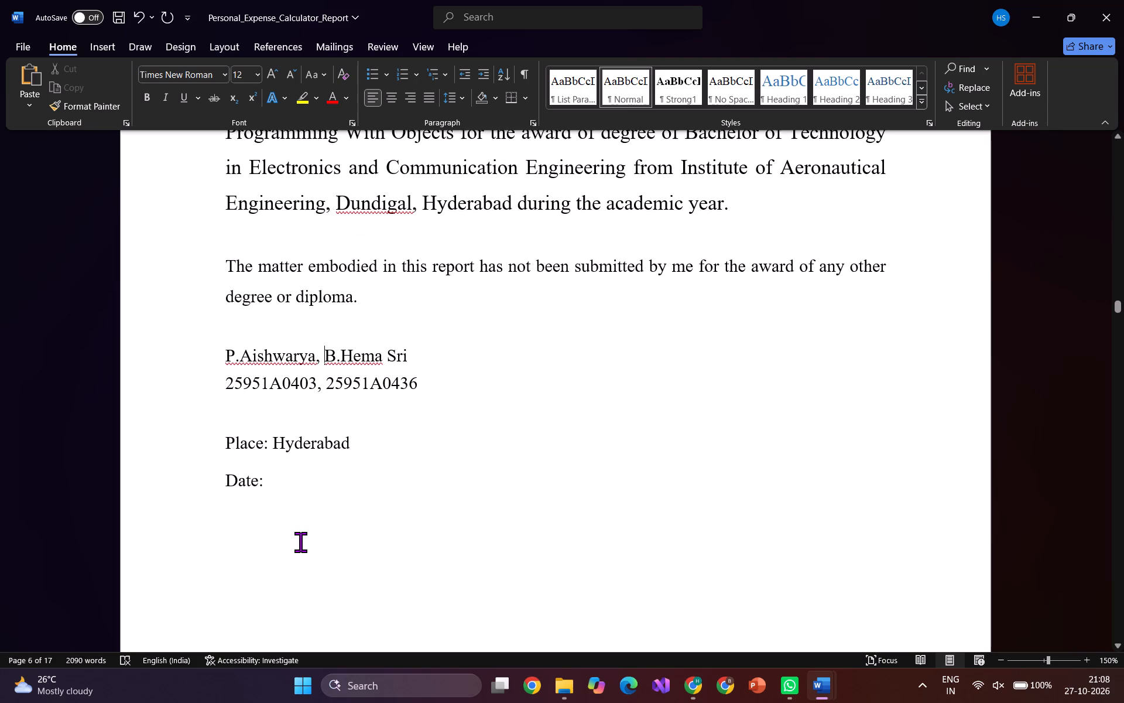
scroll(300, 542, down, 4)
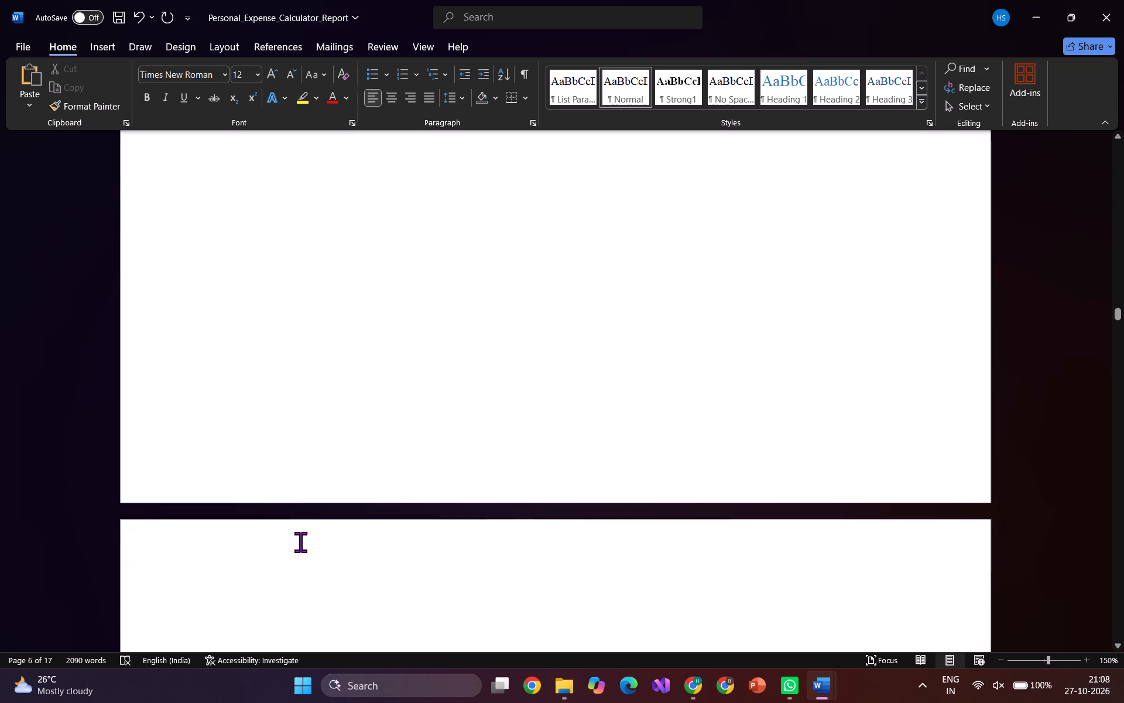
scroll(300, 542, down, 2)
scroll(300, 542, up, 1)
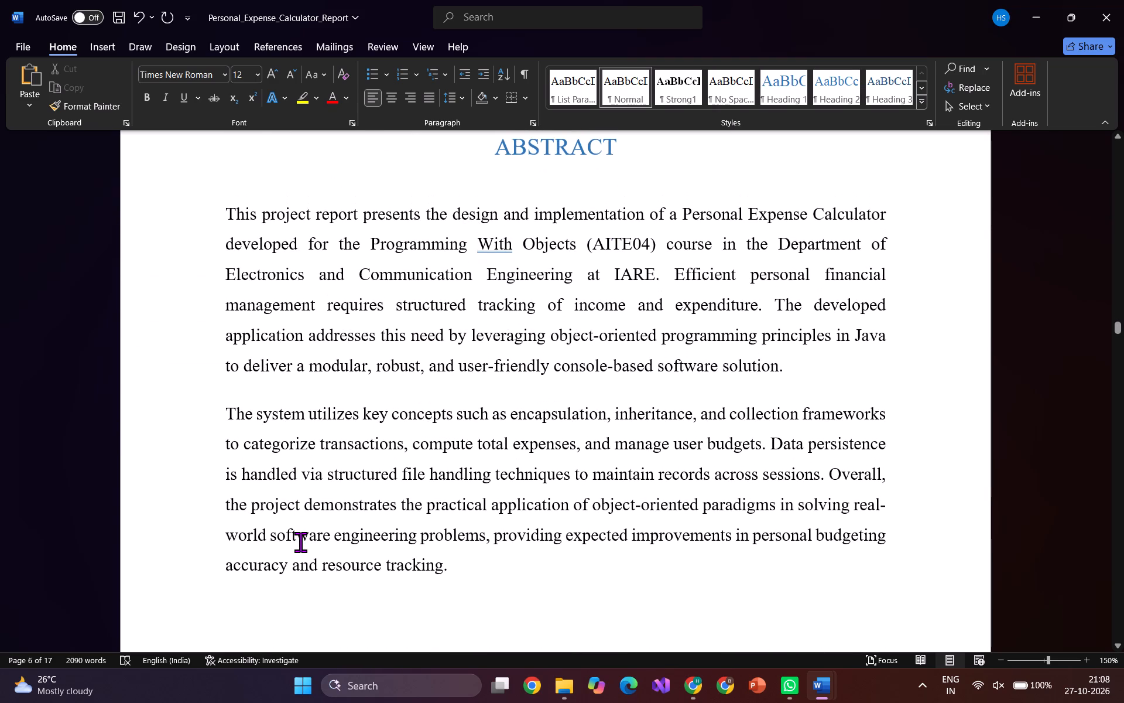
scroll(300, 542, up, 1)
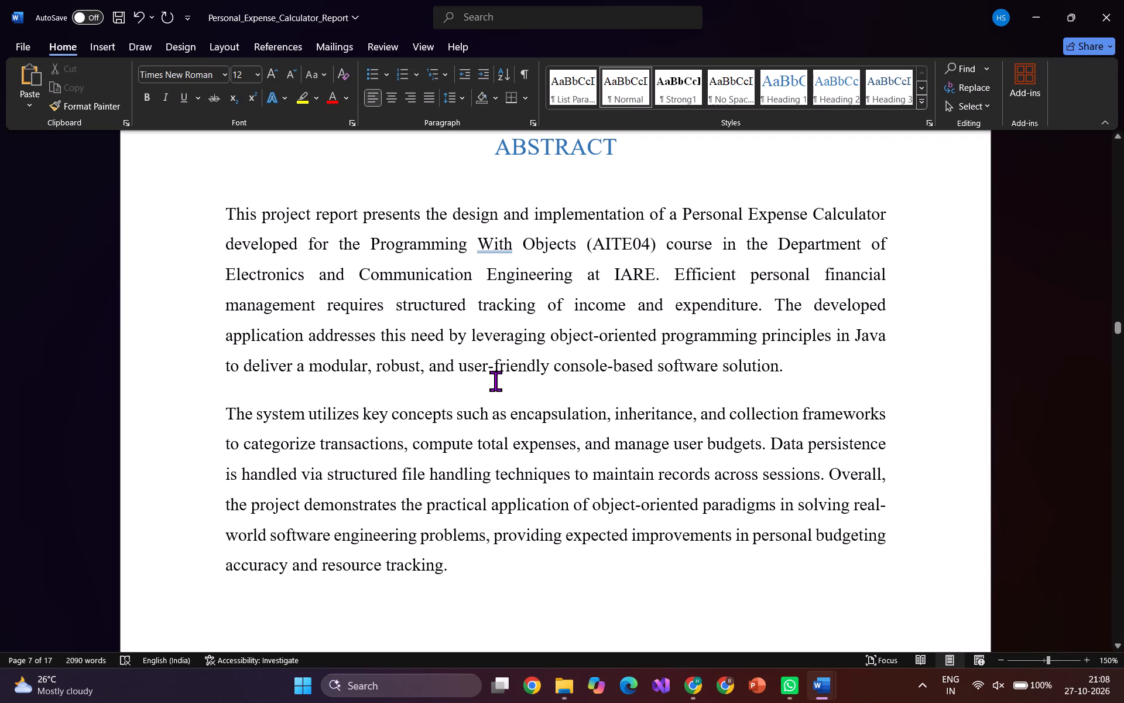
scroll(495, 381, up, 1)
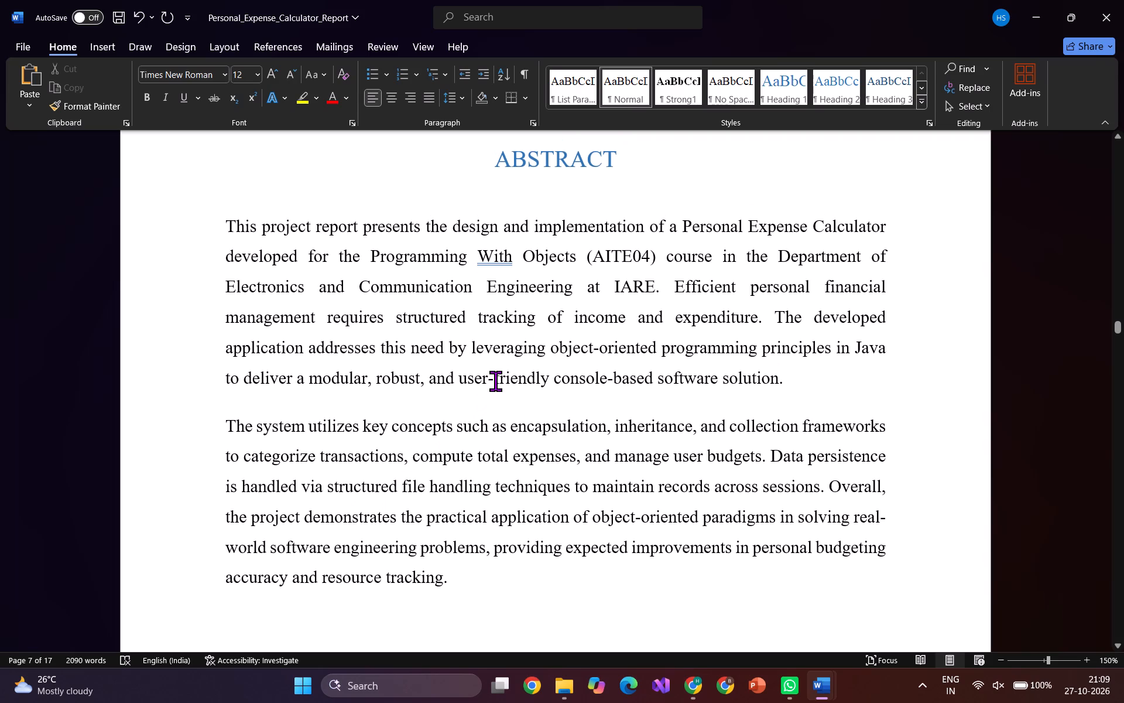
scroll(495, 381, up, 1)
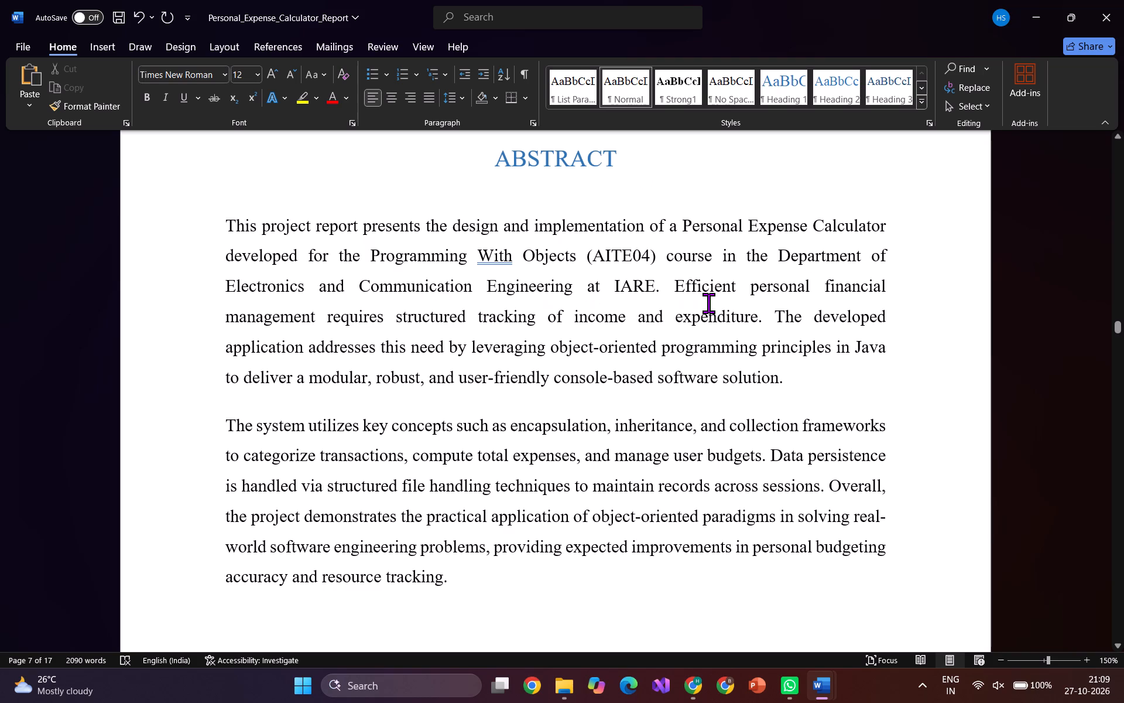
scroll(708, 303, down, 1)
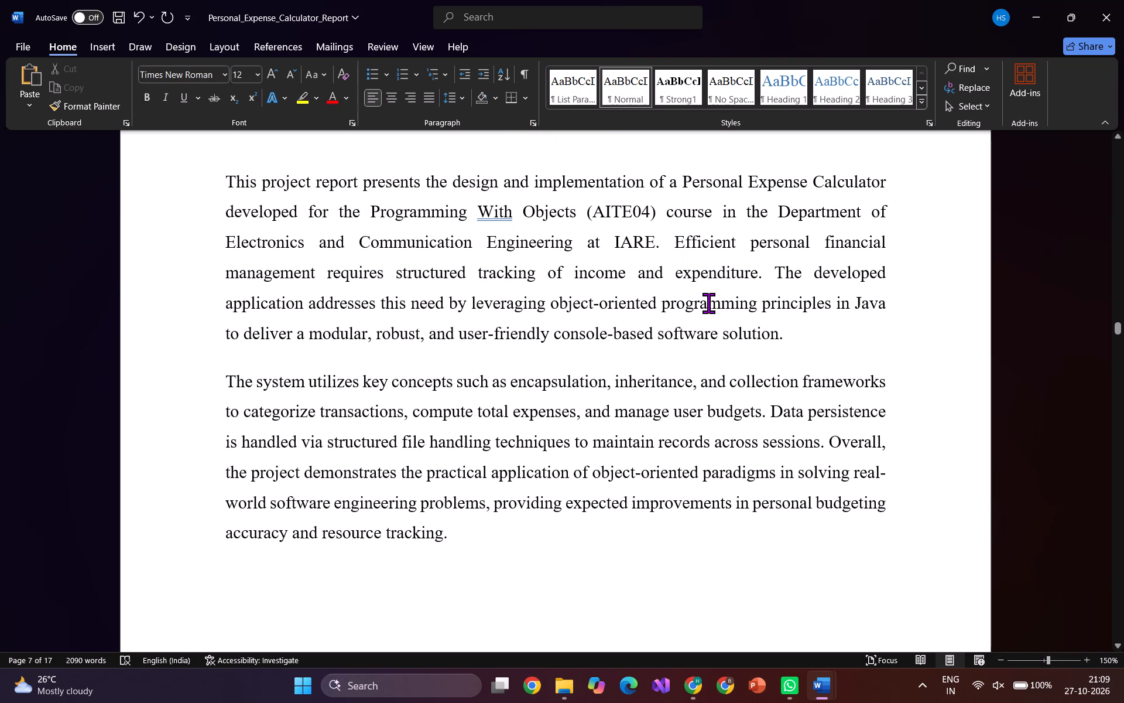
scroll(708, 303, down, 2)
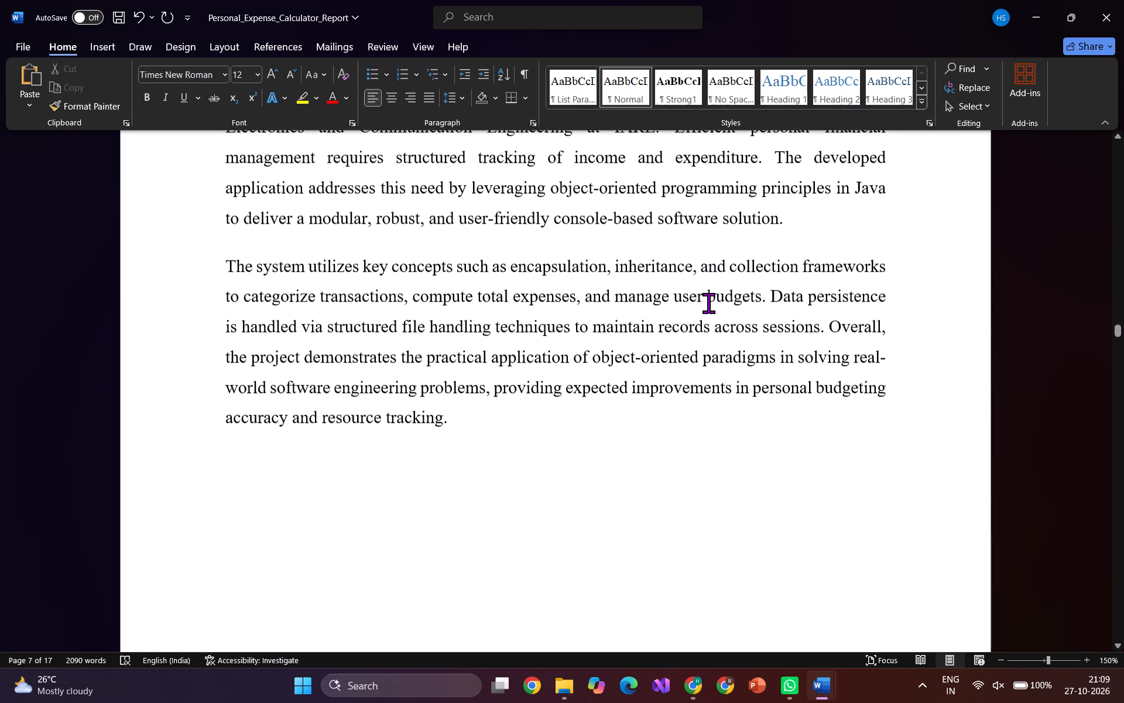
Read the Chapter 1 Introduction page, especially section 1.1 Project Overview, for content that needs changing.
scroll(708, 303, down, 3)
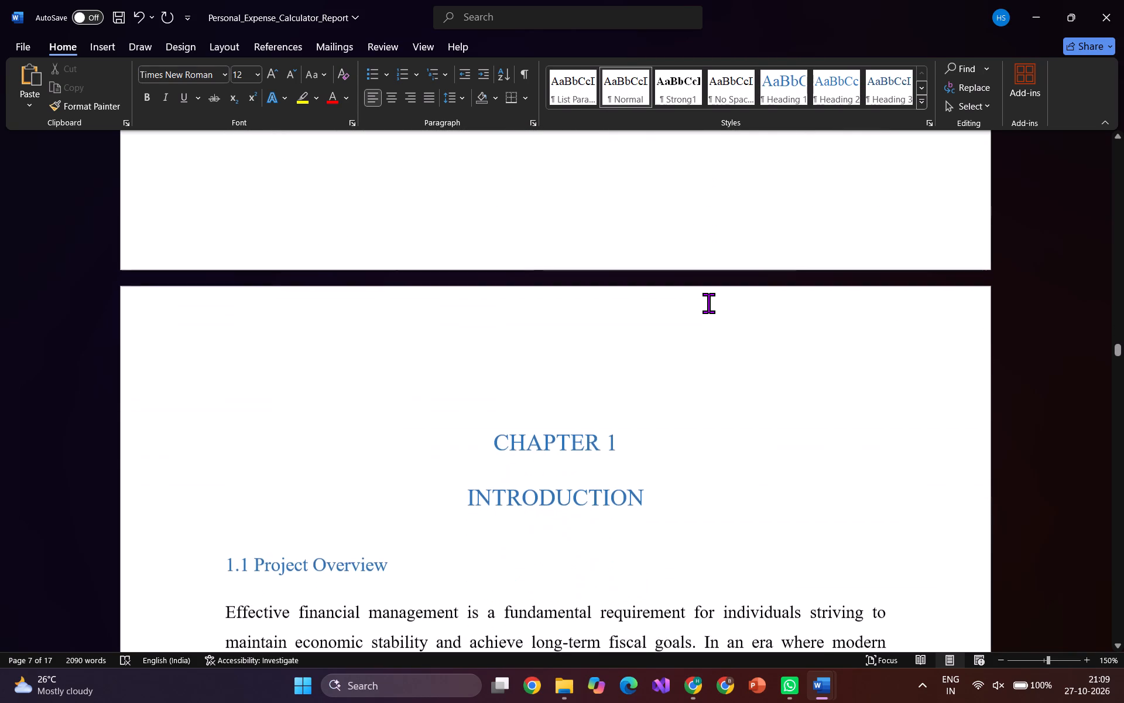
scroll(708, 303, down, 2)
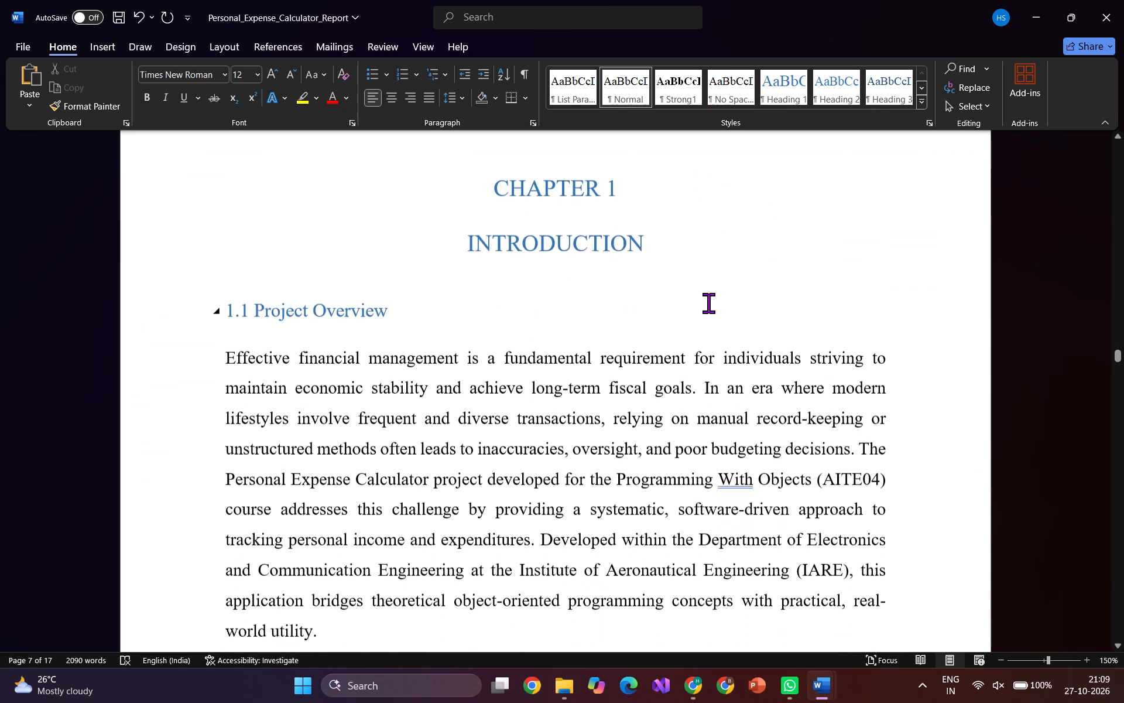
scroll(708, 303, down, 2)
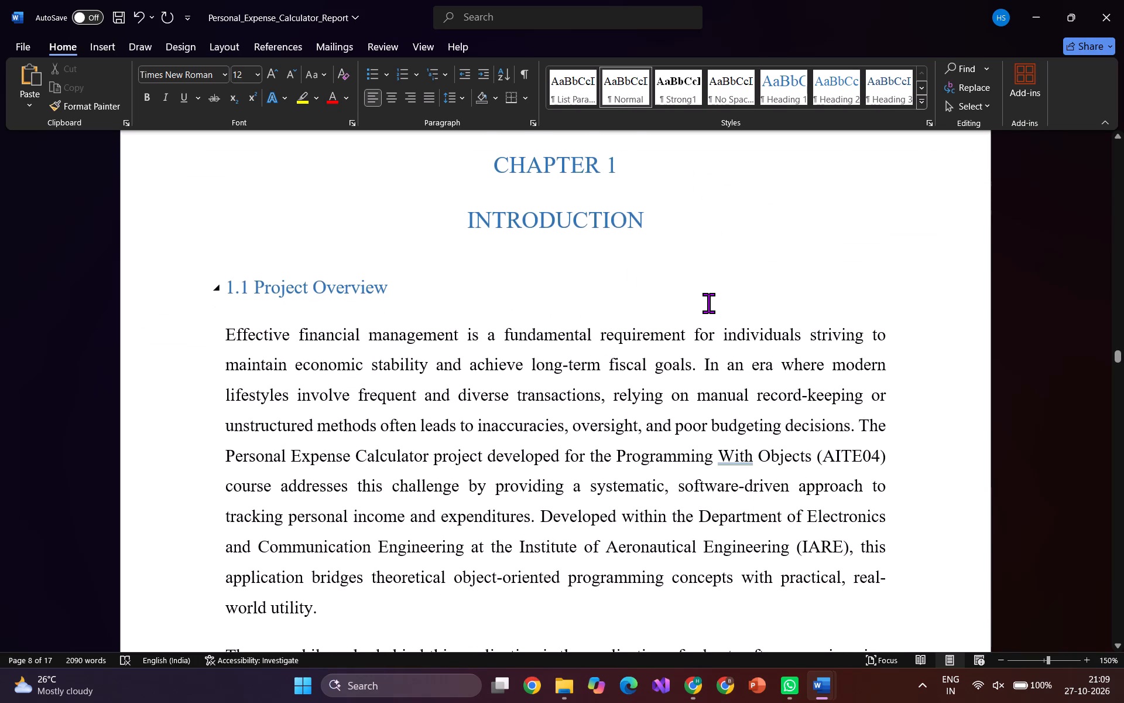
scroll(674, 443, down, 1)
scroll(674, 443, up, 1)
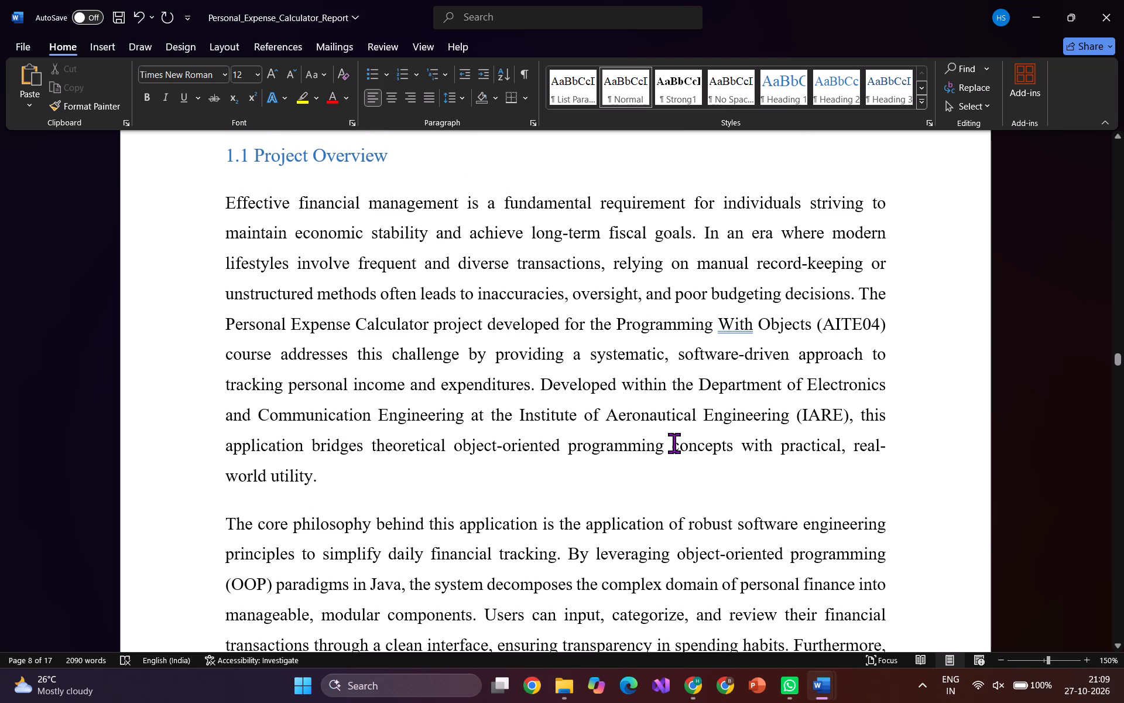
scroll(674, 443, up, 1)
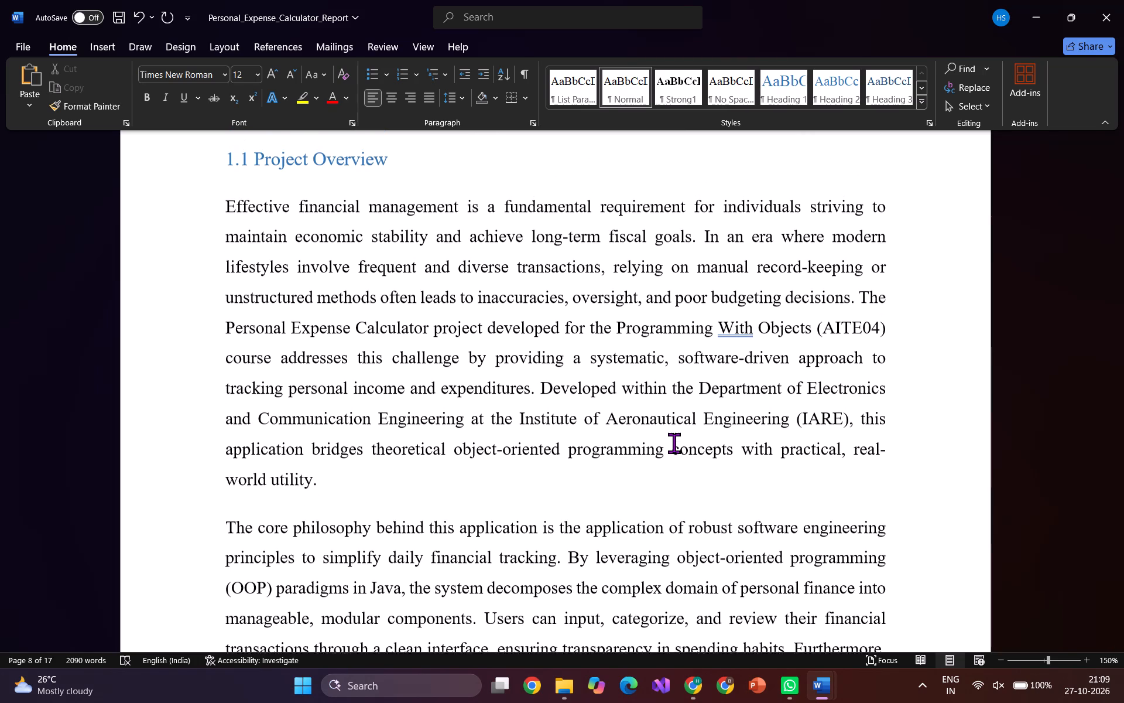
scroll(674, 443, up, 1)
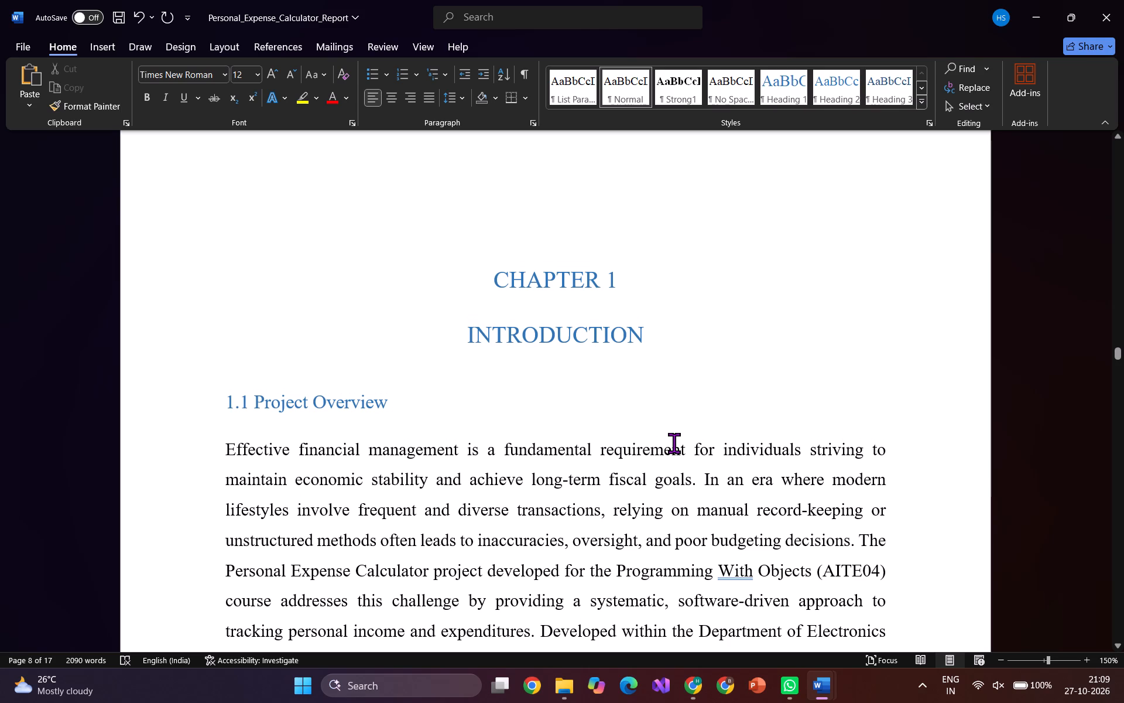
scroll(674, 443, up, 1)
scroll(674, 443, down, 1)
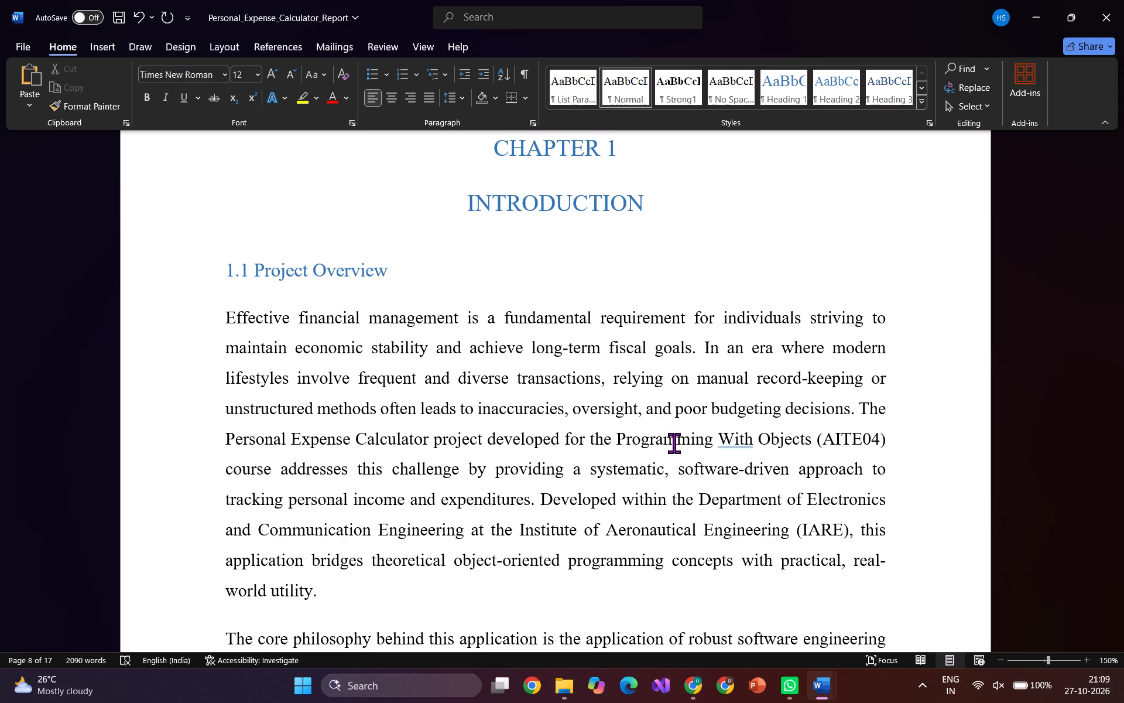
scroll(674, 443, up, 2)
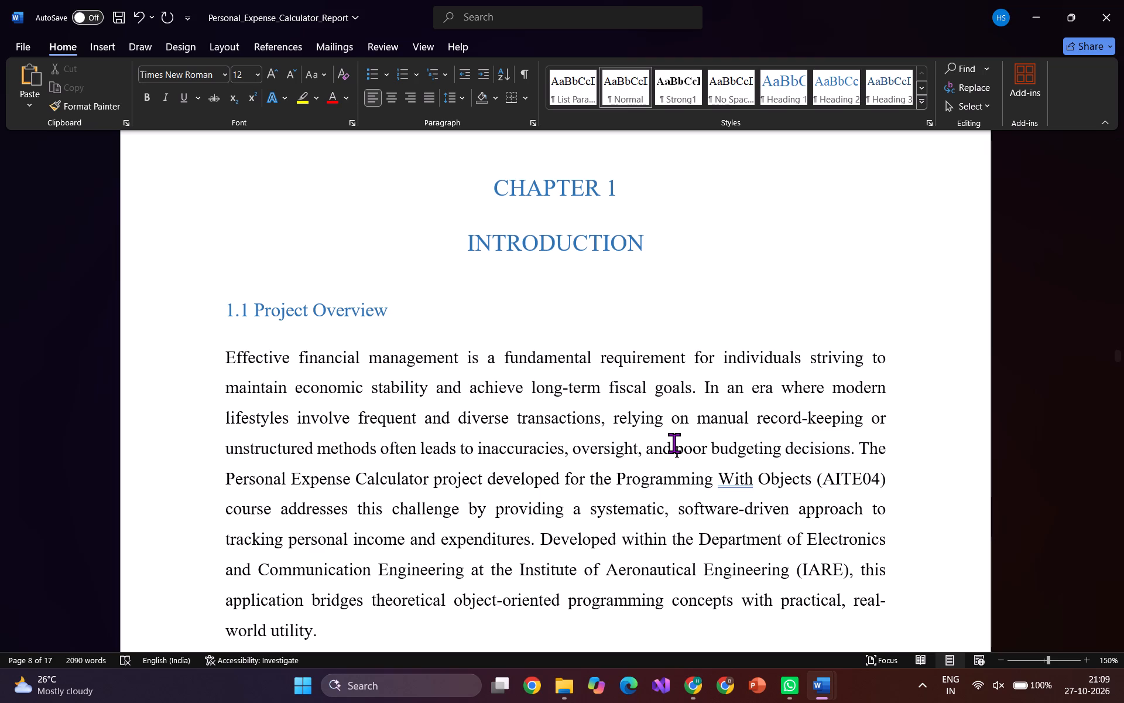
scroll(725, 463, up, 1)
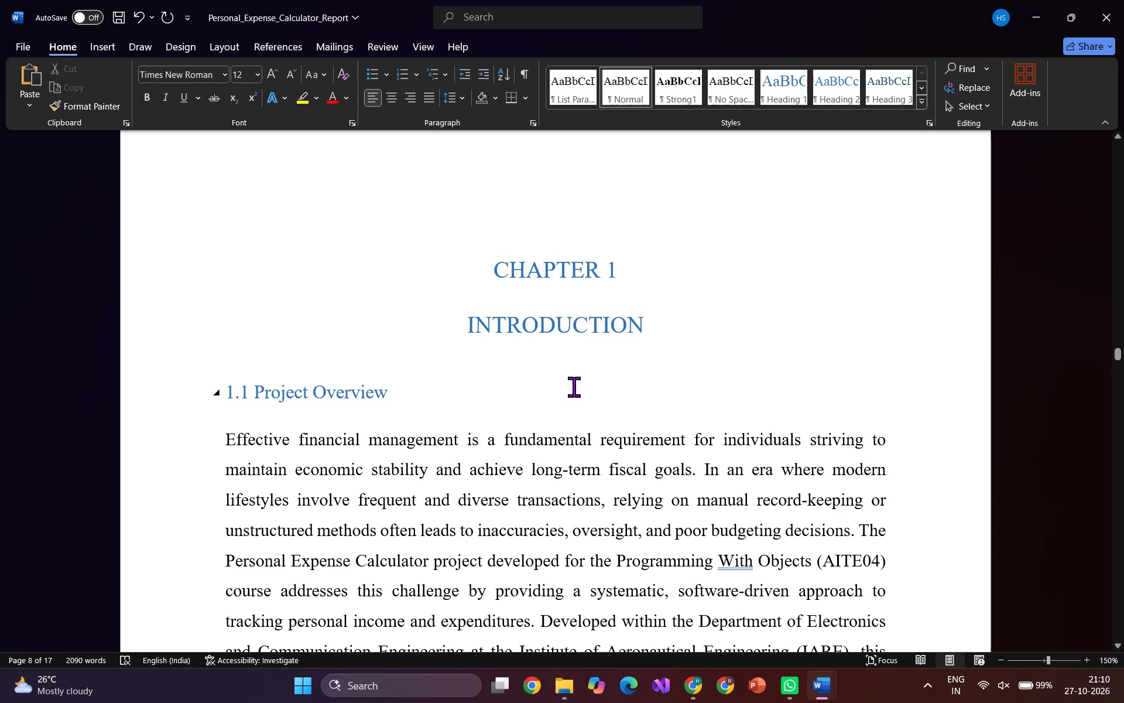
scroll(574, 387, up, 2)
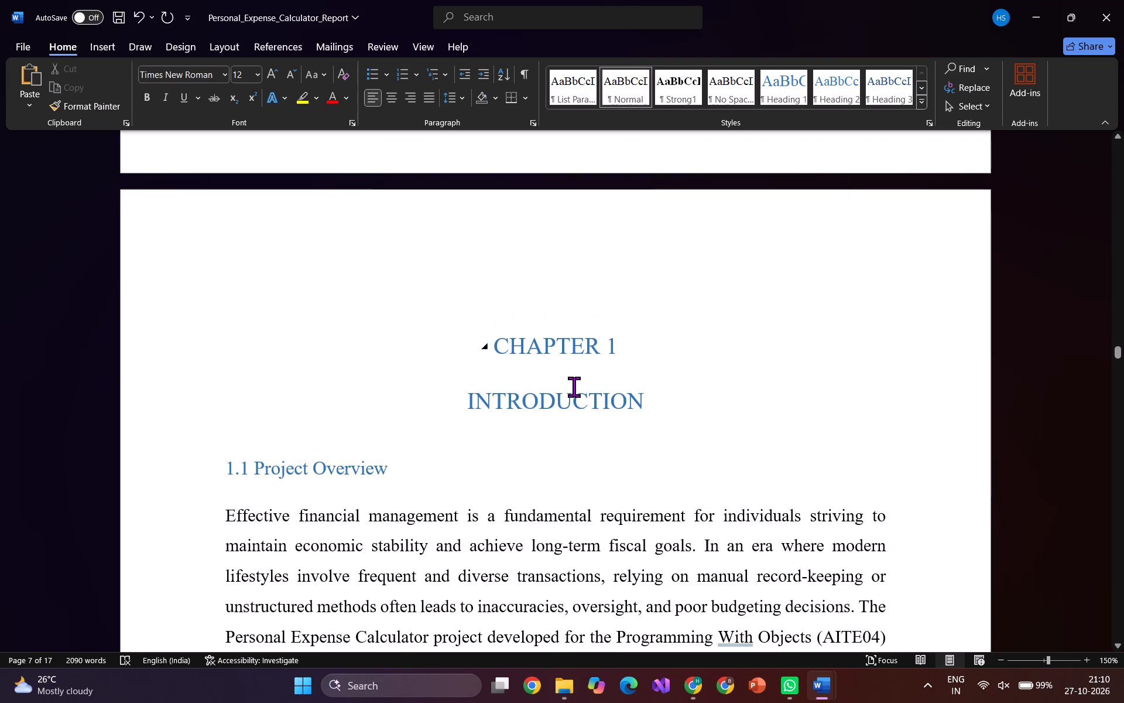
scroll(574, 387, down, 2)
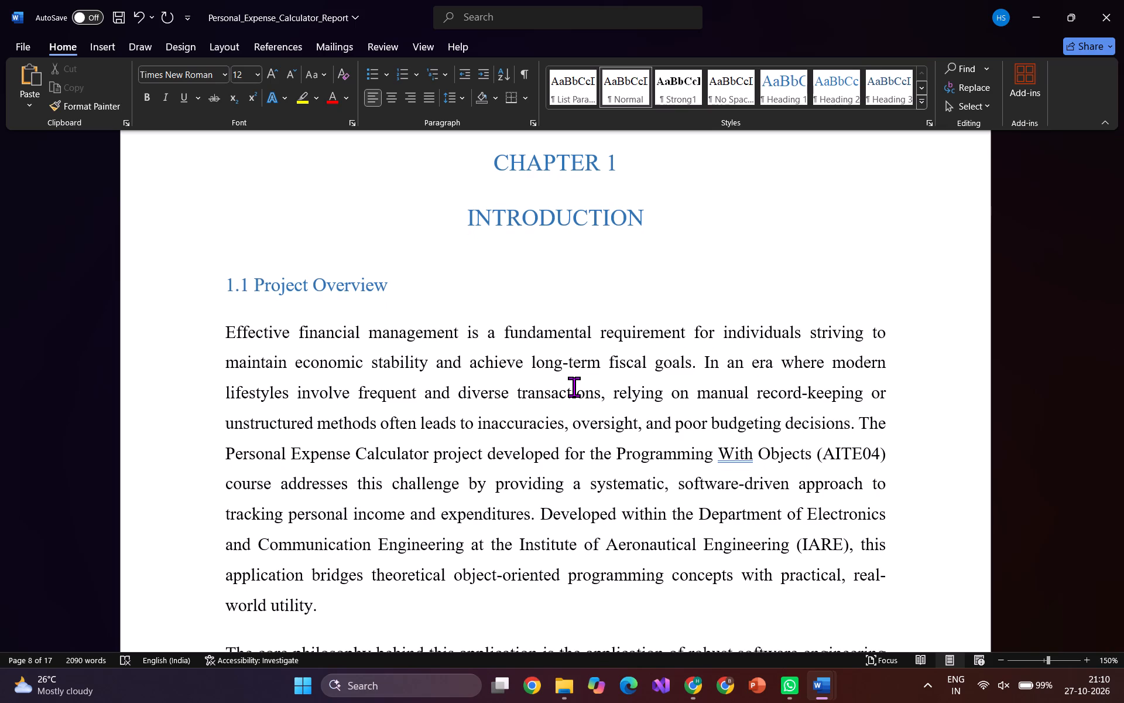
scroll(574, 387, down, 1)
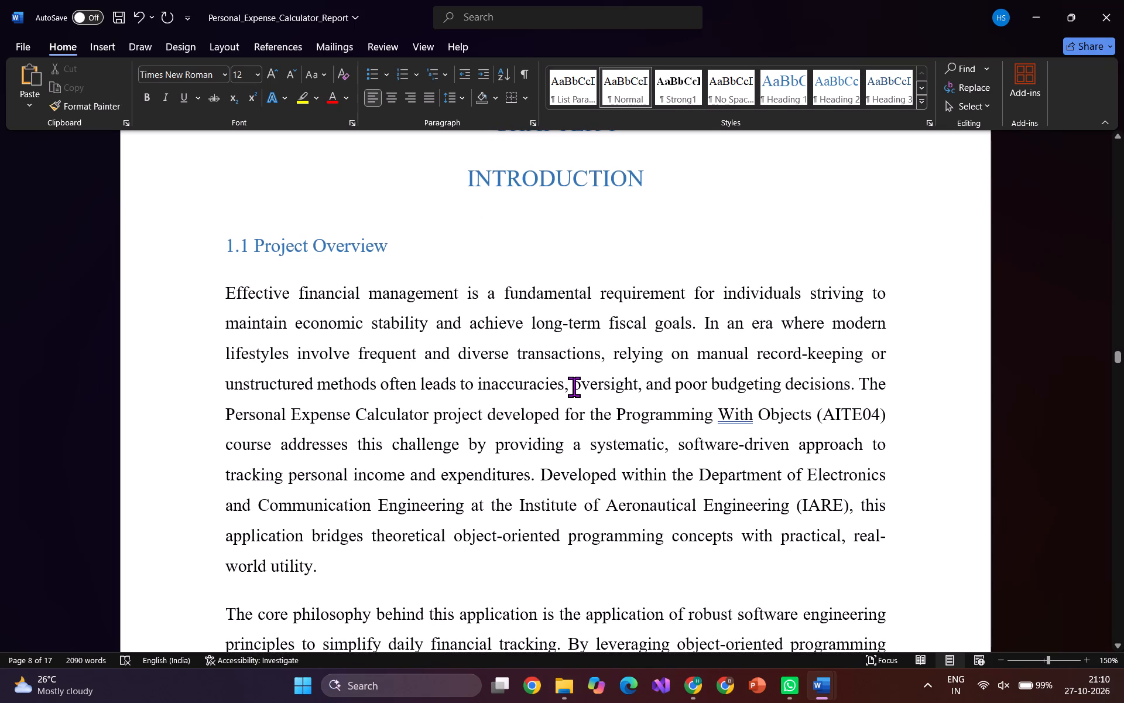
scroll(574, 387, down, 1)
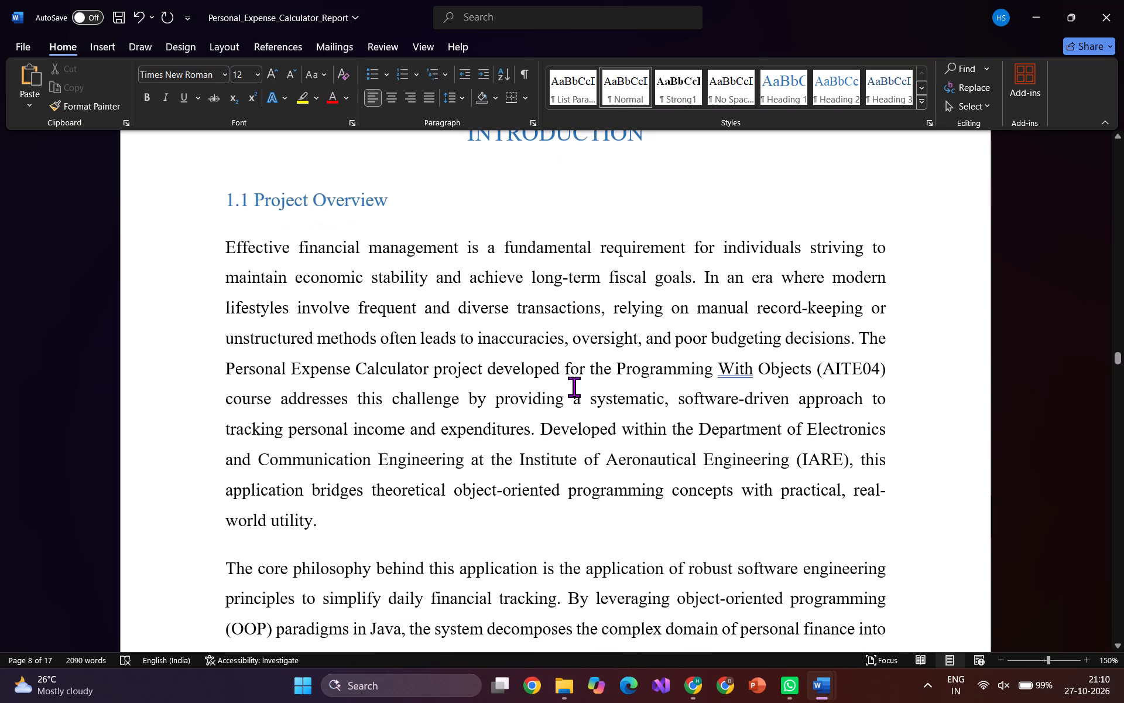
Review the rest of Chapter 1, Chapter 2 and Chapter 3 up to section 3.3 Implementation for content or layout that needs changing.
scroll(574, 387, down, 2)
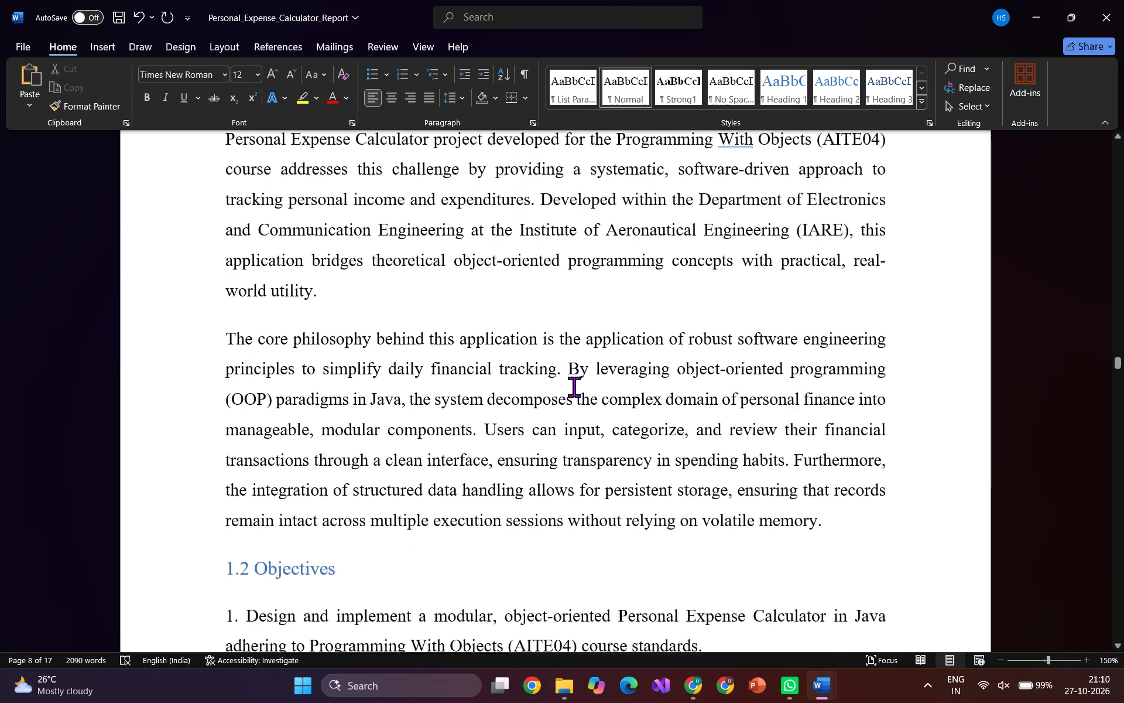
scroll(574, 387, down, 3)
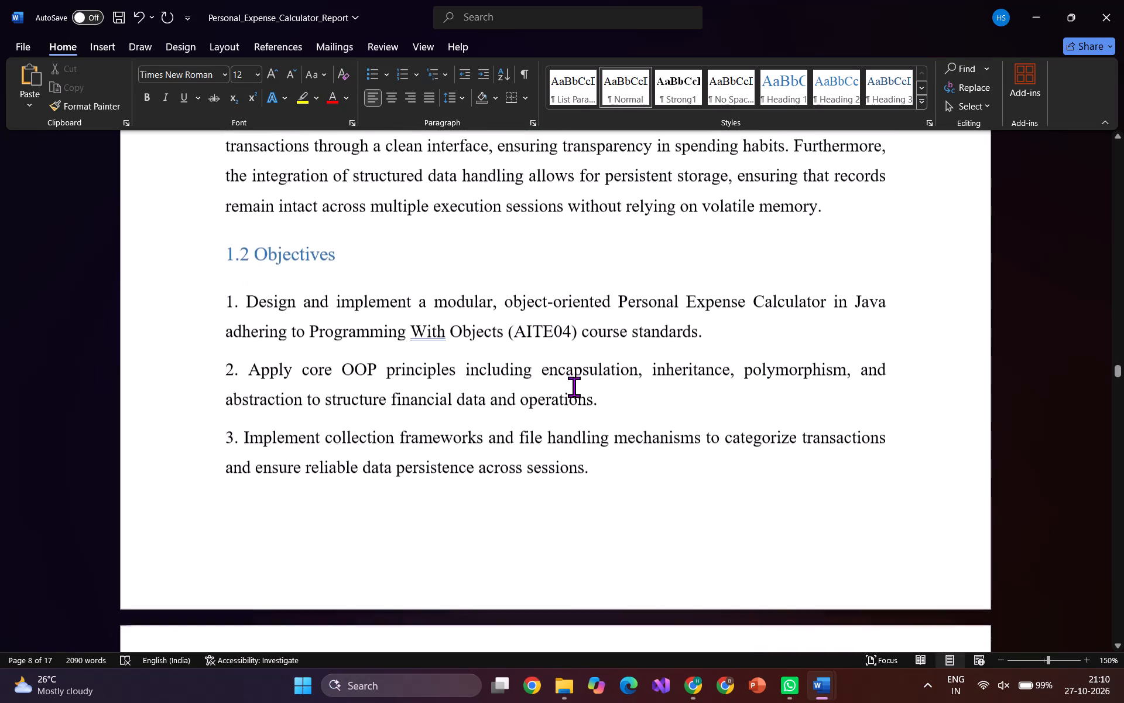
scroll(574, 387, down, 6)
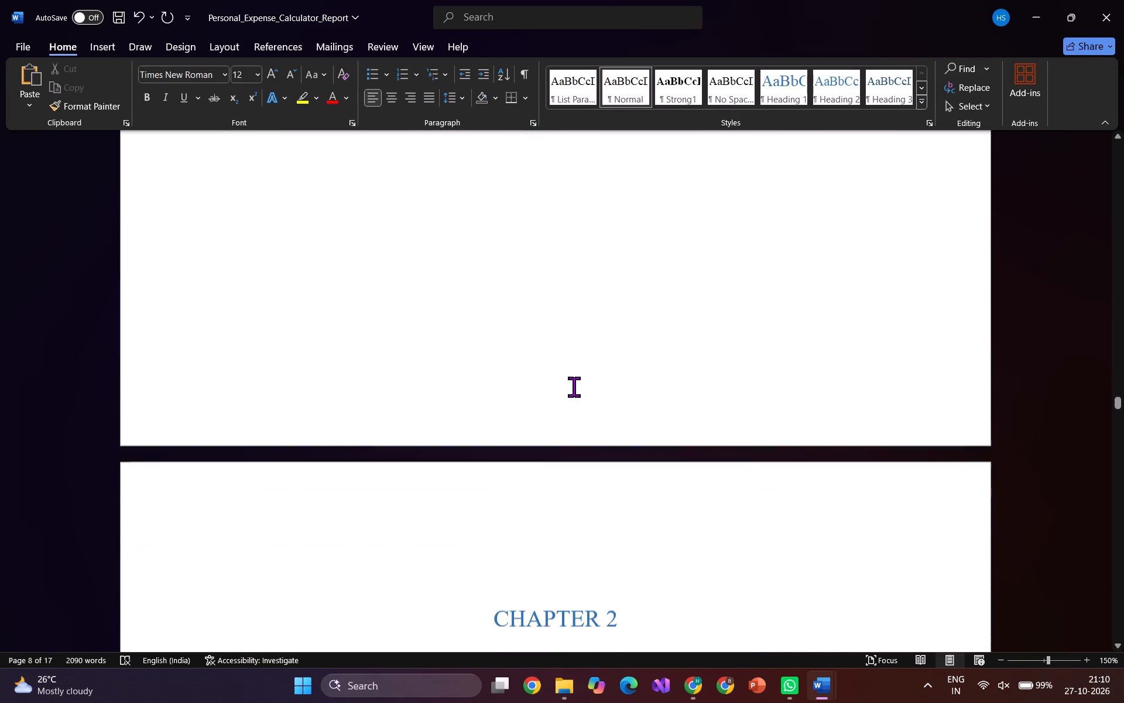
scroll(574, 387, down, 7)
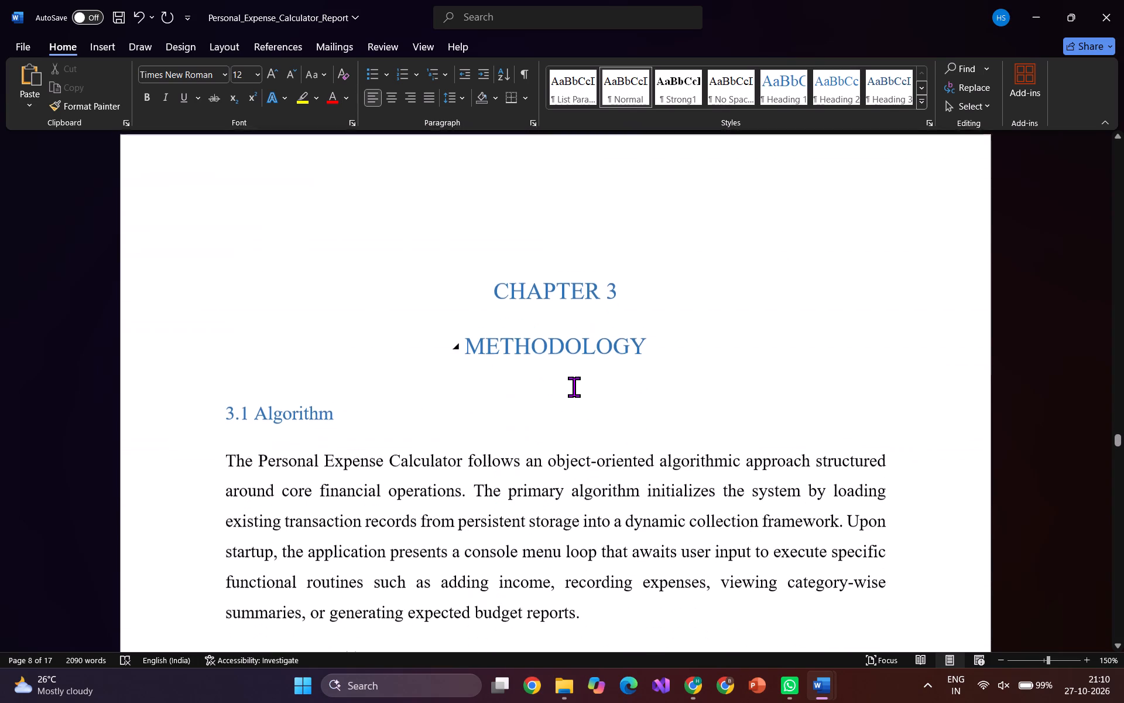
scroll(574, 387, down, 5)
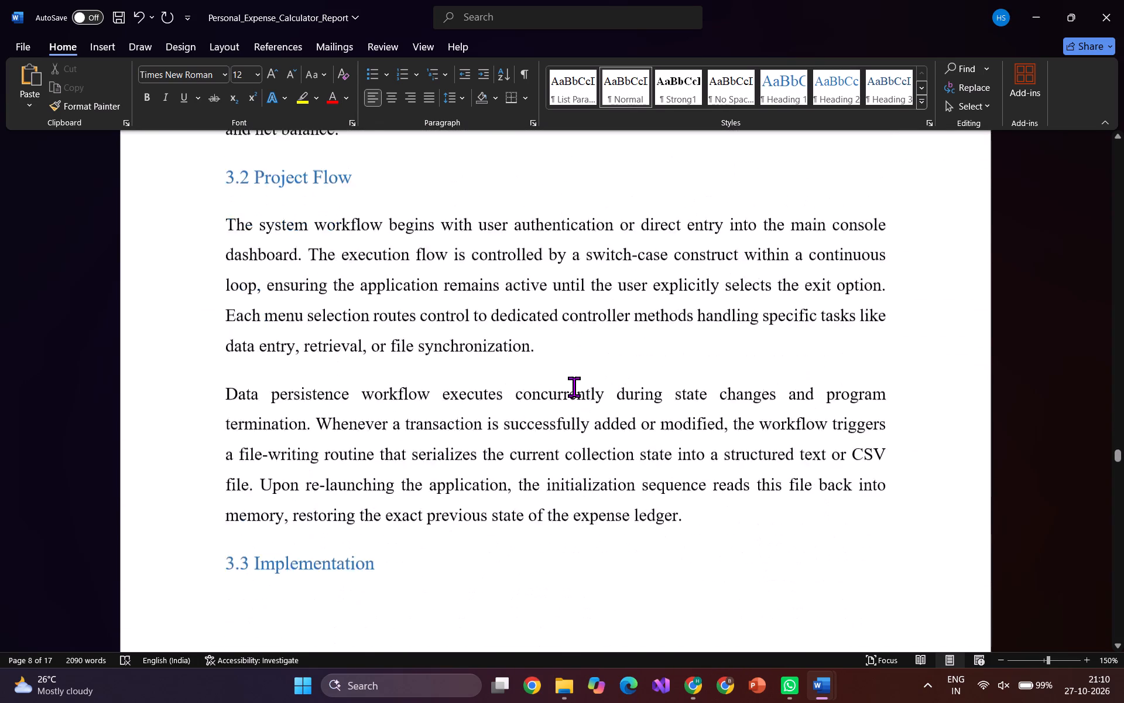
scroll(574, 387, down, 2)
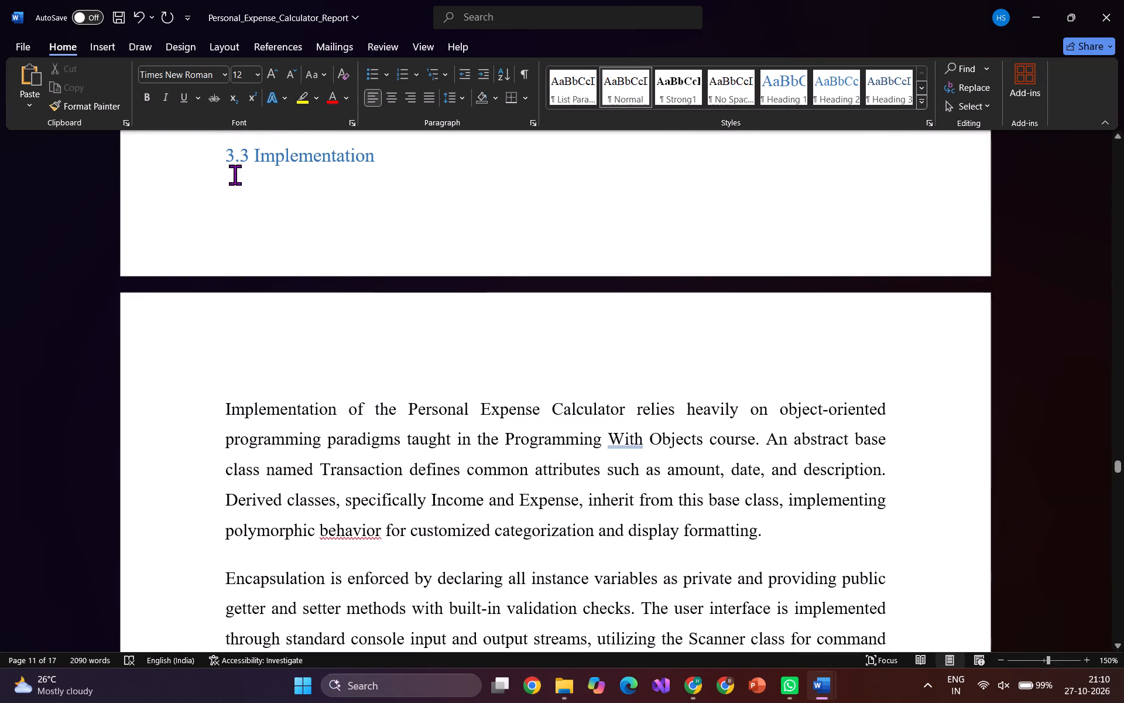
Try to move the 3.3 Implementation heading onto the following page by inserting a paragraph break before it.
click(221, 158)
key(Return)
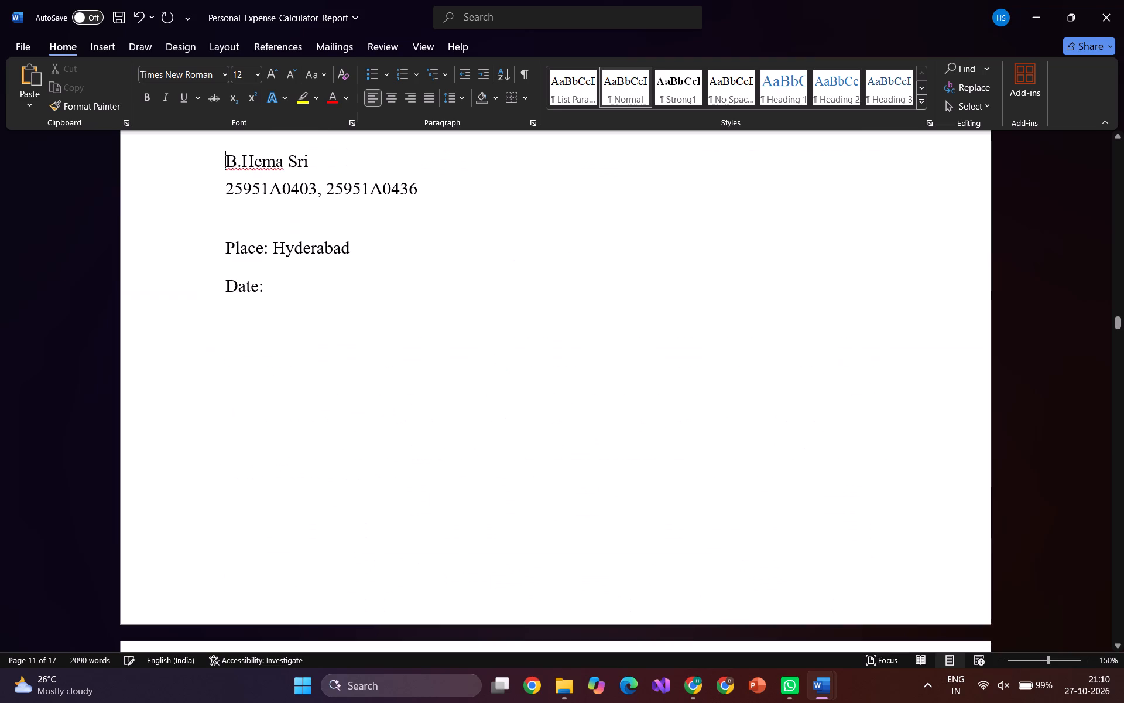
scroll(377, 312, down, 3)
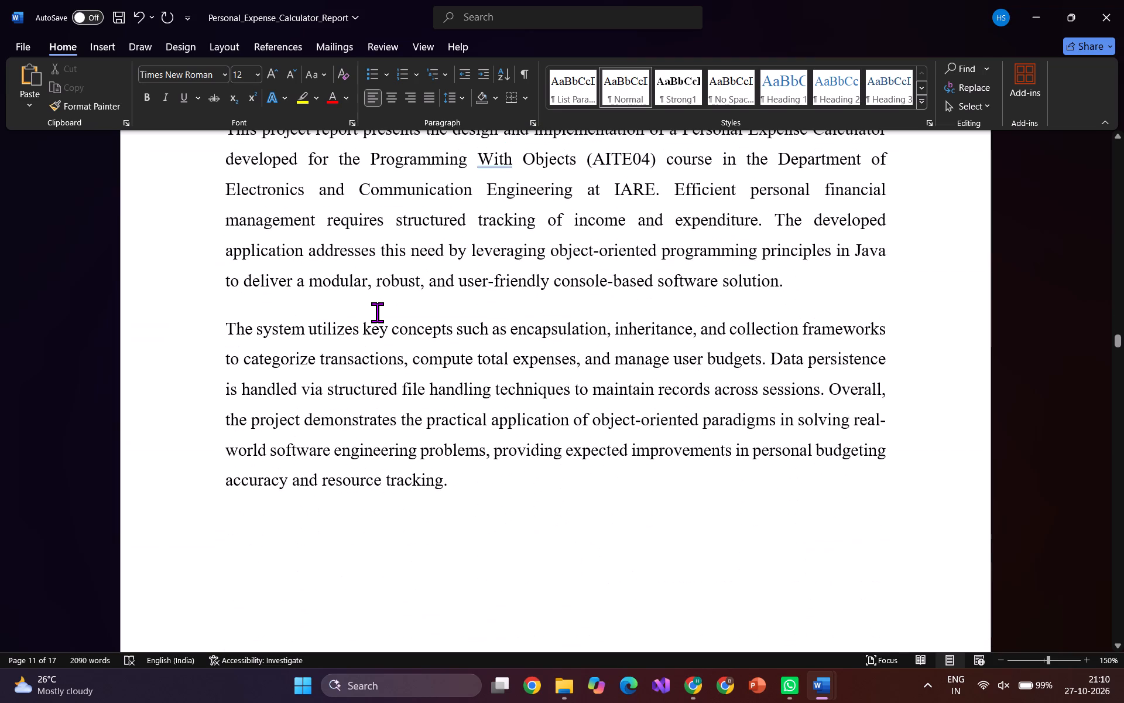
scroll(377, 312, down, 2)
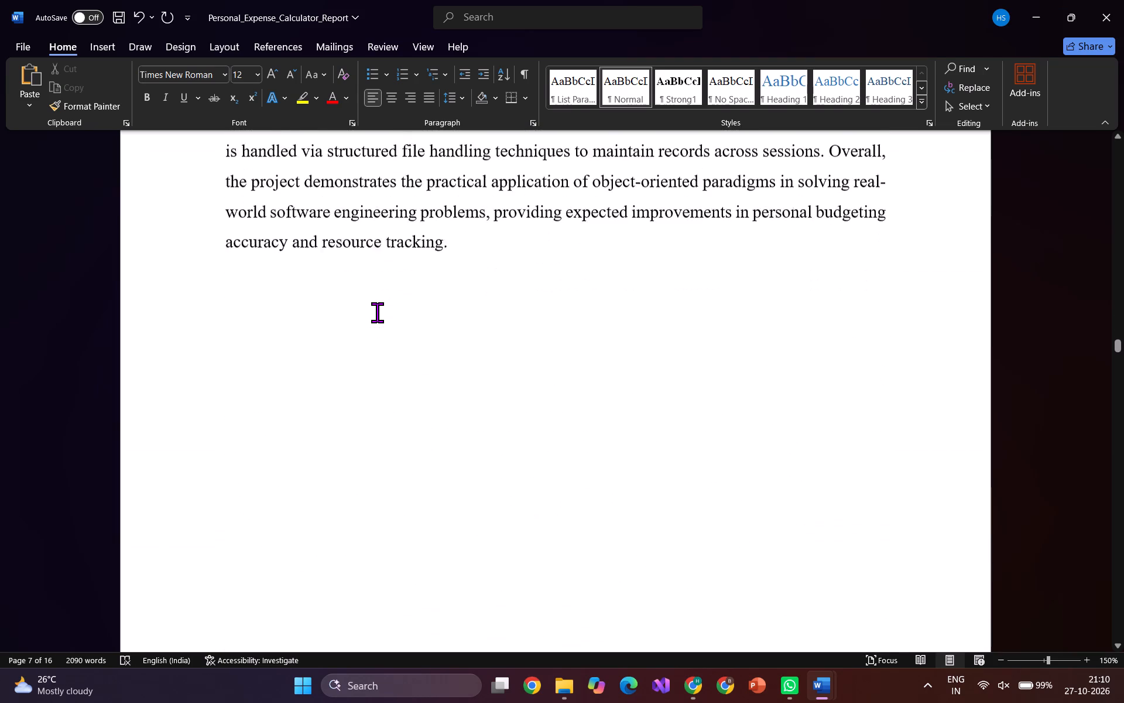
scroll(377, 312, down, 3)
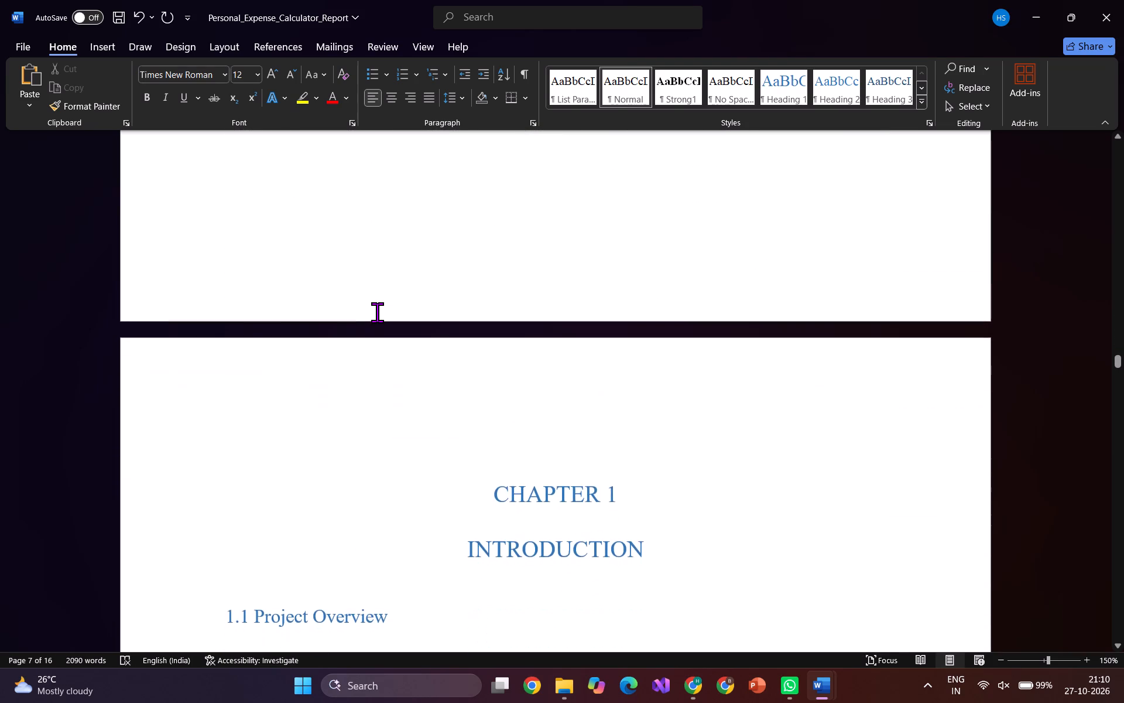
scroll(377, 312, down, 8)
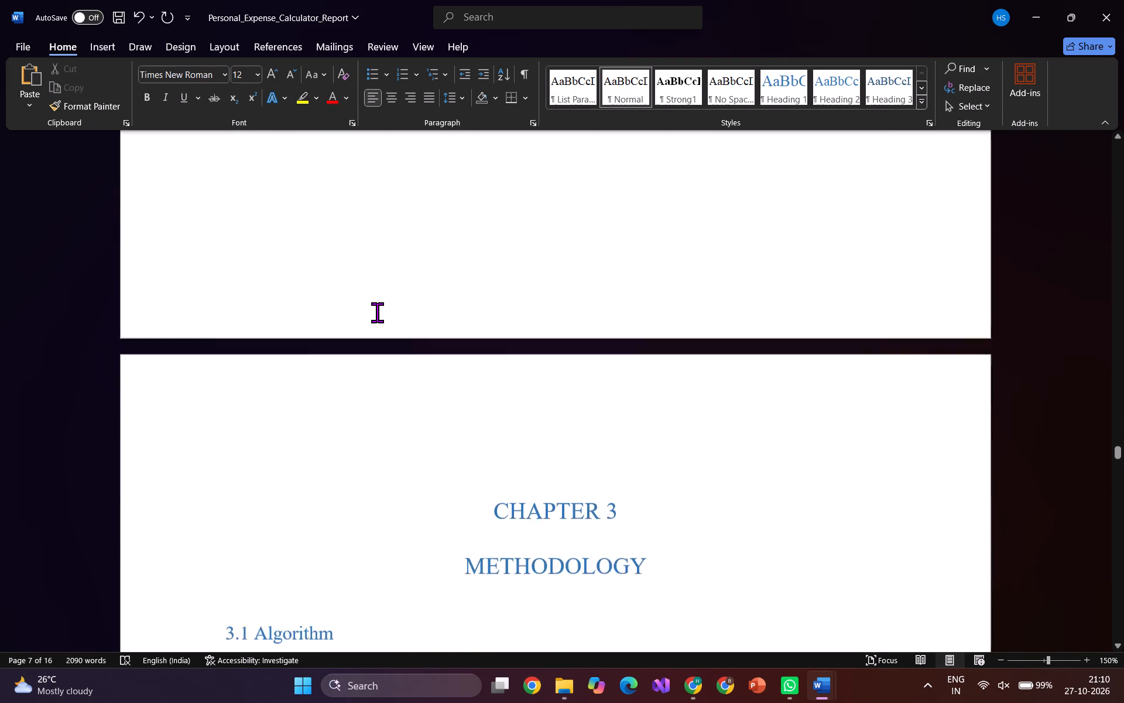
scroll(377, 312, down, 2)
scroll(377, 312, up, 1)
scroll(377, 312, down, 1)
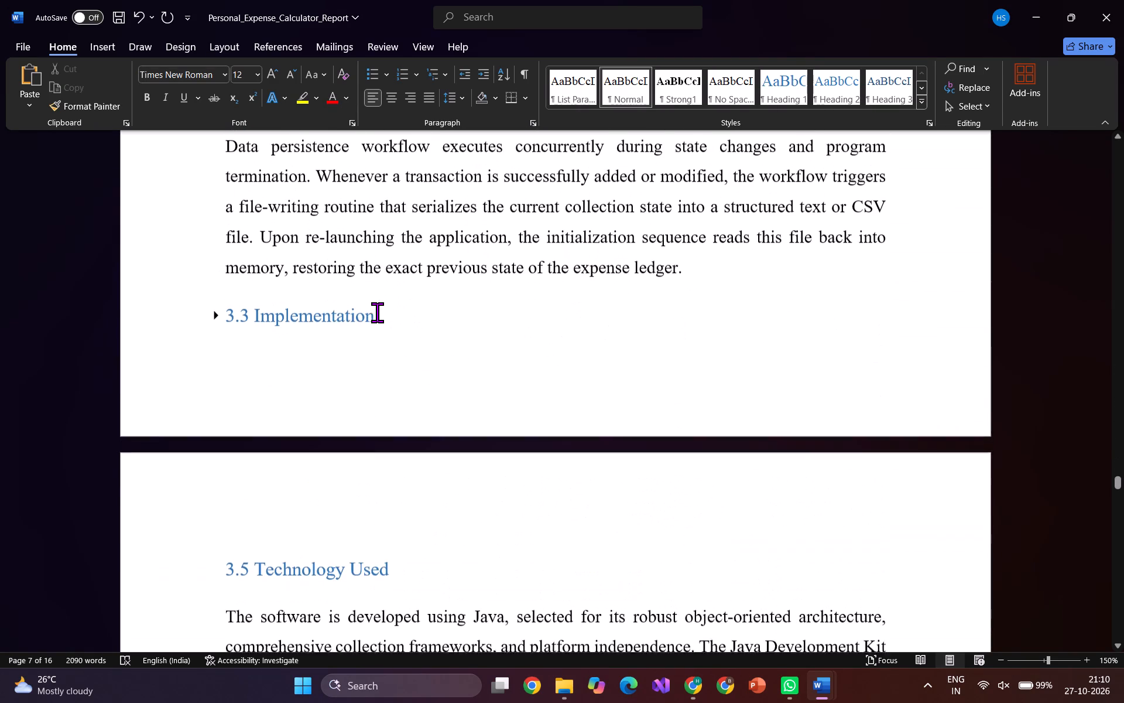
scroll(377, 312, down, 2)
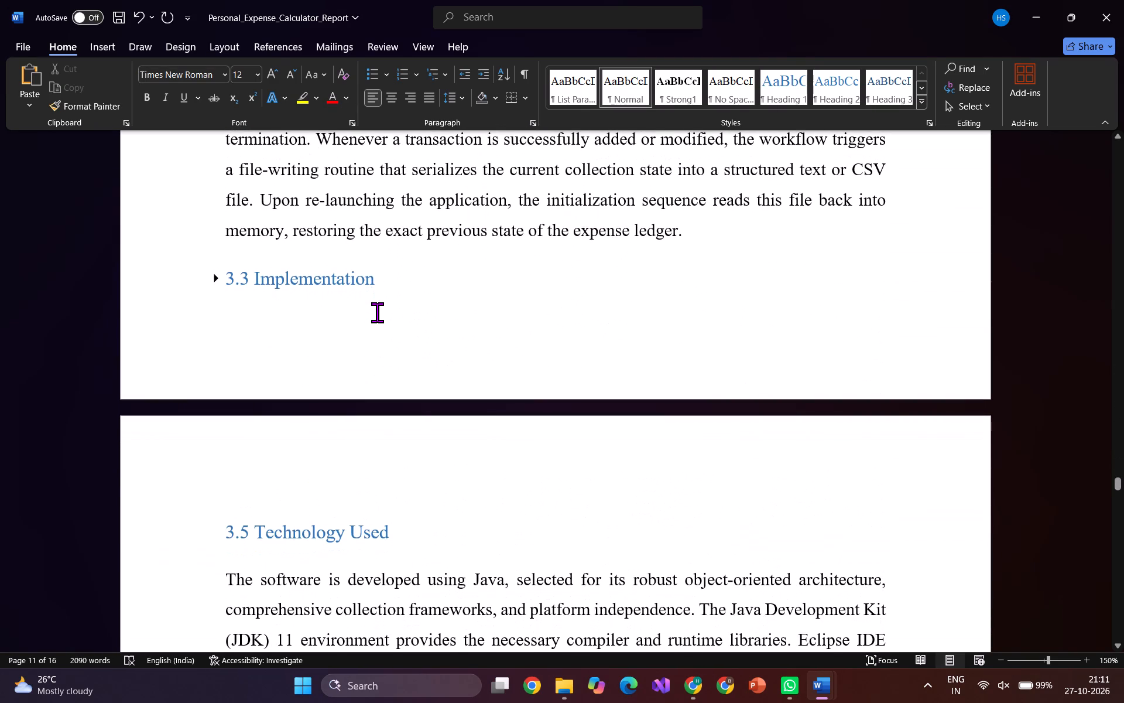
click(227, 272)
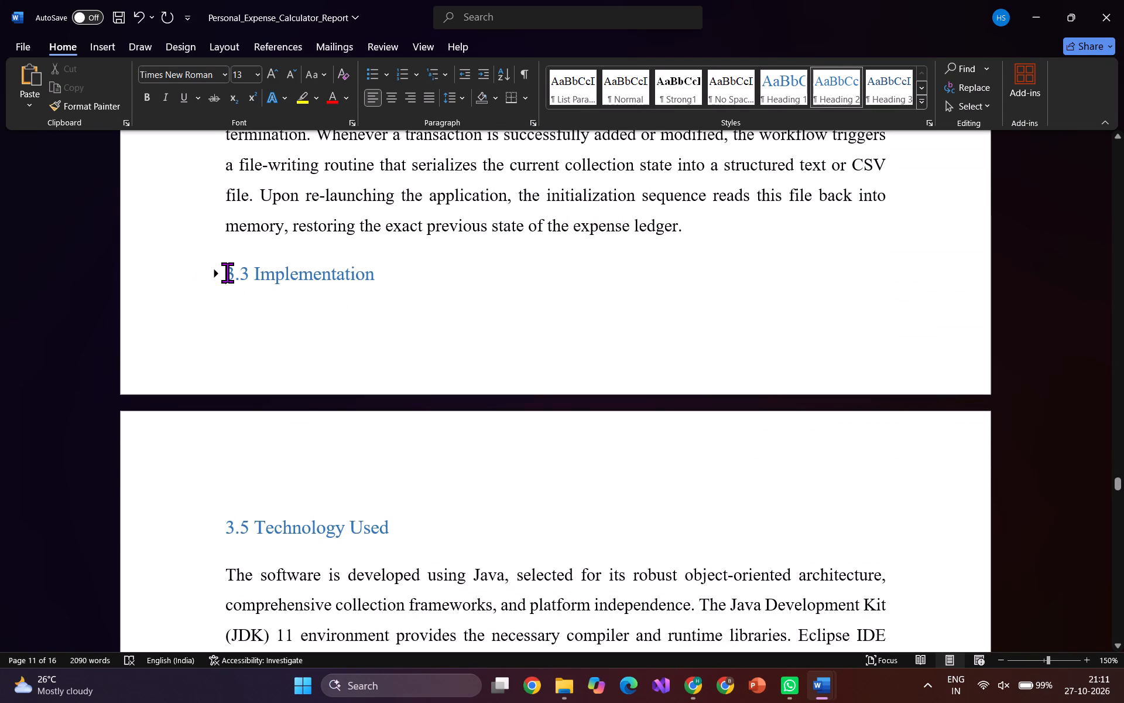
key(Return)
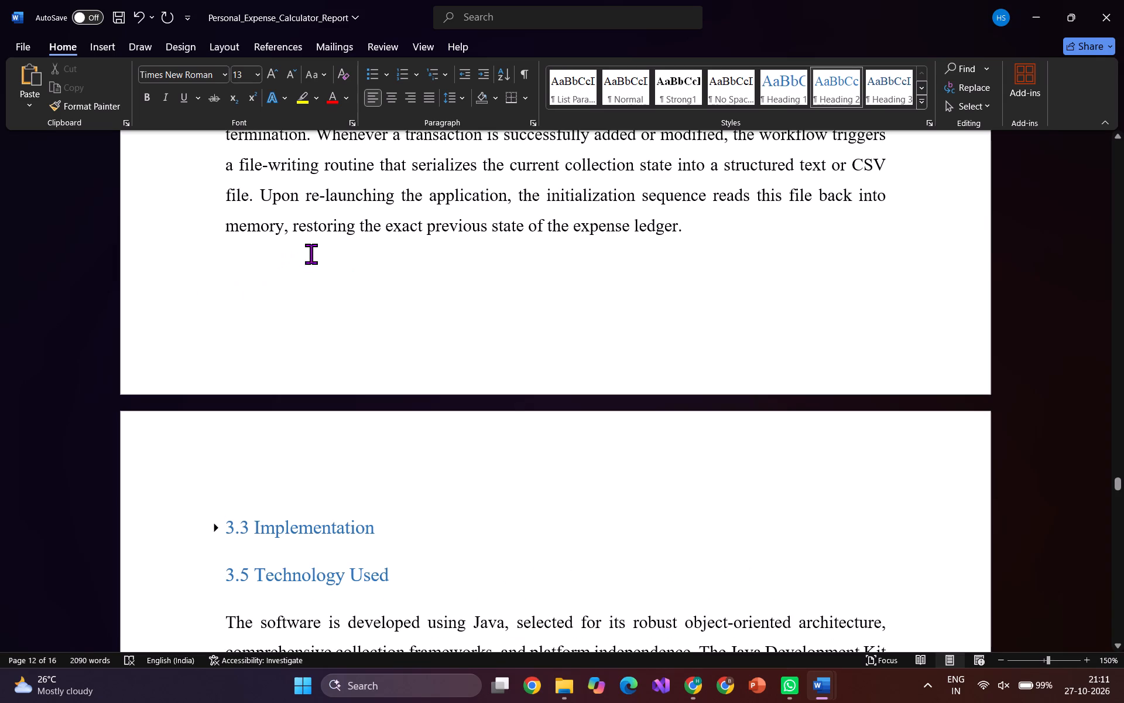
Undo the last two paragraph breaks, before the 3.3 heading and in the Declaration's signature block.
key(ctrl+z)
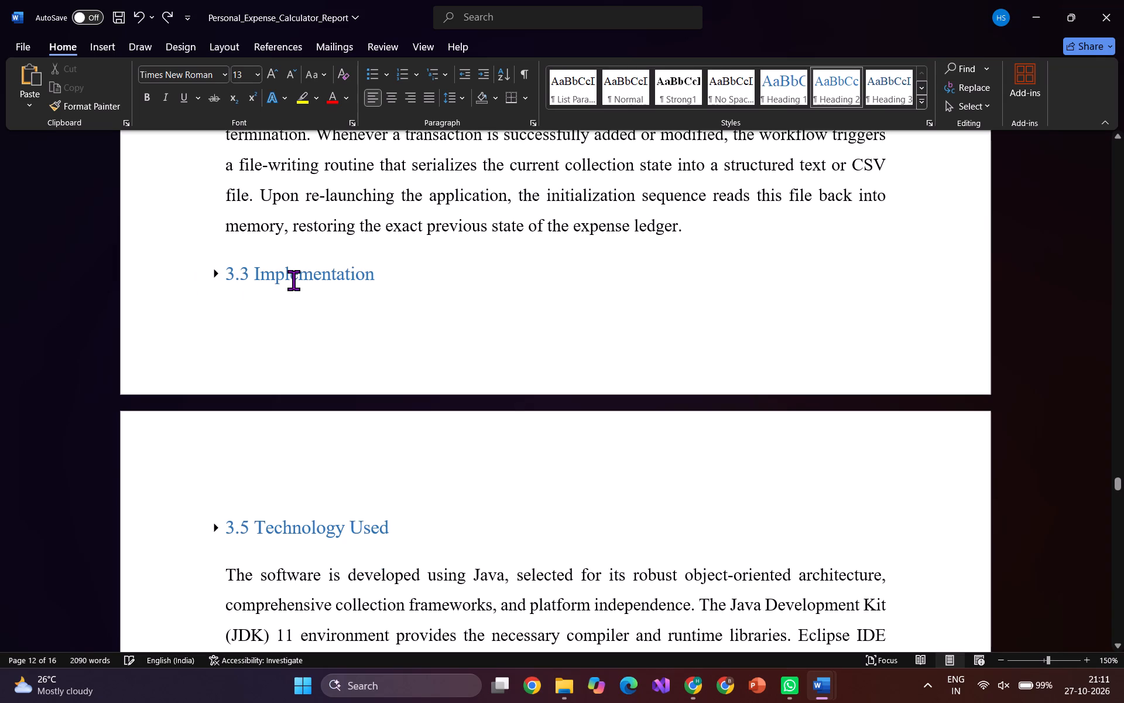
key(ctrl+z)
Check the pages from the Declaration through Chapter 4, comparing the 3.3 Implementation heading with the 3.5 Technology Used section that follows.
scroll(293, 280, up, 2)
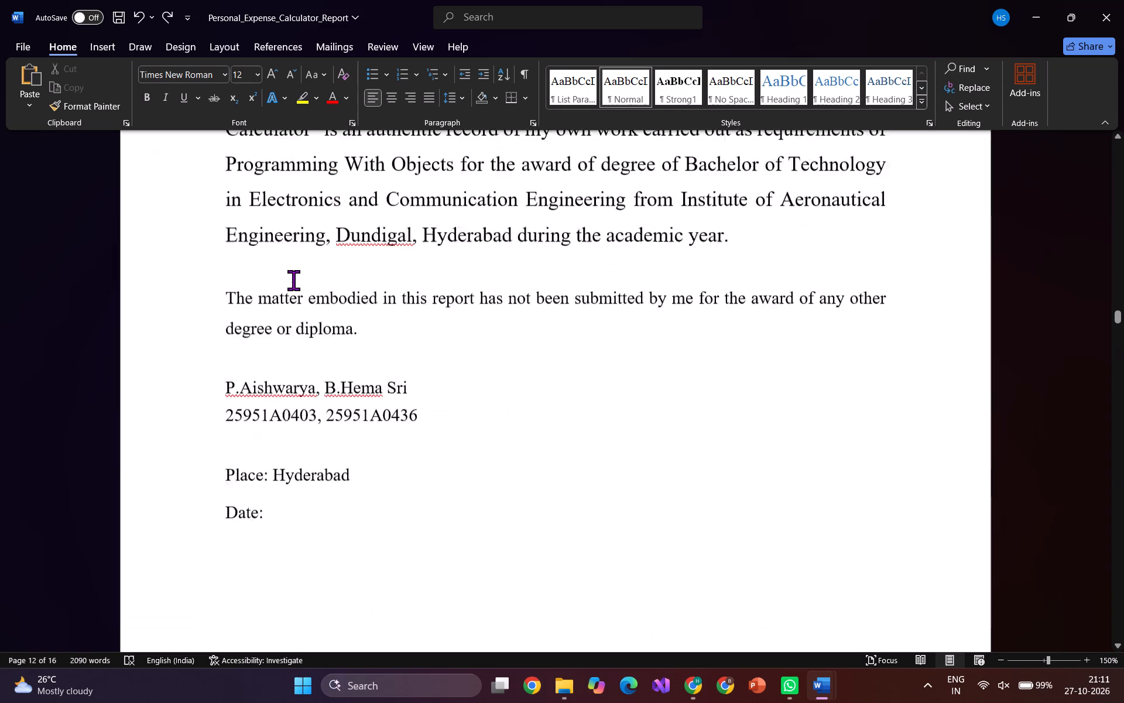
scroll(391, 470, down, 9)
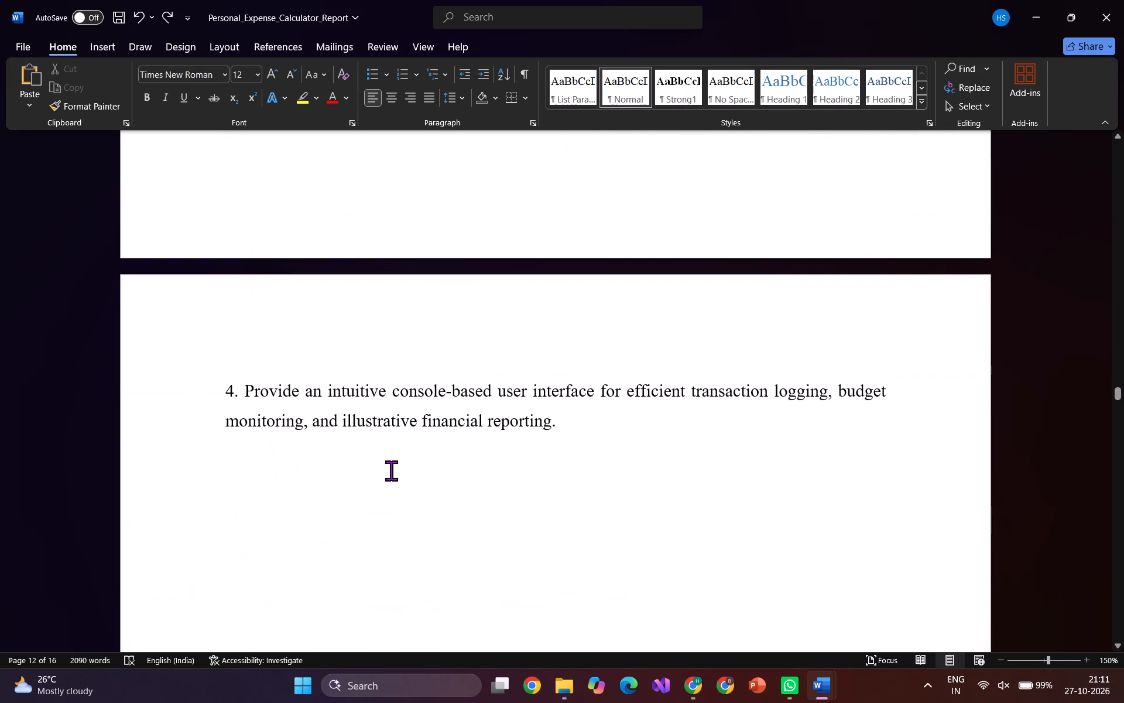
scroll(391, 470, down, 11)
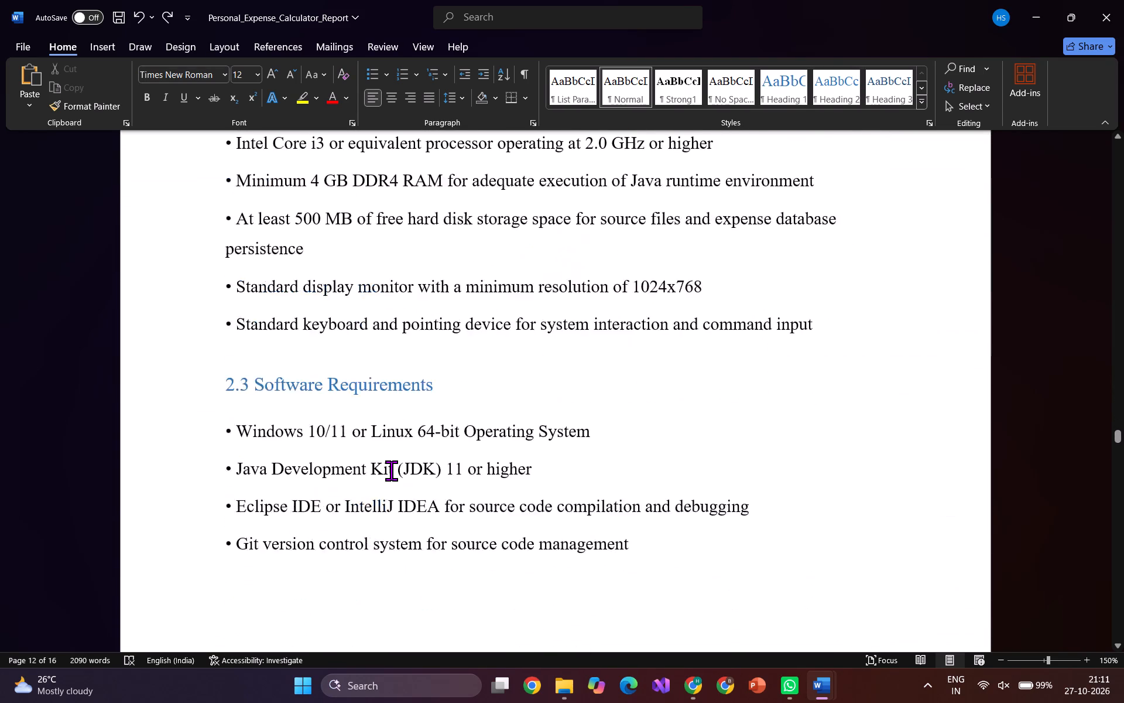
scroll(391, 470, down, 6)
scroll(391, 470, up, 3)
scroll(391, 470, down, 1)
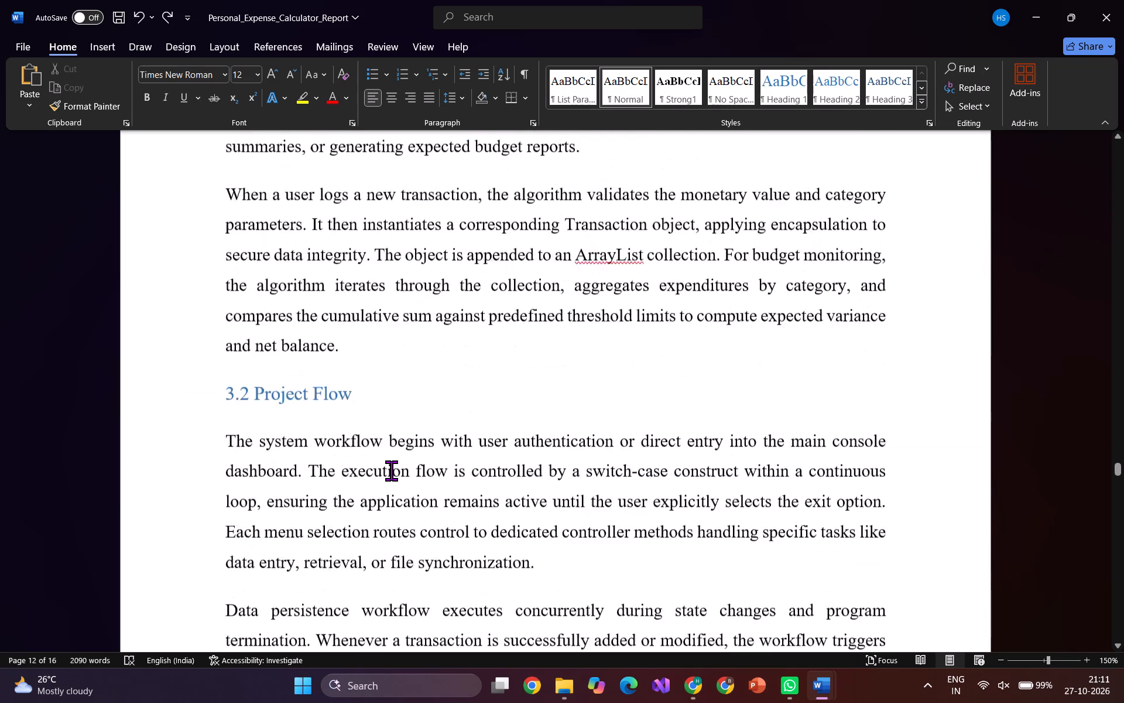
scroll(391, 470, down, 3)
scroll(391, 470, up, 2)
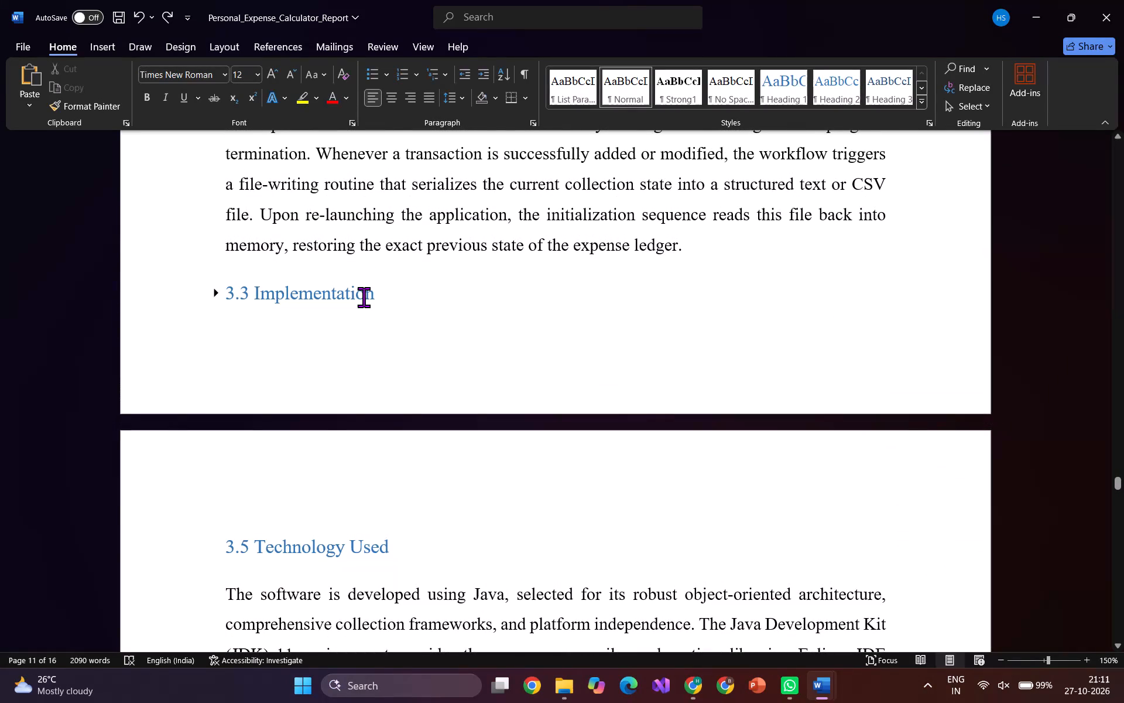
scroll(340, 462, down, 1)
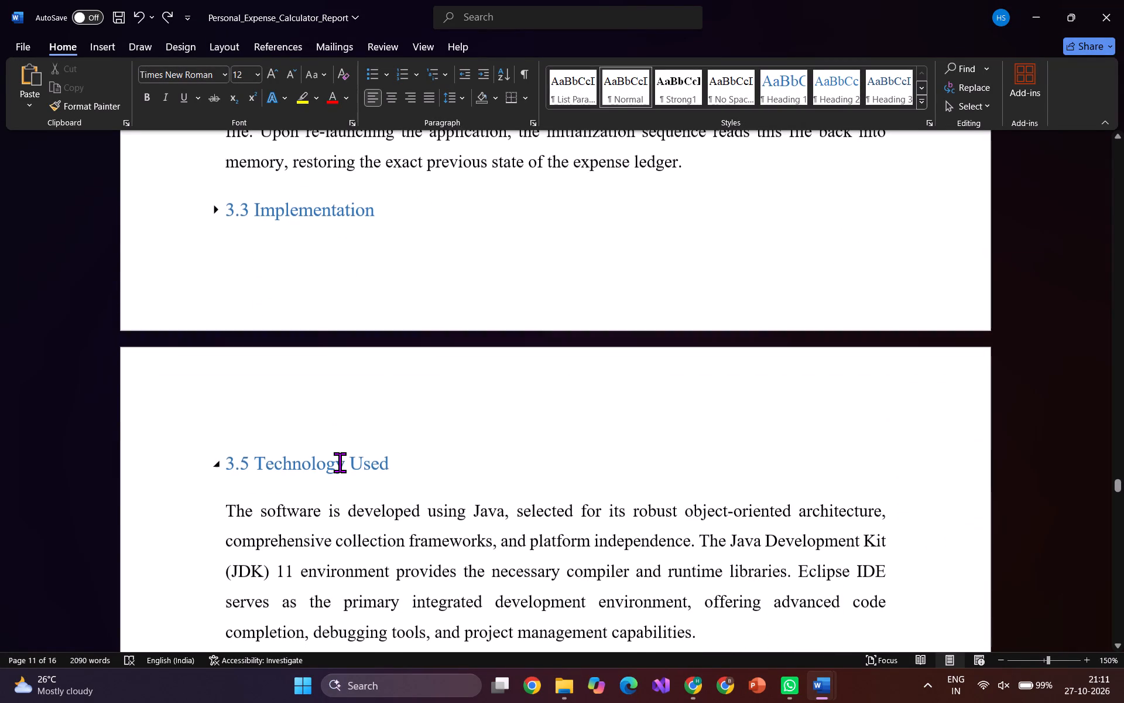
scroll(358, 537, up, 3)
scroll(358, 537, down, 1)
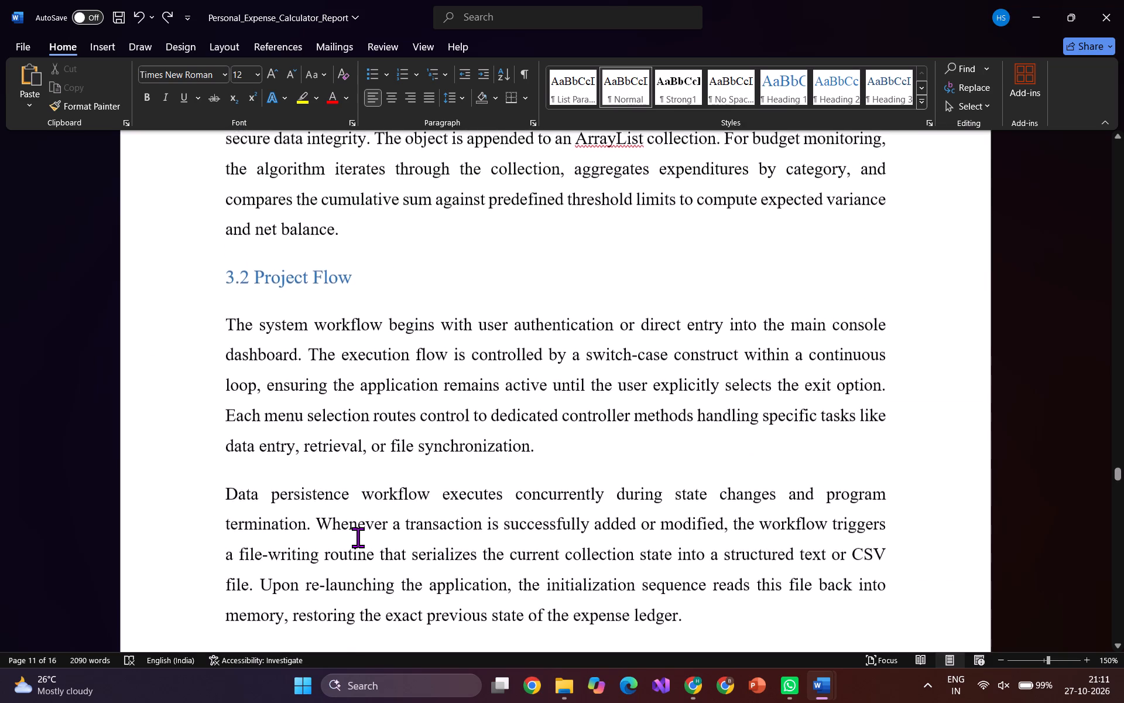
scroll(358, 537, down, 6)
scroll(358, 537, up, 1)
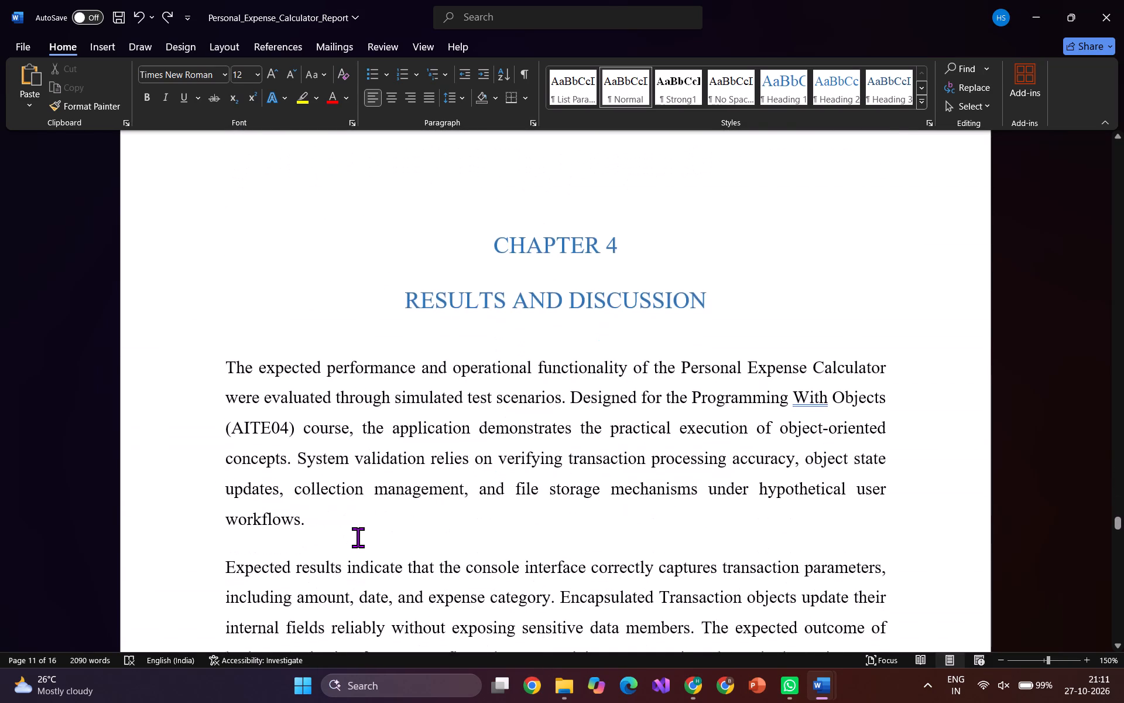
scroll(358, 537, up, 1)
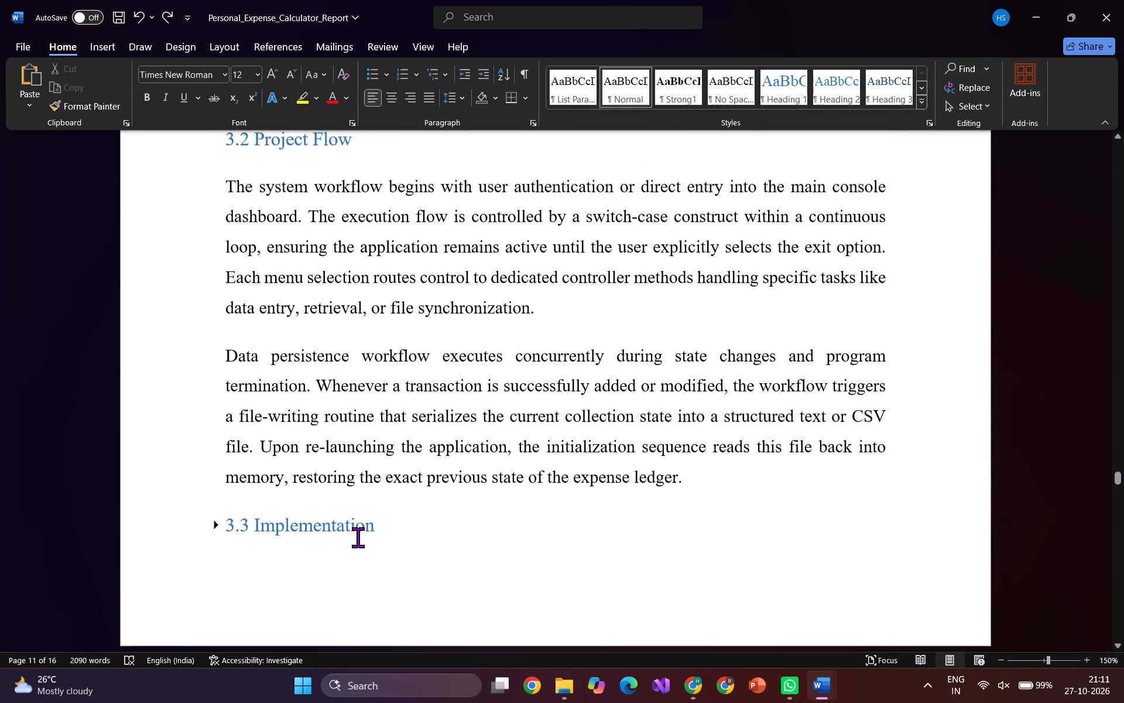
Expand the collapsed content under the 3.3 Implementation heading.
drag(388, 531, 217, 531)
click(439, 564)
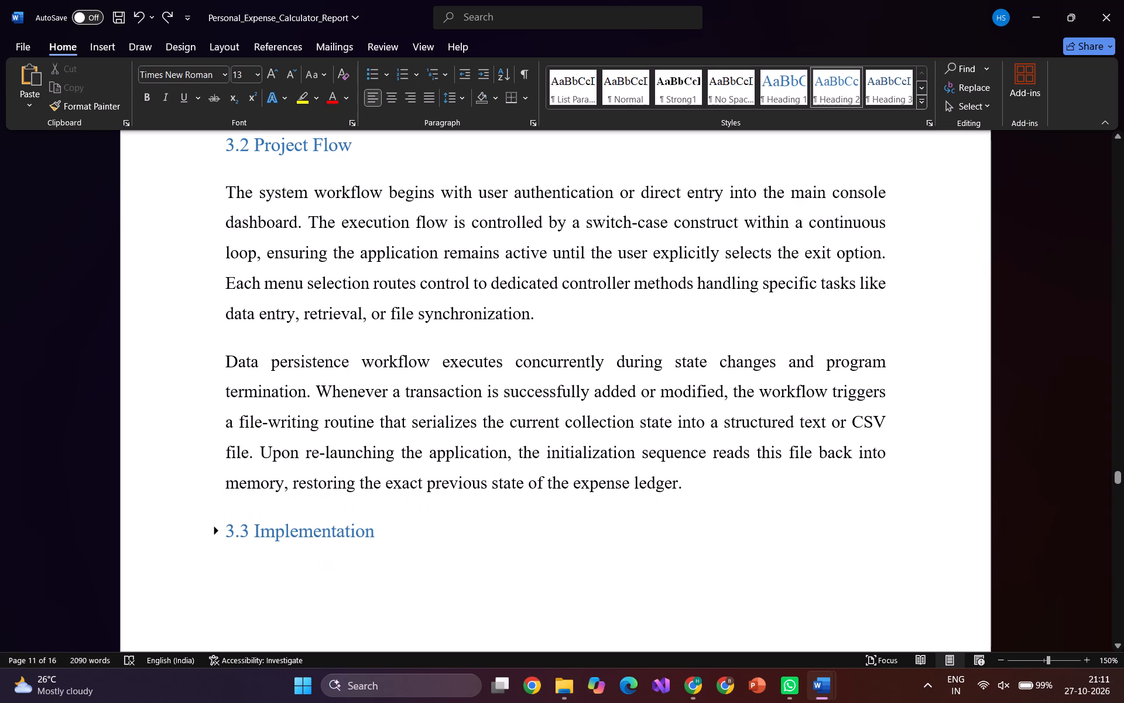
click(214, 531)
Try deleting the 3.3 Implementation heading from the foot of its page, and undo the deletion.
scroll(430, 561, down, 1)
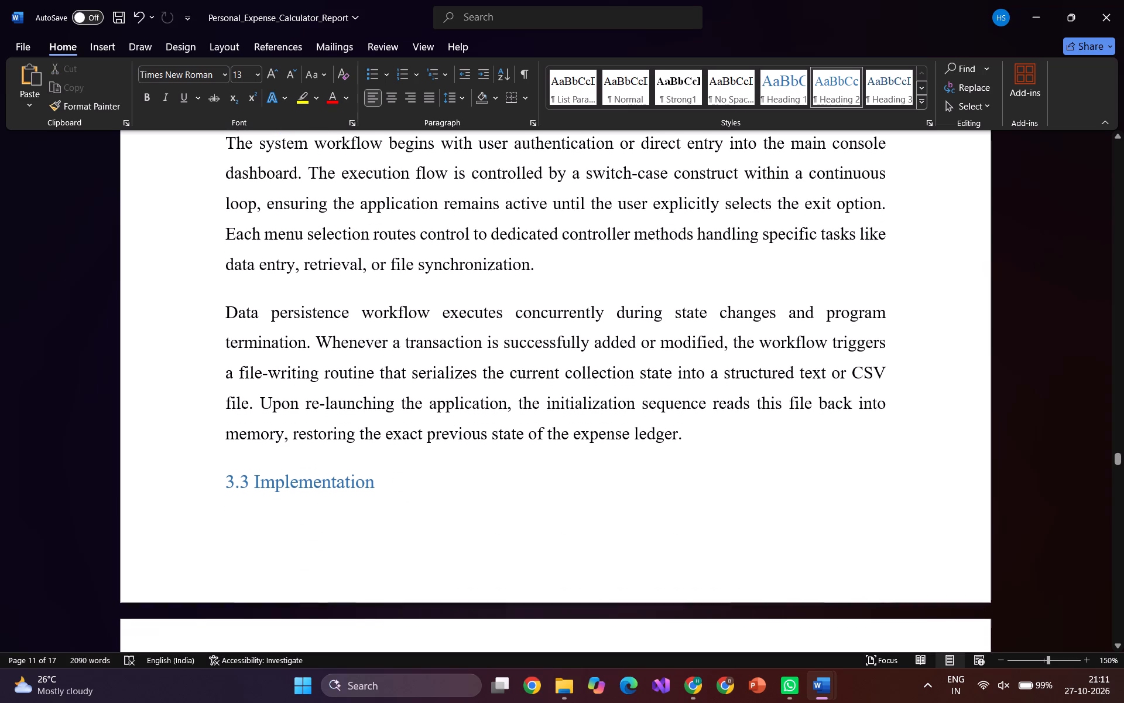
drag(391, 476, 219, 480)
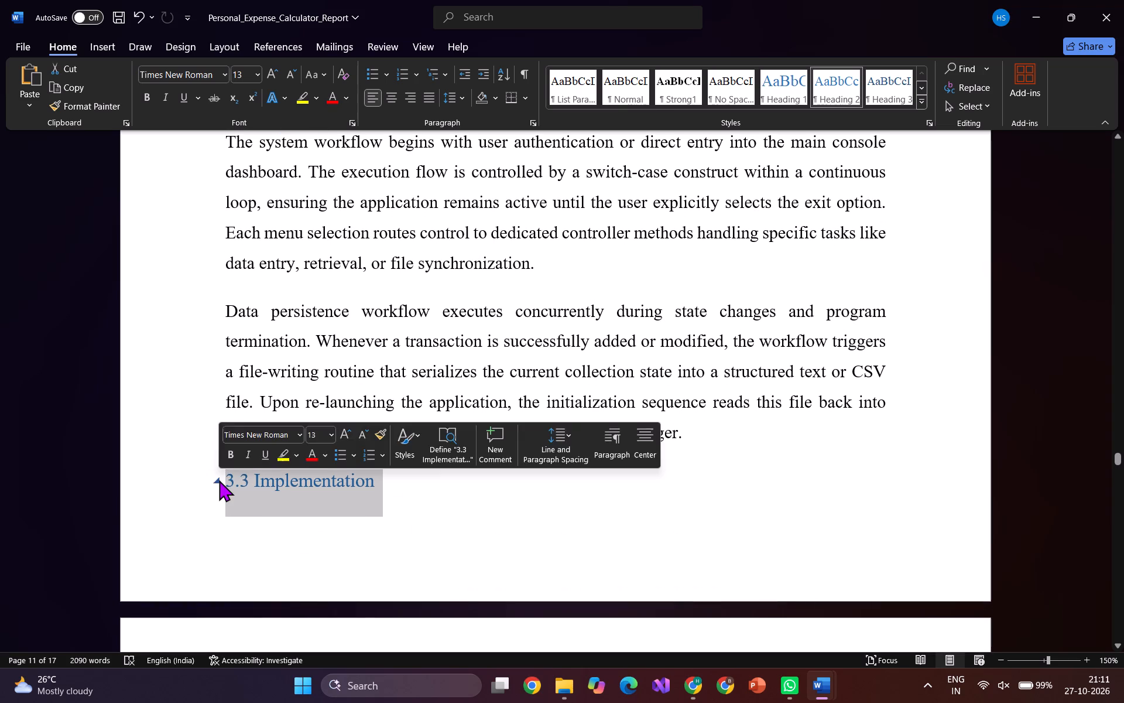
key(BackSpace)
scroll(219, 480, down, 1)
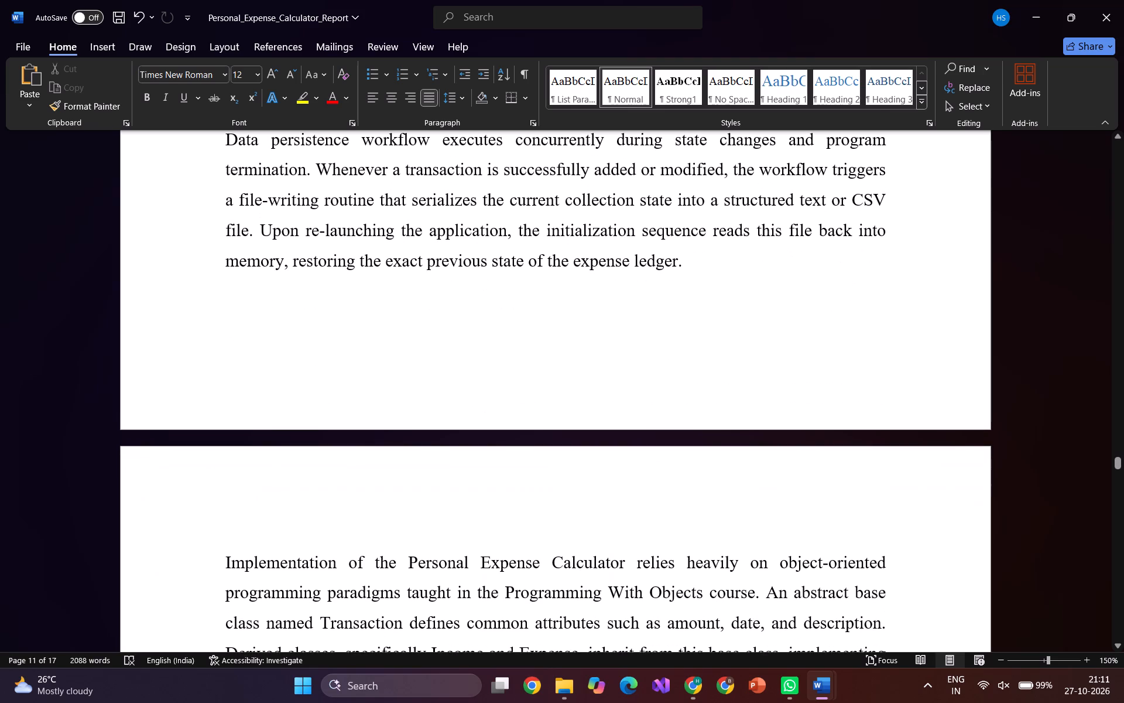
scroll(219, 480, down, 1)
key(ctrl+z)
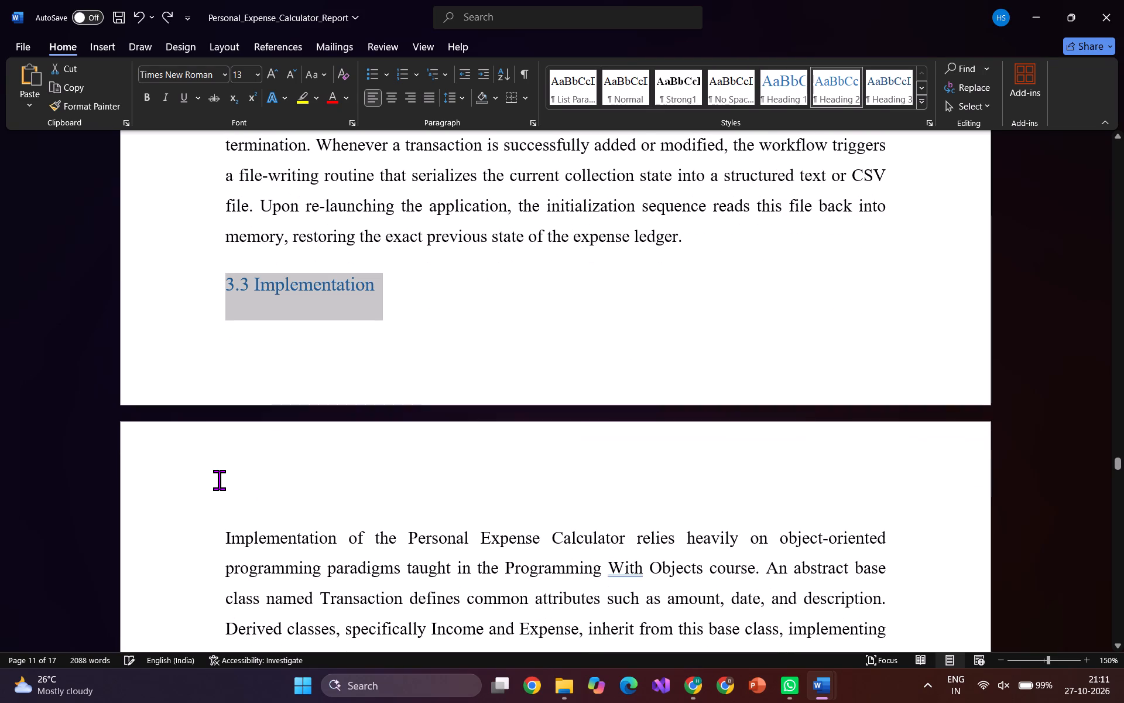
Insert a paragraph break before the 3.3 Implementation heading to move it onto the next page above its body text.
scroll(219, 480, down, 2)
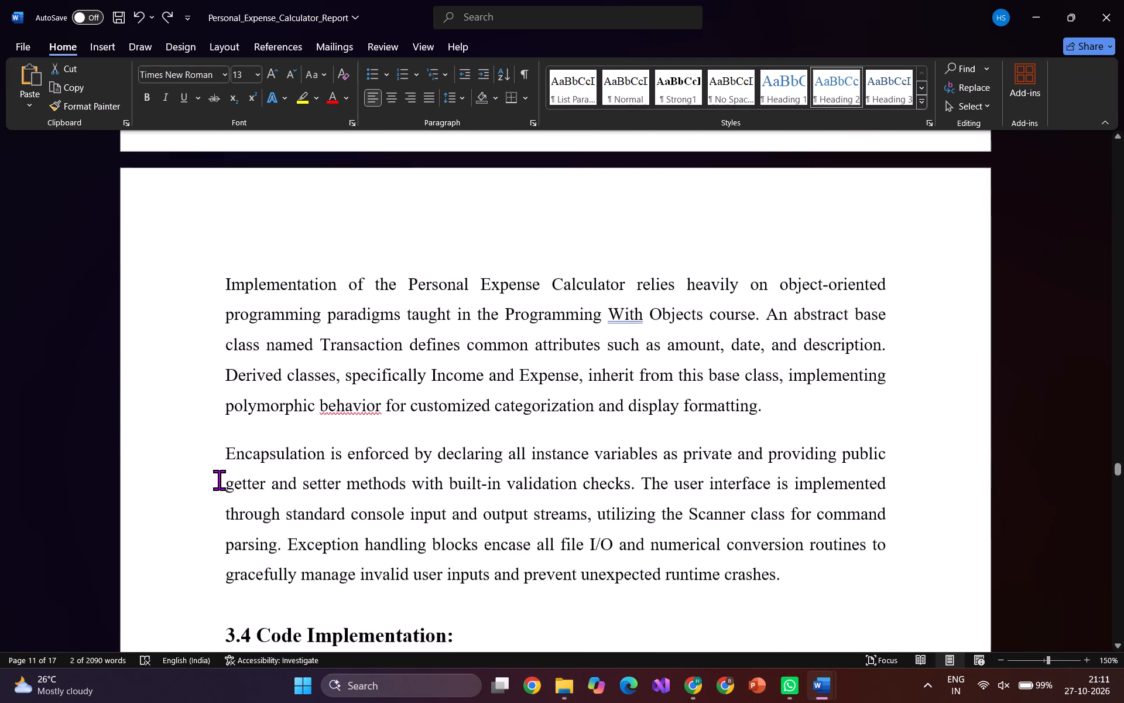
scroll(219, 480, up, 2)
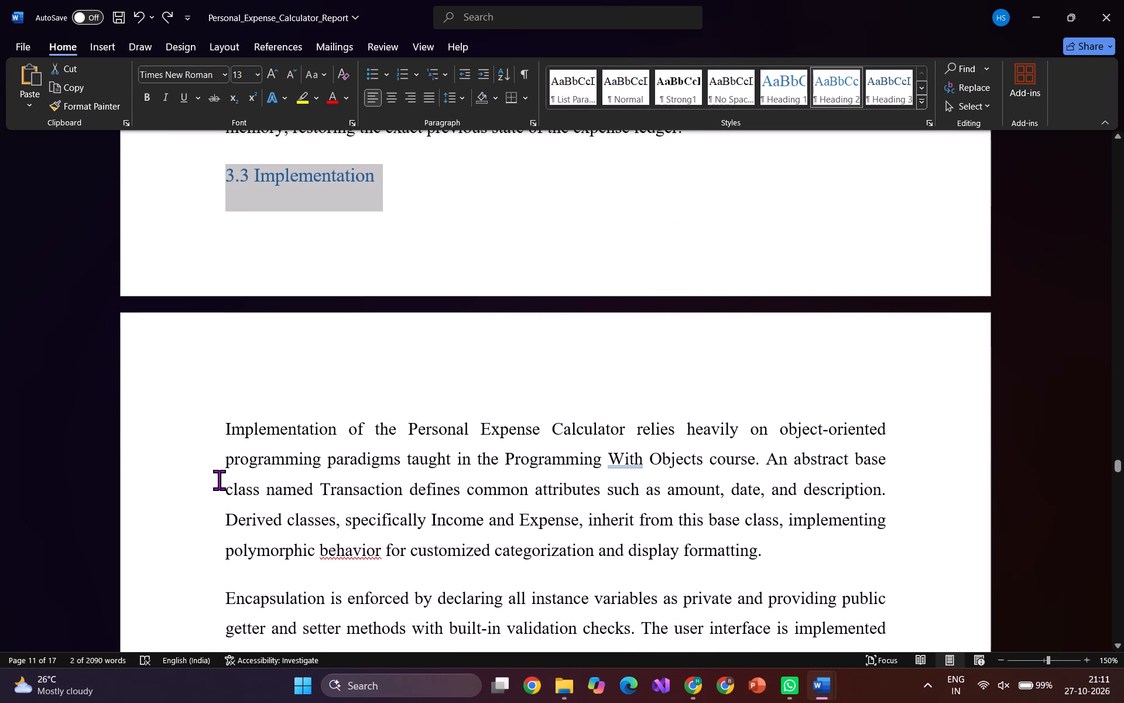
click(226, 171)
key(Return)
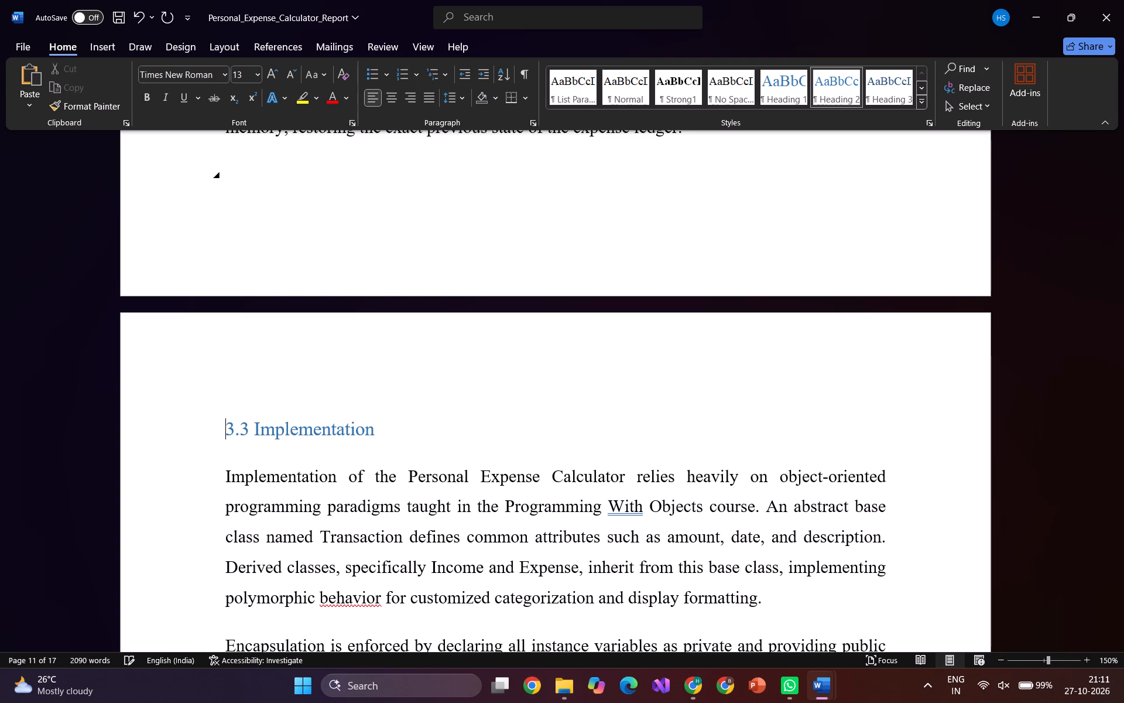
scroll(311, 233, down, 1)
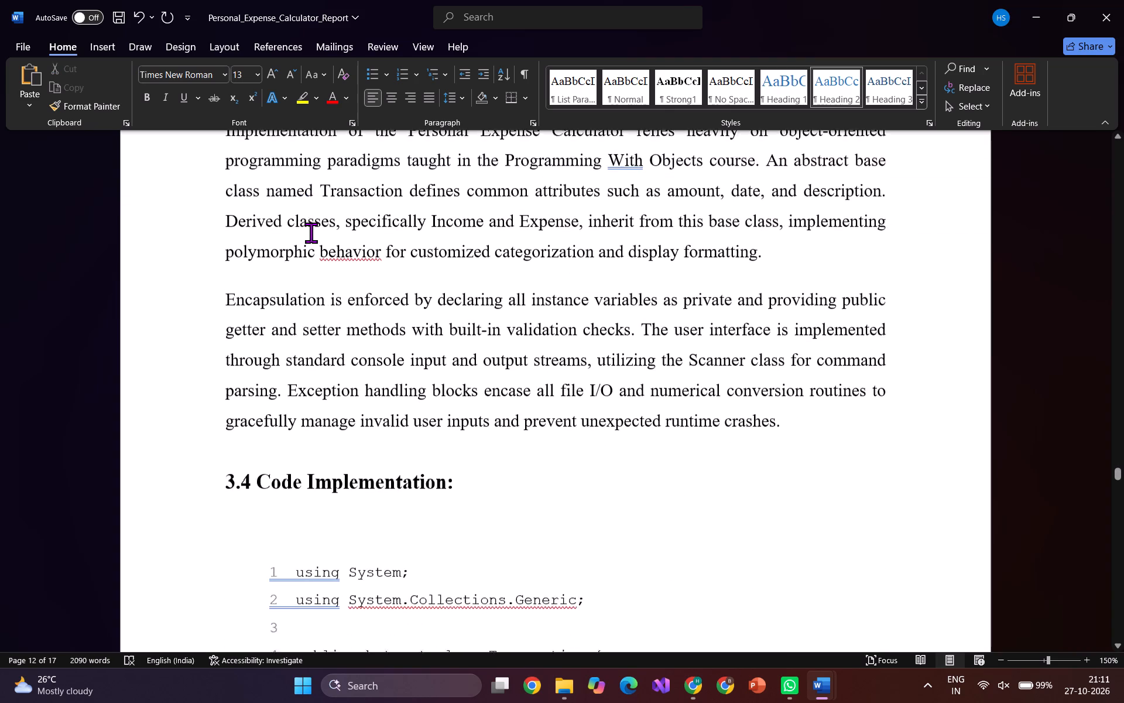
Check the layout of the rest of Chapter 3, covering the 3.4 Code Implementation listing and the 3.5 Technology Used section.
scroll(311, 233, down, 3)
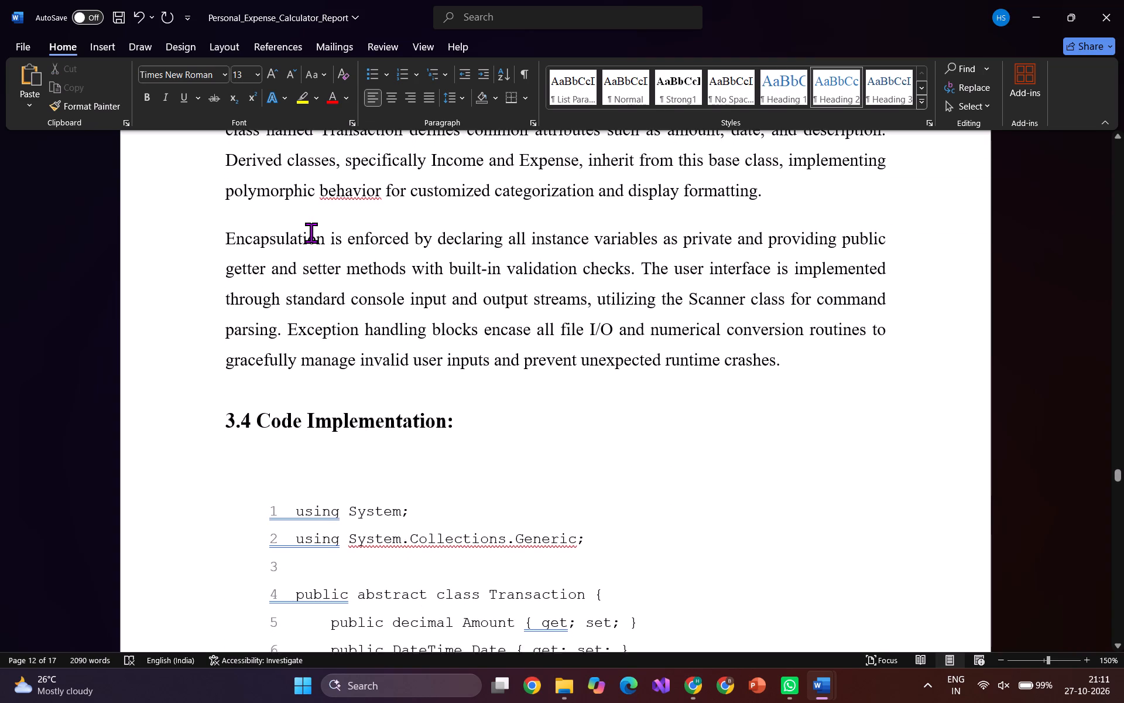
scroll(311, 233, down, 3)
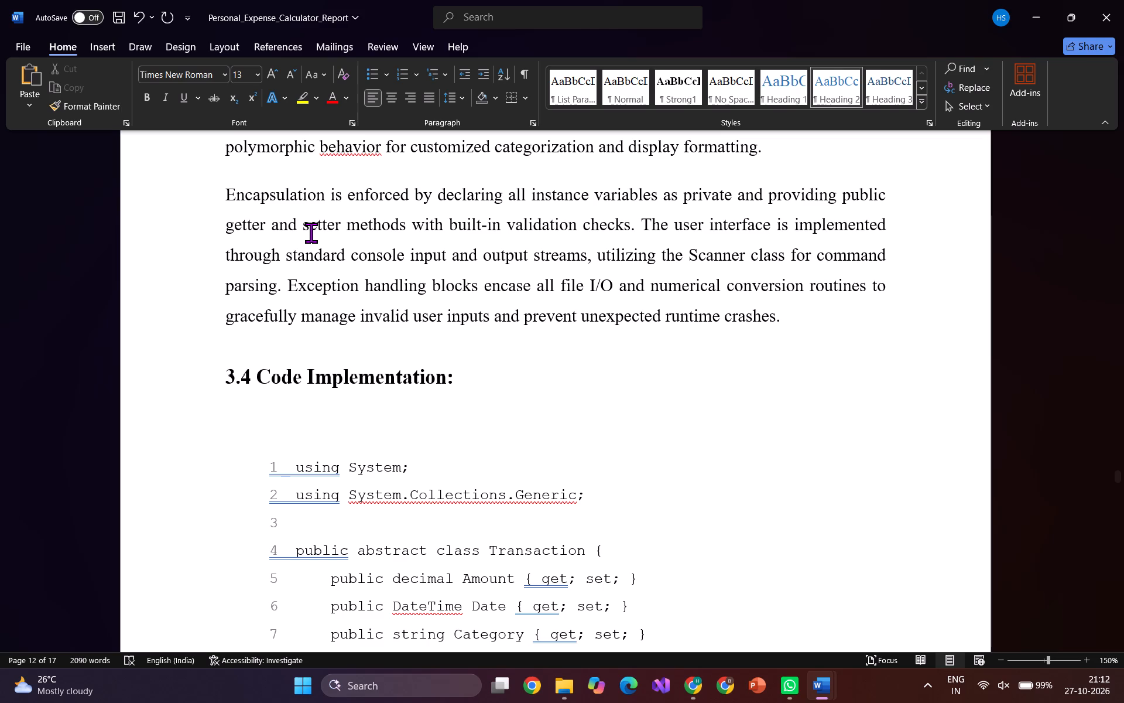
scroll(547, 322, down, 1)
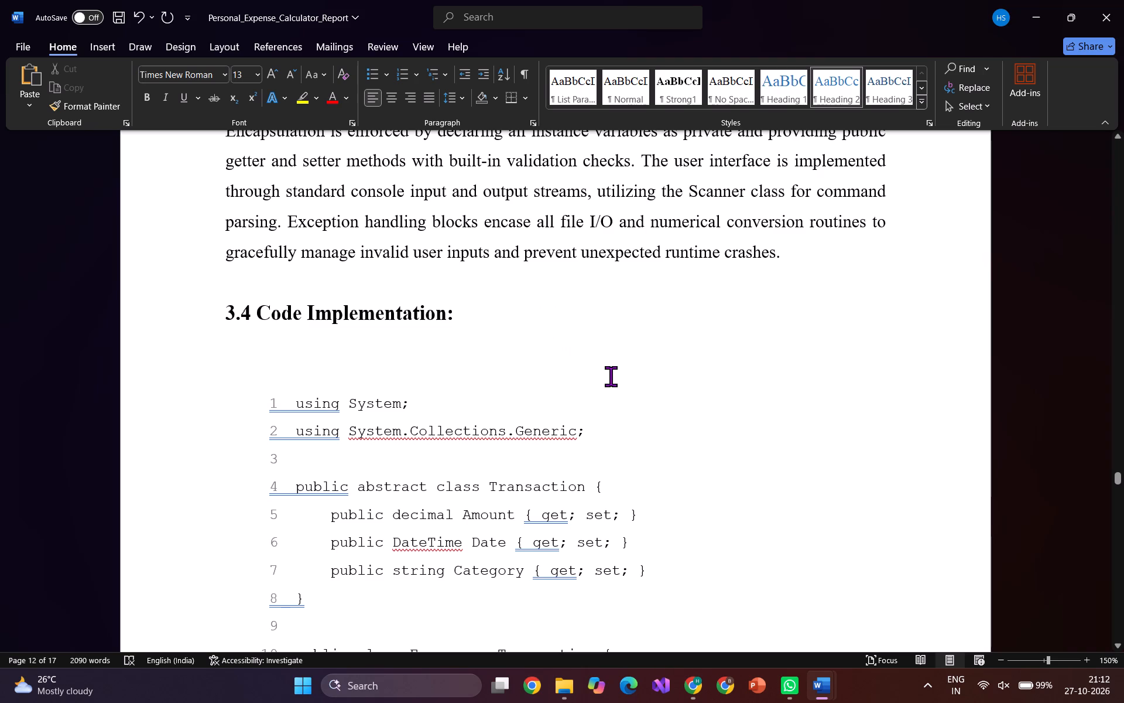
scroll(611, 376, down, 3)
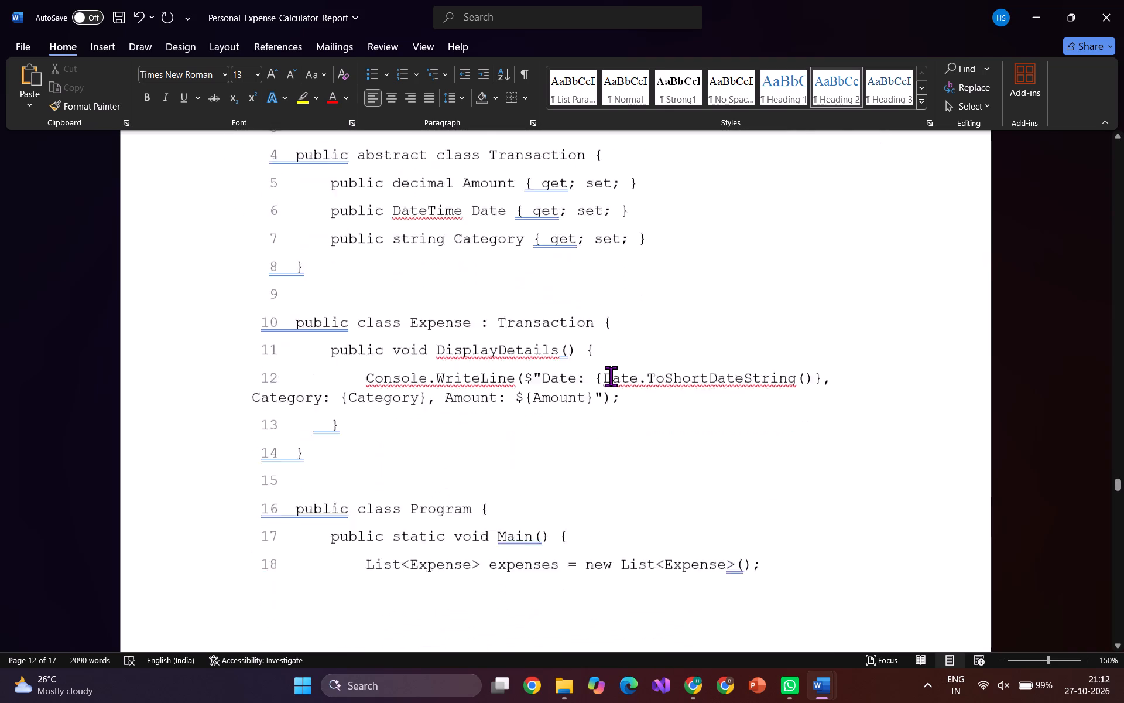
scroll(611, 376, down, 3)
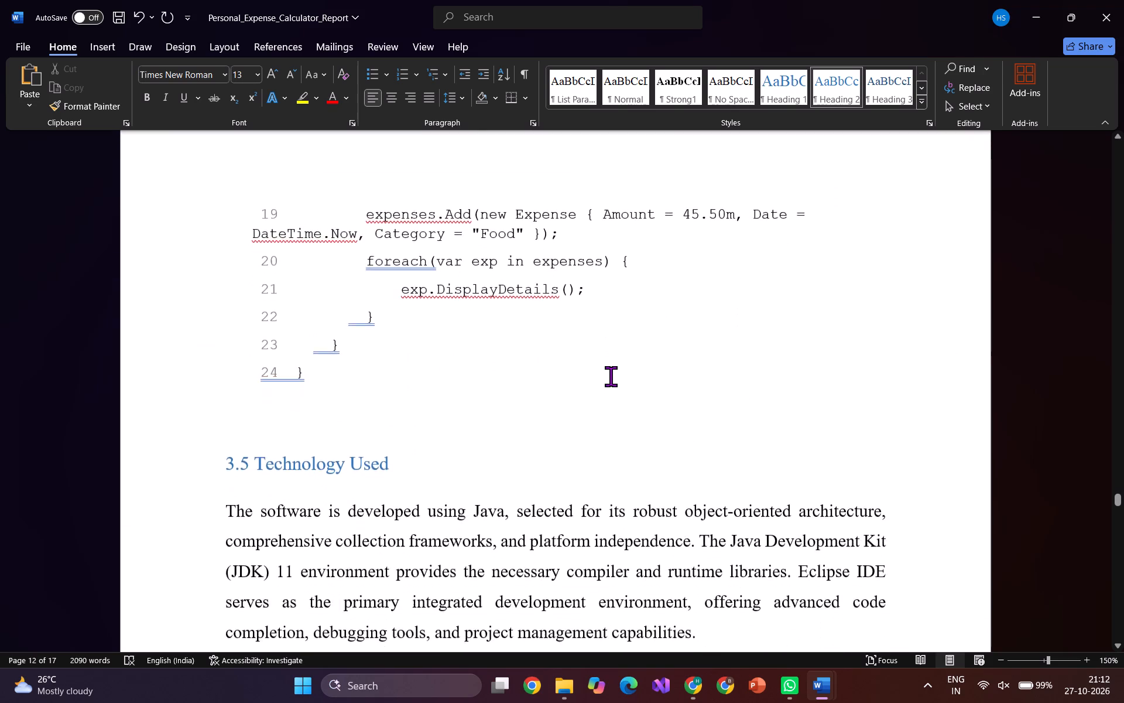
scroll(611, 376, down, 3)
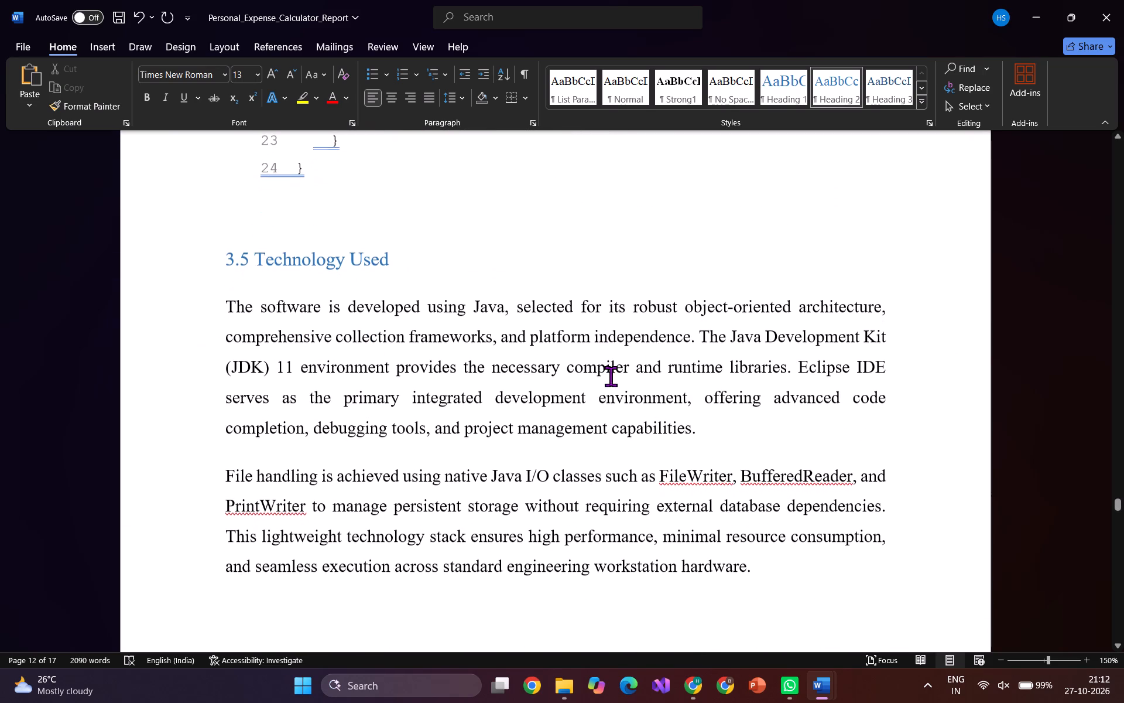
scroll(611, 376, down, 3)
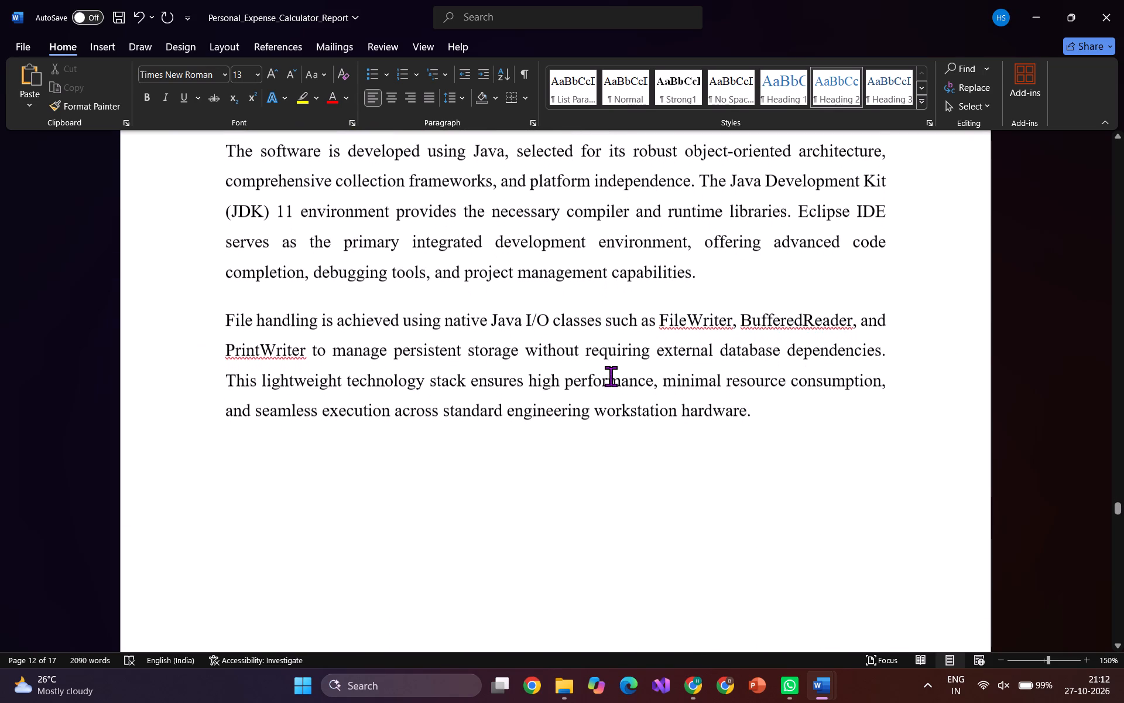
Review Chapter 4, Results and Discussion, including the Step 1 and Step 2 formulas of the Illustrative Budget Variance Calculation.
scroll(611, 376, down, 5)
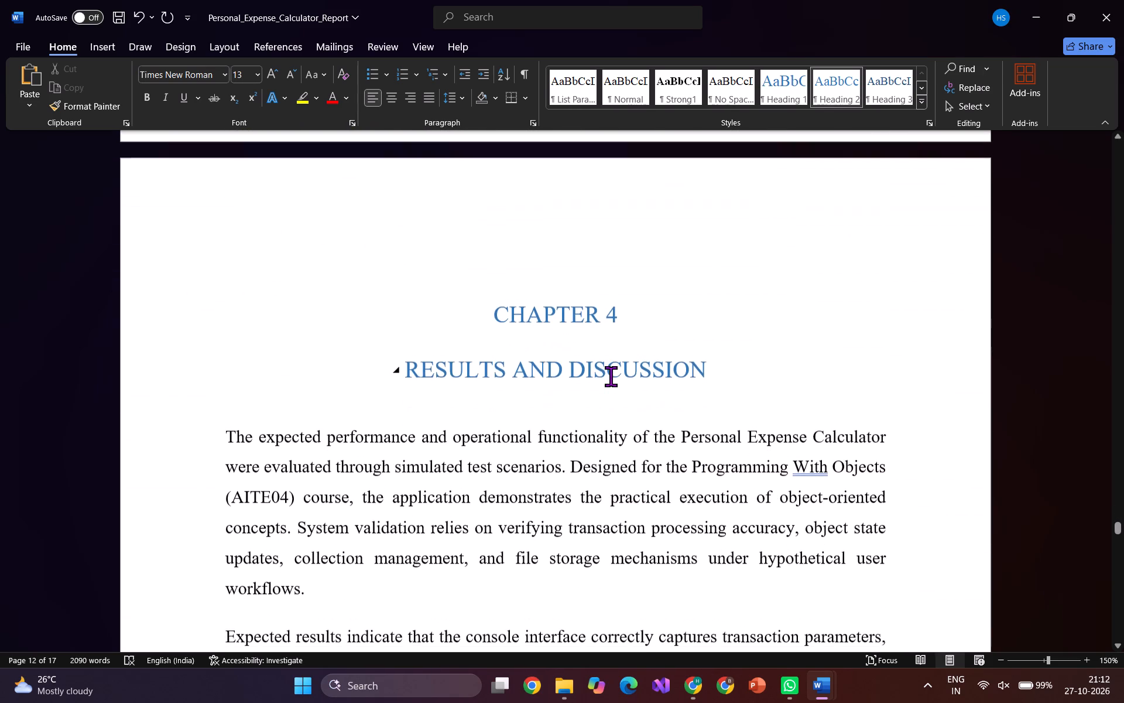
scroll(611, 376, down, 1)
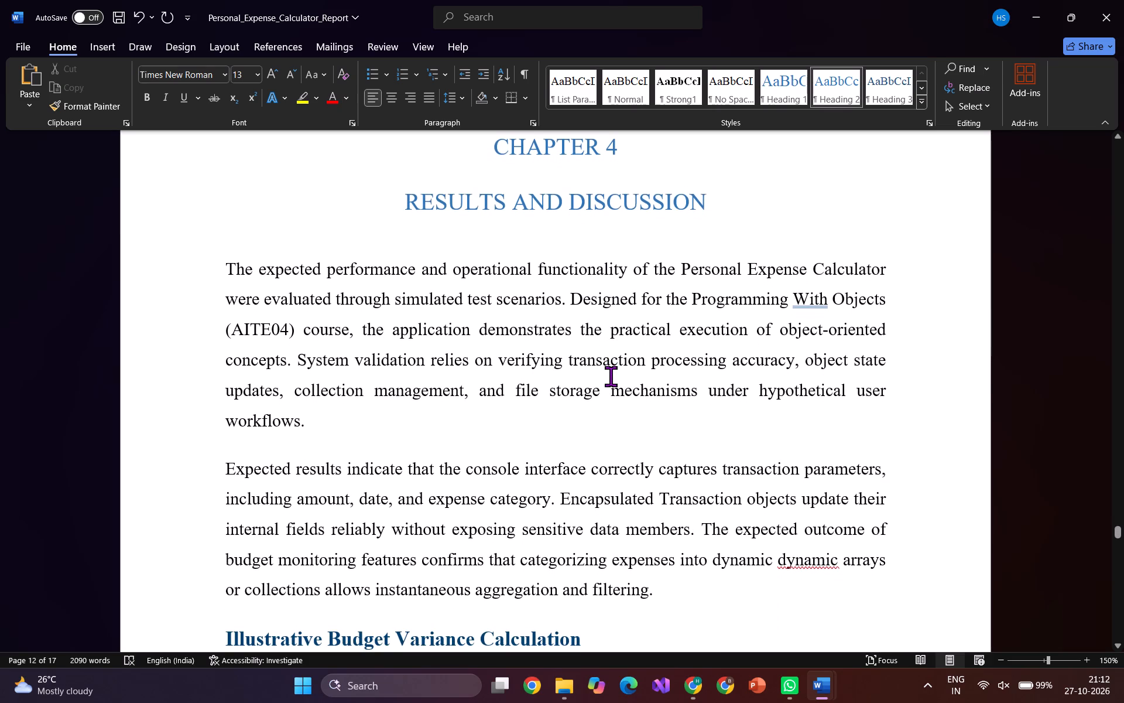
scroll(611, 376, down, 2)
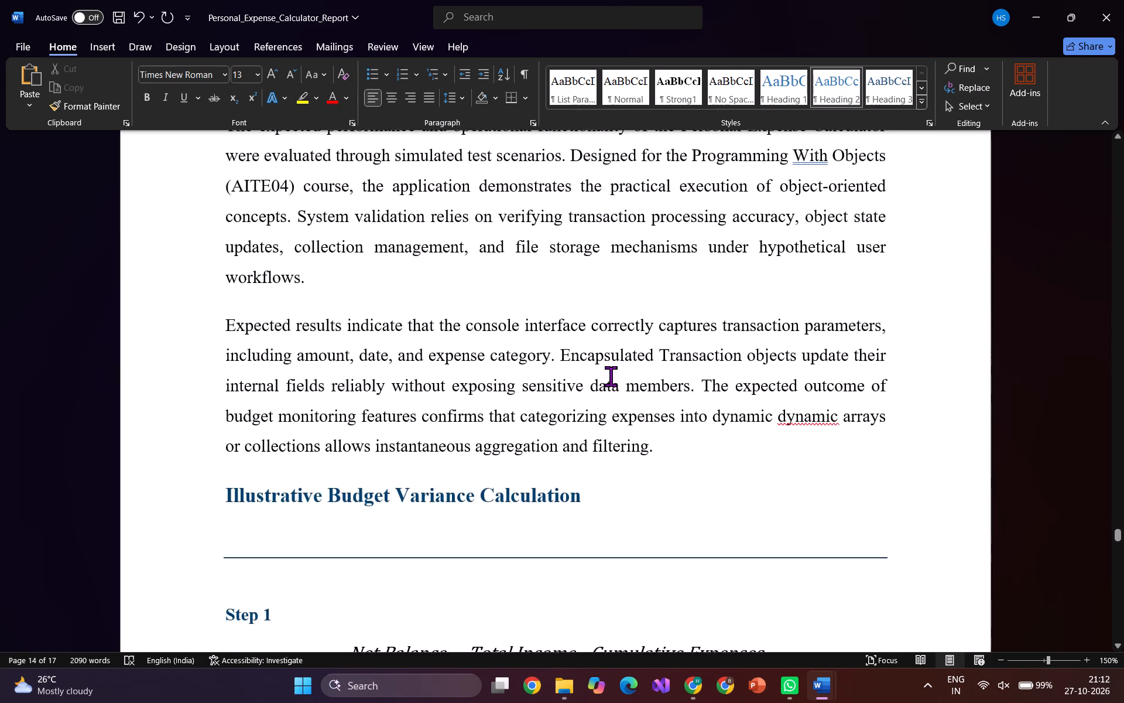
scroll(611, 376, down, 2)
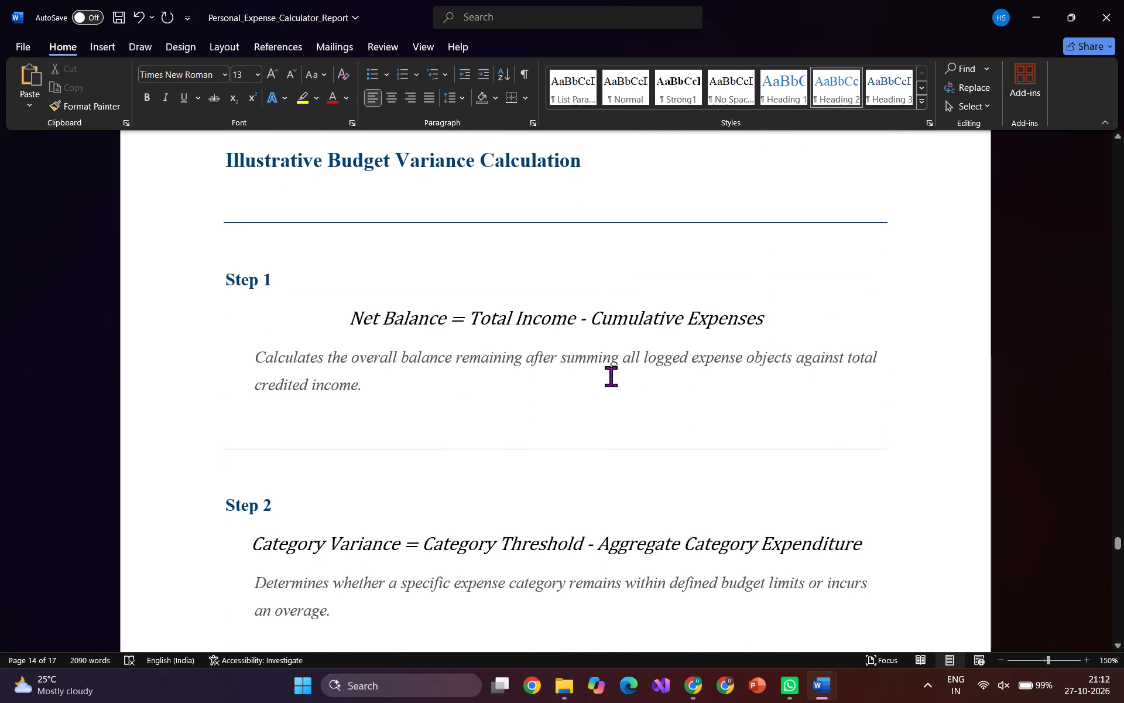
click(611, 376)
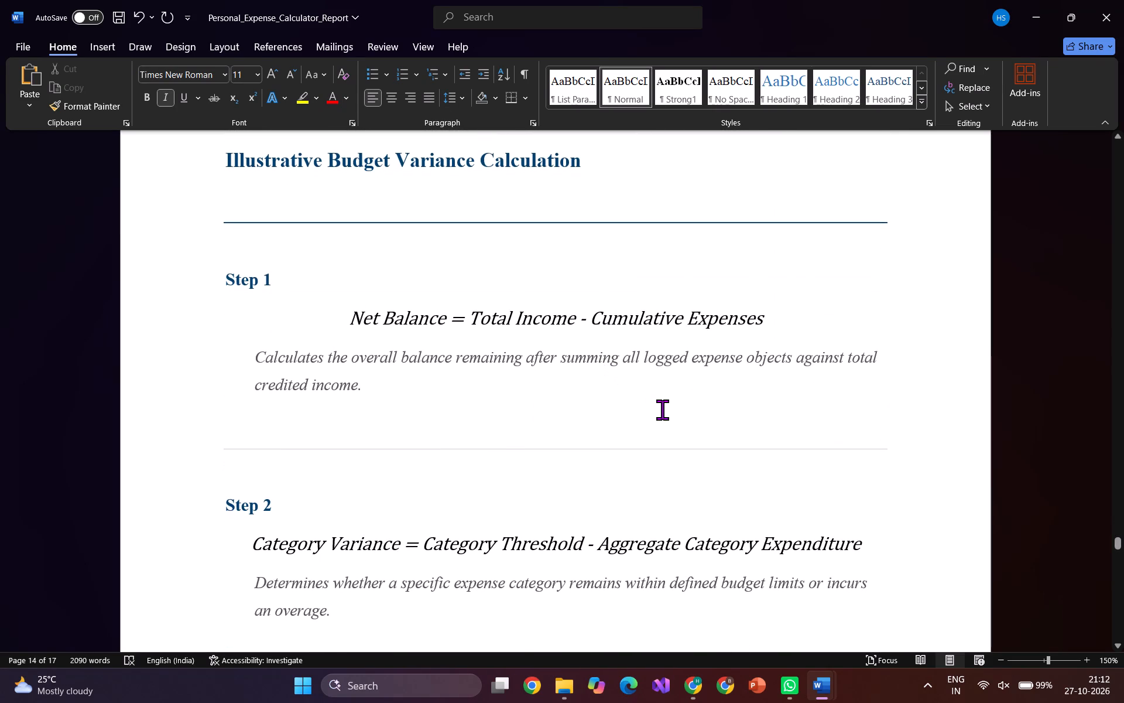
scroll(662, 409, up, 1)
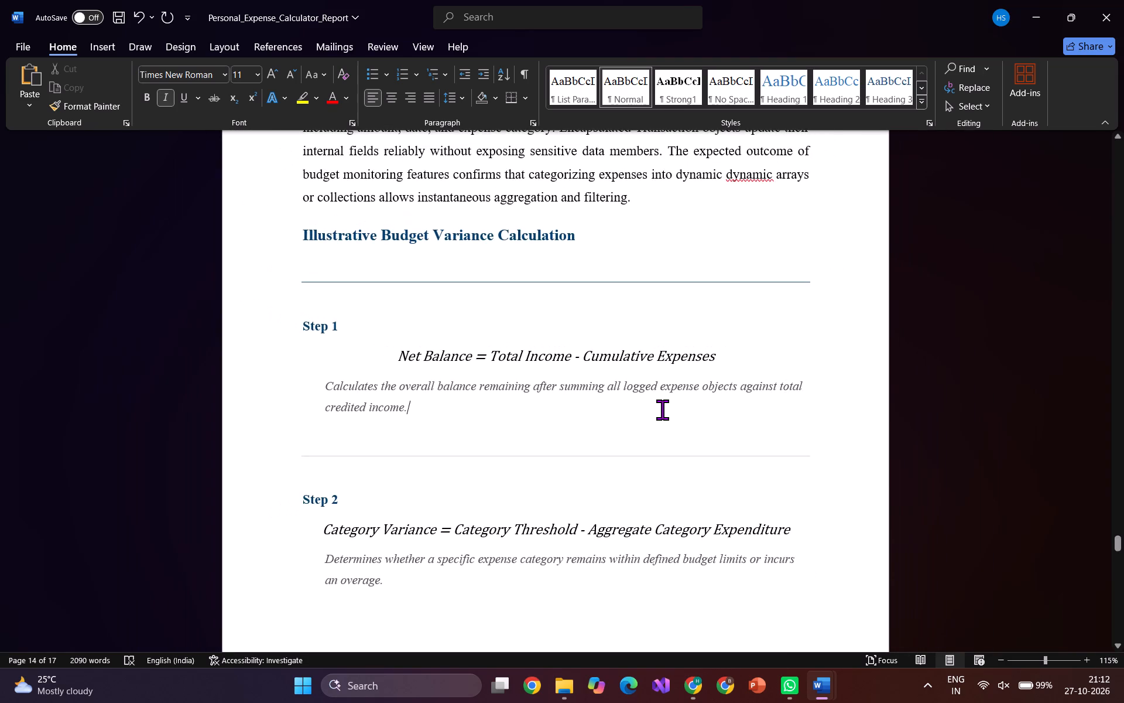
scroll(662, 409, up, 4)
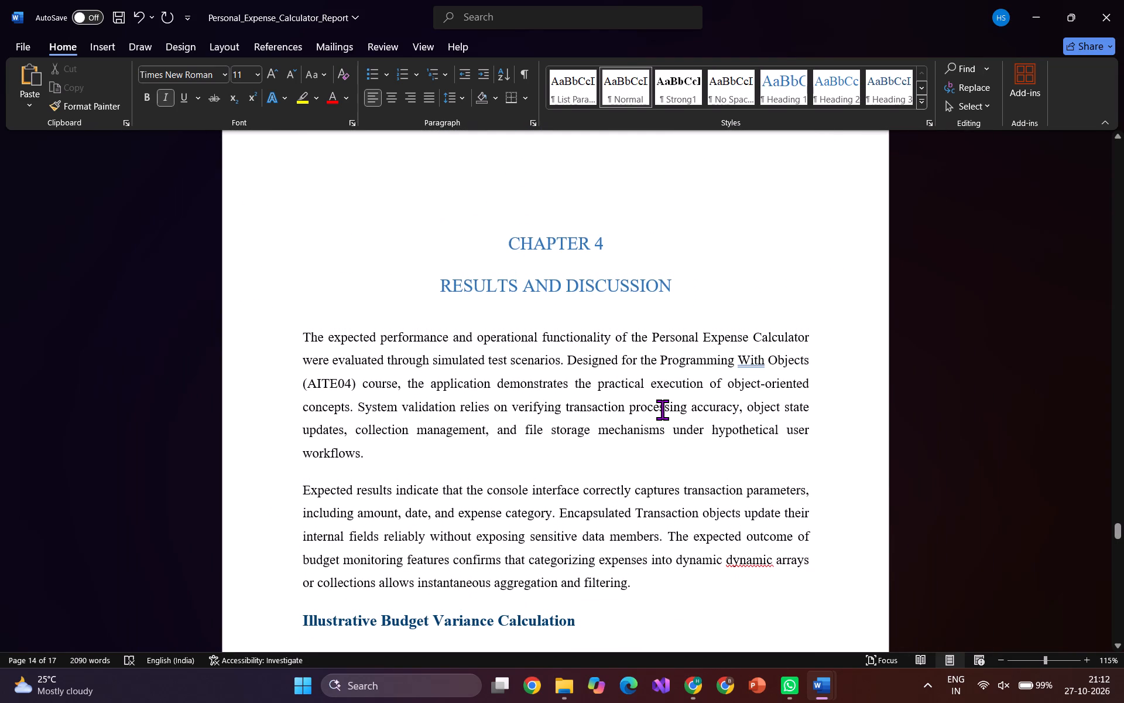
scroll(662, 409, down, 1)
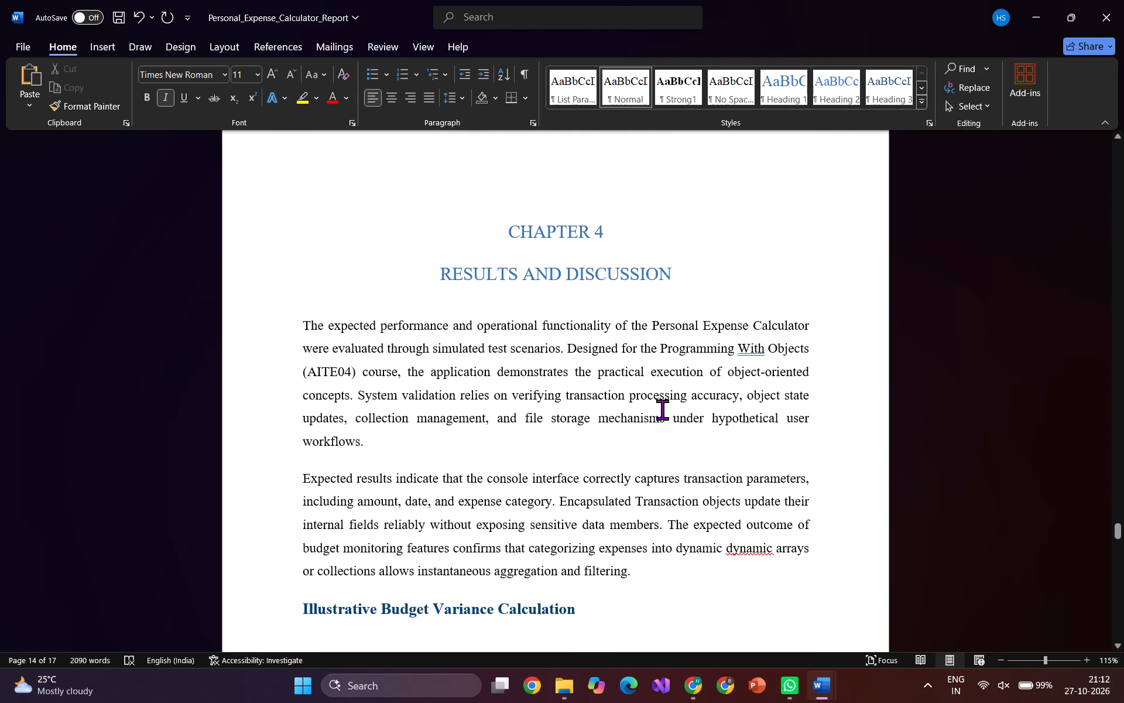
scroll(662, 409, down, 1)
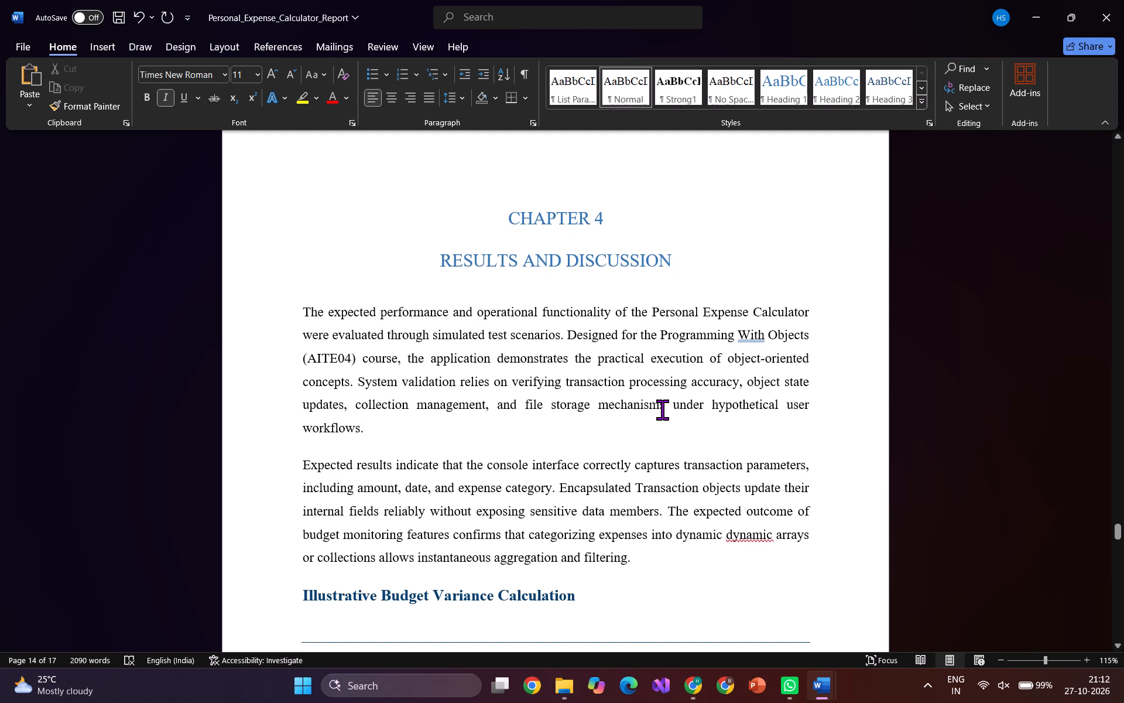
scroll(662, 409, down, 1)
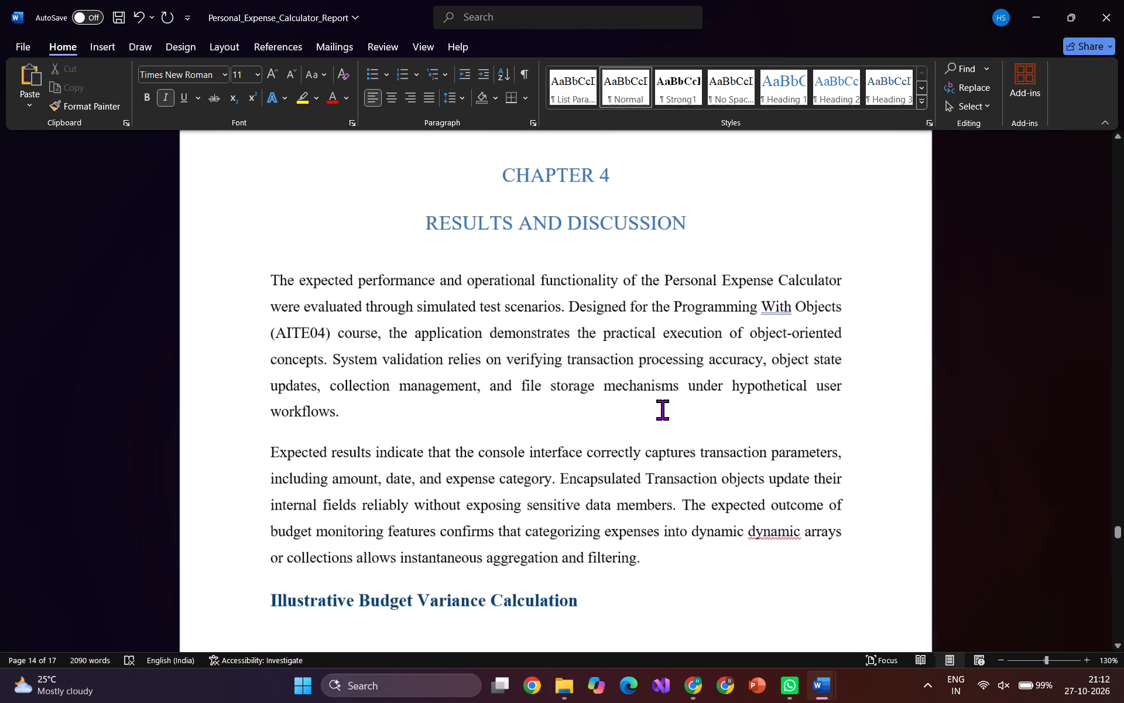
scroll(662, 409, down, 2)
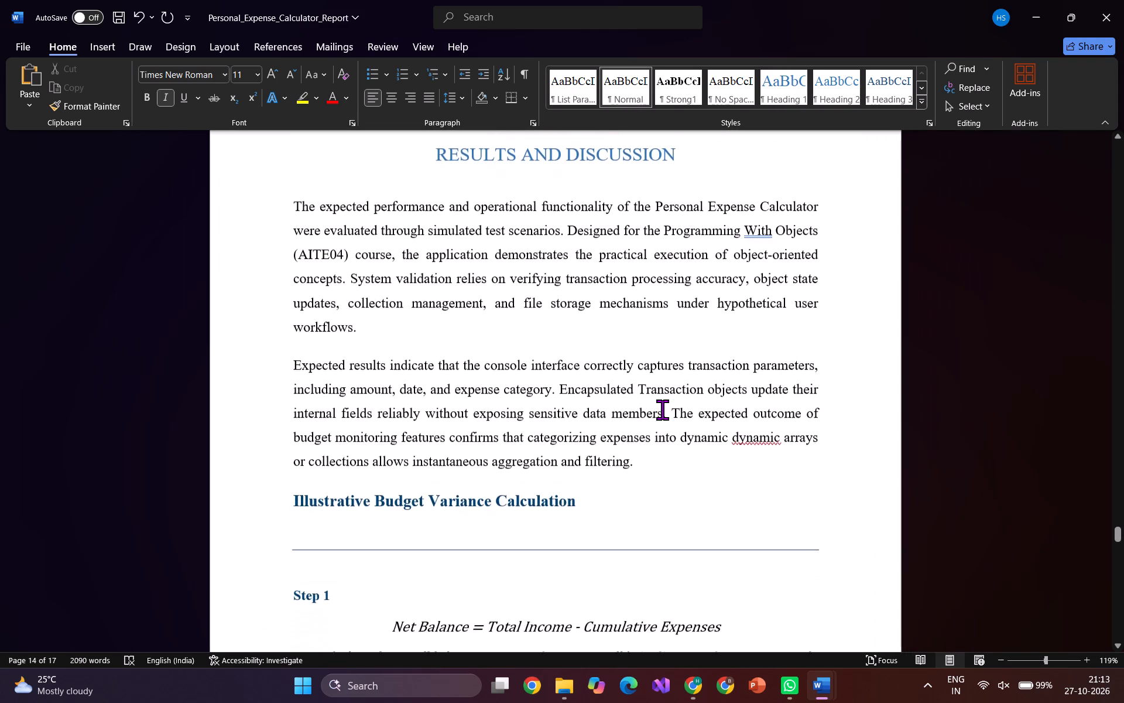
scroll(662, 409, down, 3)
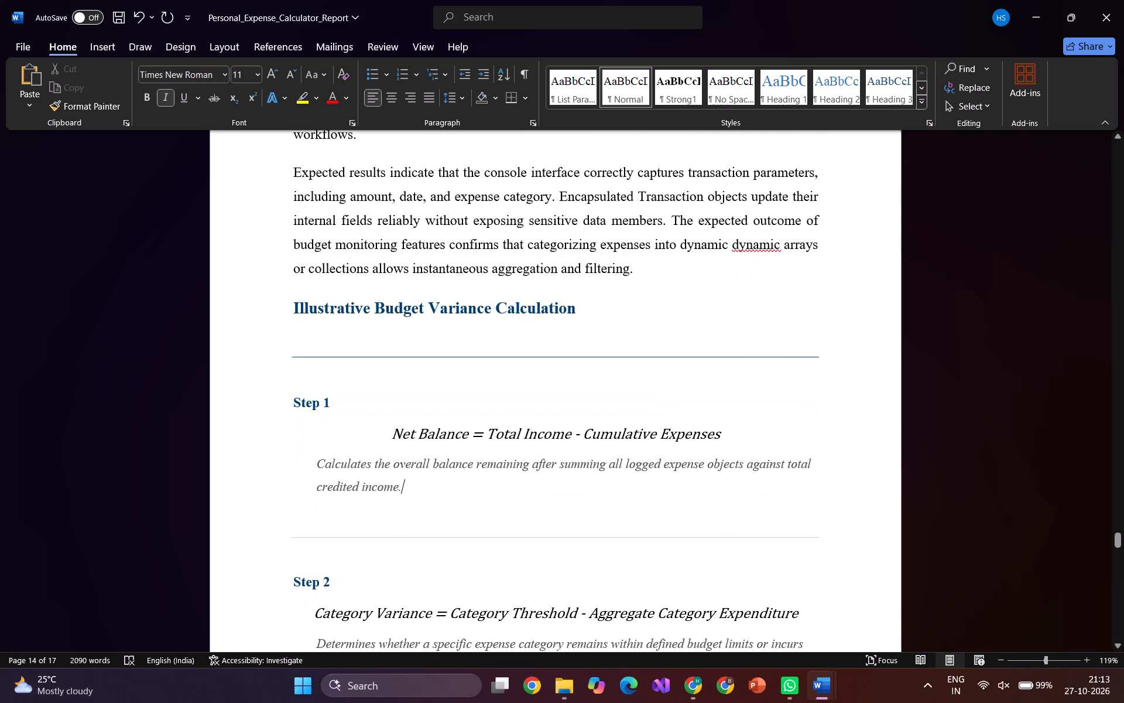
scroll(662, 409, up, 1)
scroll(491, 318, down, 1)
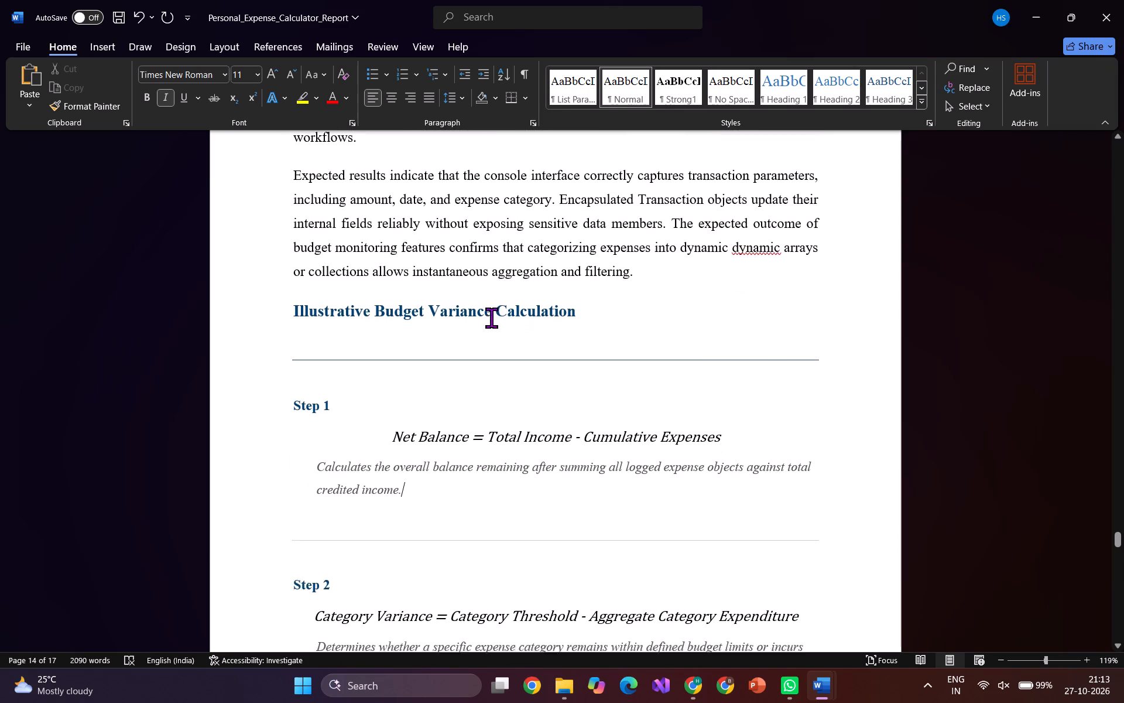
scroll(491, 318, down, 1)
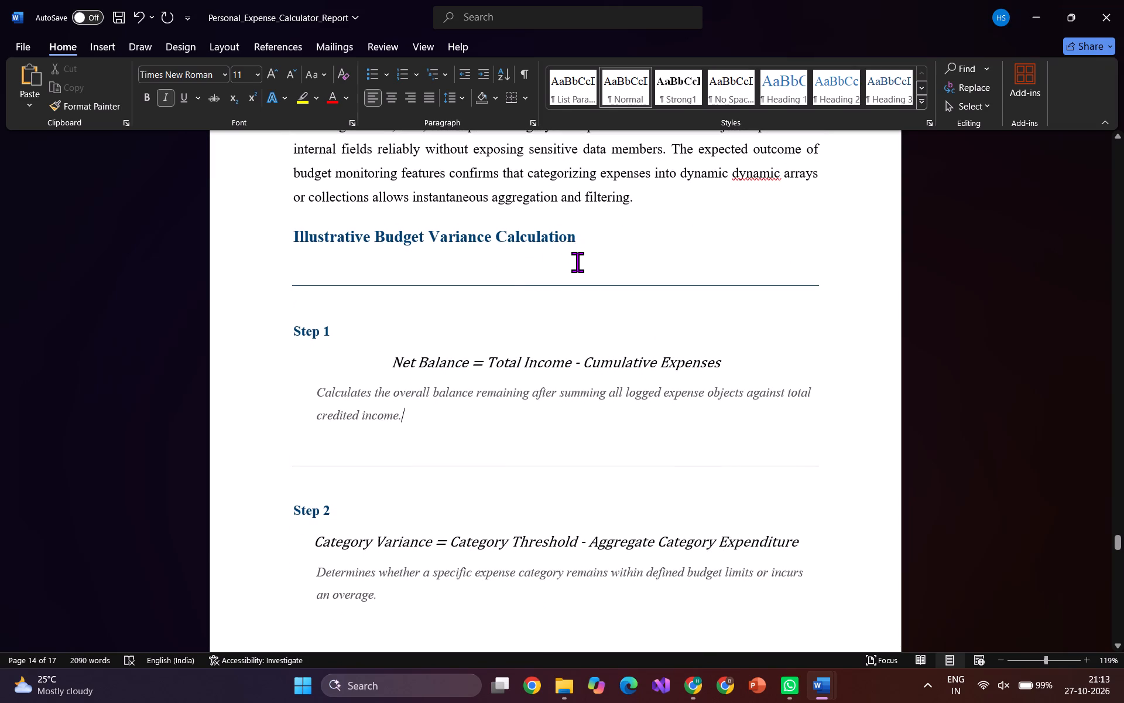
scroll(575, 269, down, 1)
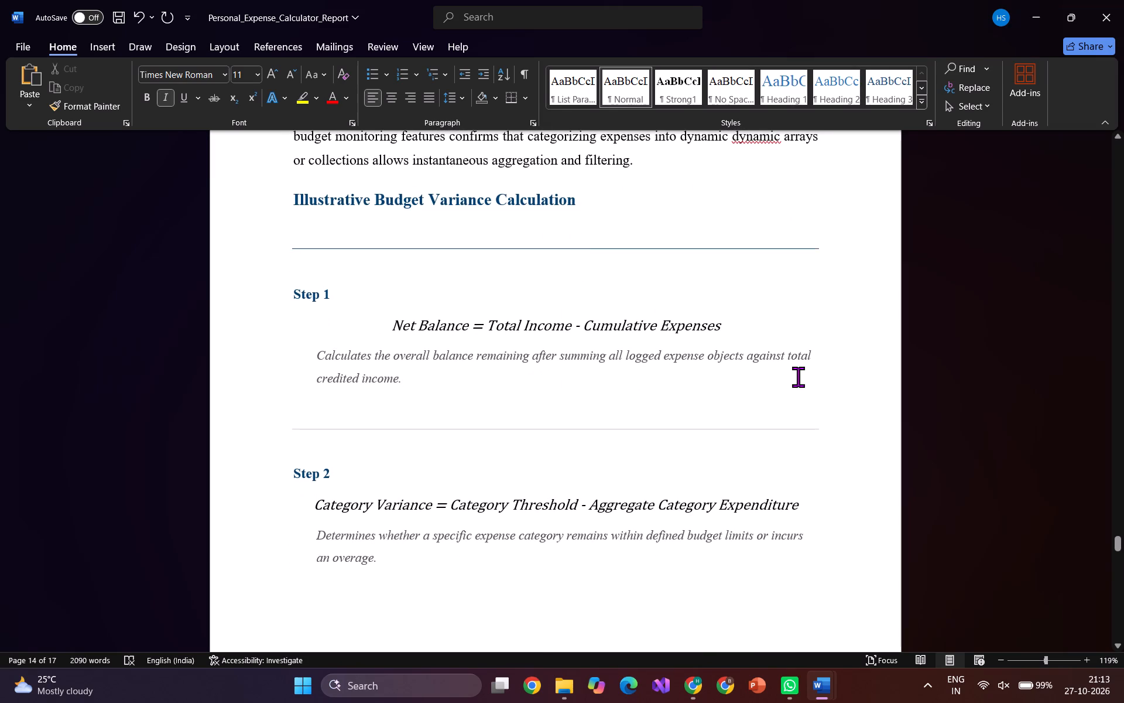
click(839, 384)
scroll(839, 384, down, 3)
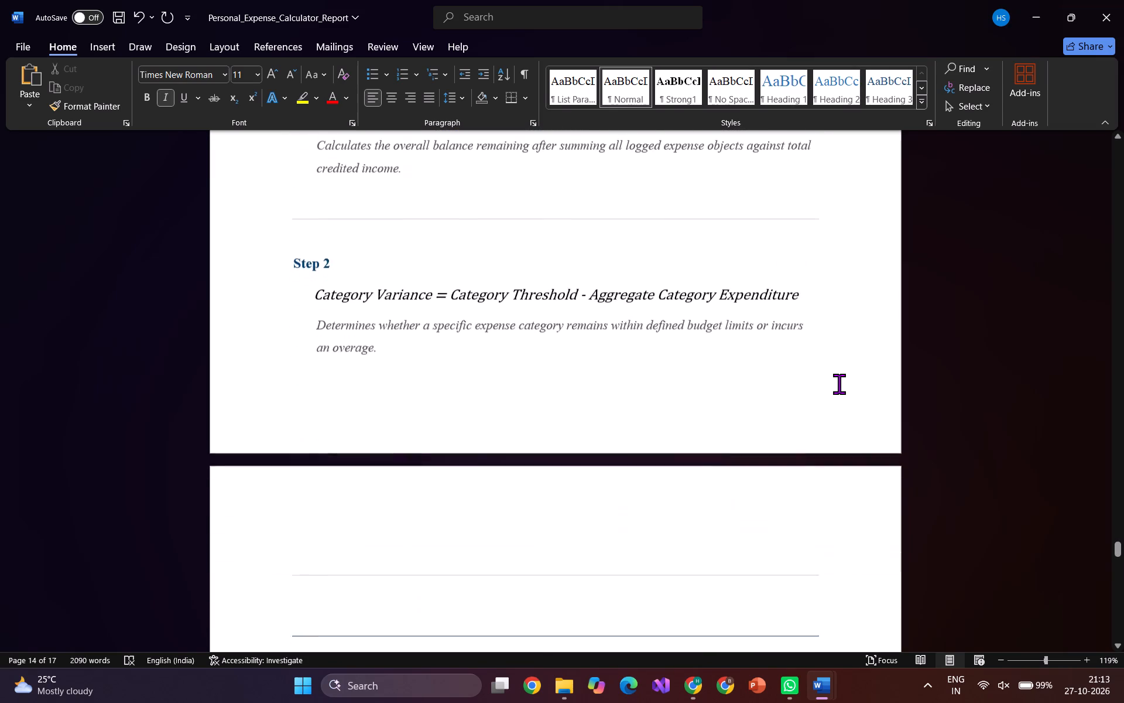
Review Chapter 5, Conclusion and Future Scope, and the References page at the end of the report.
scroll(839, 384, down, 3)
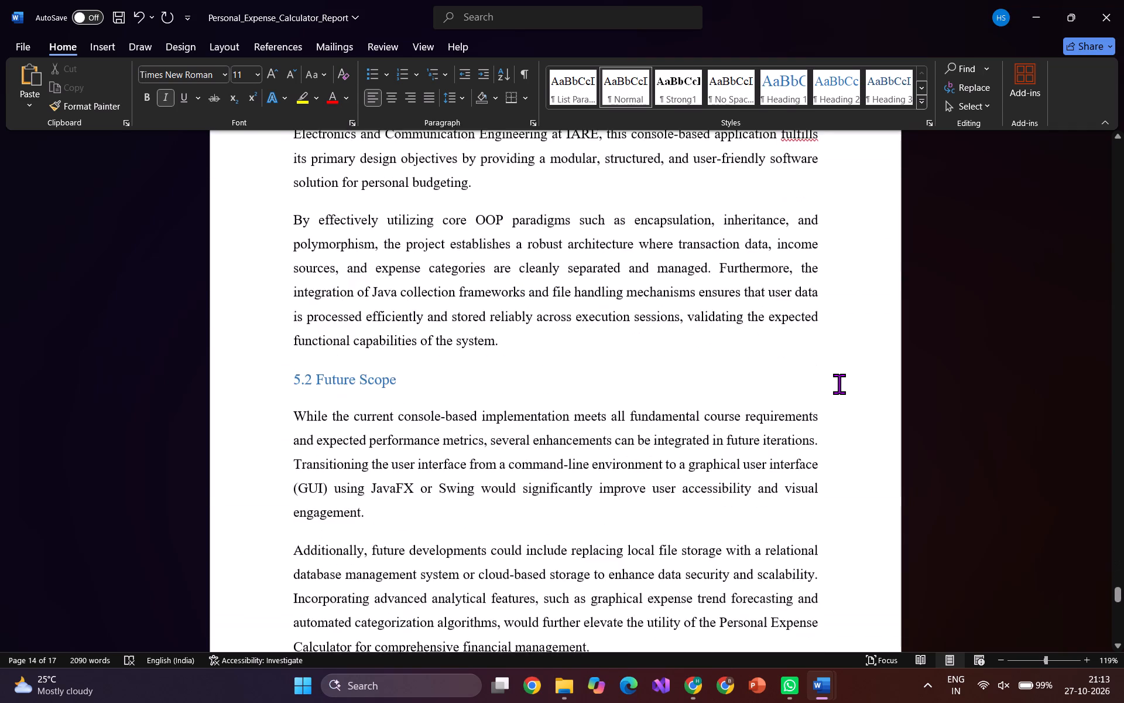
scroll(839, 384, up, 2)
scroll(839, 384, down, 1)
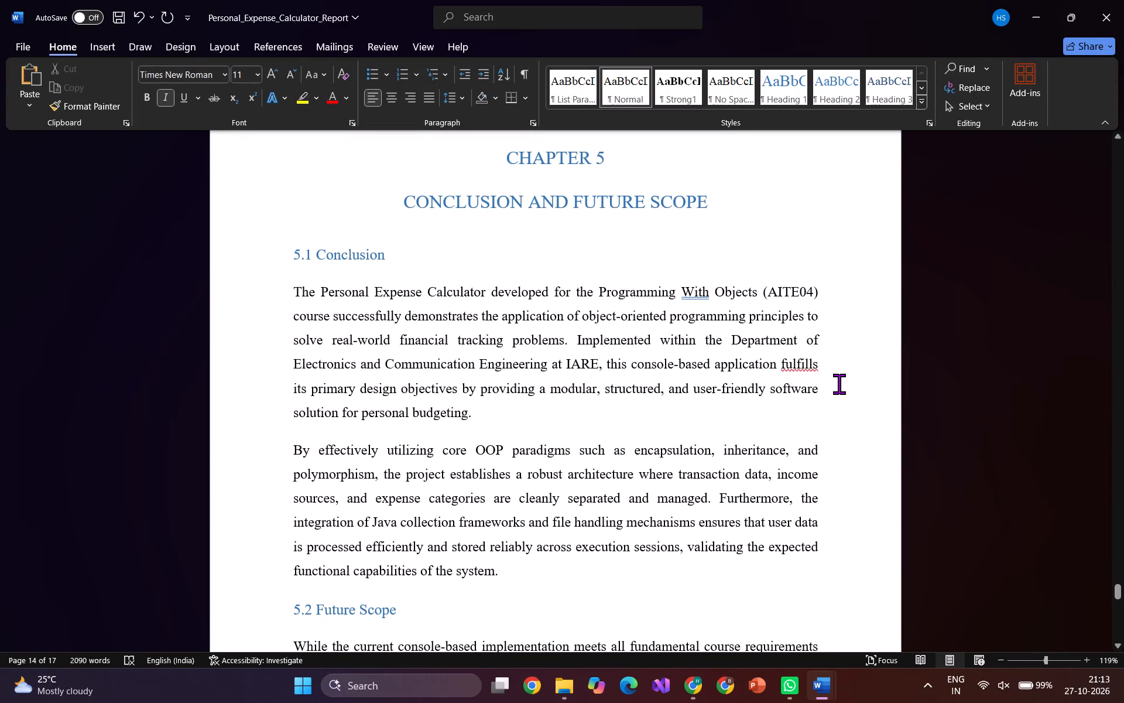
scroll(839, 384, down, 1)
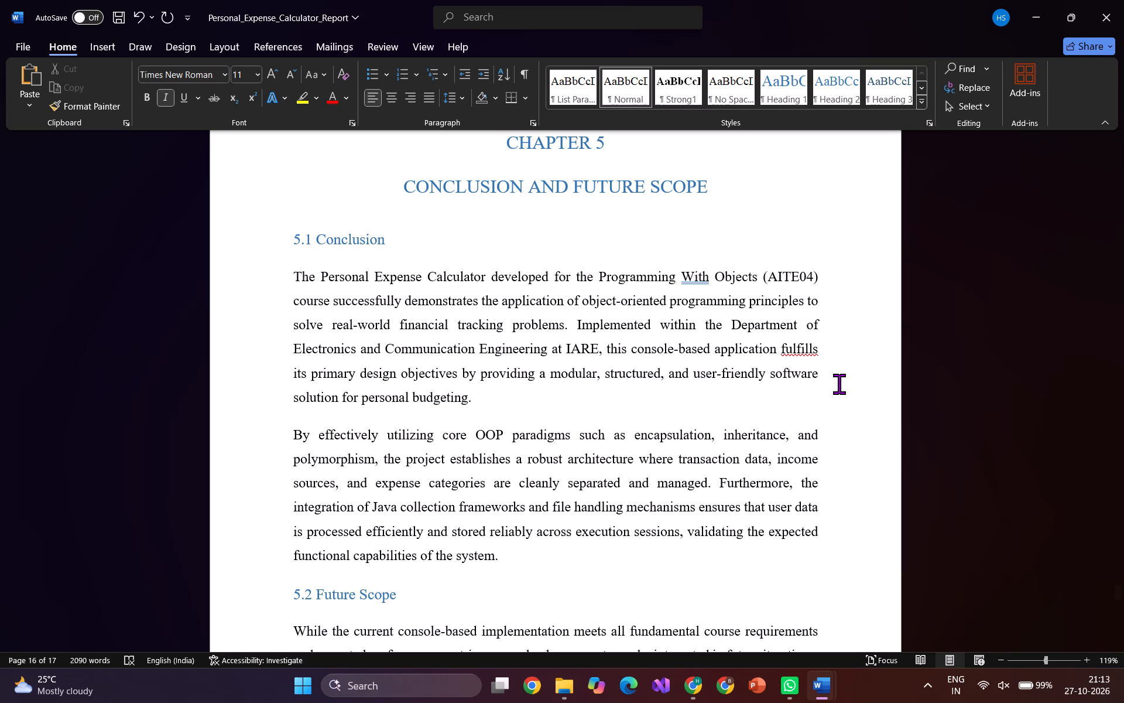
scroll(839, 384, up, 1)
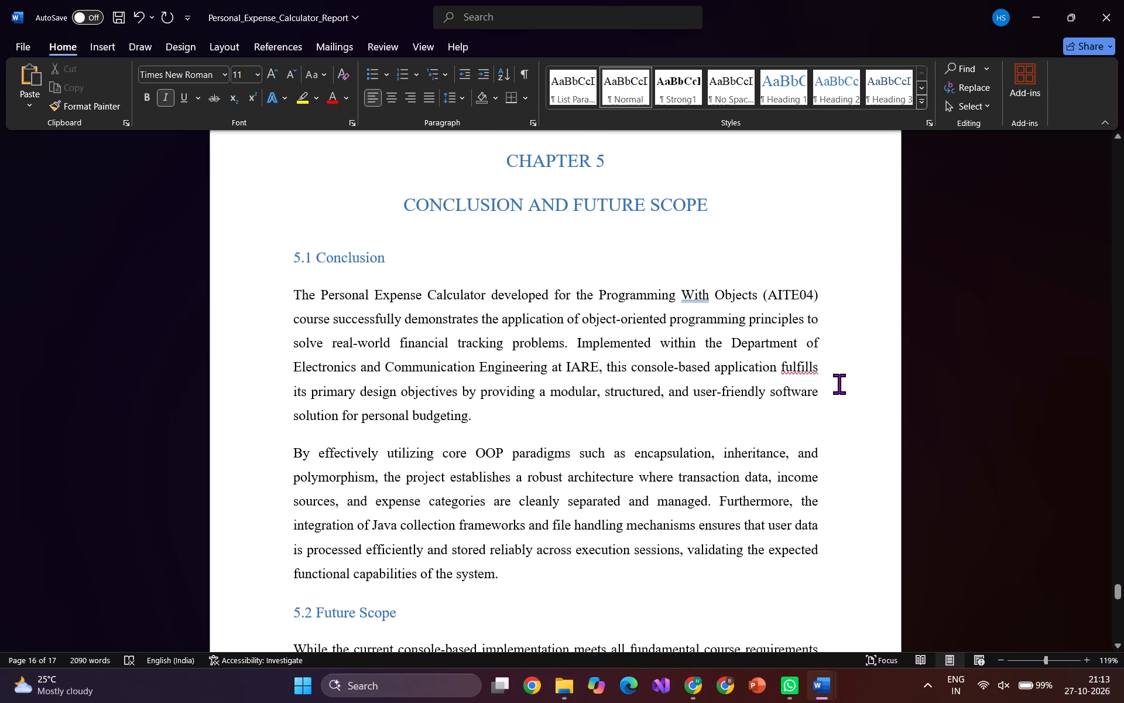
scroll(839, 384, up, 1)
scroll(839, 384, down, 2)
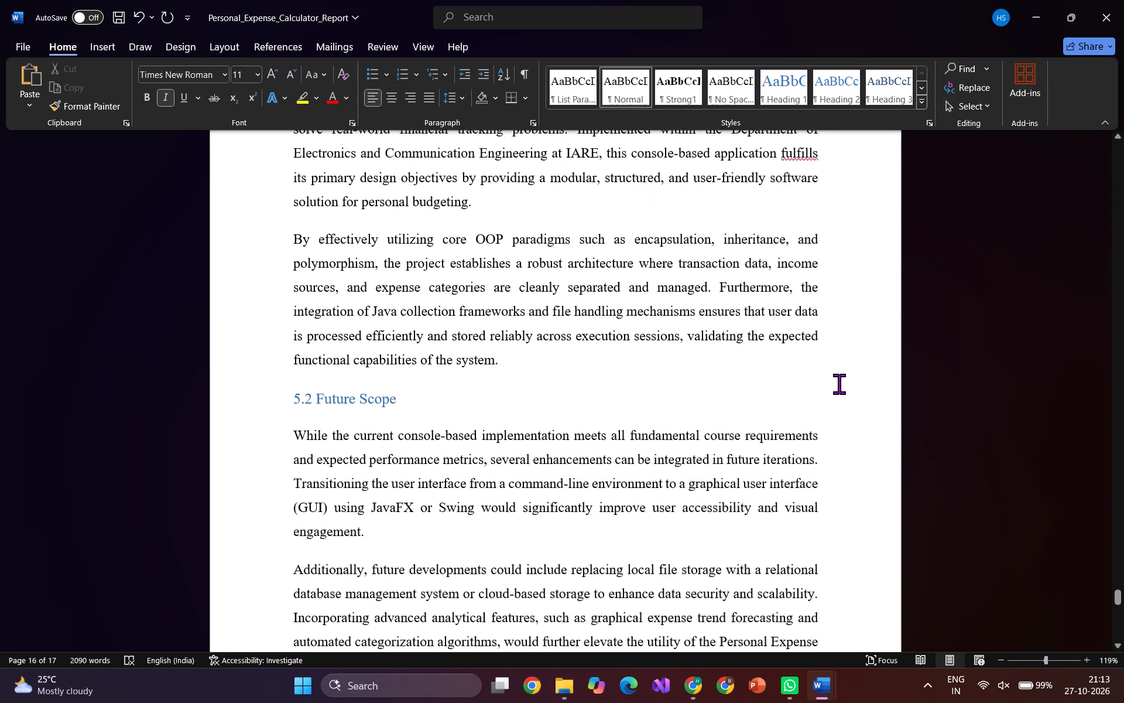
scroll(839, 384, down, 3)
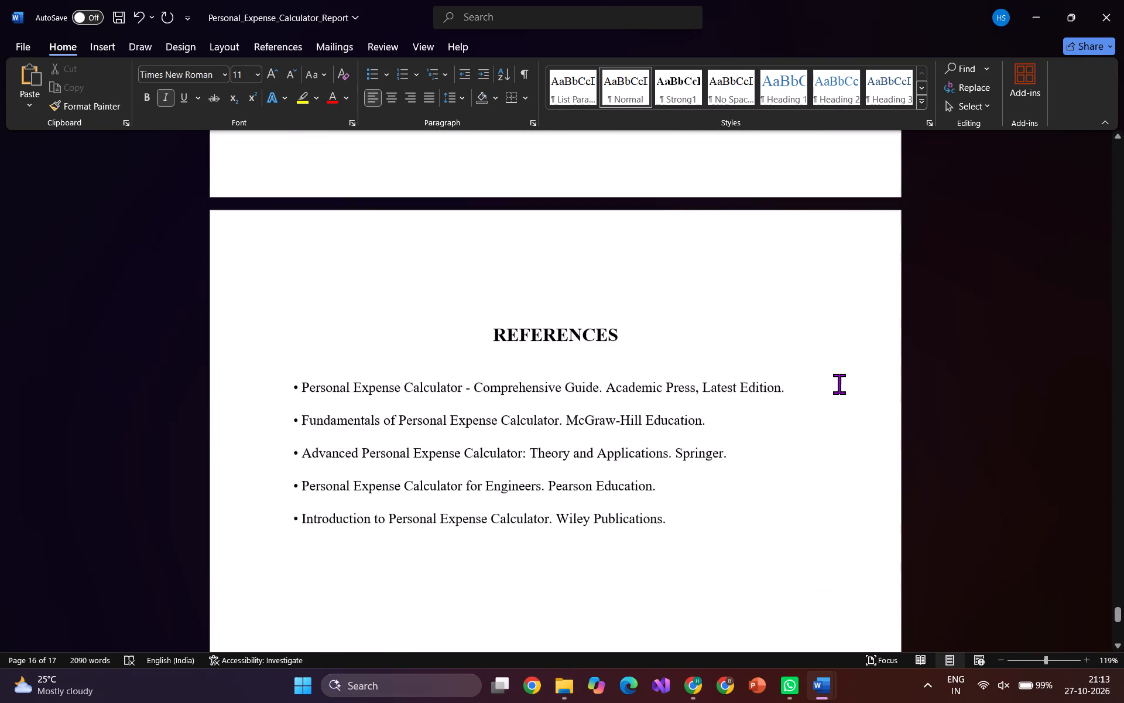
scroll(839, 384, down, 3)
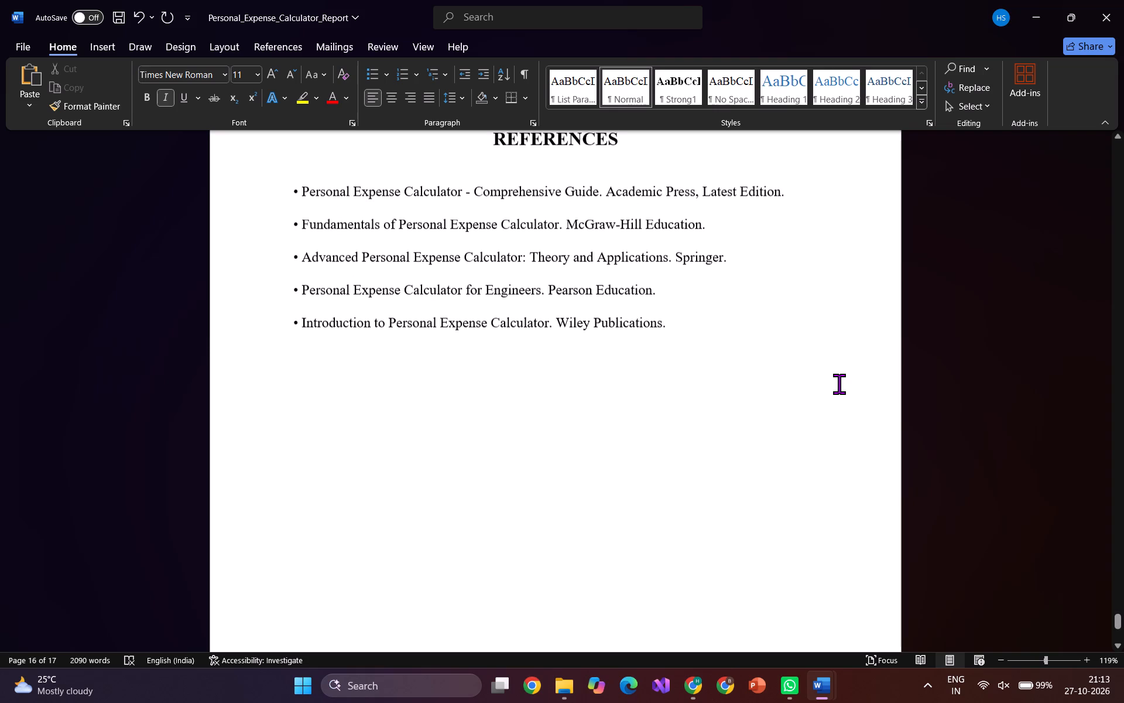
scroll(839, 384, down, 1)
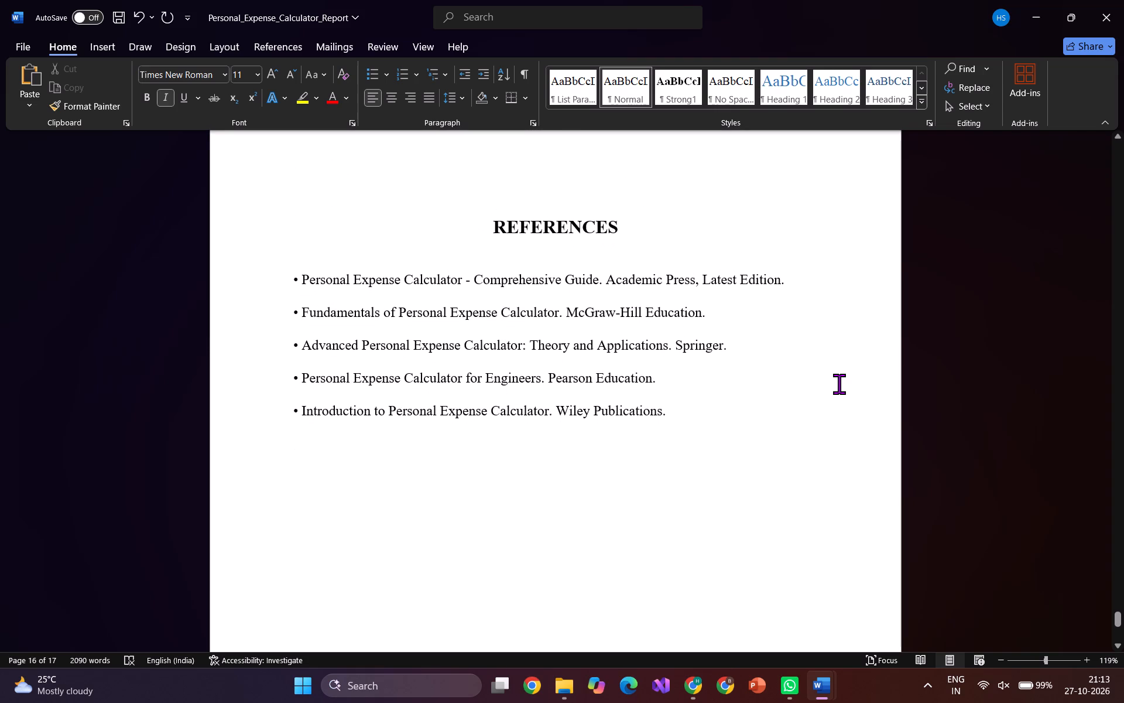
scroll(839, 384, down, 5)
scroll(839, 384, up, 2)
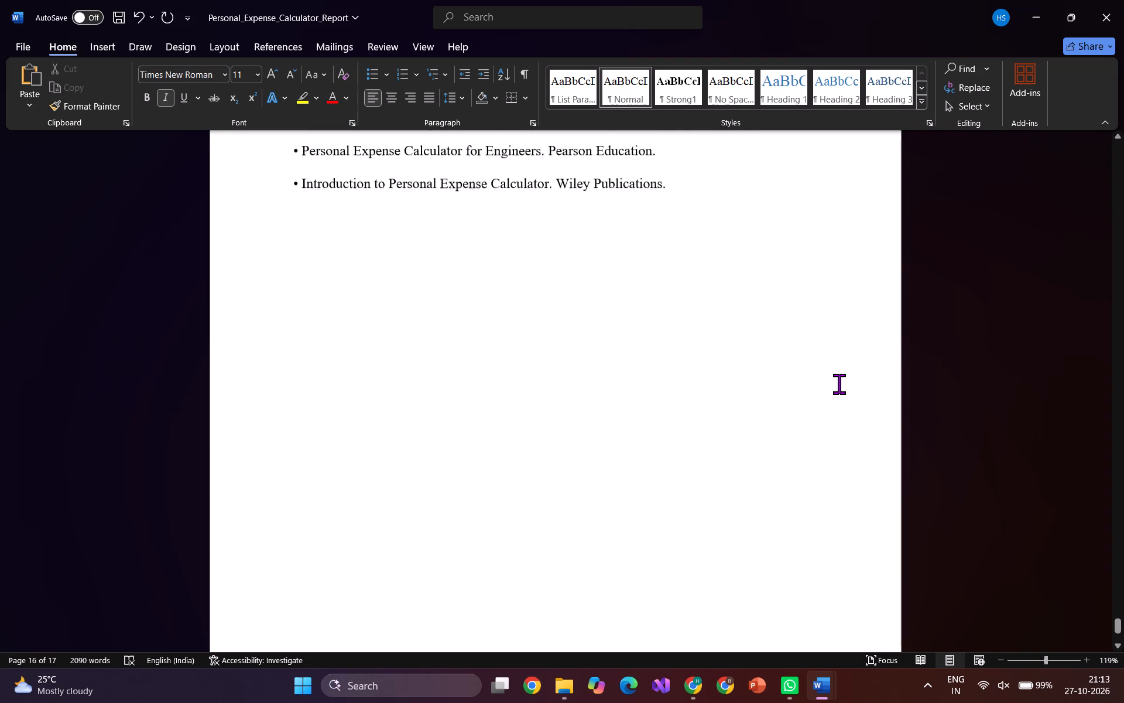
scroll(839, 384, up, 3)
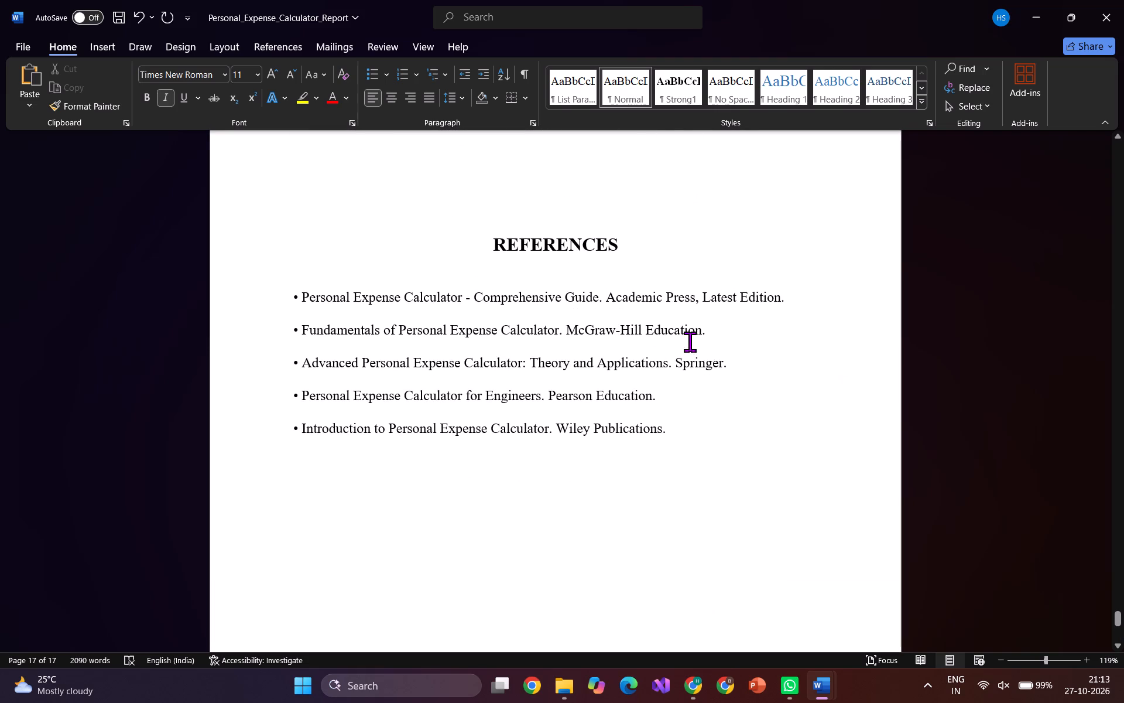
Return to the report's cover page and save the document.
scroll(691, 350, up, 16)
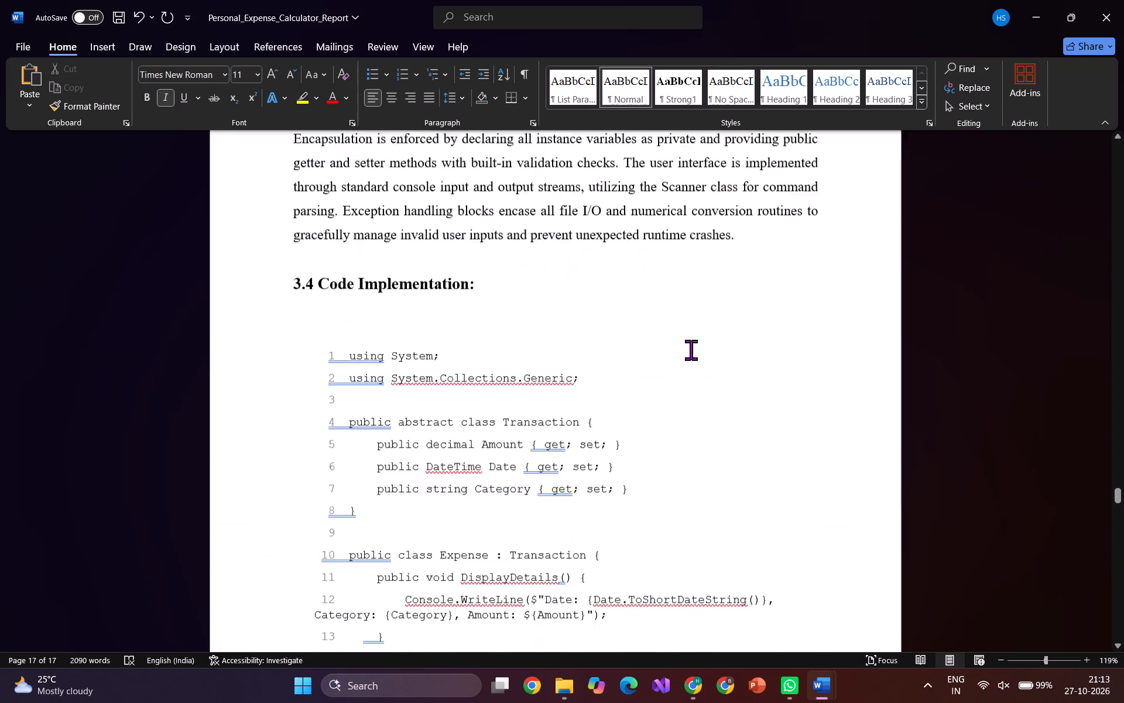
scroll(691, 350, up, 18)
key(ctrl+s)
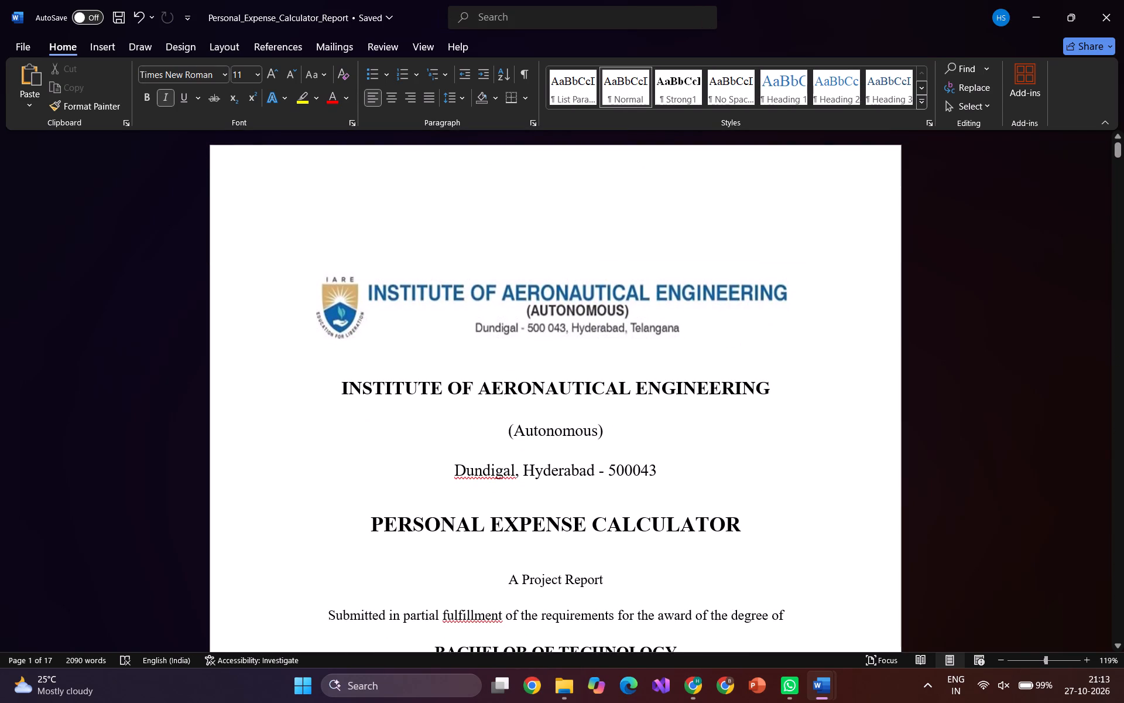
Review the cover page from the institute header down to the student names, roll numbers and department line.
scroll(789, 398, down, 3)
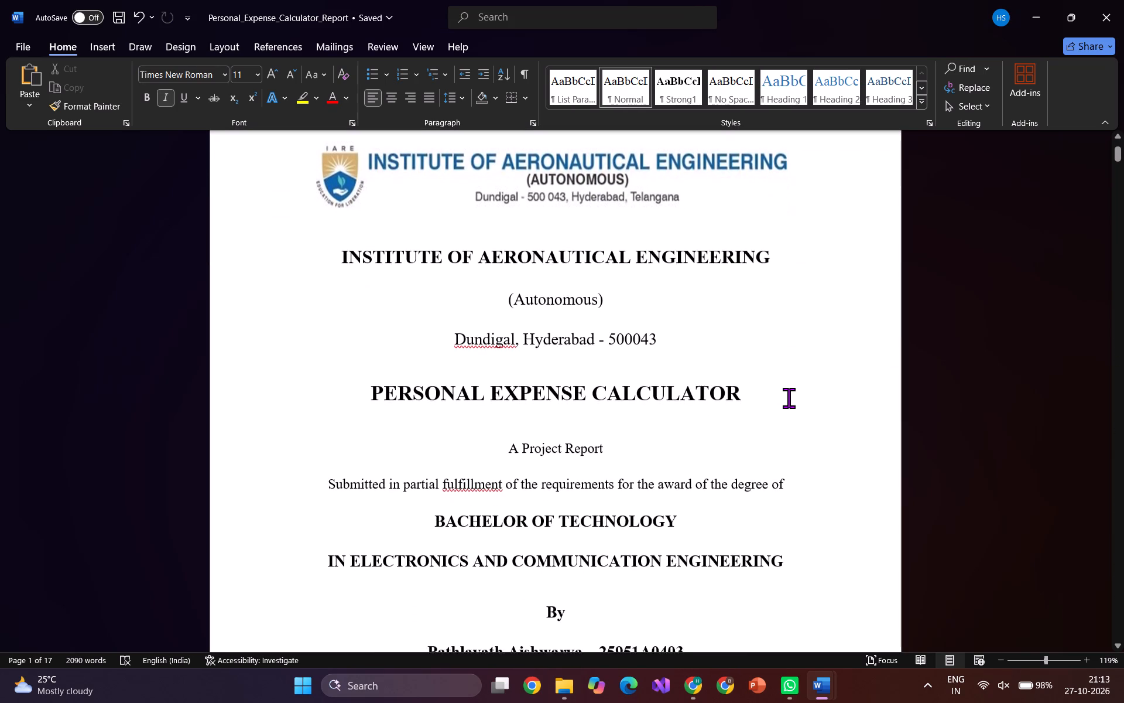
scroll(789, 398, down, 3)
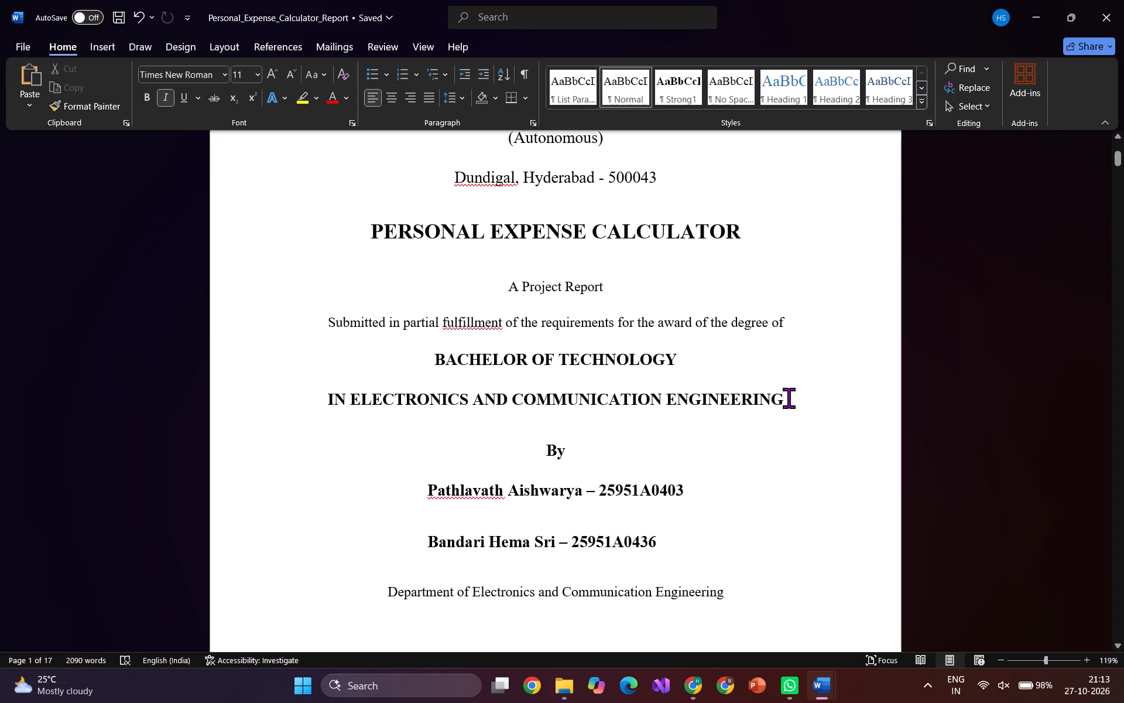
scroll(789, 398, down, 4)
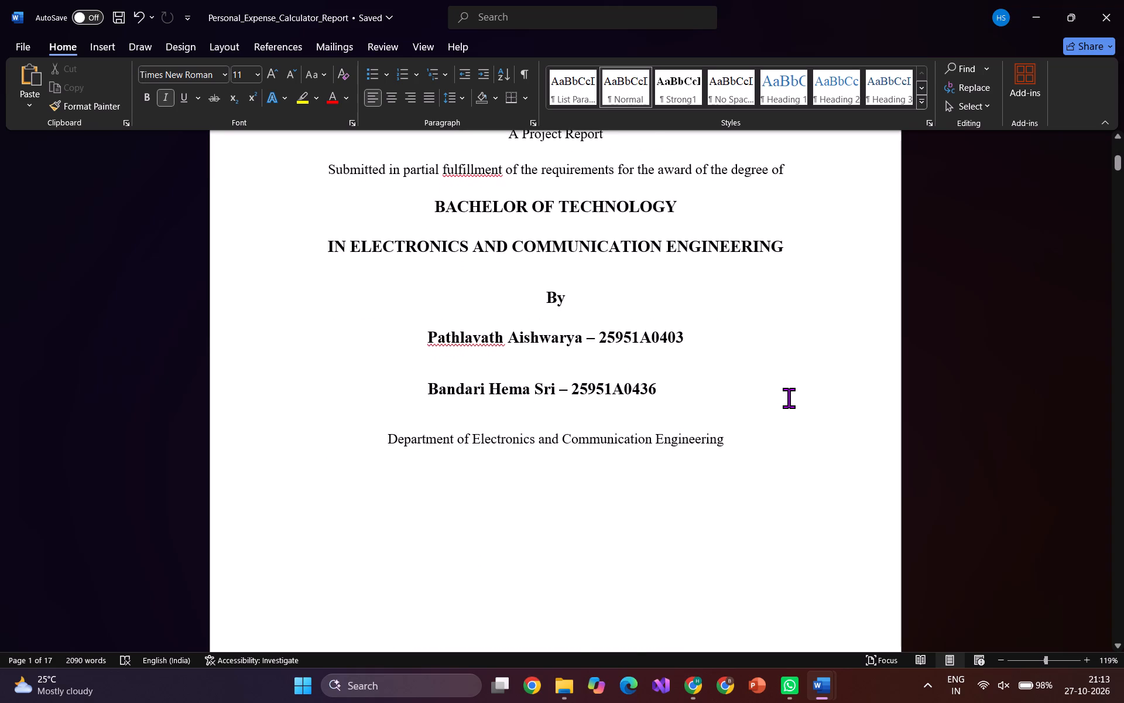
scroll(789, 398, up, 13)
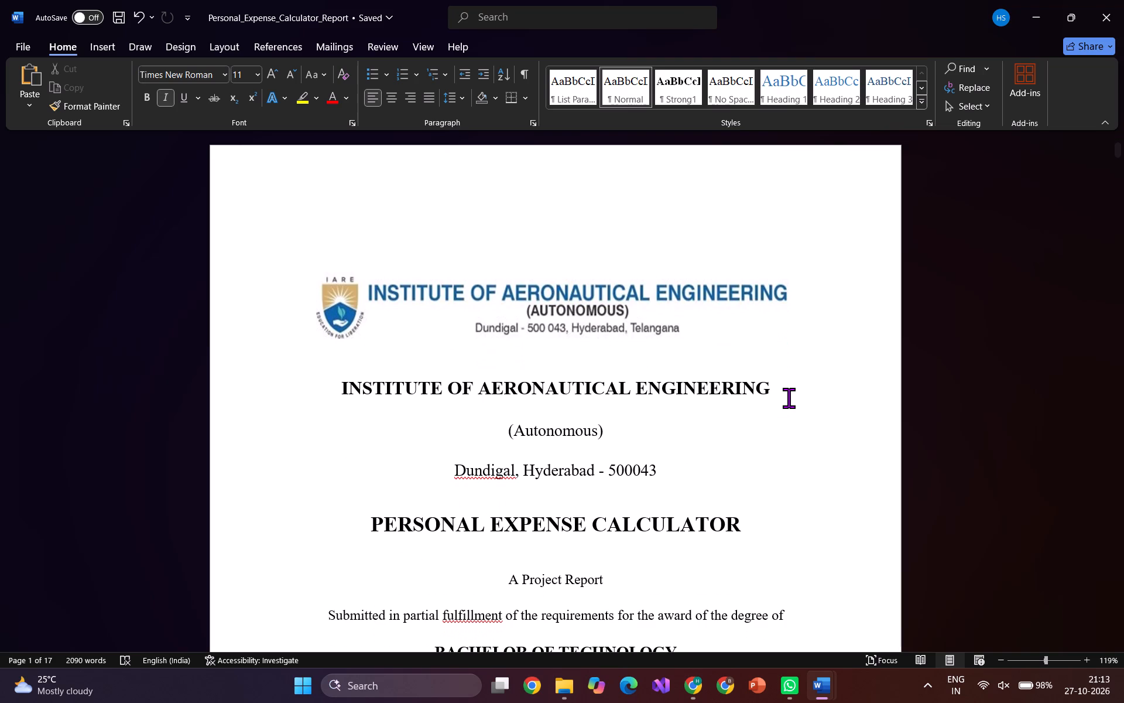
Recheck the cover page's title, degree and student lines against the start of the Certificate page.
scroll(610, 446, down, 2)
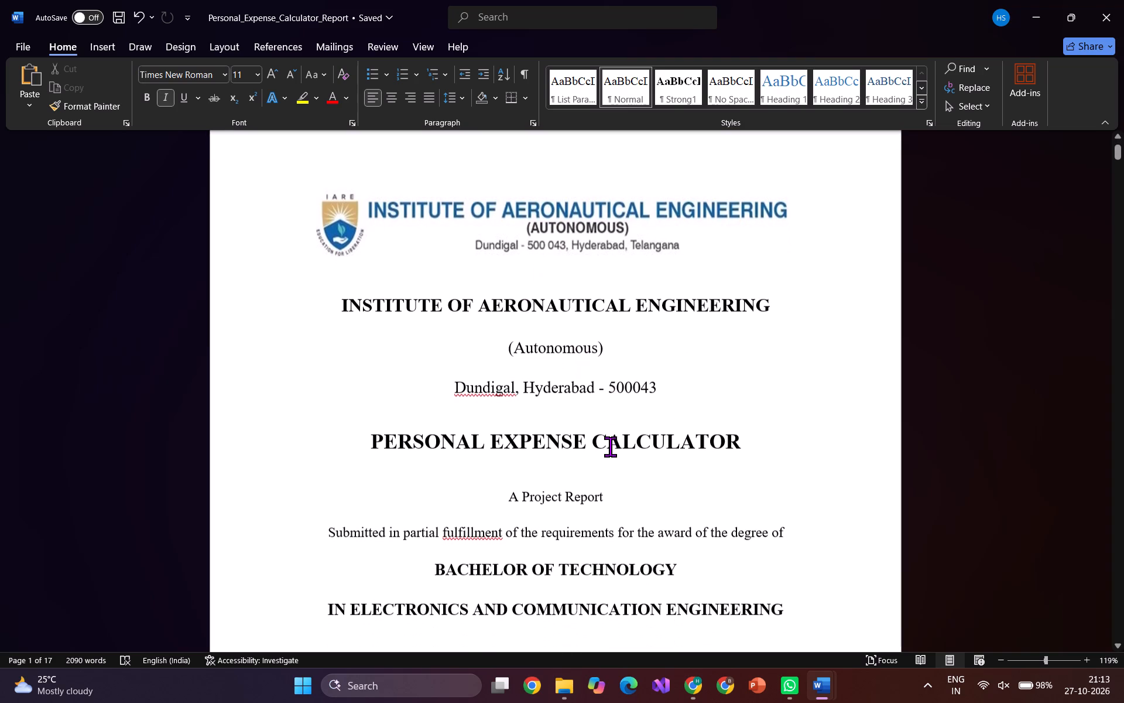
scroll(610, 446, down, 5)
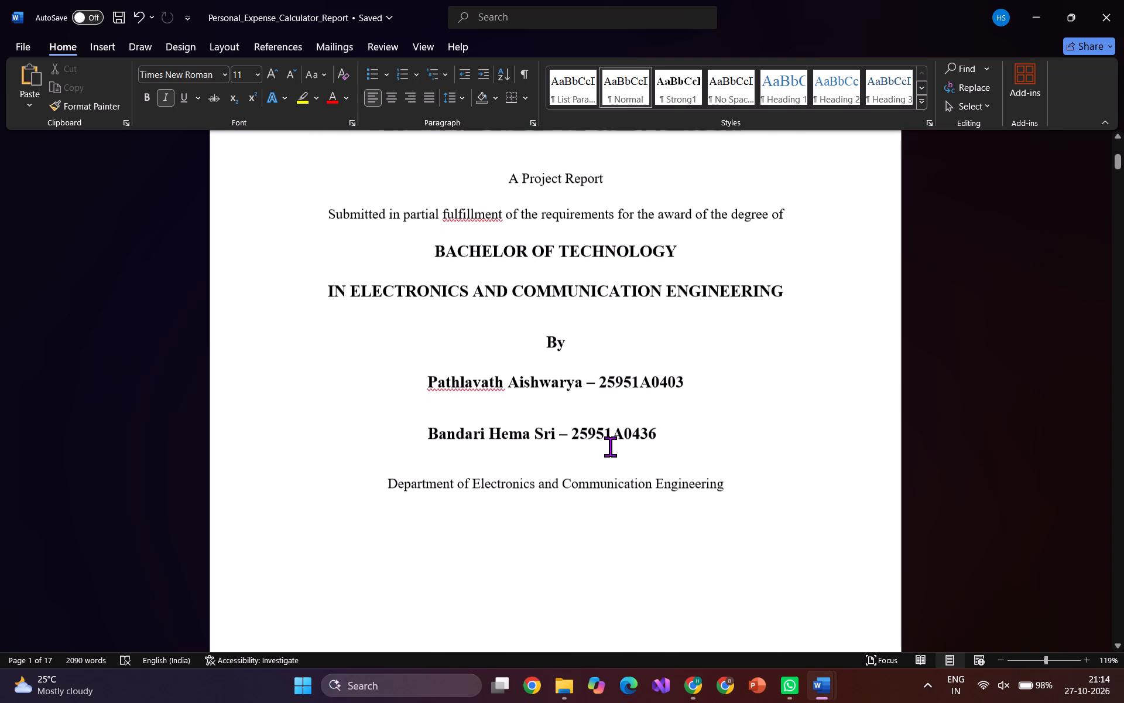
scroll(610, 446, down, 1)
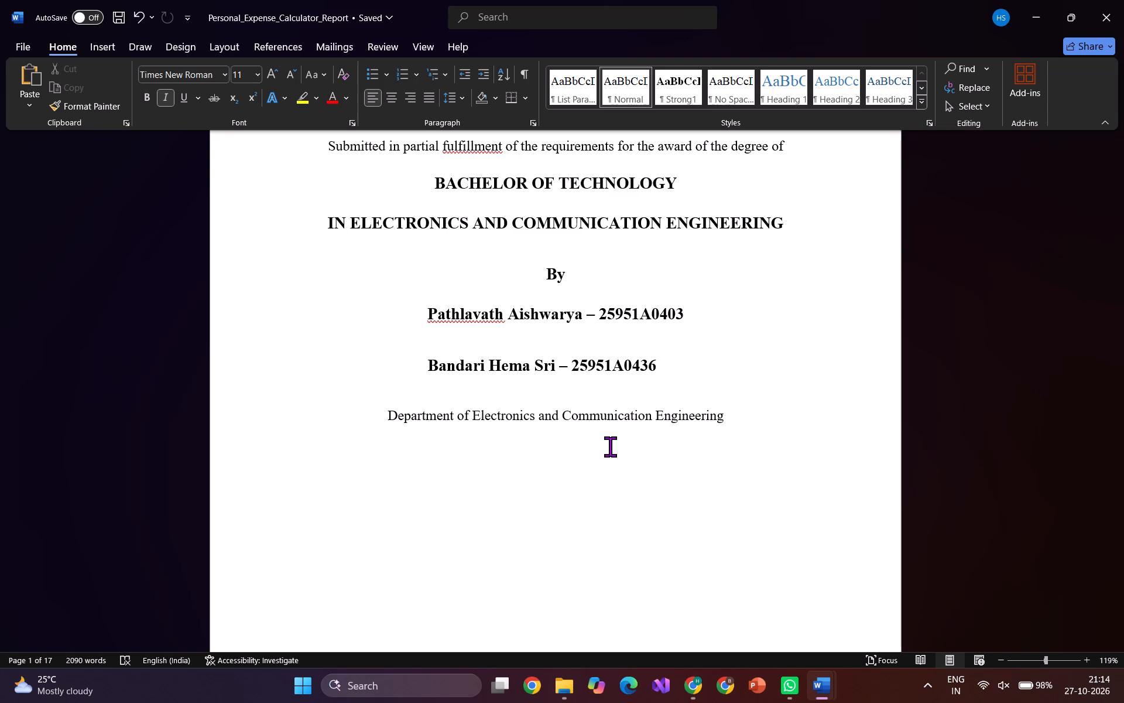
scroll(610, 446, down, 4)
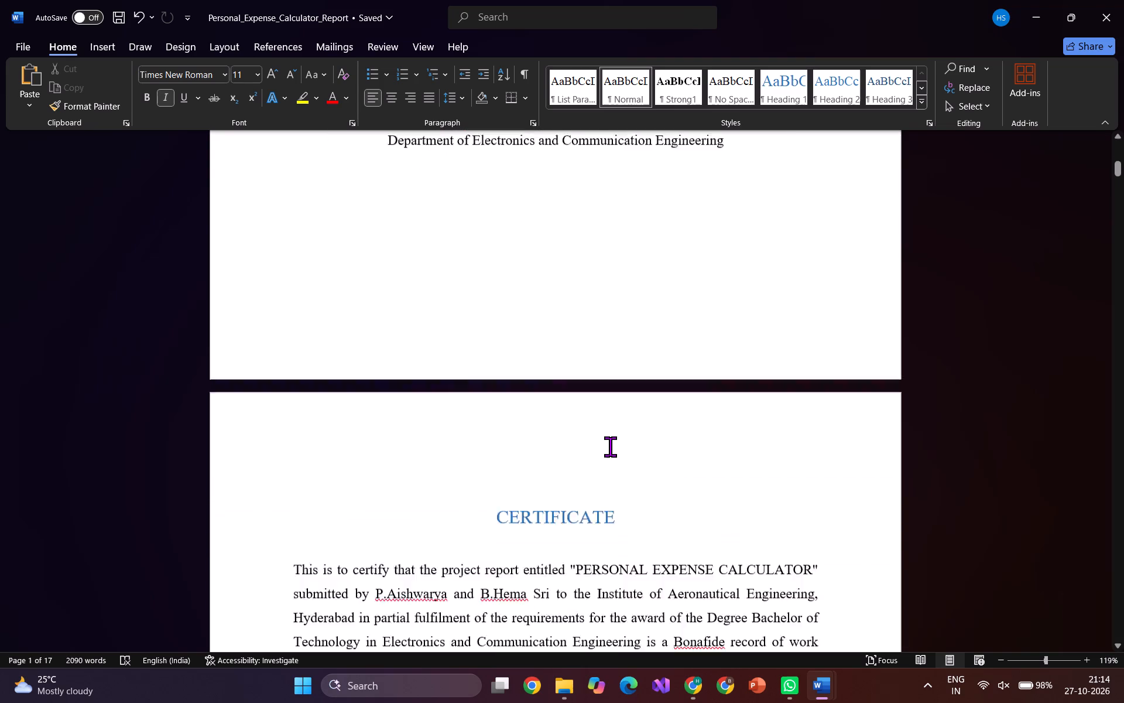
scroll(610, 446, down, 2)
scroll(610, 446, up, 3)
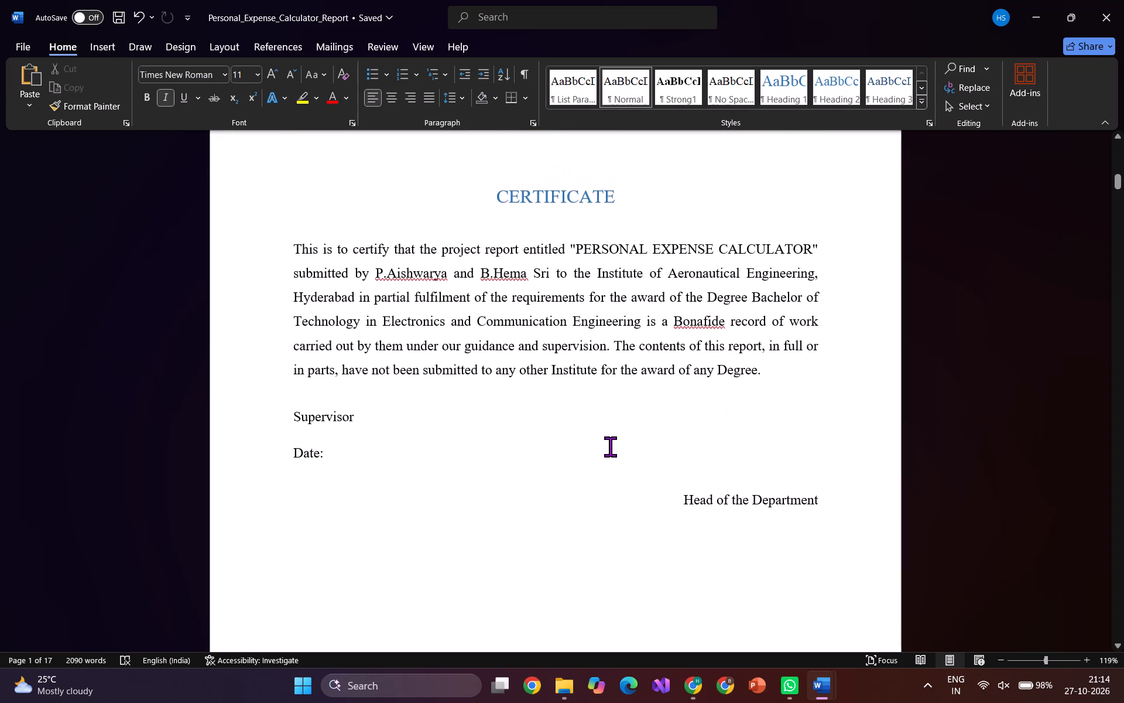
scroll(610, 446, up, 2)
scroll(610, 446, down, 2)
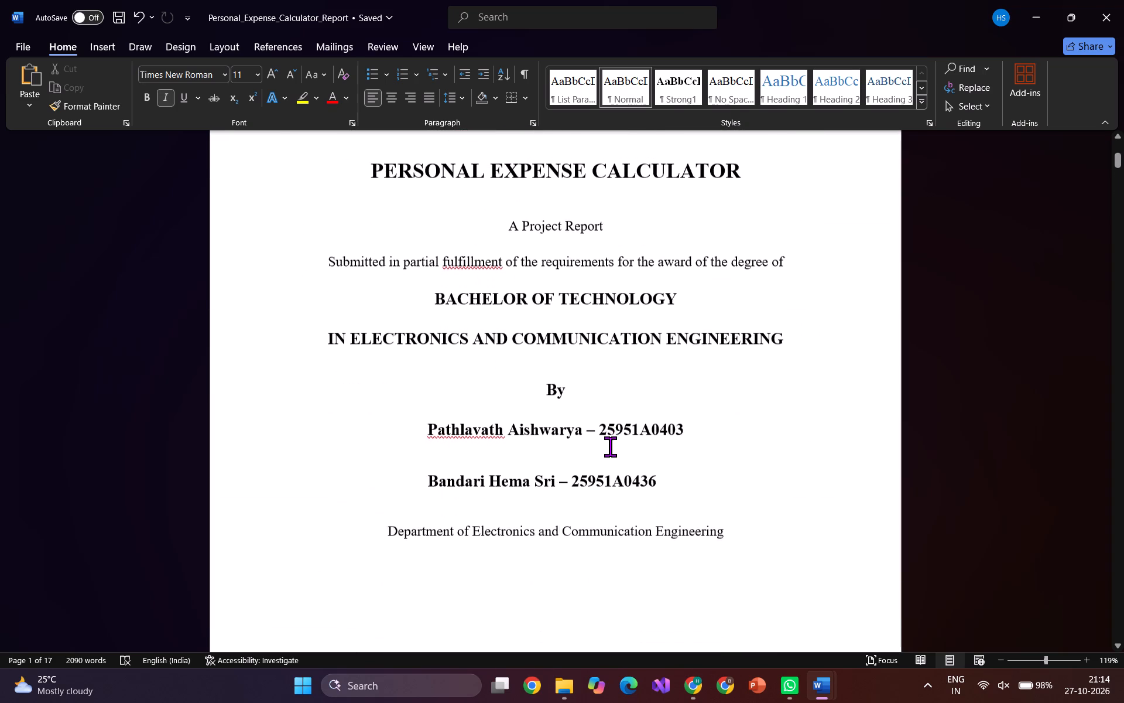
Examine the Certificate and Approval Sheet pages, including their student names and signature lines.
scroll(610, 446, down, 5)
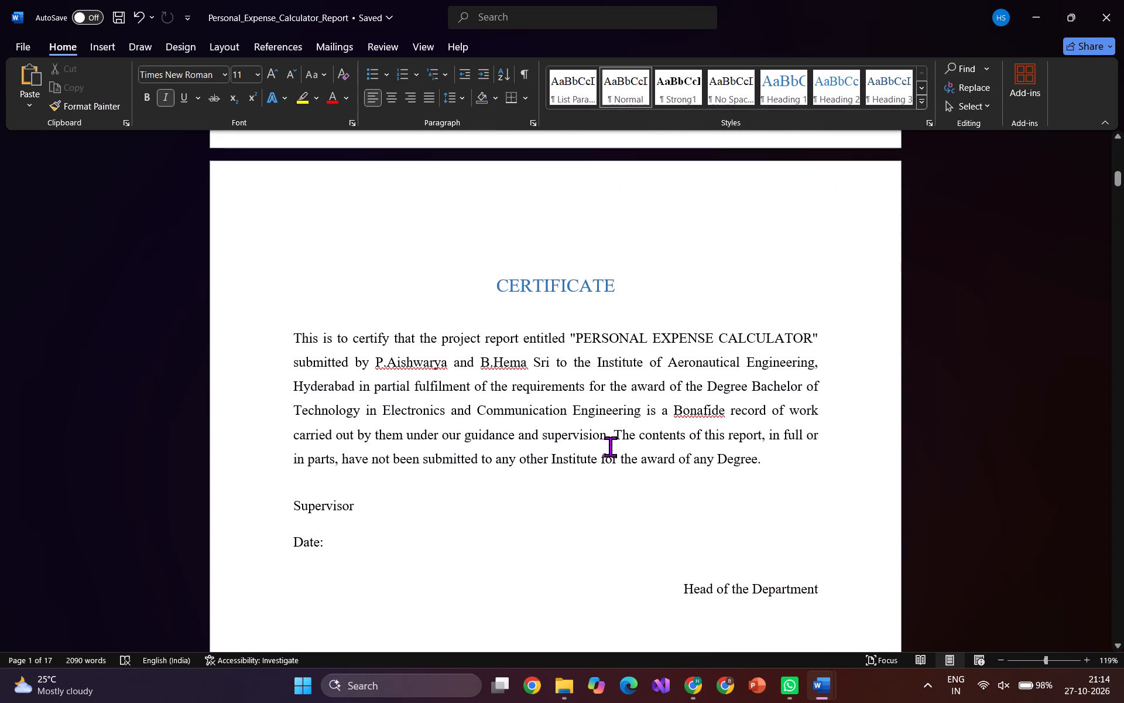
scroll(610, 446, down, 4)
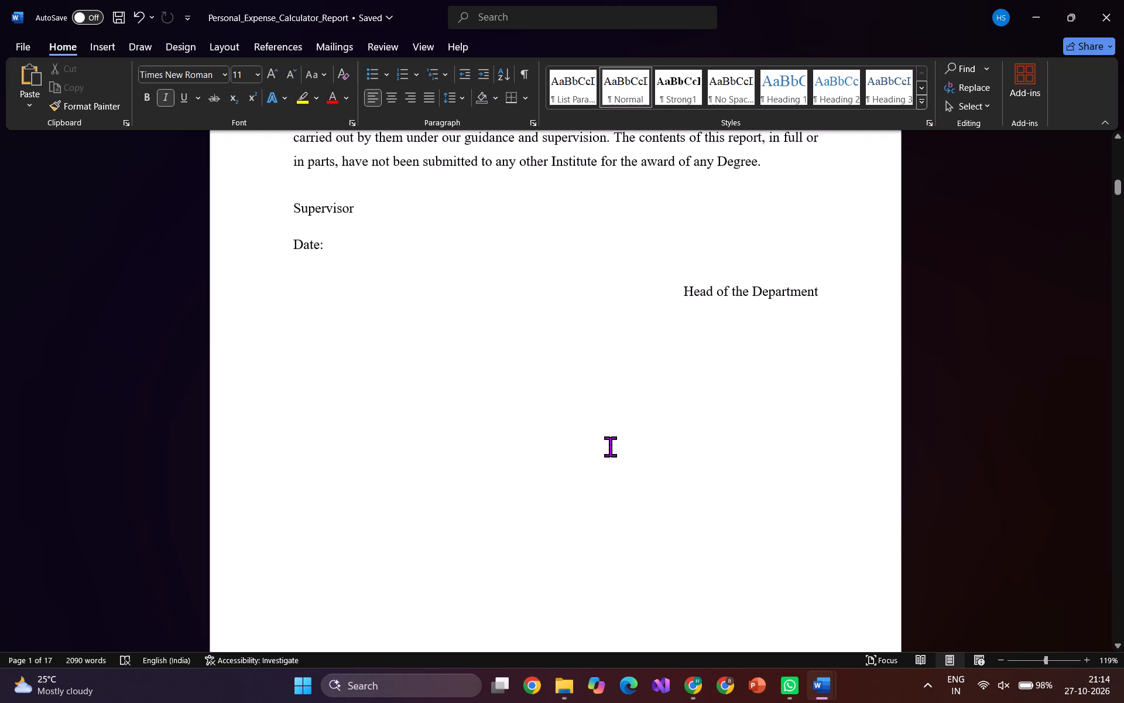
scroll(610, 446, down, 8)
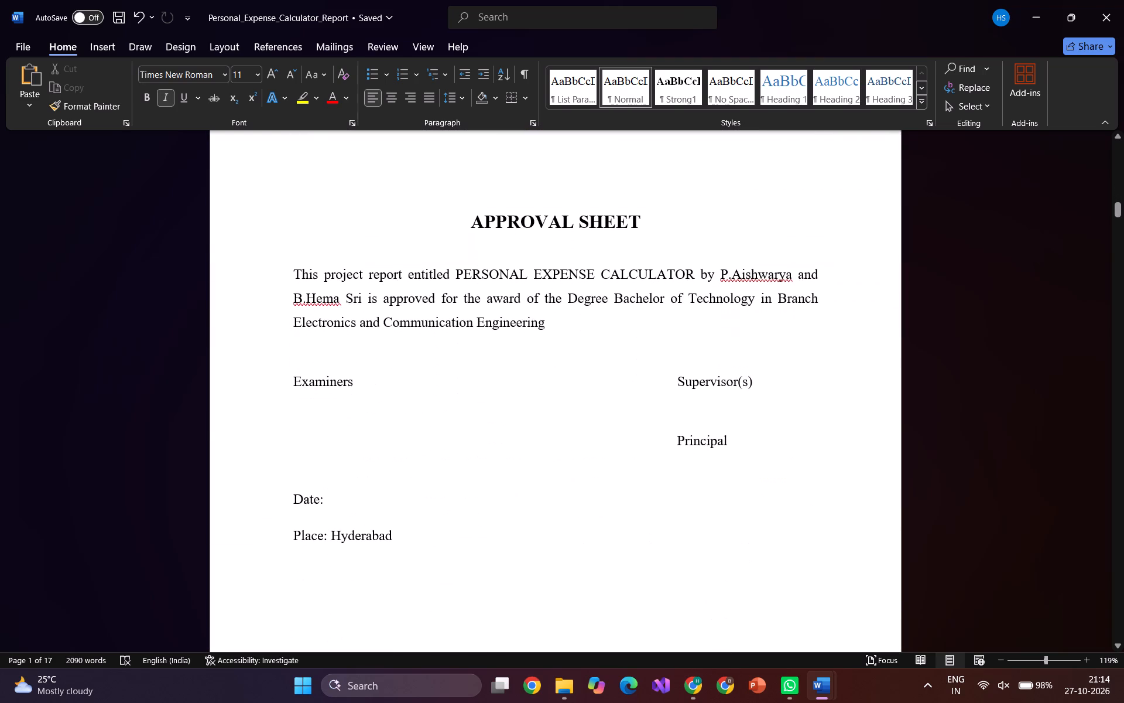
scroll(610, 446, down, 1)
Insert one blank line between Supervisor and Date on the Certificate page.
scroll(610, 446, up, 5)
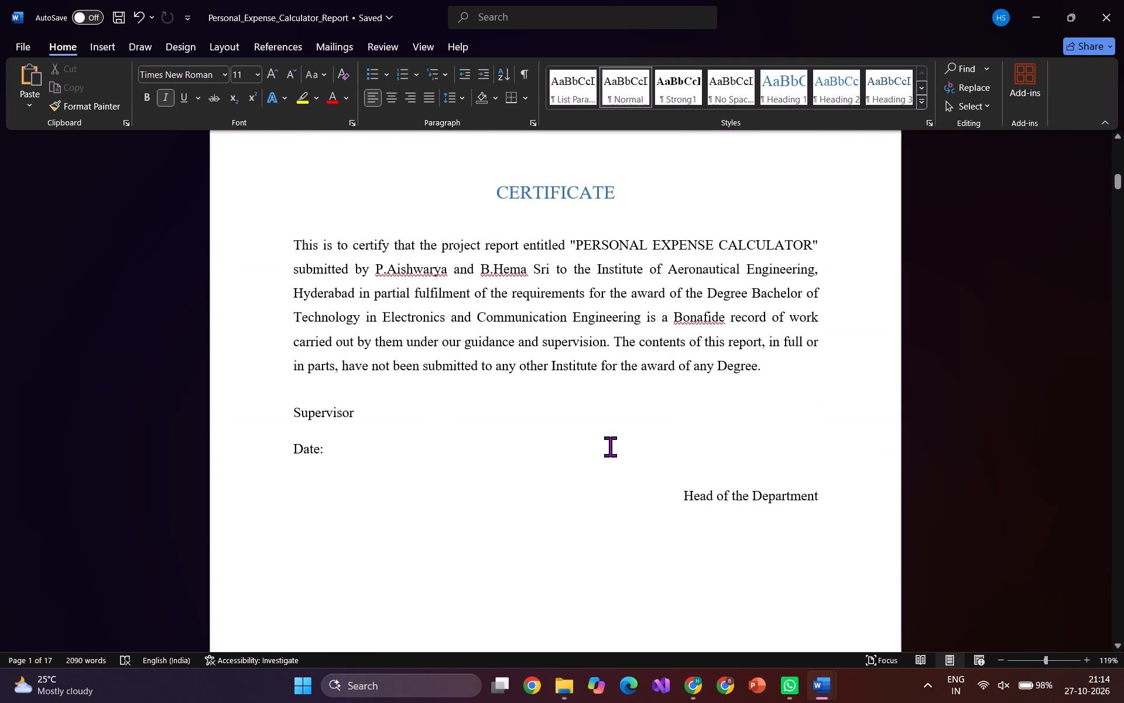
click(357, 408)
key(Return)
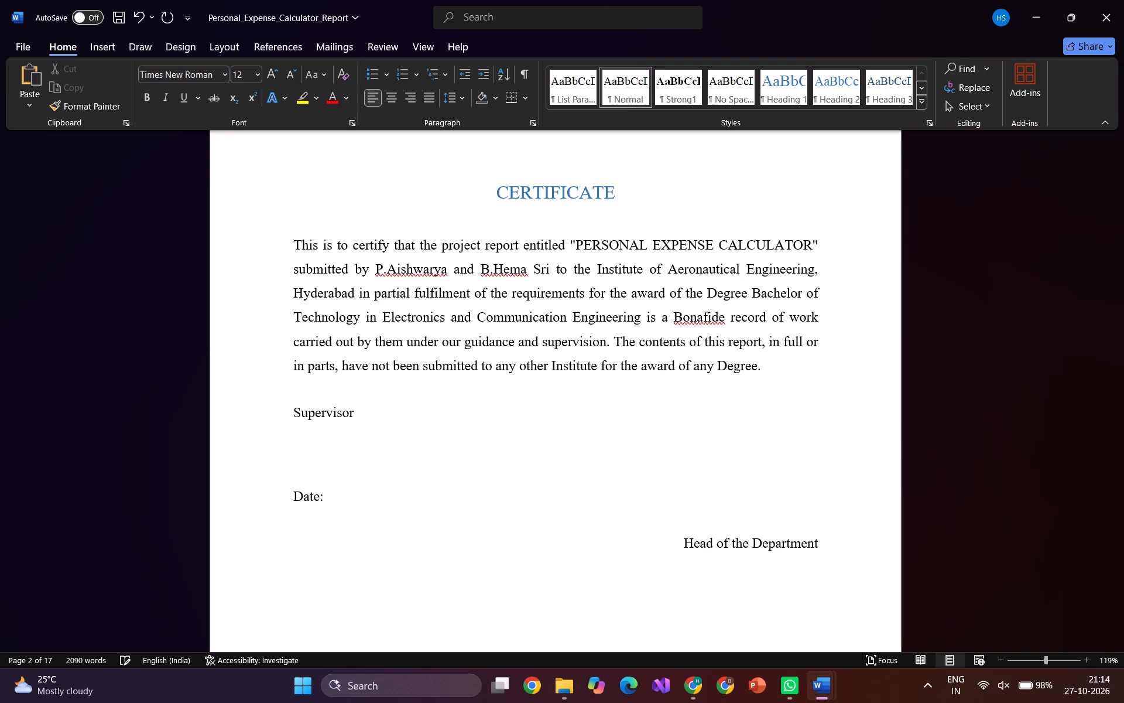
click(337, 389)
Check the layout of the Approval Sheet, the acknowledgement text and the Table of Contents.
scroll(337, 389, down, 5)
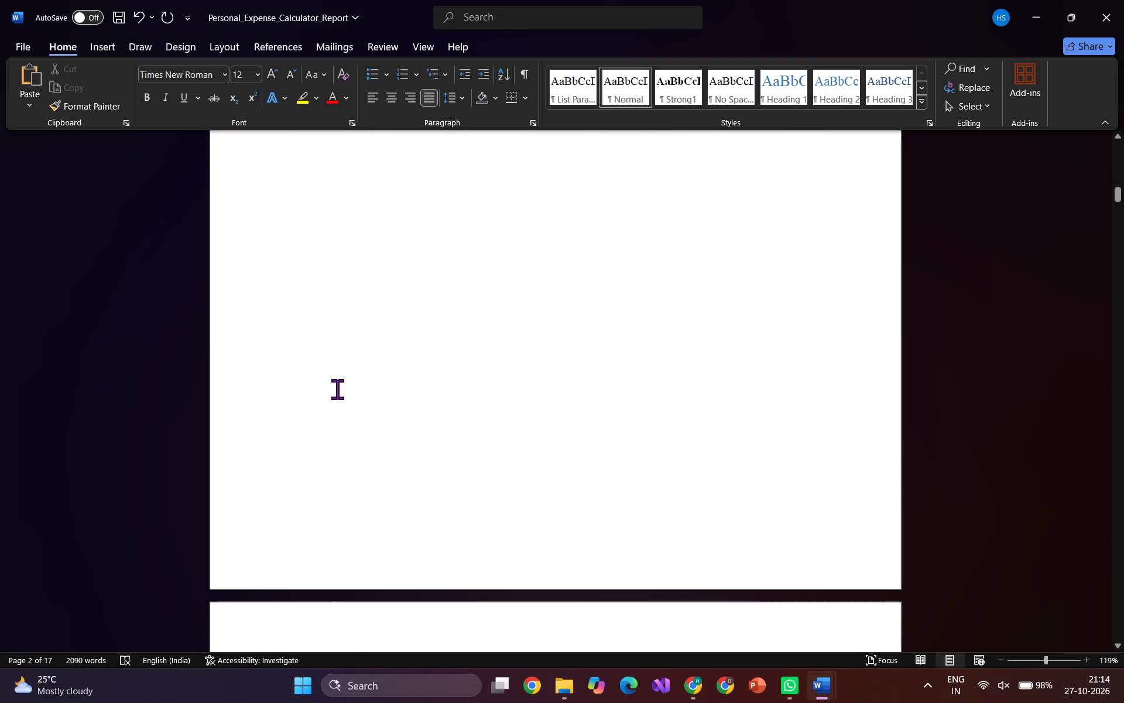
scroll(337, 389, down, 1)
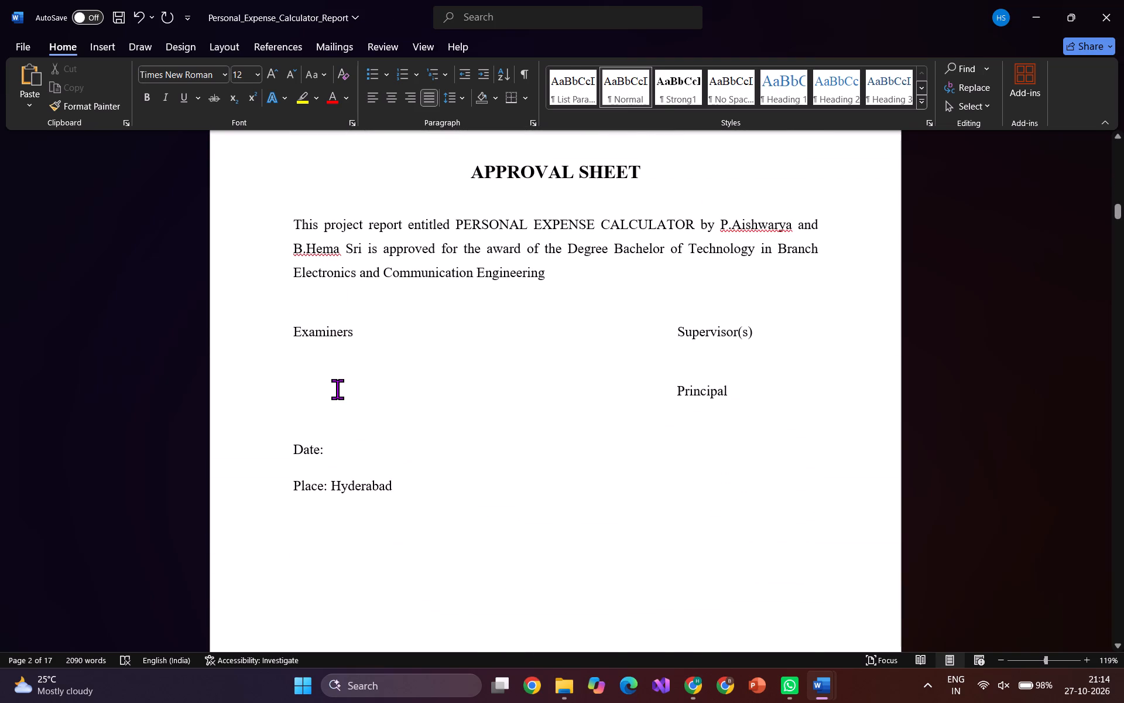
scroll(337, 389, right, 4)
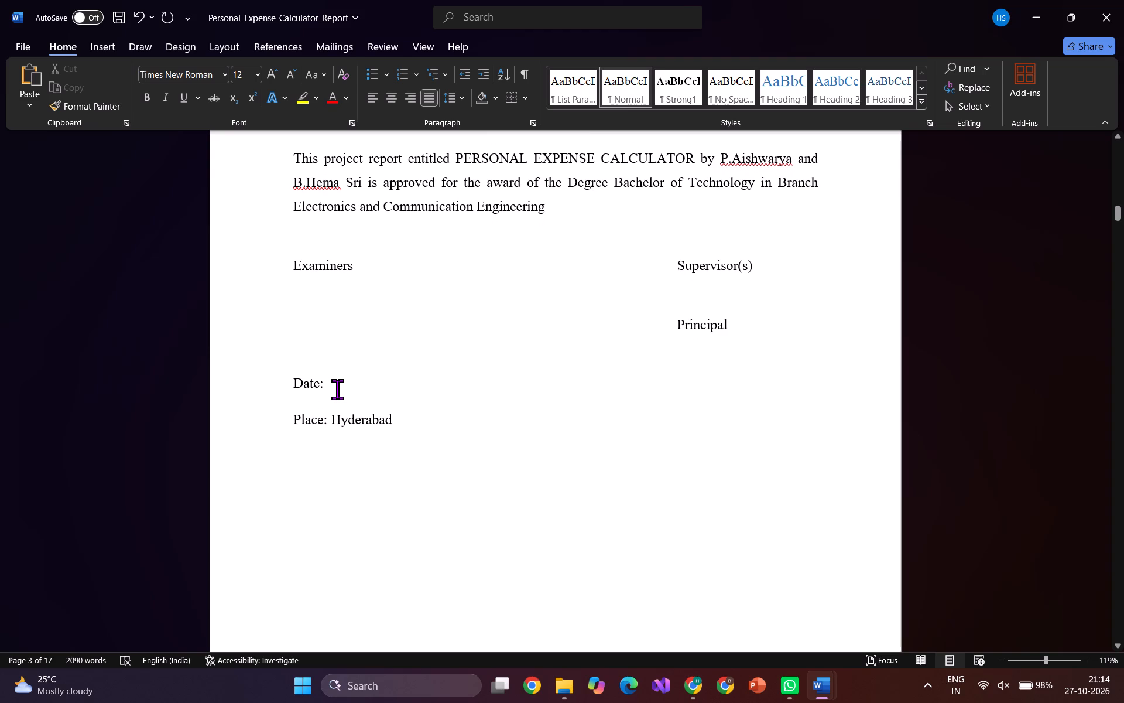
scroll(337, 389, right, 1)
scroll(337, 389, down, 6)
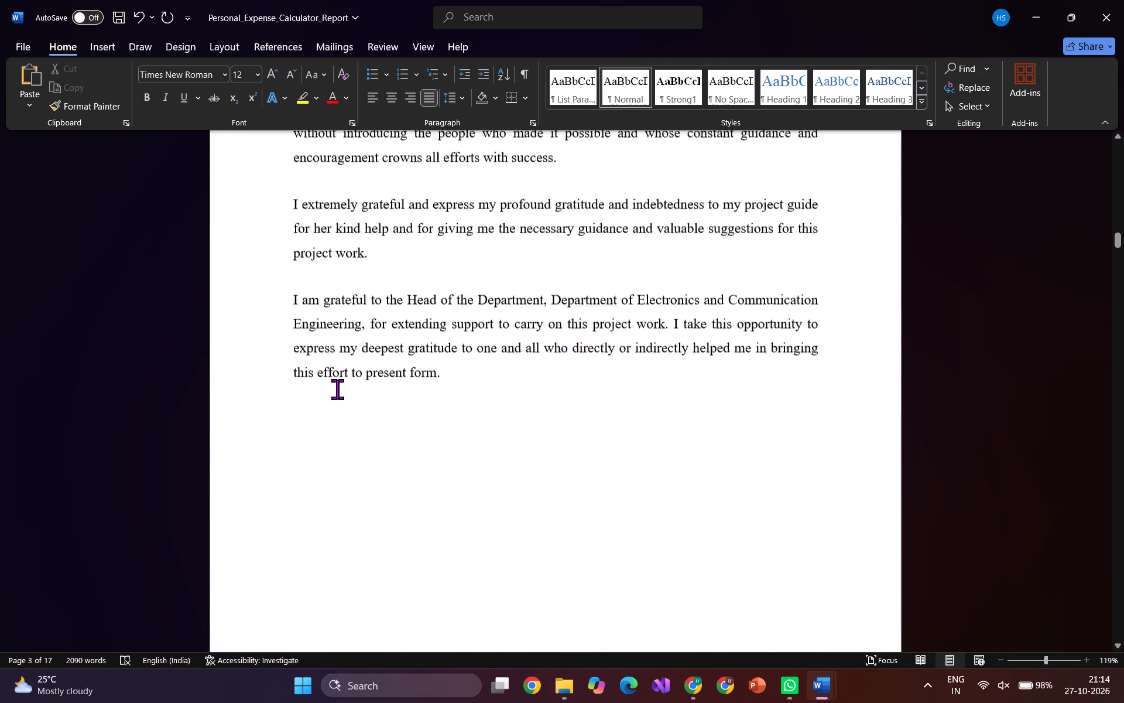
scroll(337, 389, down, 4)
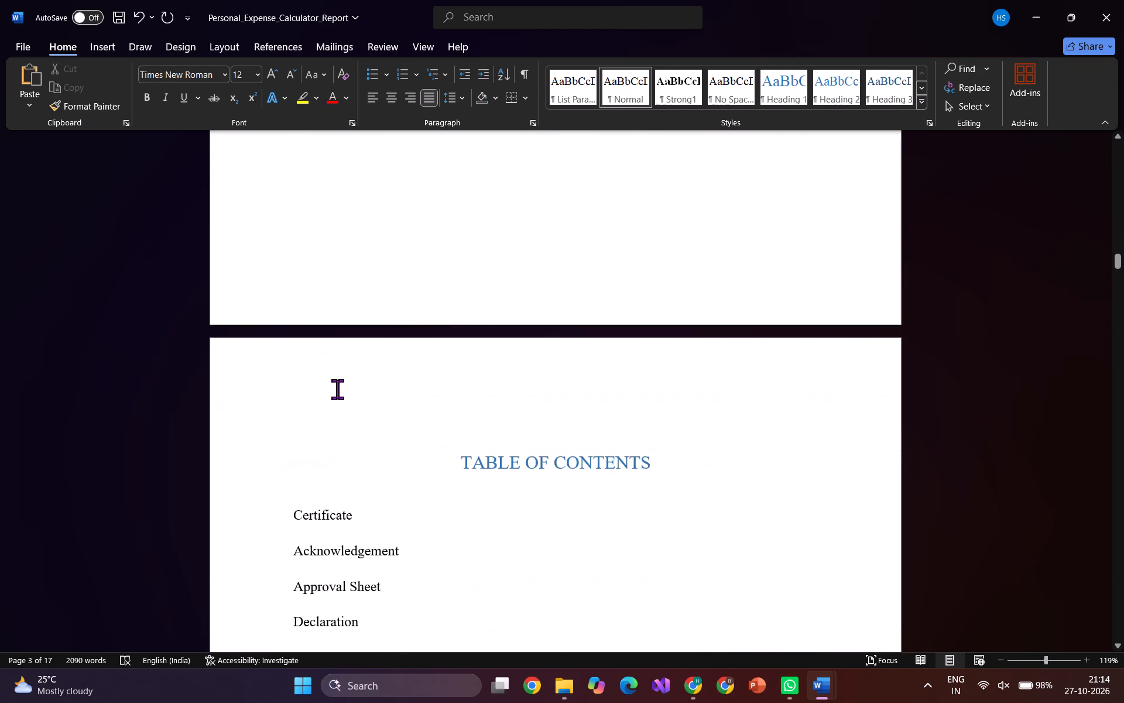
scroll(337, 389, down, 7)
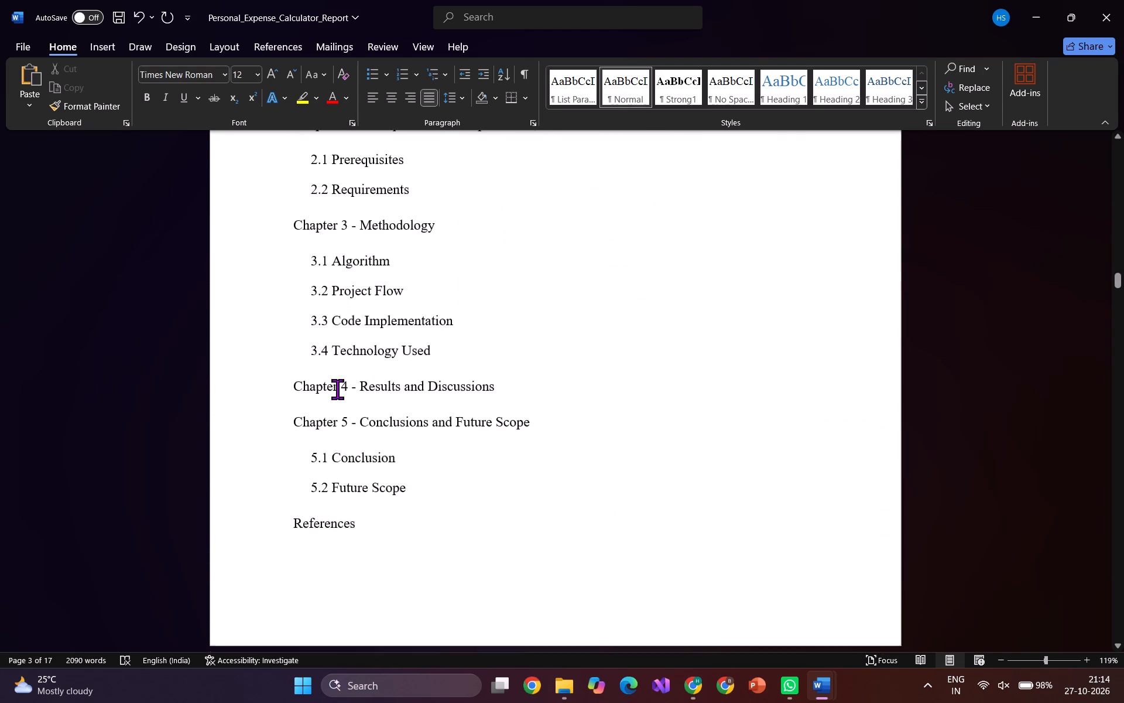
Review the Declaration page, including the students' names, roll numbers, place and date lines.
scroll(337, 389, down, 3)
scroll(337, 389, up, 2)
scroll(337, 389, down, 1)
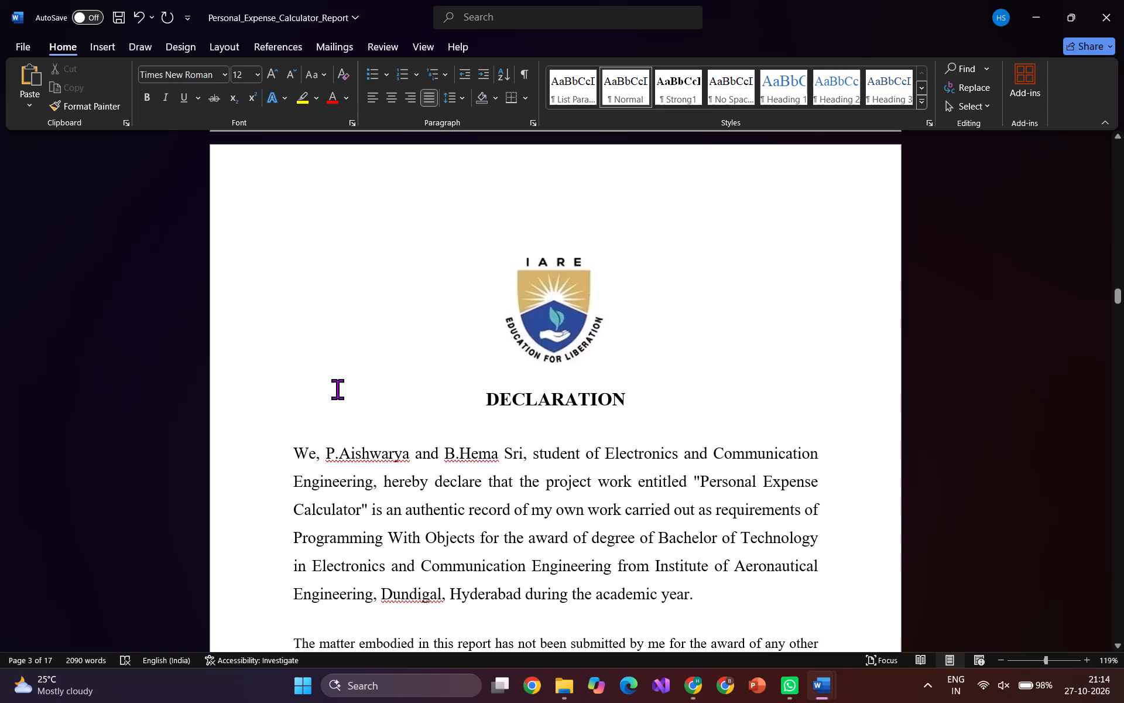
scroll(337, 389, down, 3)
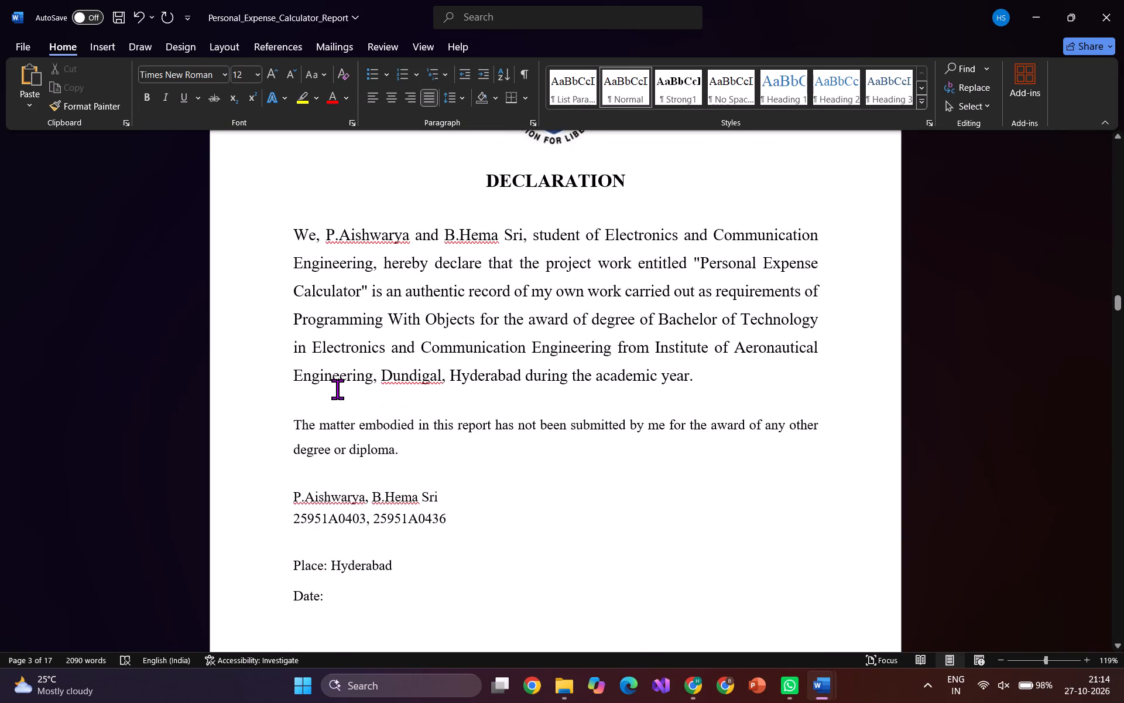
scroll(337, 389, down, 3)
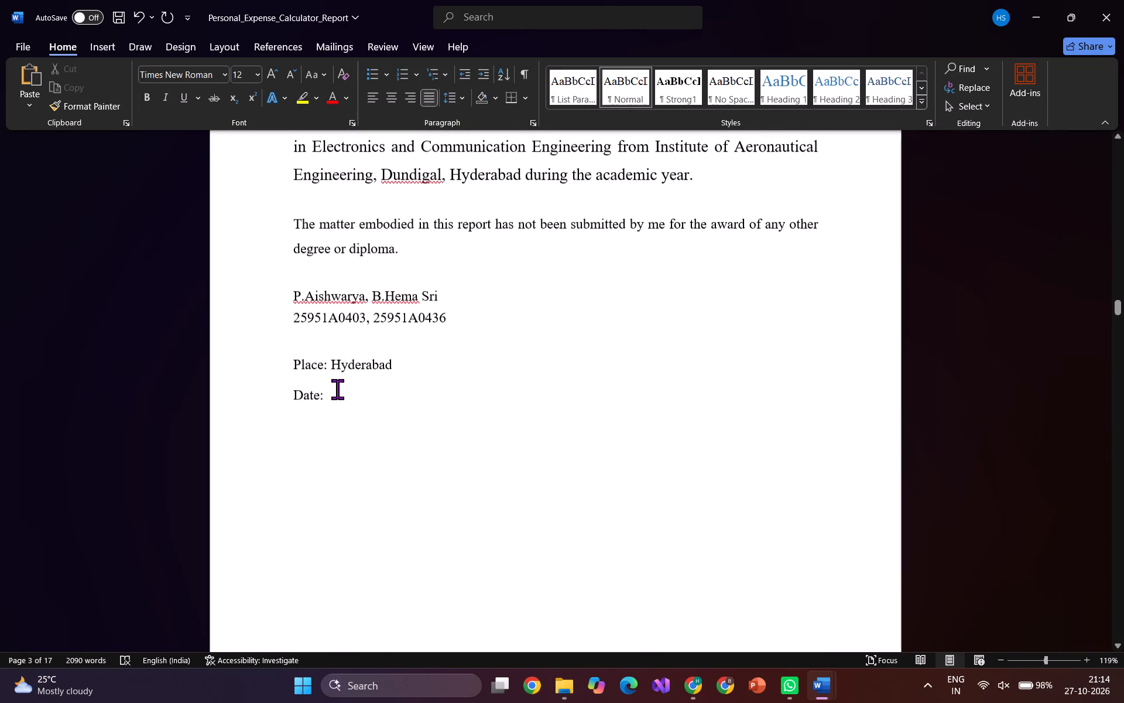
Check the layout of the summary page before Chapter 1 and of Chapter 1, Introduction.
scroll(337, 389, down, 1)
scroll(337, 389, right, 2)
scroll(337, 389, down, 3)
scroll(337, 389, right, 1)
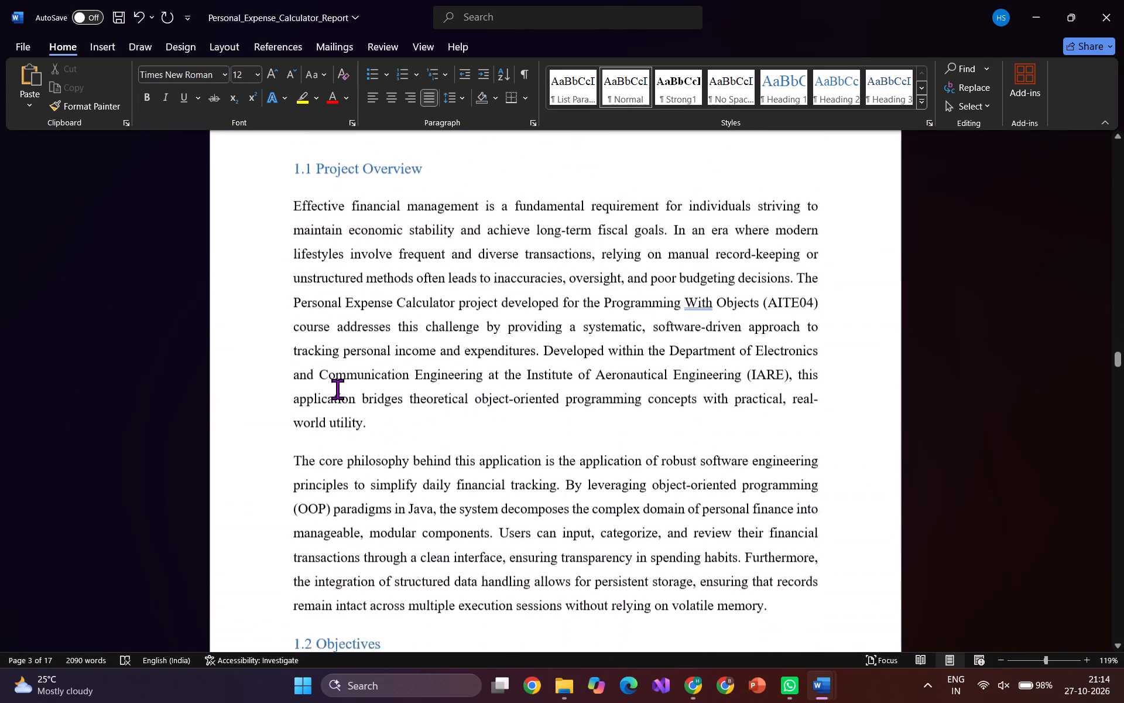
scroll(337, 389, up, 3)
scroll(337, 389, down, 1)
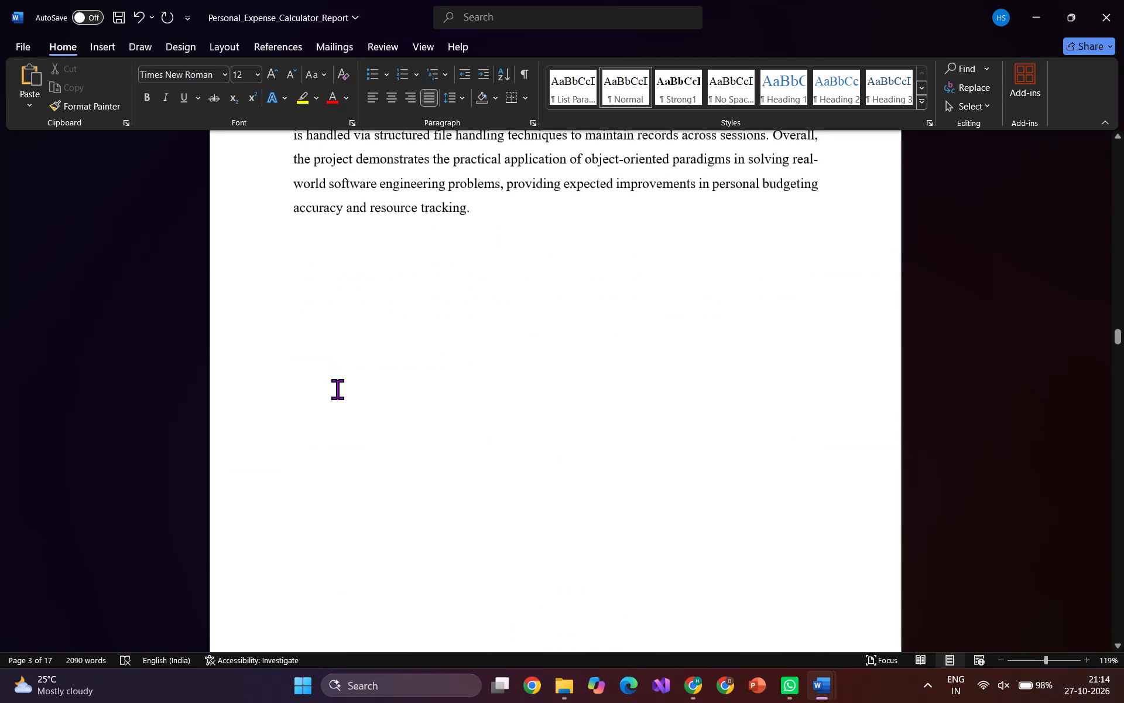
scroll(337, 389, down, 2)
scroll(337, 389, right, 6)
scroll(337, 389, down, 2)
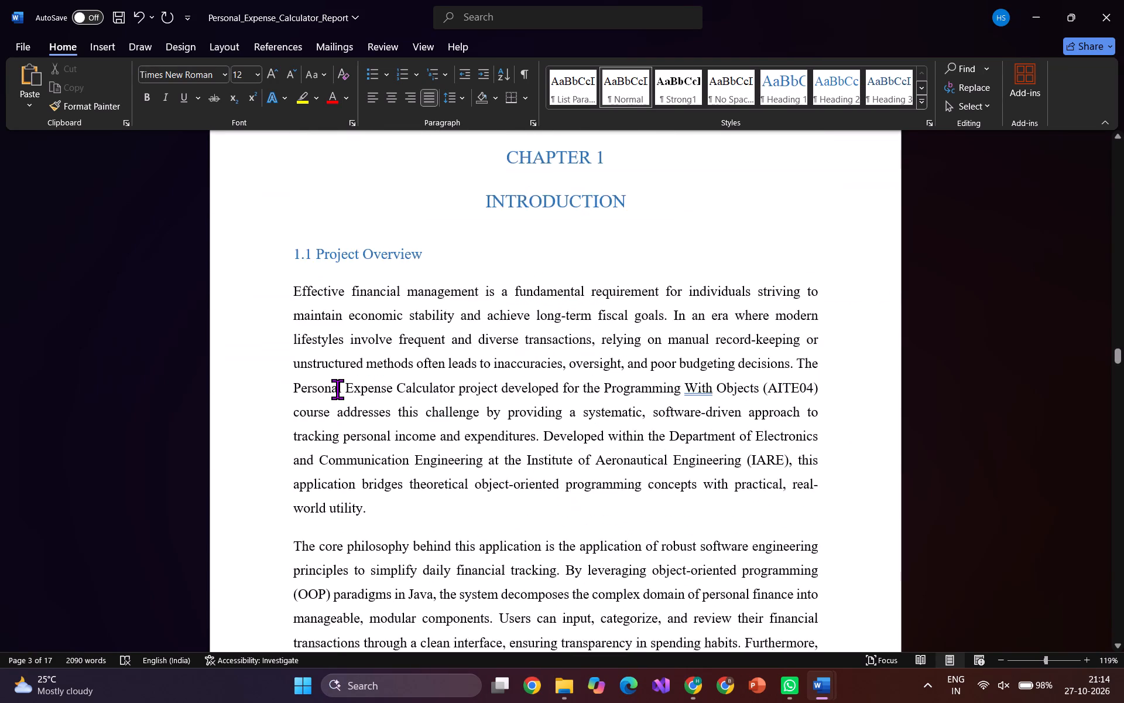
scroll(337, 389, down, 6)
Check Chapter 2, Prerequisites and Requirements, and Chapter 3, Methodology, including the 3.4 Code Implementation listing.
scroll(337, 389, down, 2)
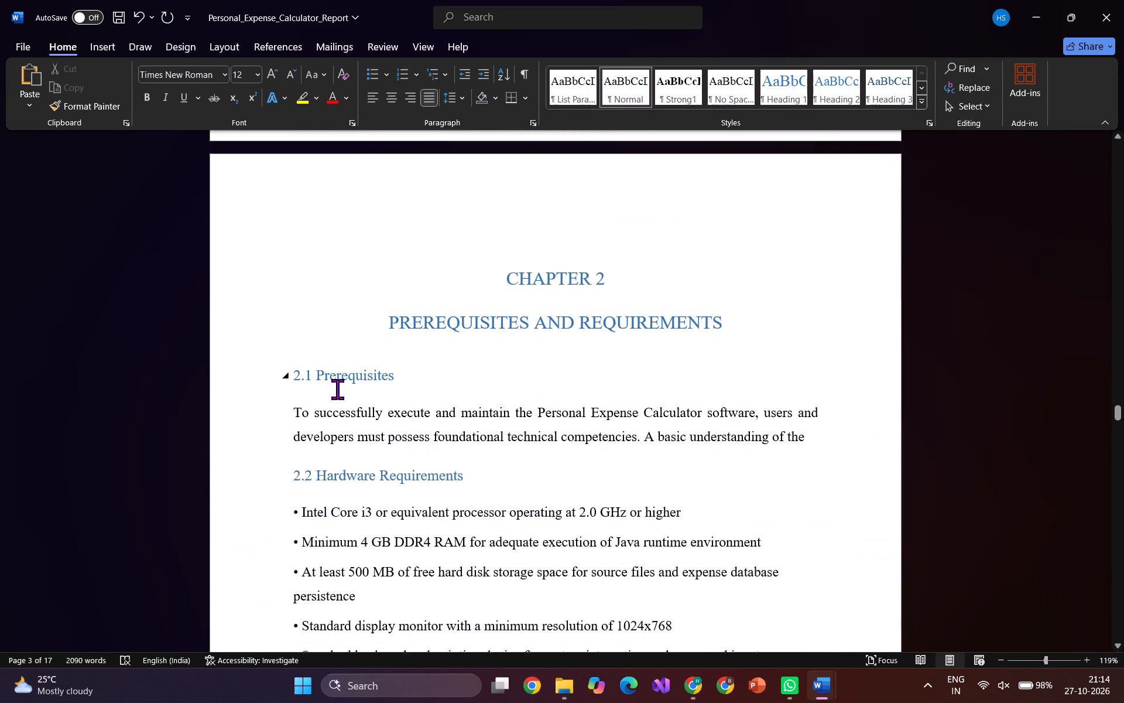
scroll(337, 389, down, 6)
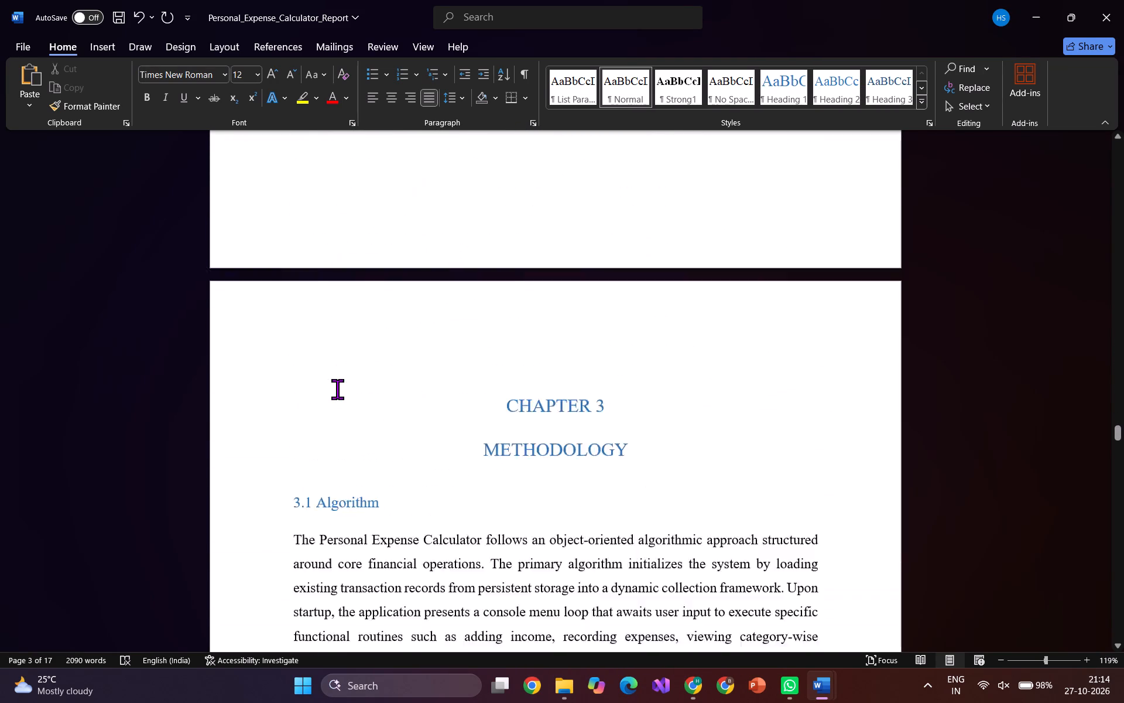
scroll(337, 389, down, 5)
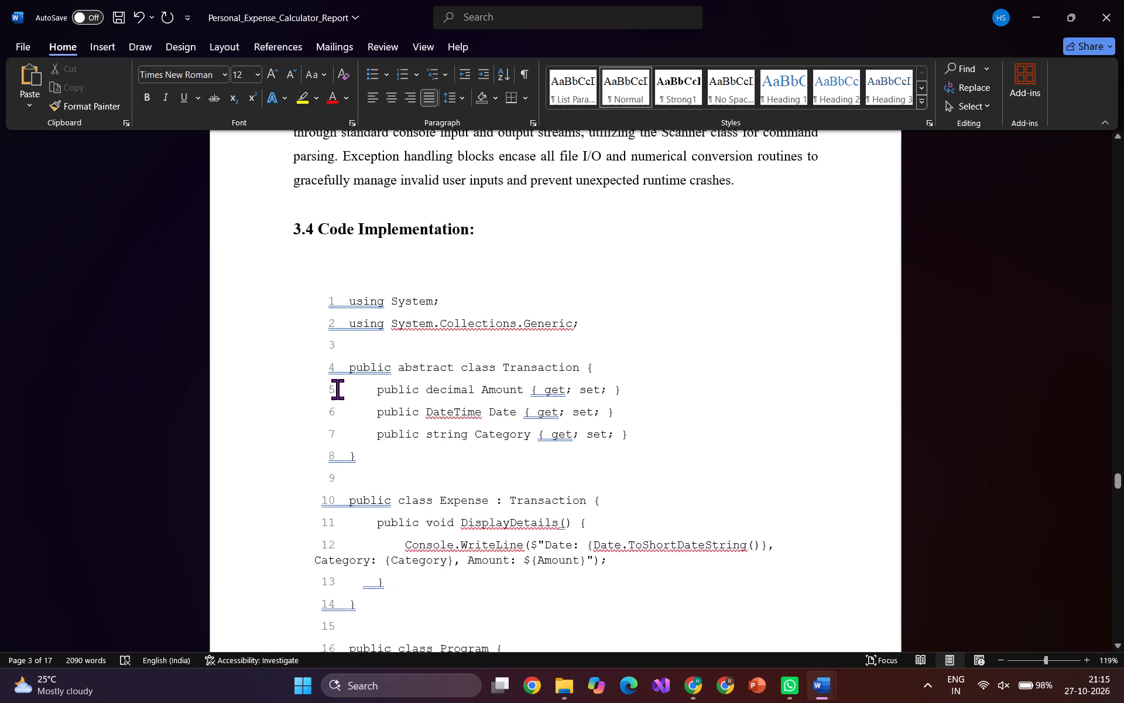
scroll(337, 389, down, 7)
Check the layout of Chapter 4, Results and Discussion, Chapter 5, Conclusion and Future Scope, and the References page.
scroll(337, 389, down, 2)
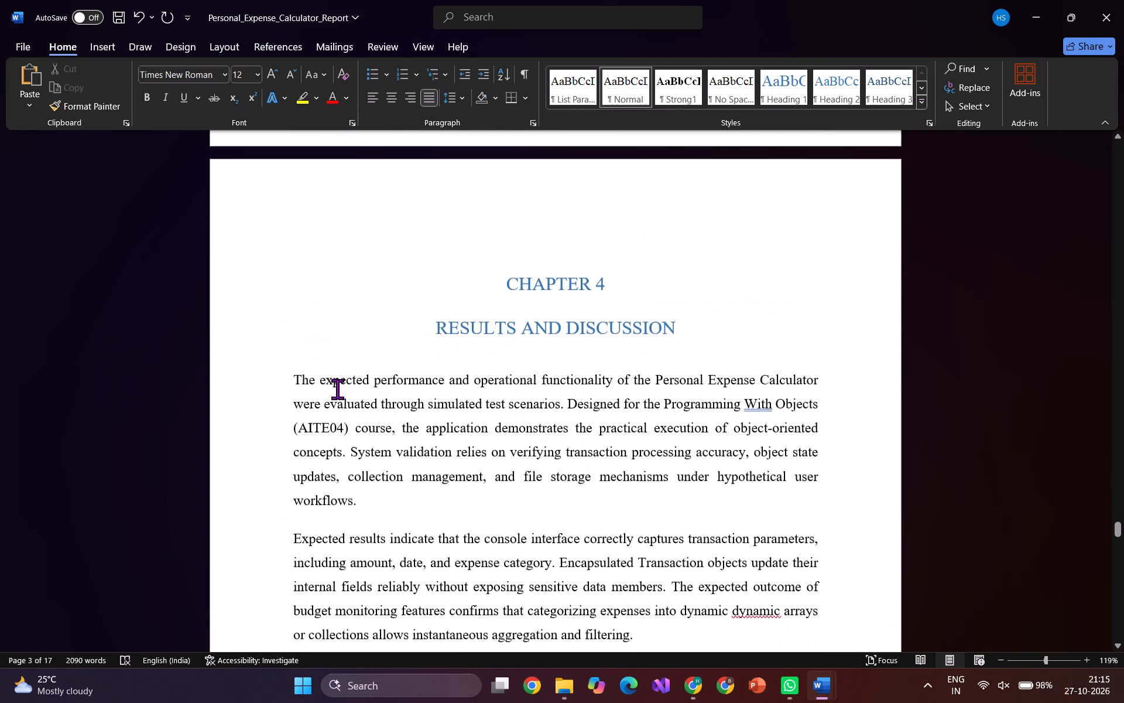
scroll(337, 389, down, 6)
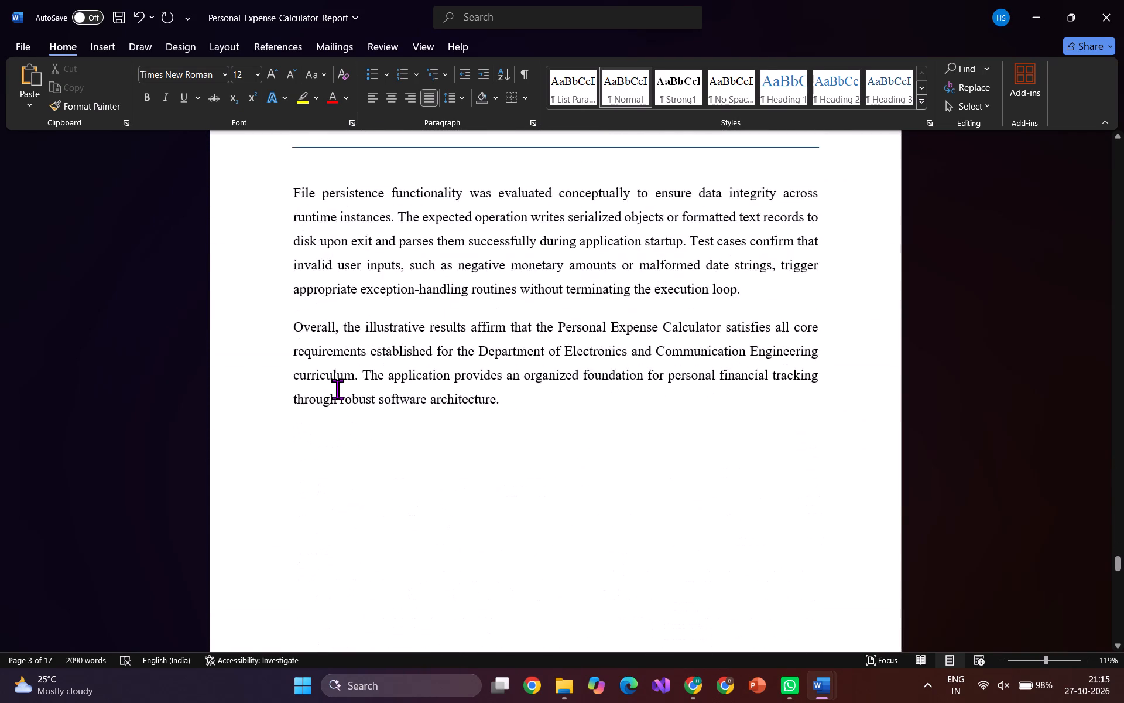
scroll(337, 389, down, 5)
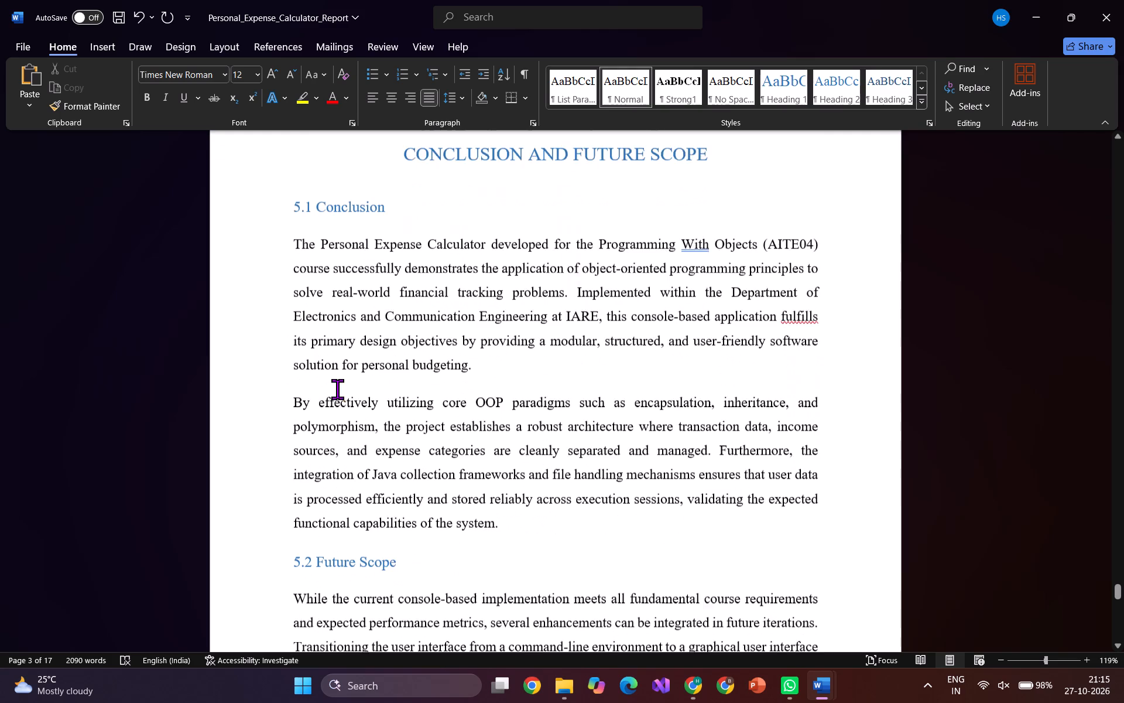
scroll(337, 389, down, 3)
scroll(337, 389, up, 1)
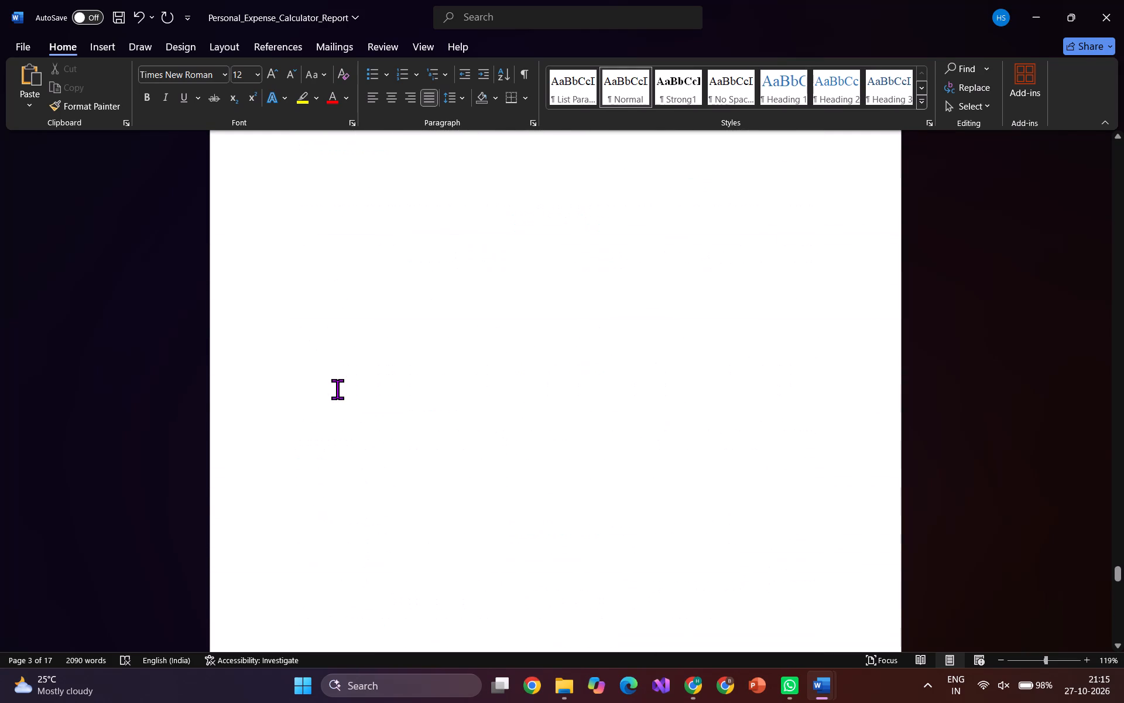
scroll(337, 389, down, 5)
scroll(337, 389, right, 3)
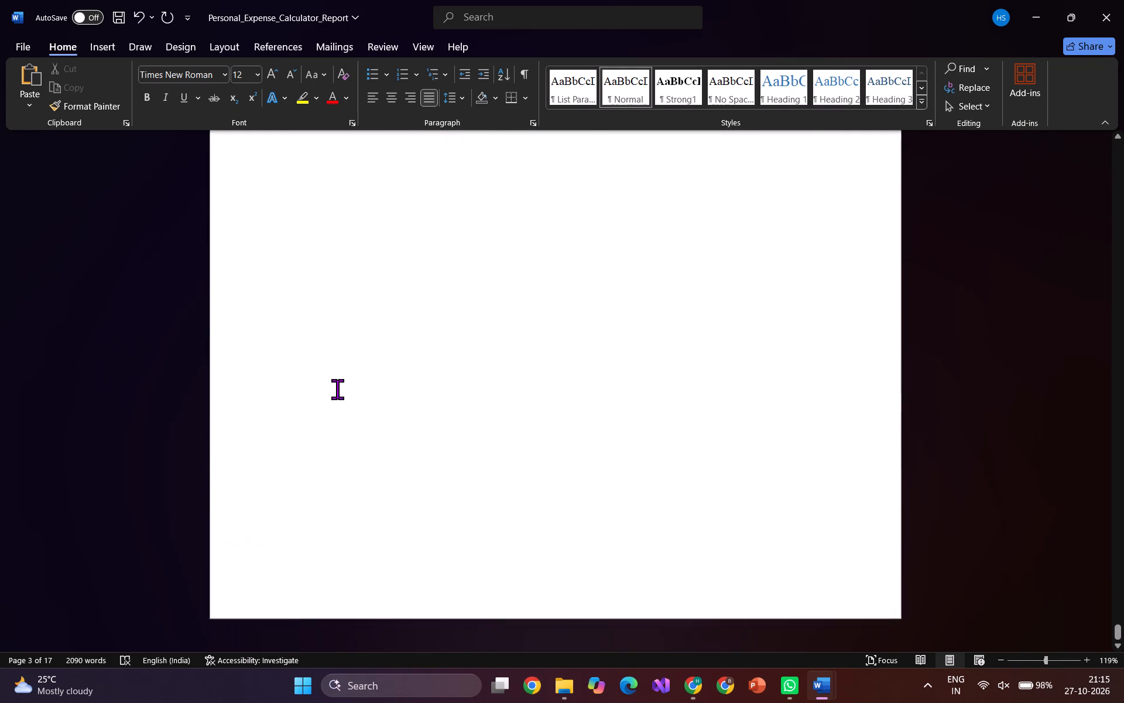
scroll(337, 389, up, 4)
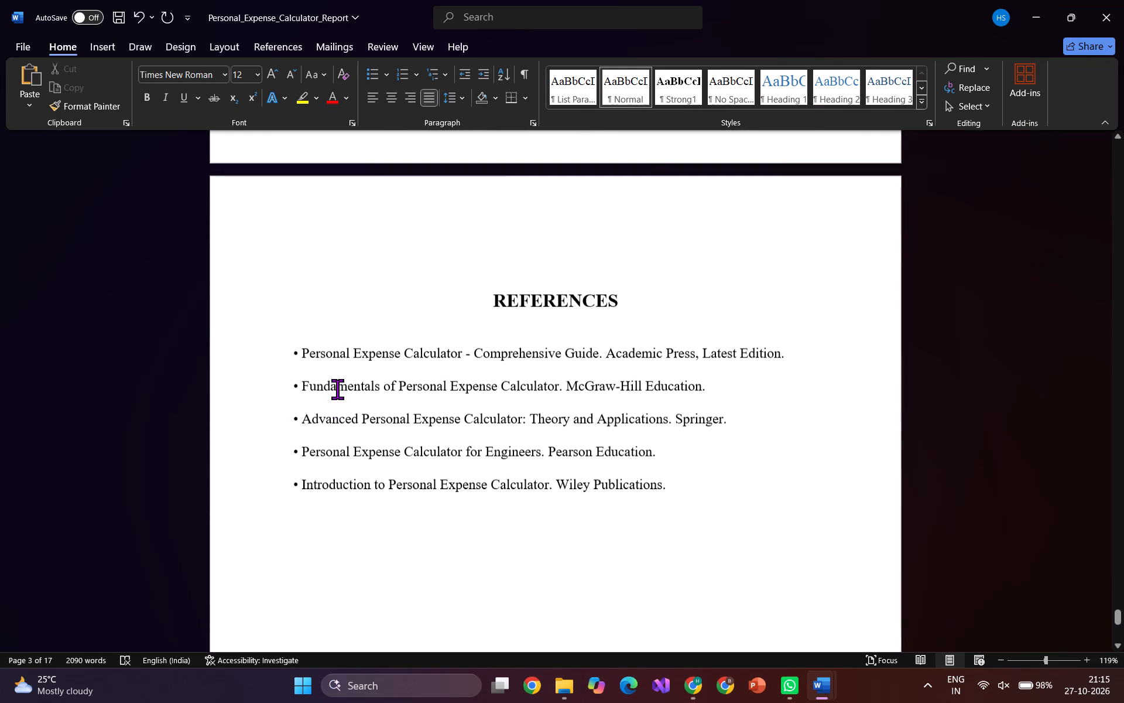
Recheck the pages backwards from Chapter 5 through Chapter 4 to section 3.5 Technology Used.
scroll(337, 389, up, 3)
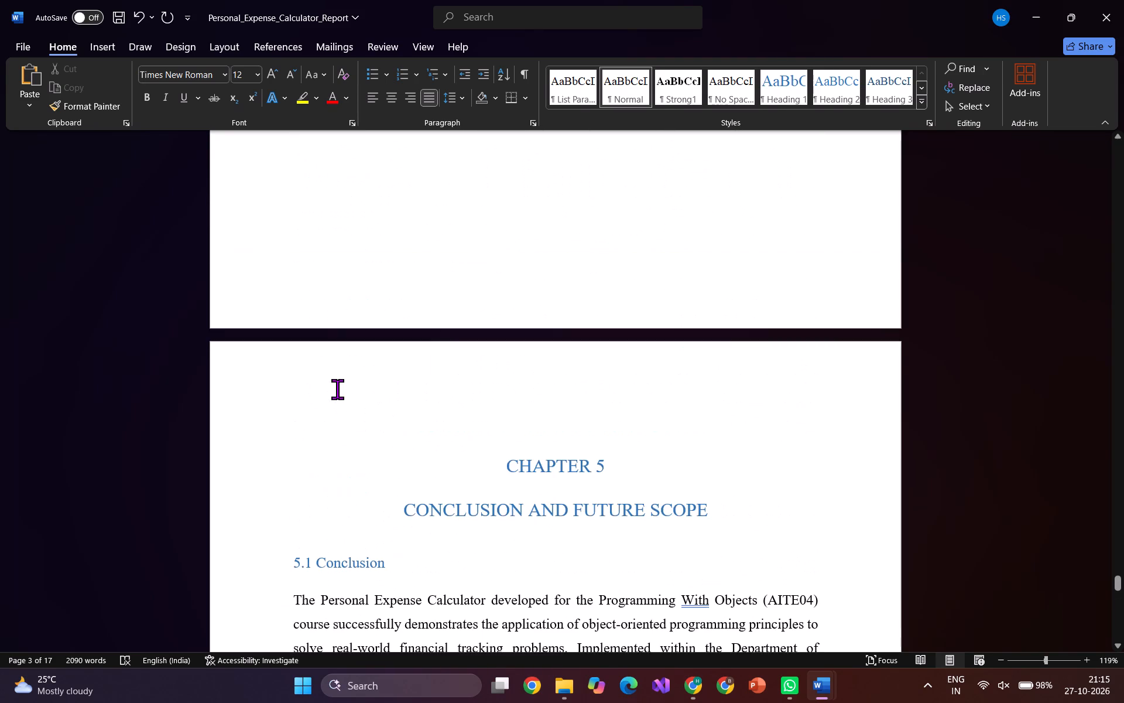
scroll(337, 389, up, 5)
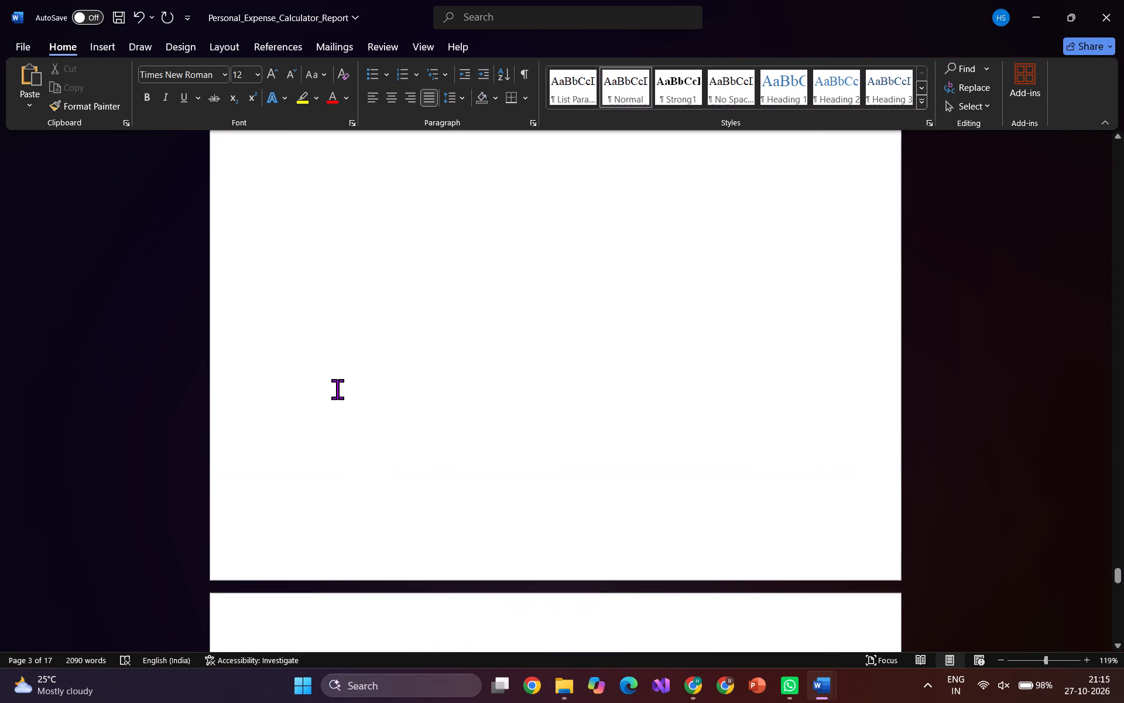
scroll(337, 389, up, 6)
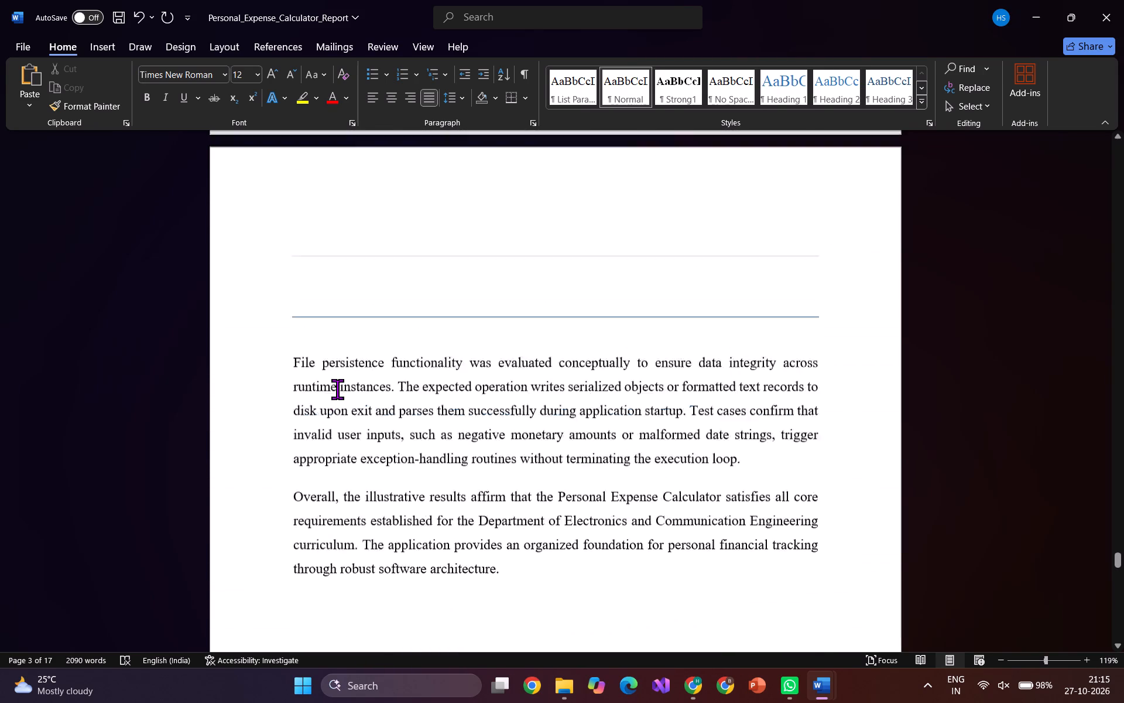
scroll(337, 389, up, 3)
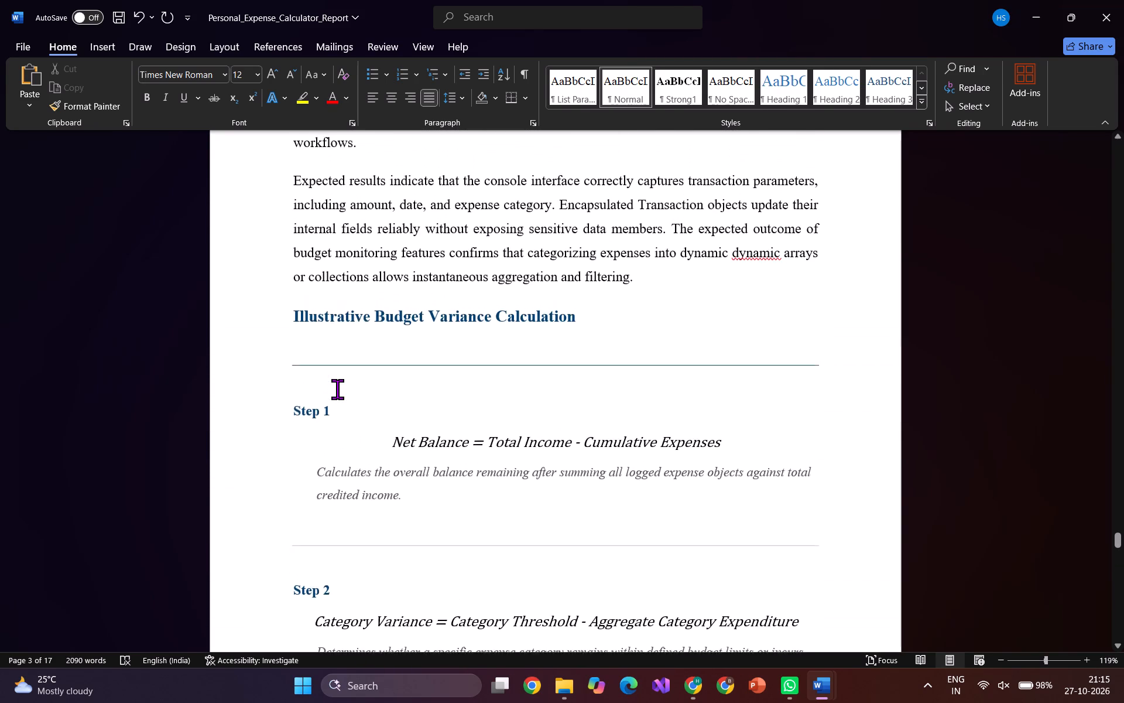
scroll(337, 389, up, 3)
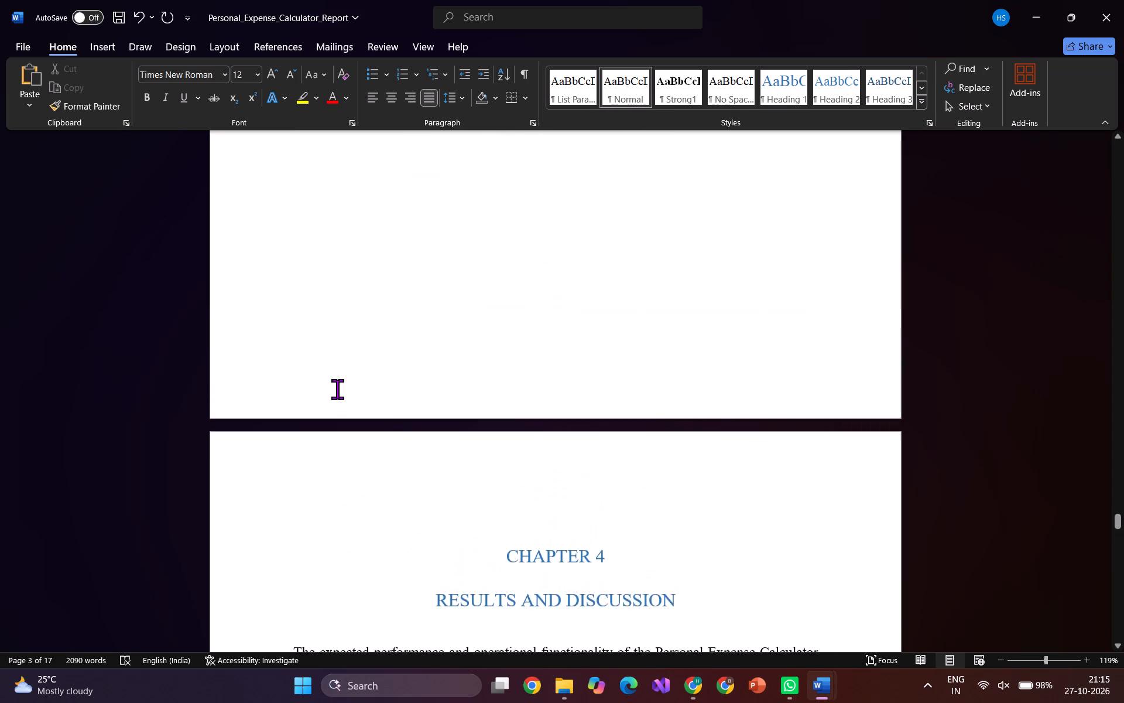
scroll(337, 389, up, 5)
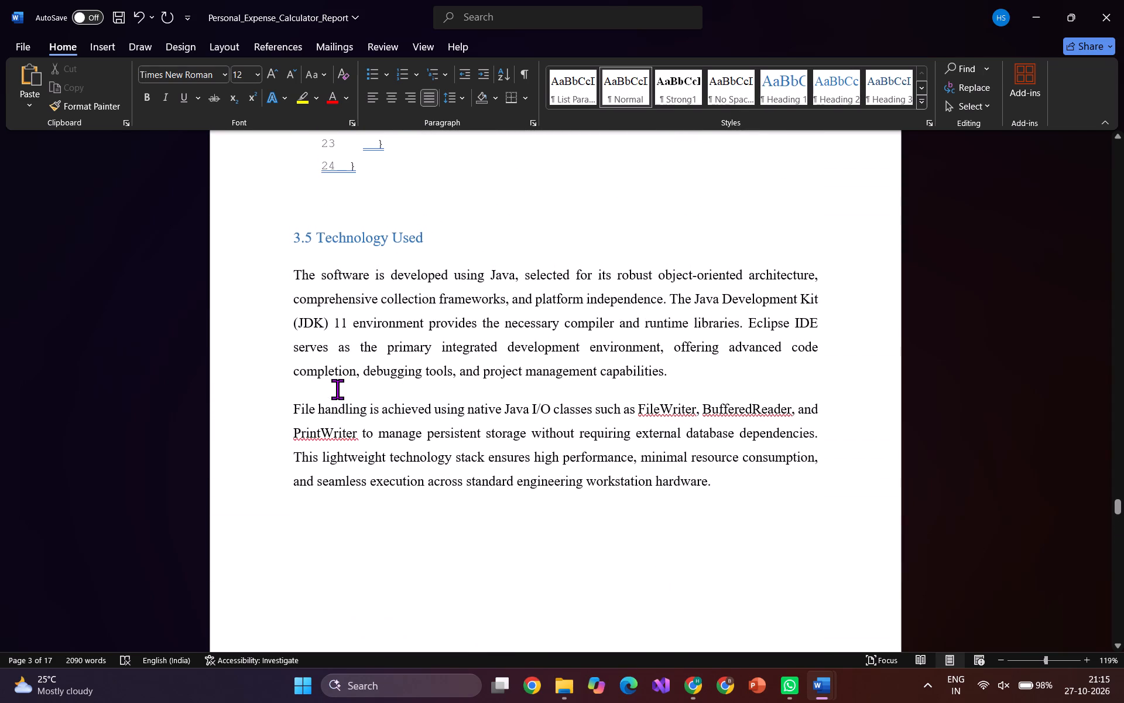
In section 3.5 Technology Used, split the joined class names into "Print Writer", "File Writer" and "Buffered Reader".
click(321, 436)
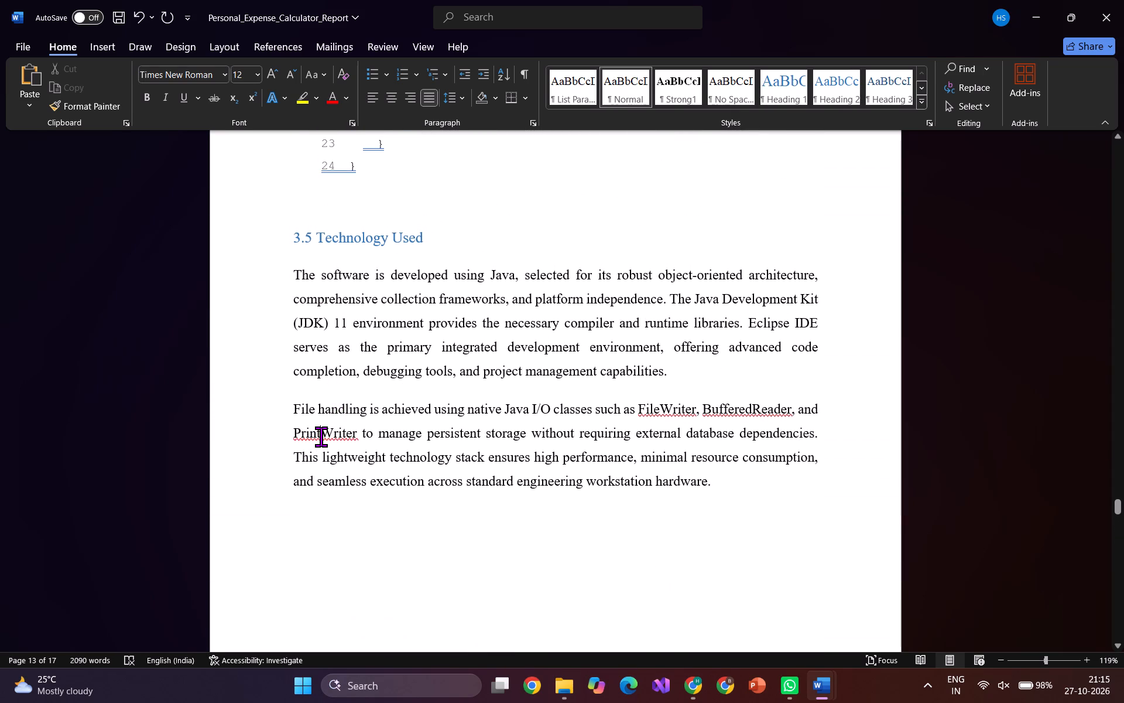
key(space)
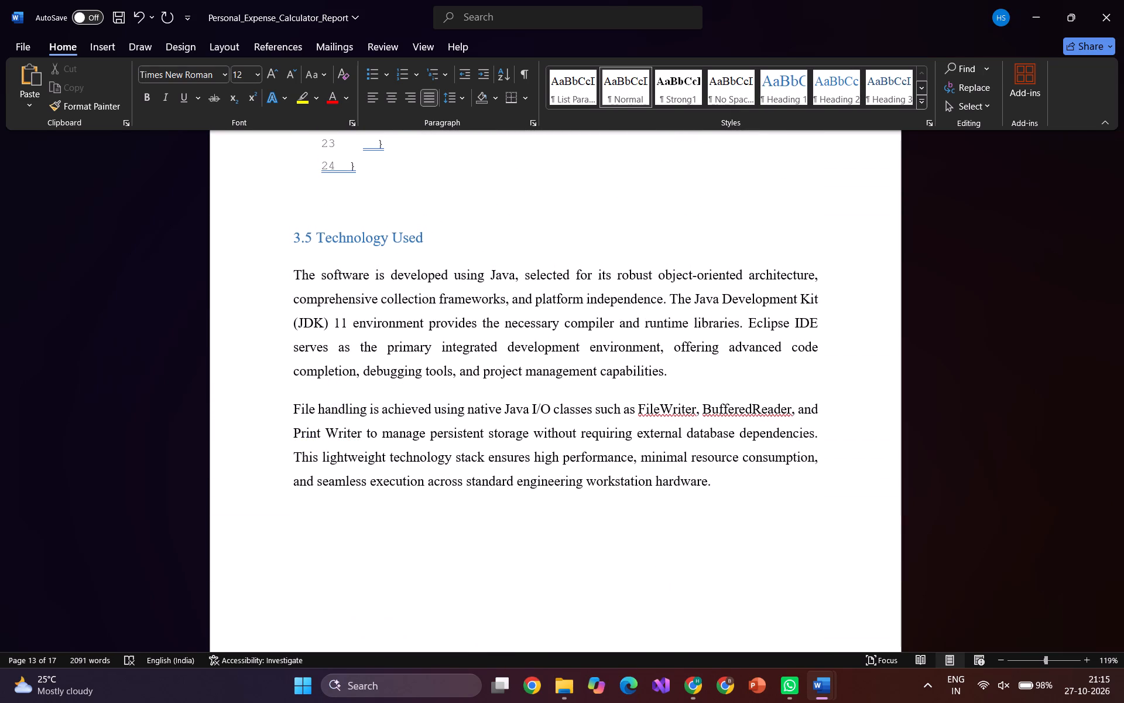
click(660, 413)
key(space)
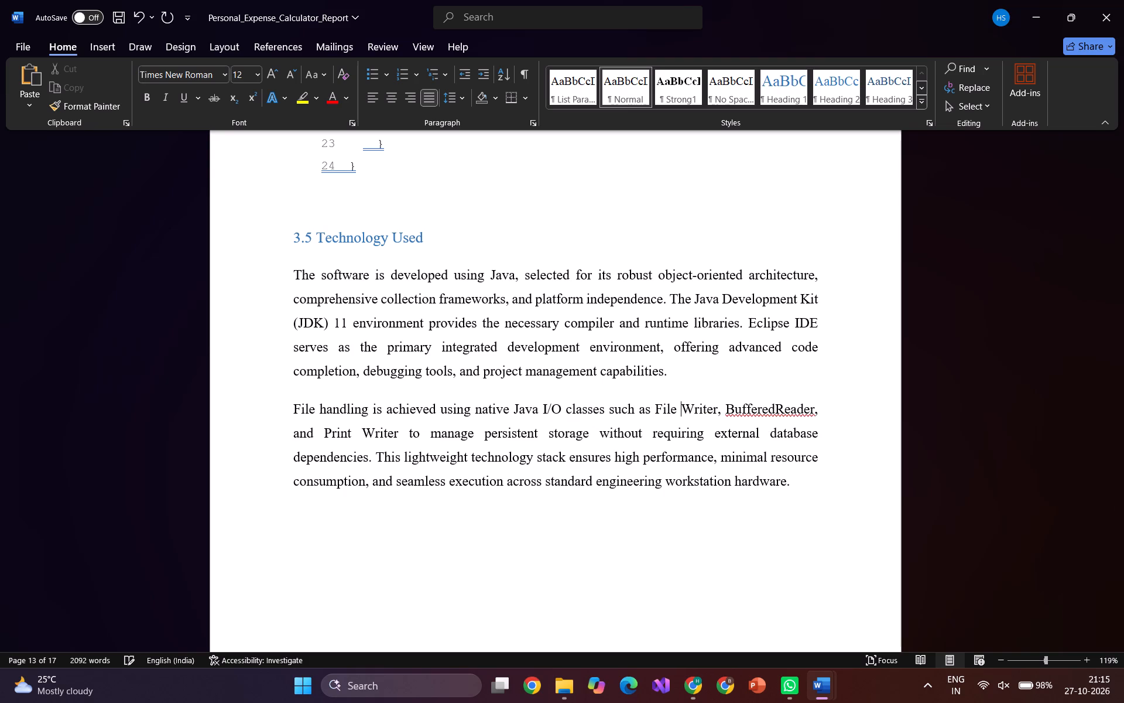
click(776, 410)
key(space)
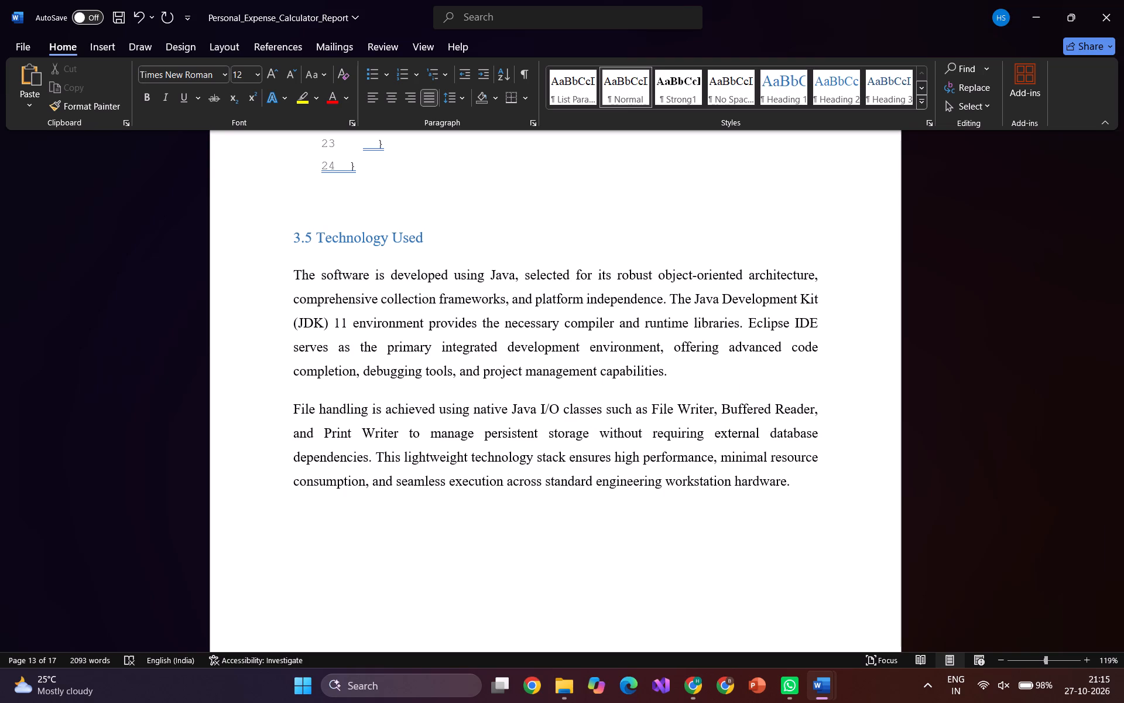
Review Chapter 4, Results and Discussion, and the Future Scope text of Chapter 5 again.
scroll(623, 414, down, 6)
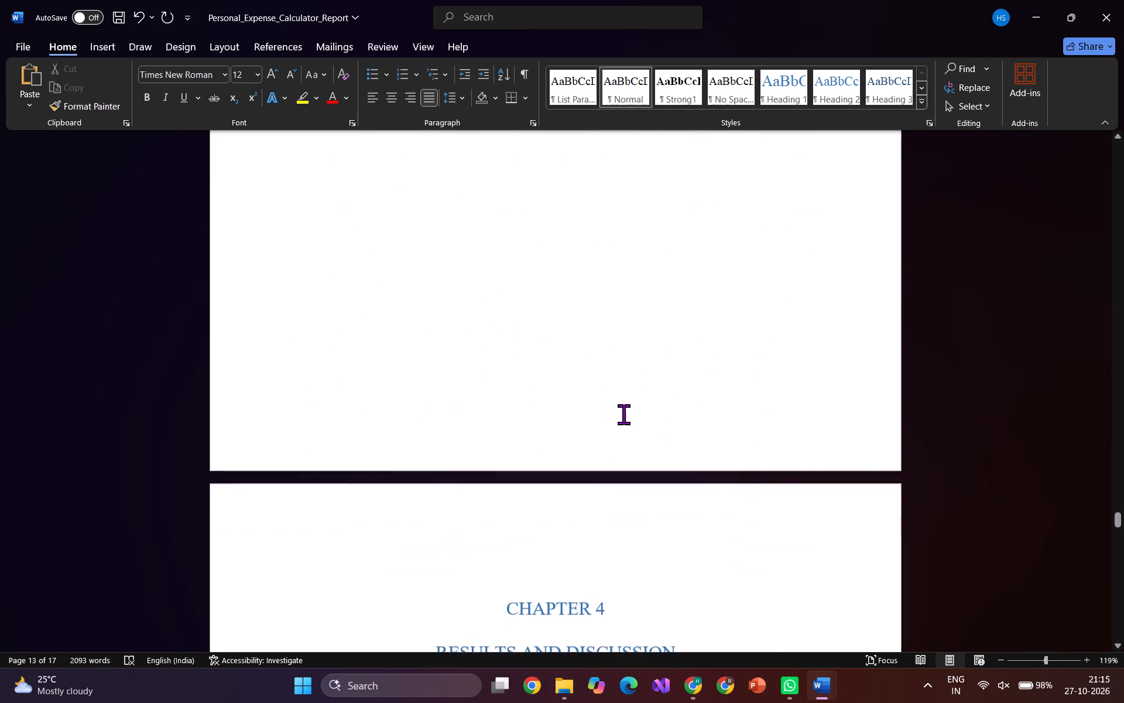
scroll(623, 414, down, 3)
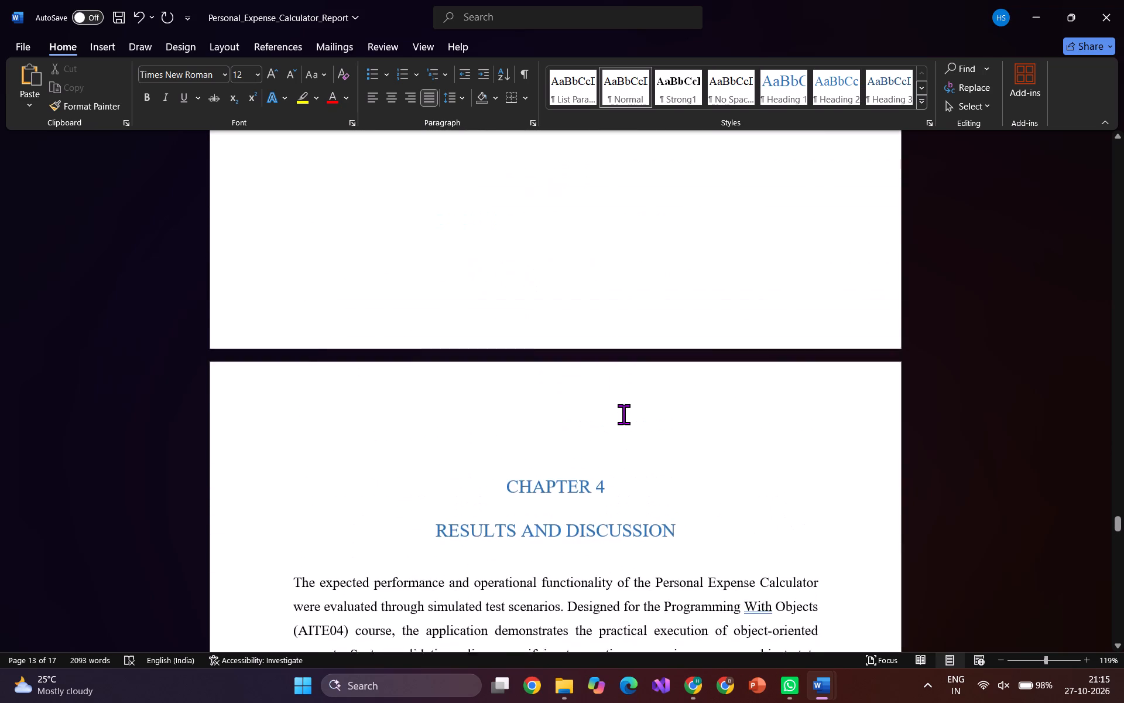
scroll(623, 414, down, 1)
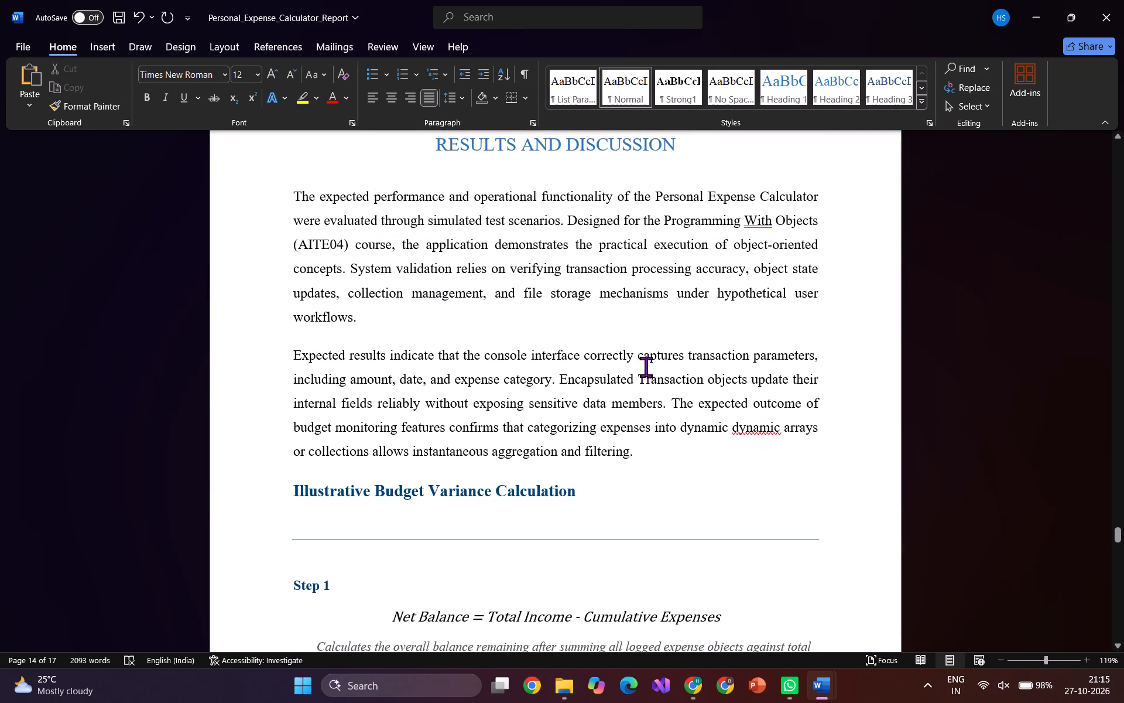
scroll(650, 370, down, 11)
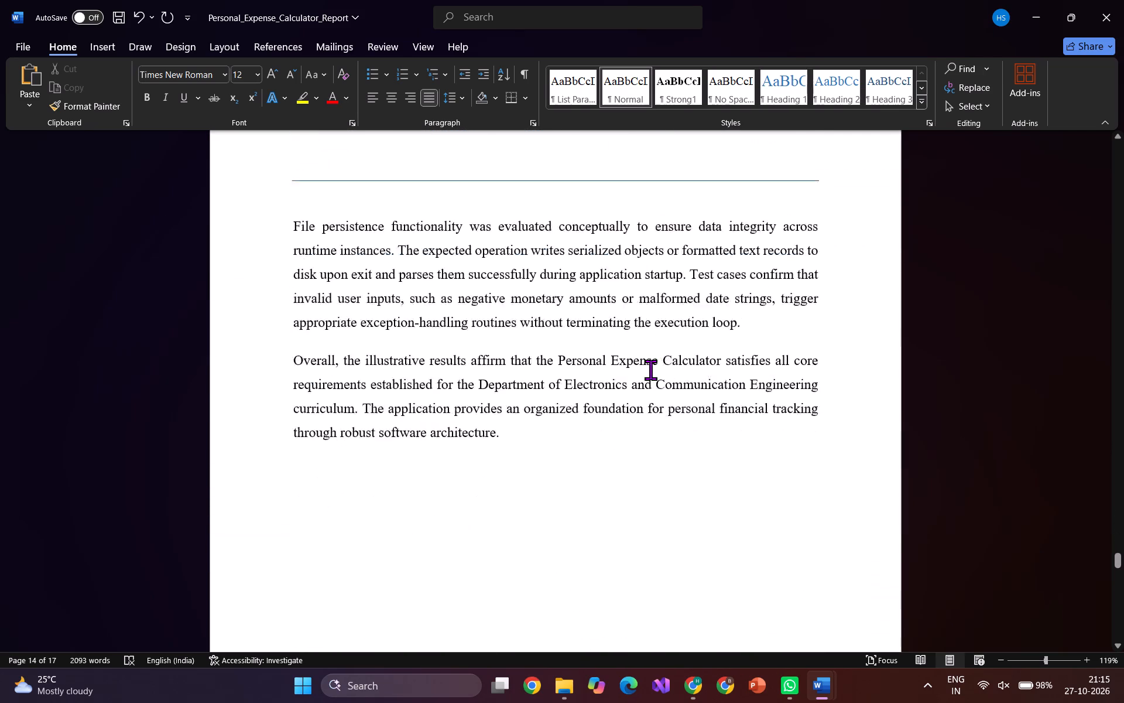
scroll(650, 370, down, 3)
scroll(650, 370, right, 5)
scroll(650, 370, up, 5)
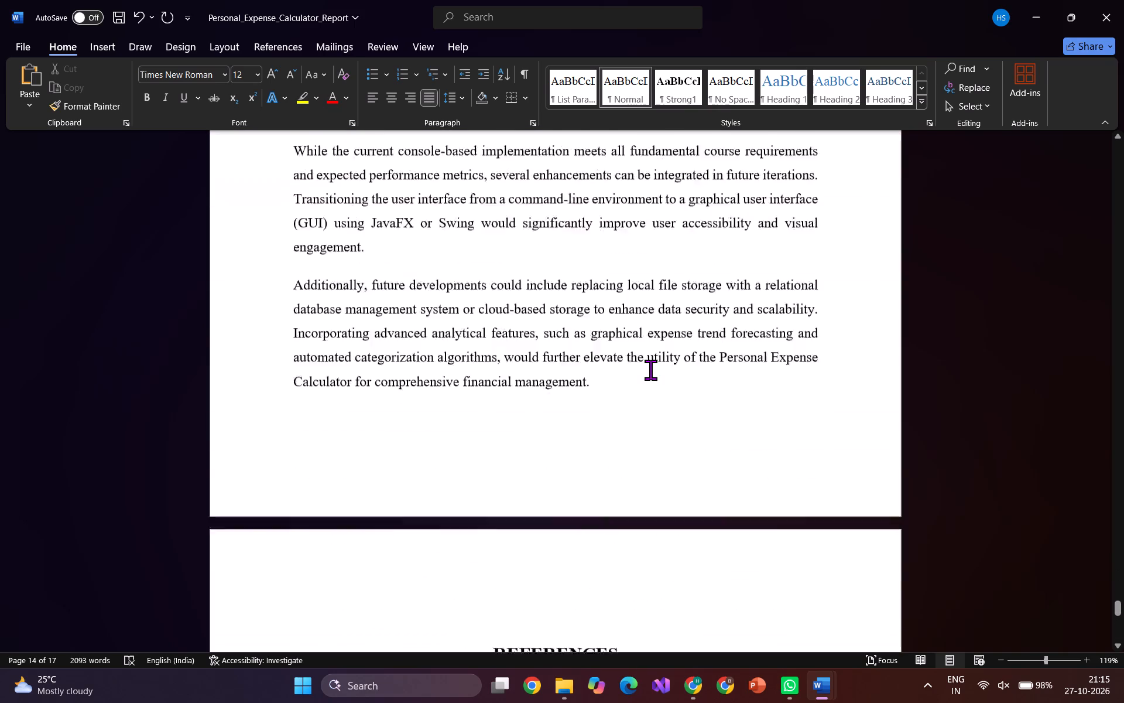
Review the Declaration page, the Table of Contents and the Abstract page of the report.
scroll(650, 370, up, 11)
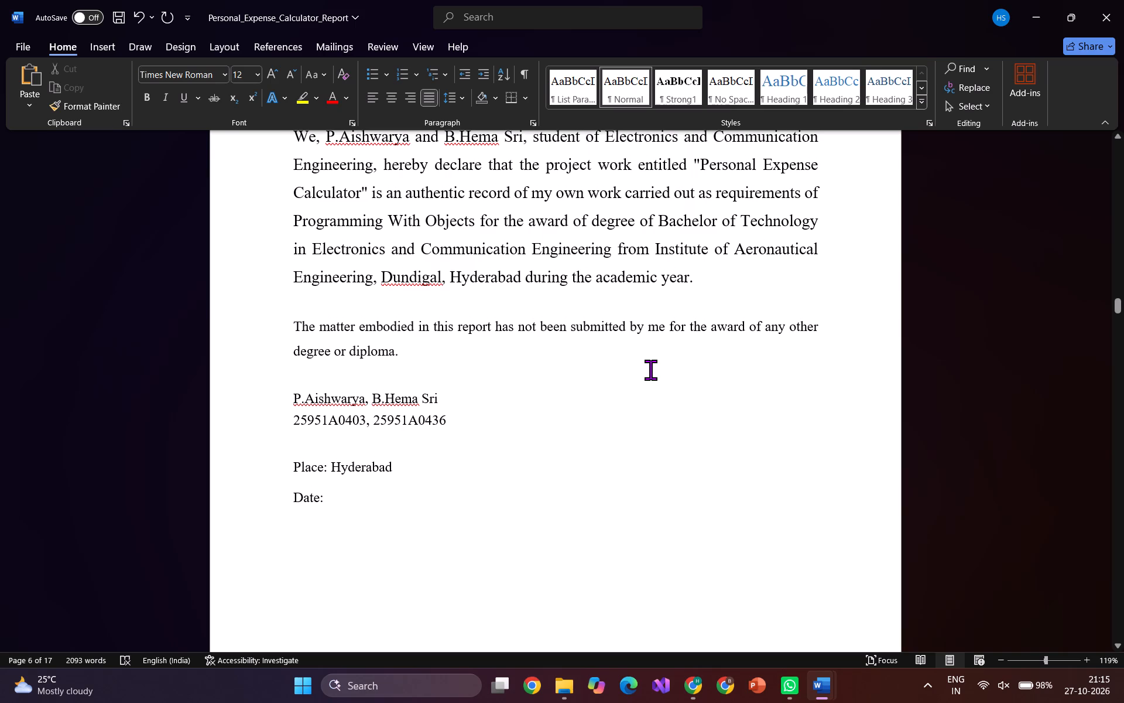
scroll(650, 370, down, 6)
scroll(650, 370, up, 4)
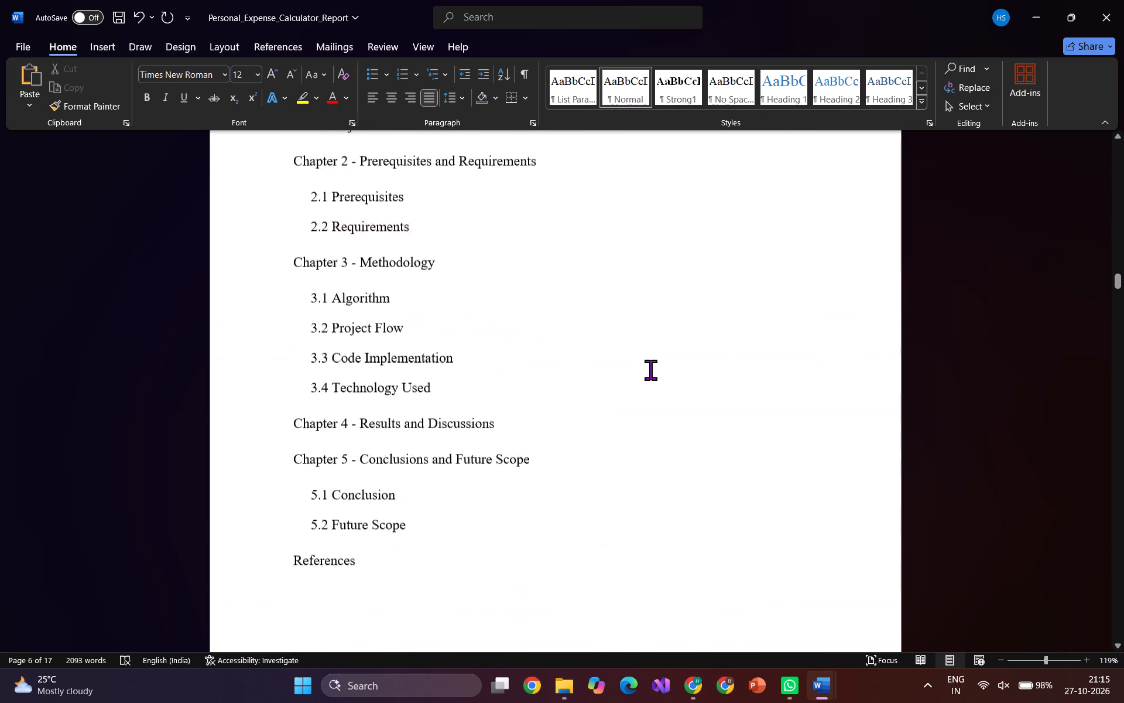
scroll(650, 370, down, 9)
scroll(650, 370, right, 1)
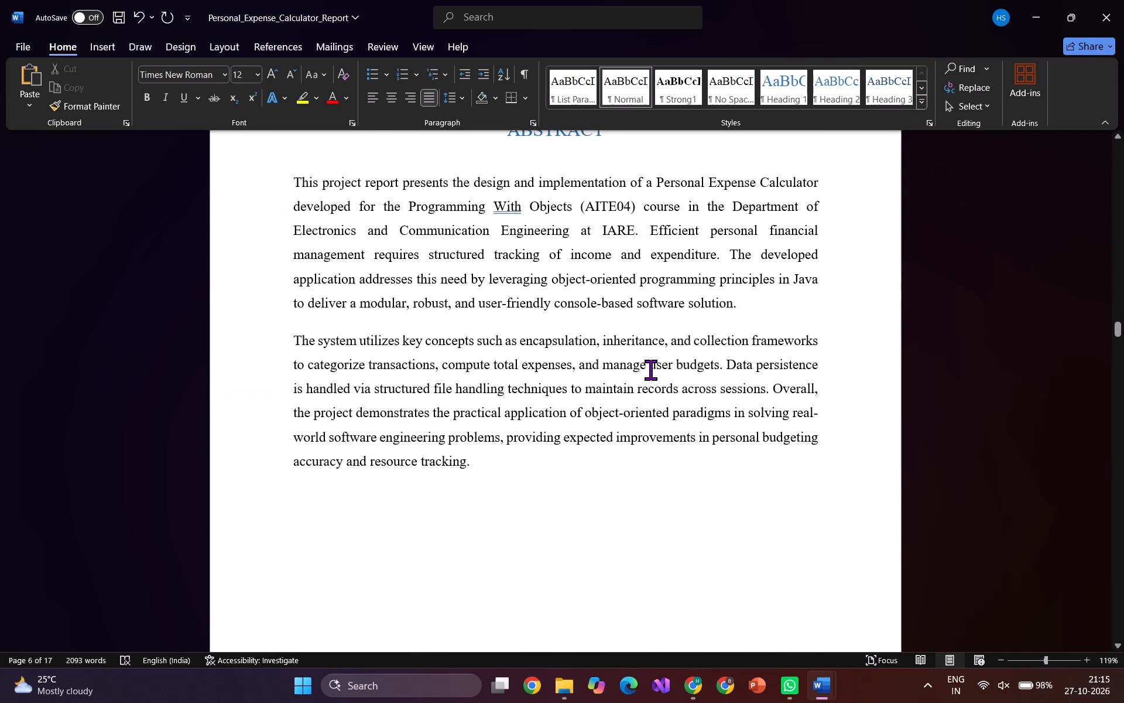
scroll(650, 370, right, 2)
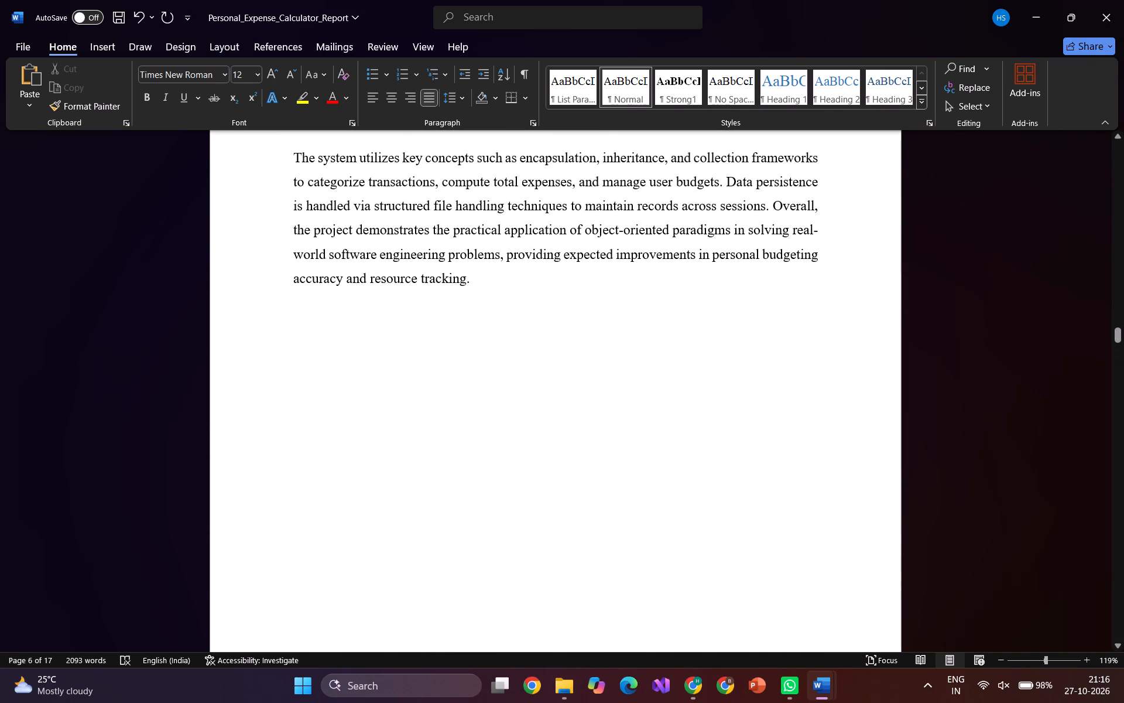
scroll(650, 370, up, 3)
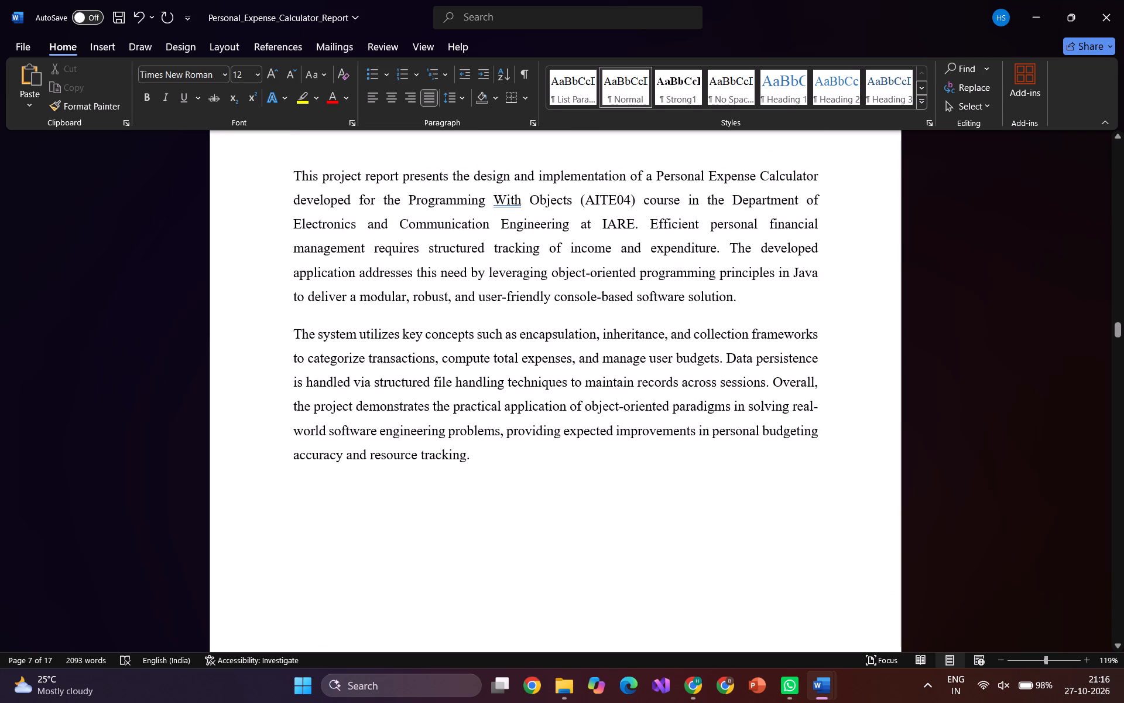
scroll(650, 370, up, 4)
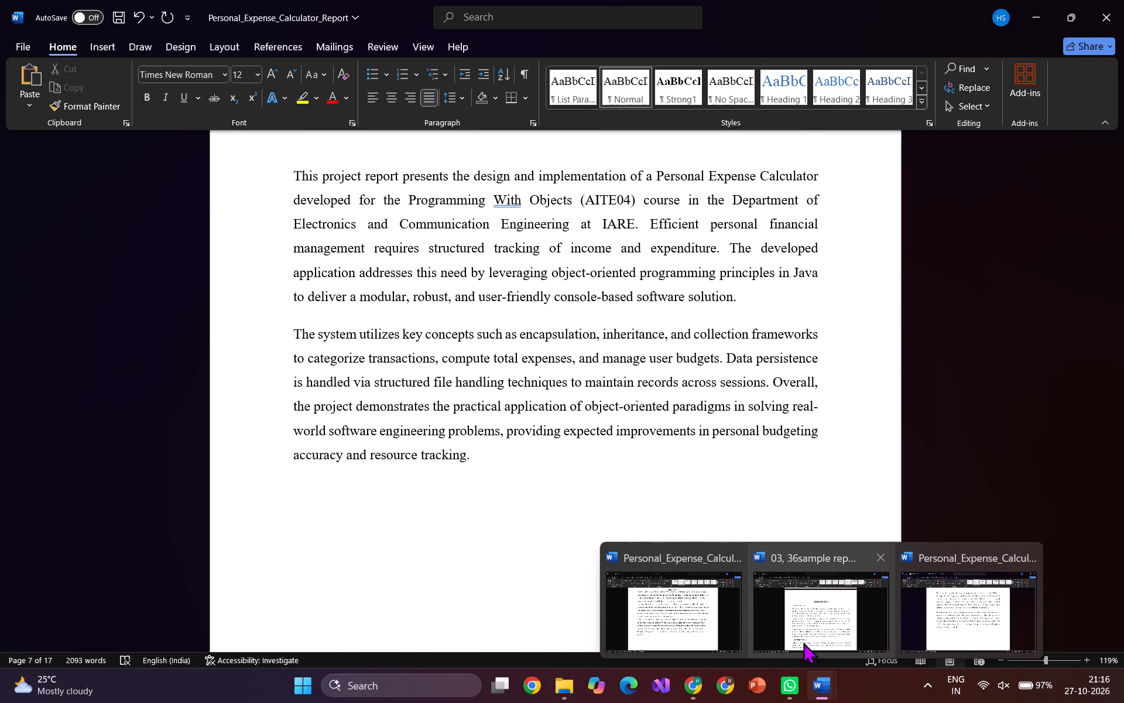
Switch to the 03, 36sample report document and copy the Abstract's last paragraph together with its Keywords line.
click(803, 616)
scroll(594, 513, down, 2)
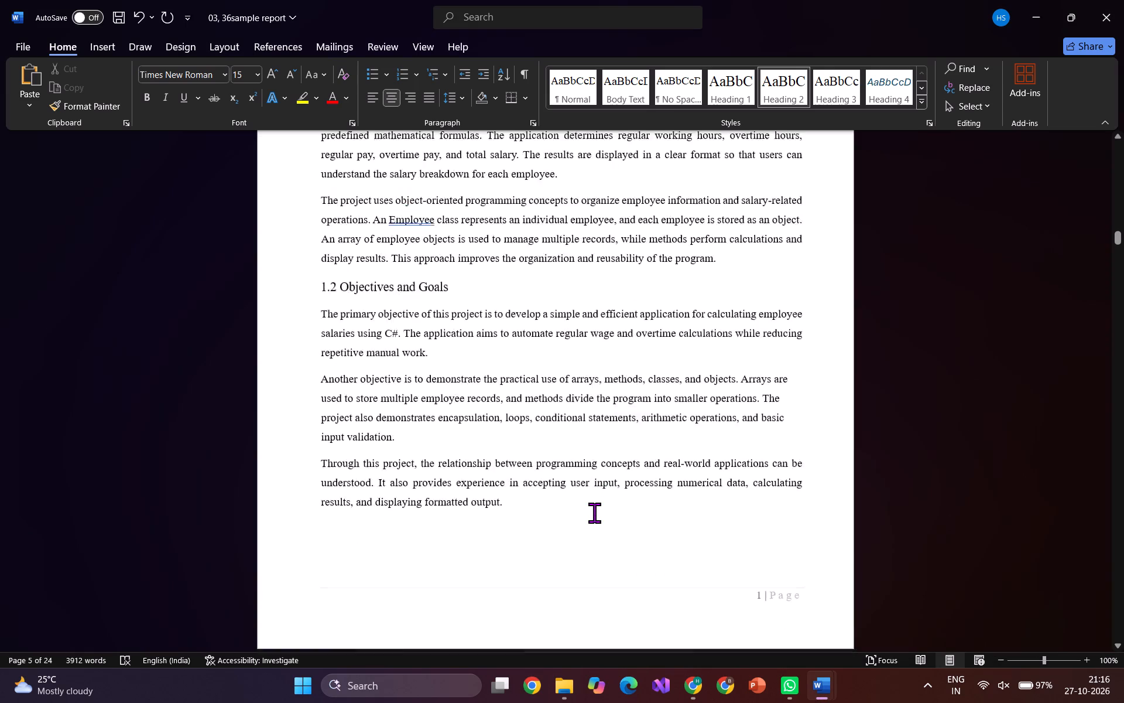
scroll(594, 513, down, 4)
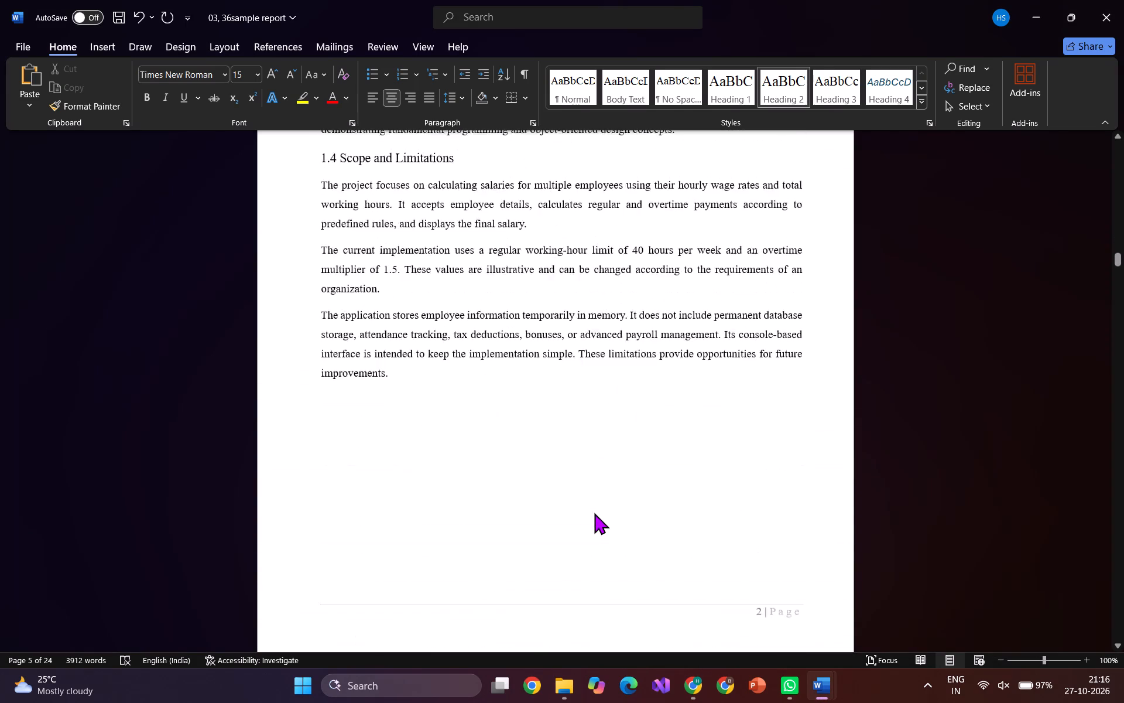
scroll(594, 513, down, 1)
scroll(594, 513, up, 1)
scroll(594, 513, down, 1)
scroll(594, 513, up, 5)
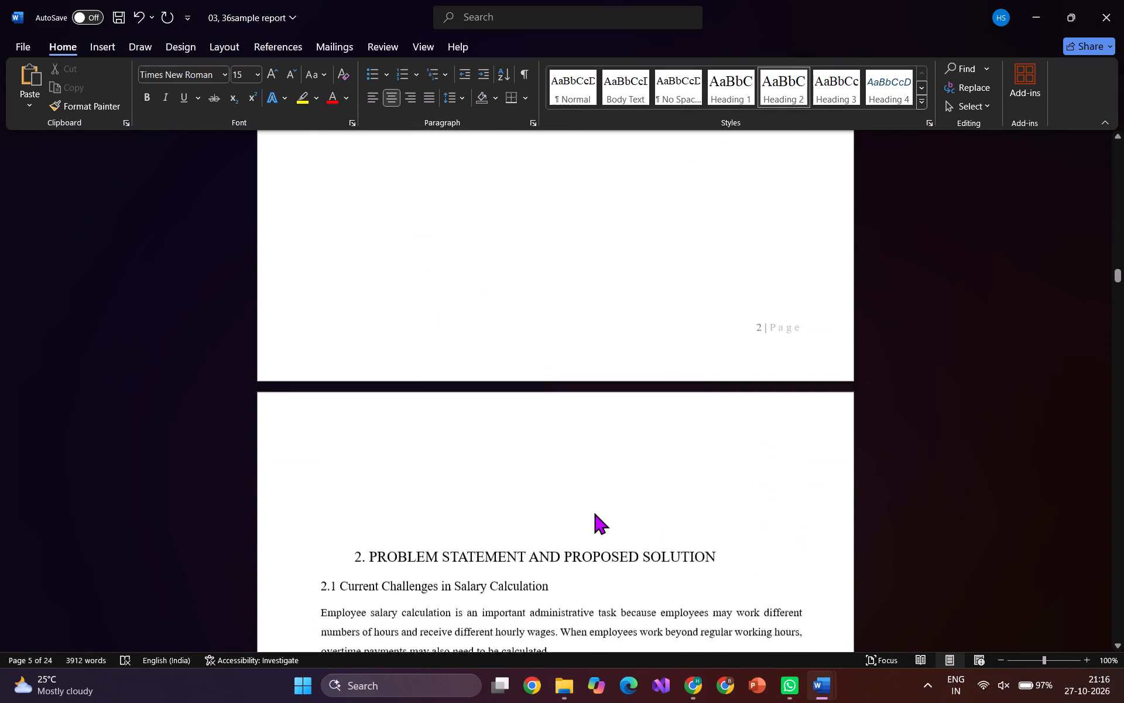
scroll(594, 513, up, 3)
scroll(594, 513, down, 3)
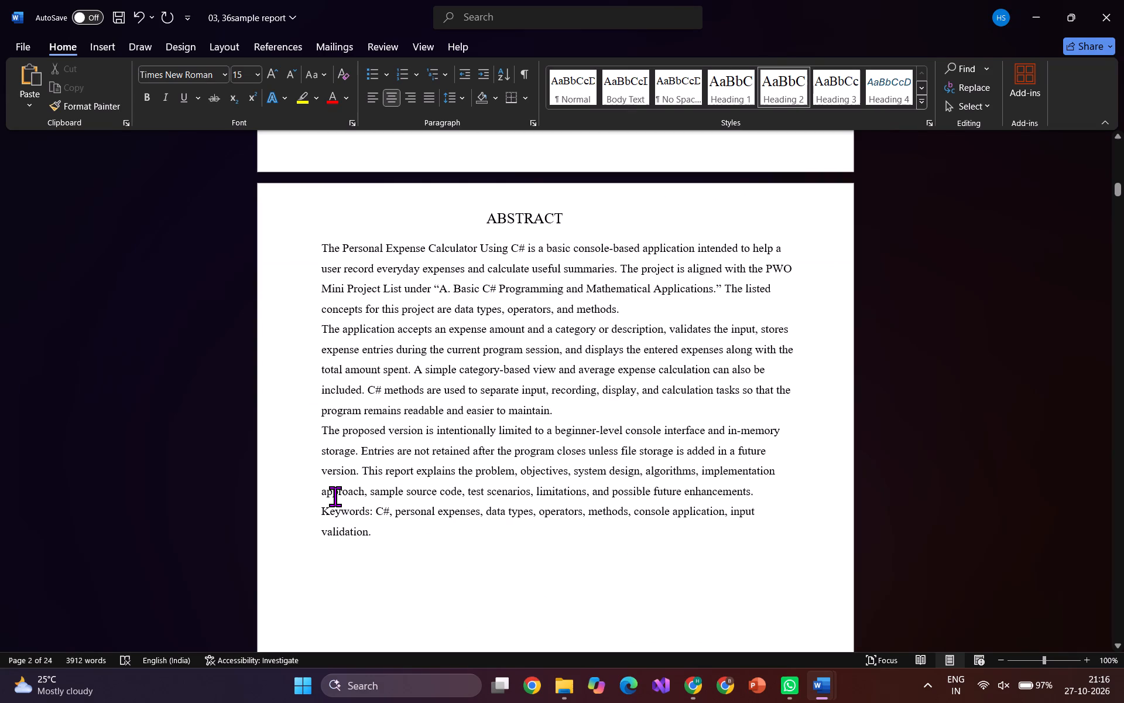
drag(322, 431, 376, 545)
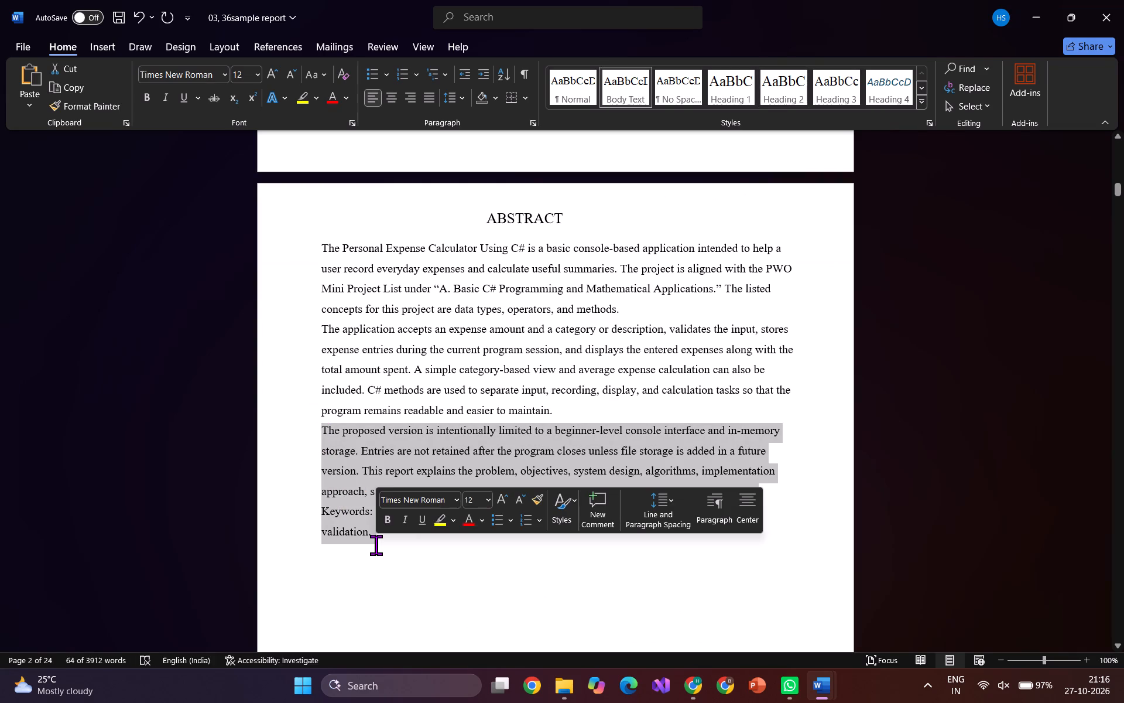
key(ctrl+c)
click(376, 545)
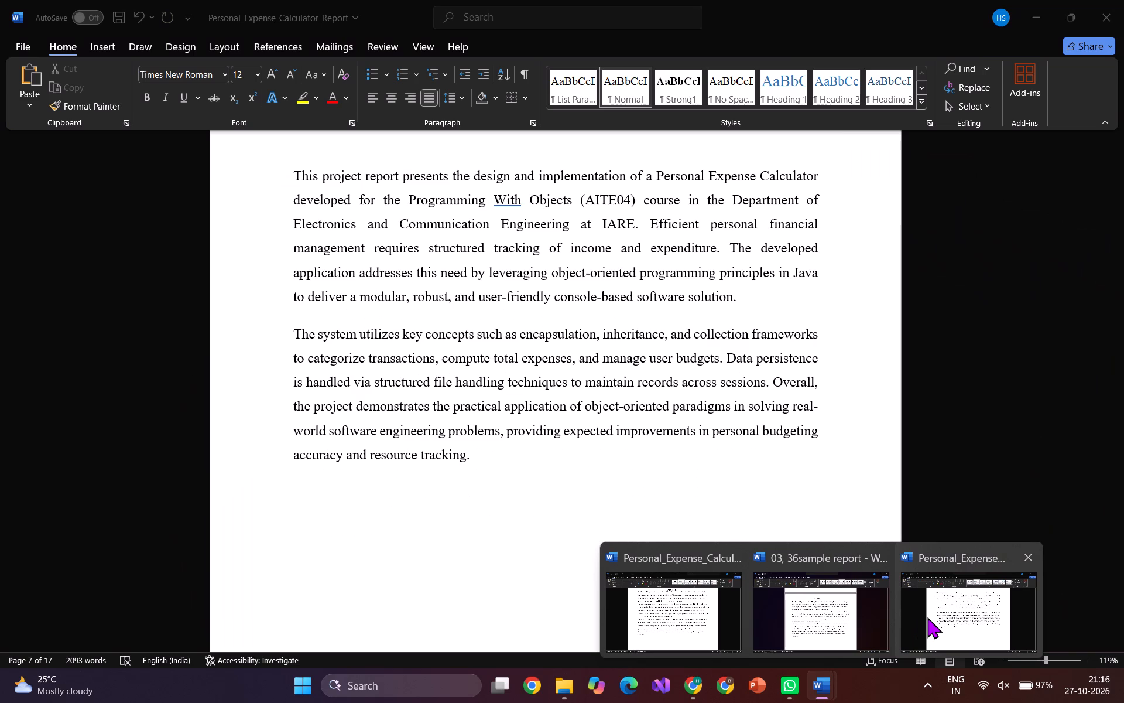
Switch back to the Personal Expense Calculator report and paste the copied paragraph and Keywords line in a new paragraph ending the Abstract.
click(927, 617)
scroll(580, 451, up, 1)
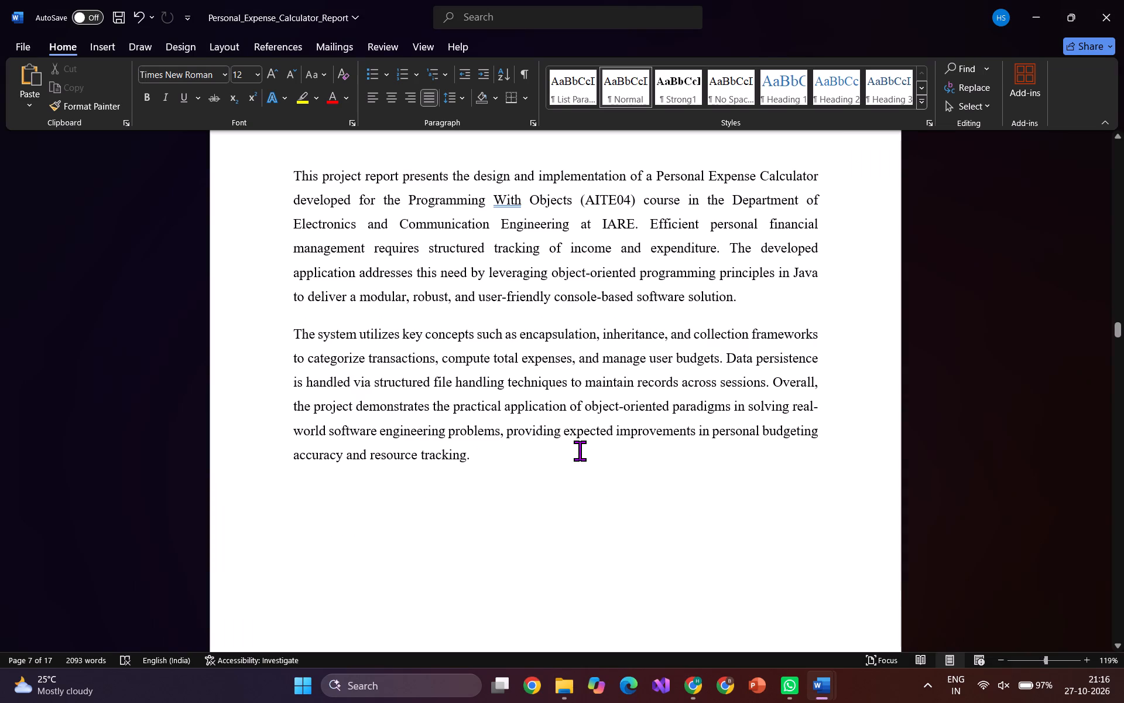
scroll(580, 451, up, 1)
scroll(580, 451, down, 5)
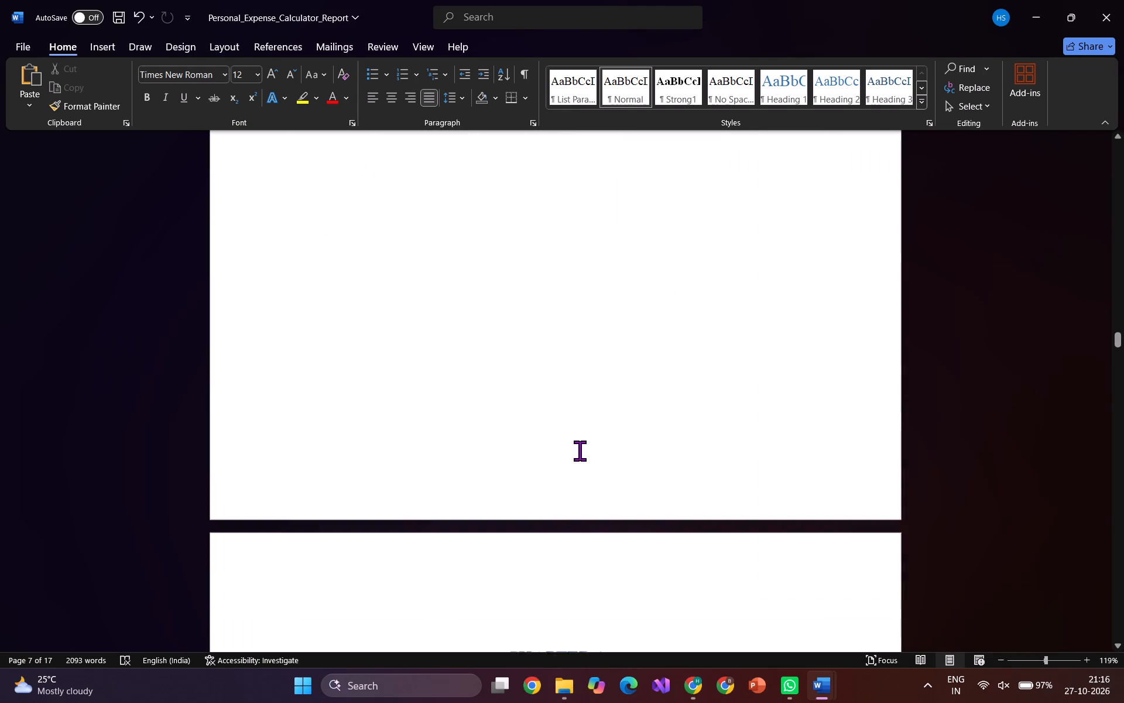
scroll(580, 451, up, 1)
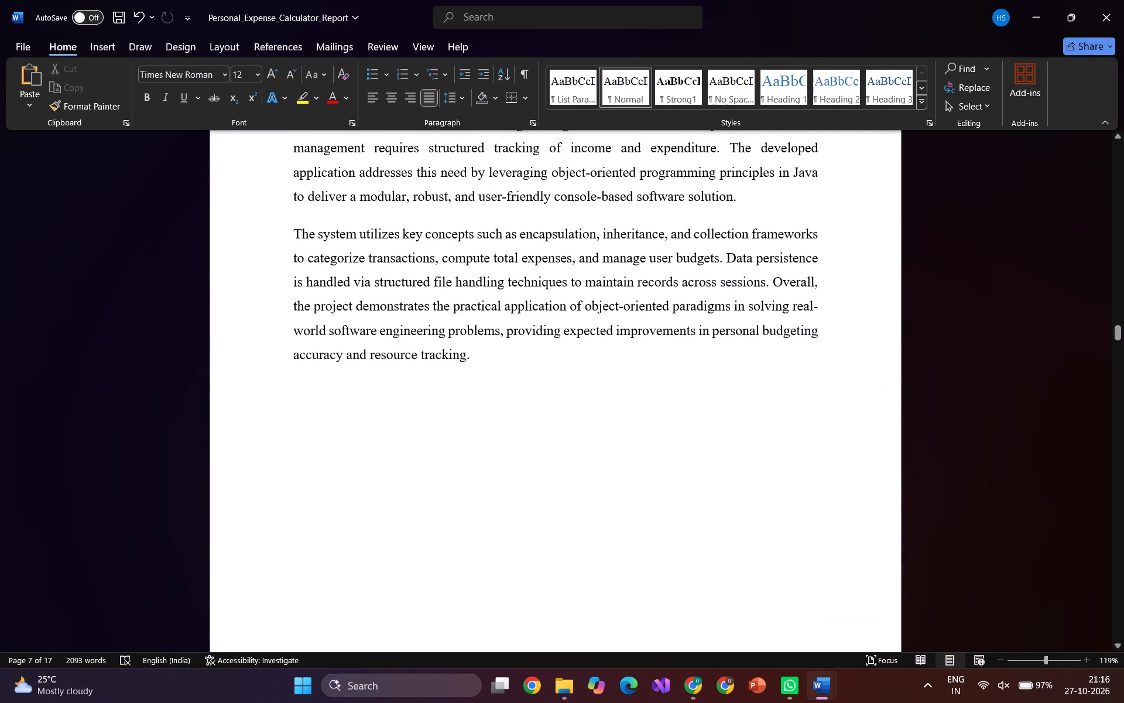
click(491, 351)
key(Return)
key(ctrl+c)
key(ctrl+v)
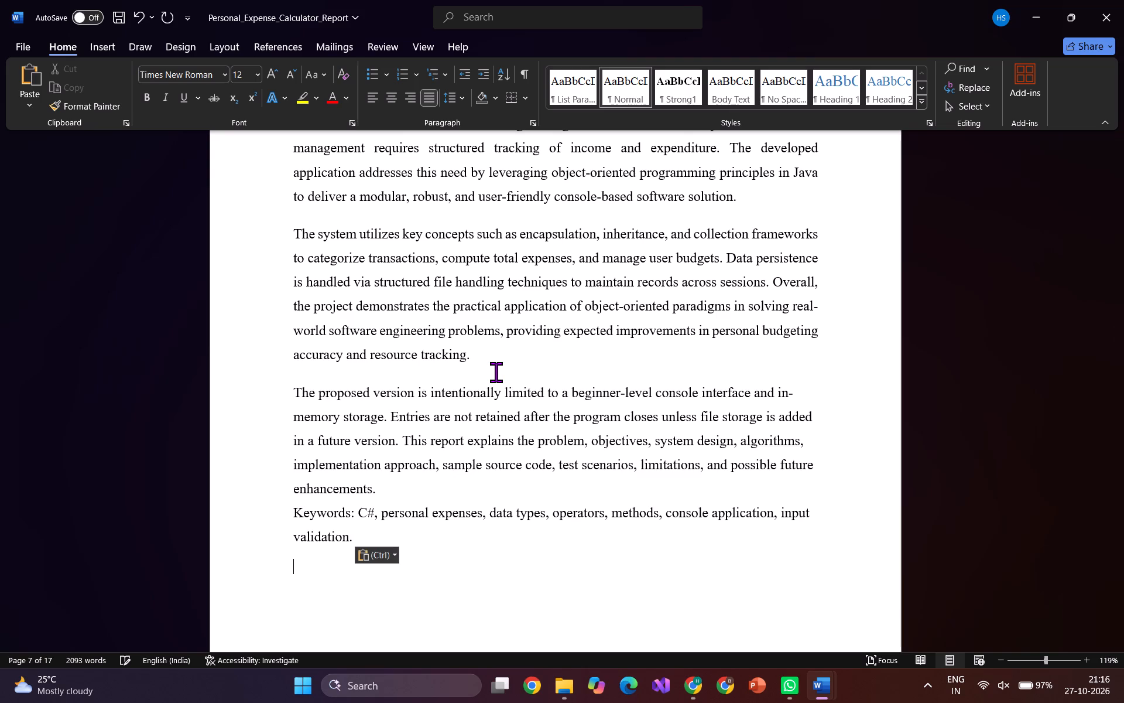
Make the word "Keywords" bold in the pasted Keywords line of the Abstract.
scroll(601, 535, down, 2)
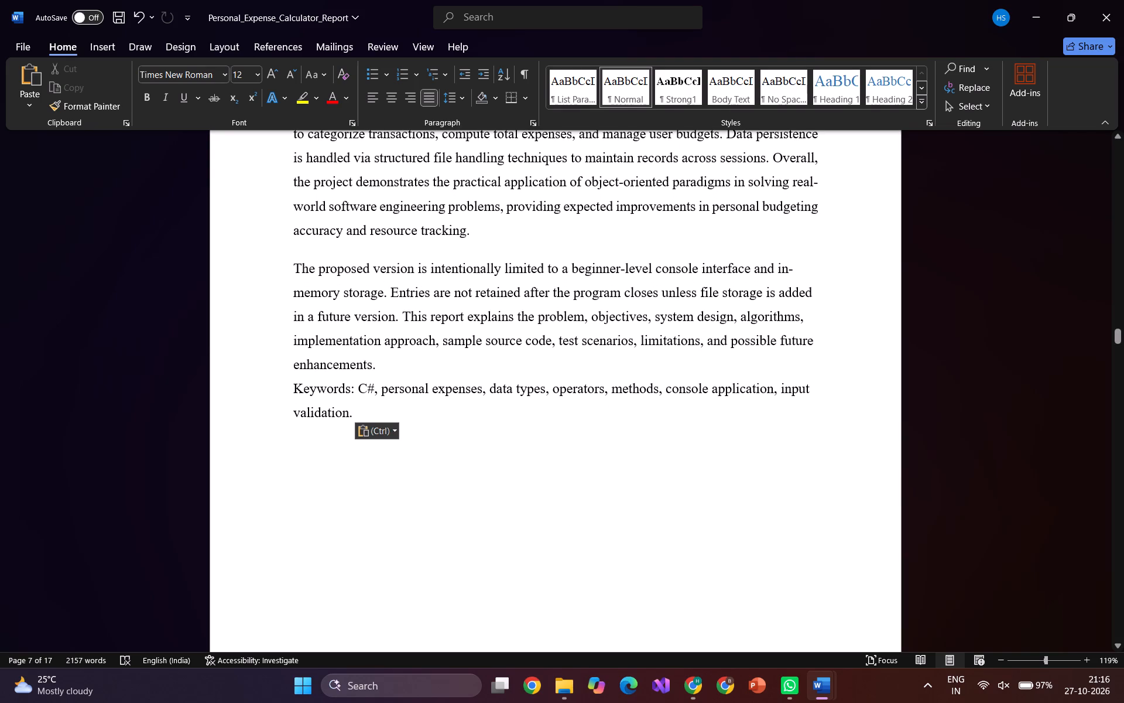
drag(294, 390, 333, 392)
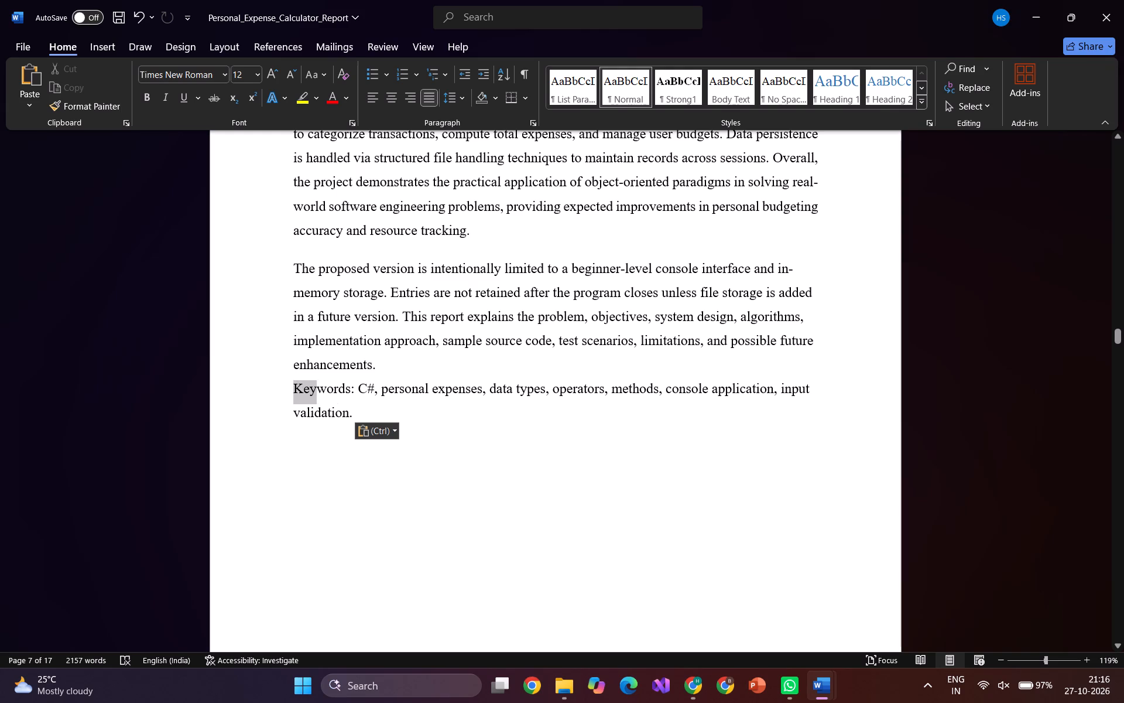
drag(333, 392, 352, 389)
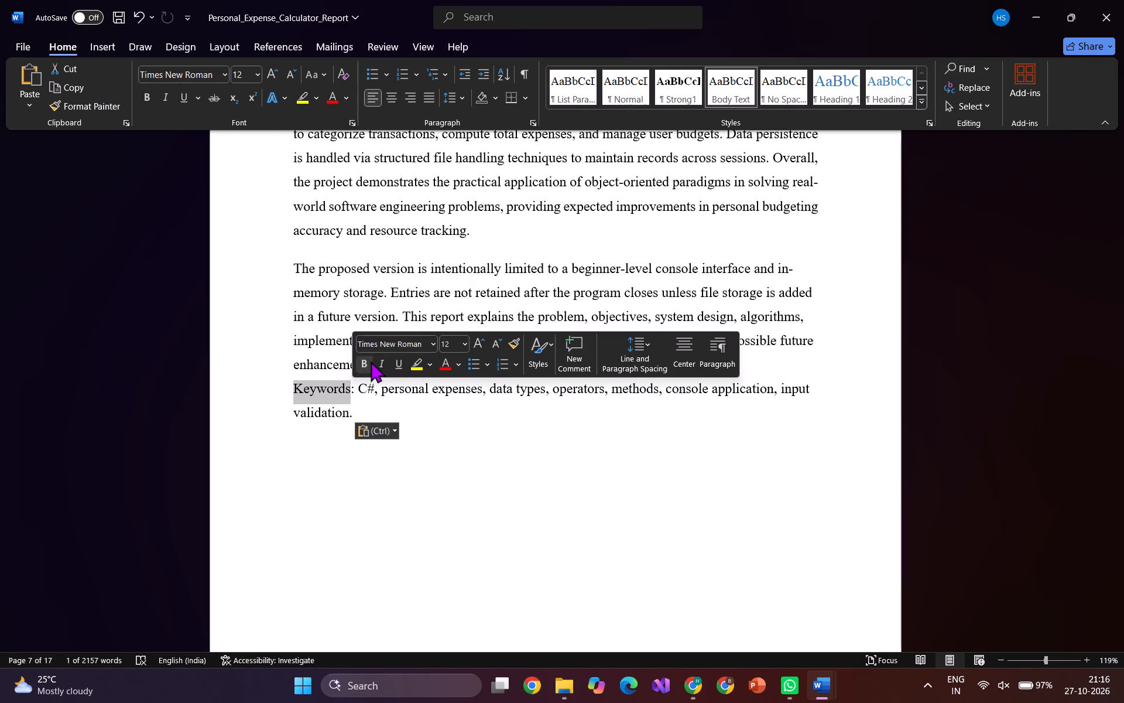
click(369, 361)
click(410, 428)
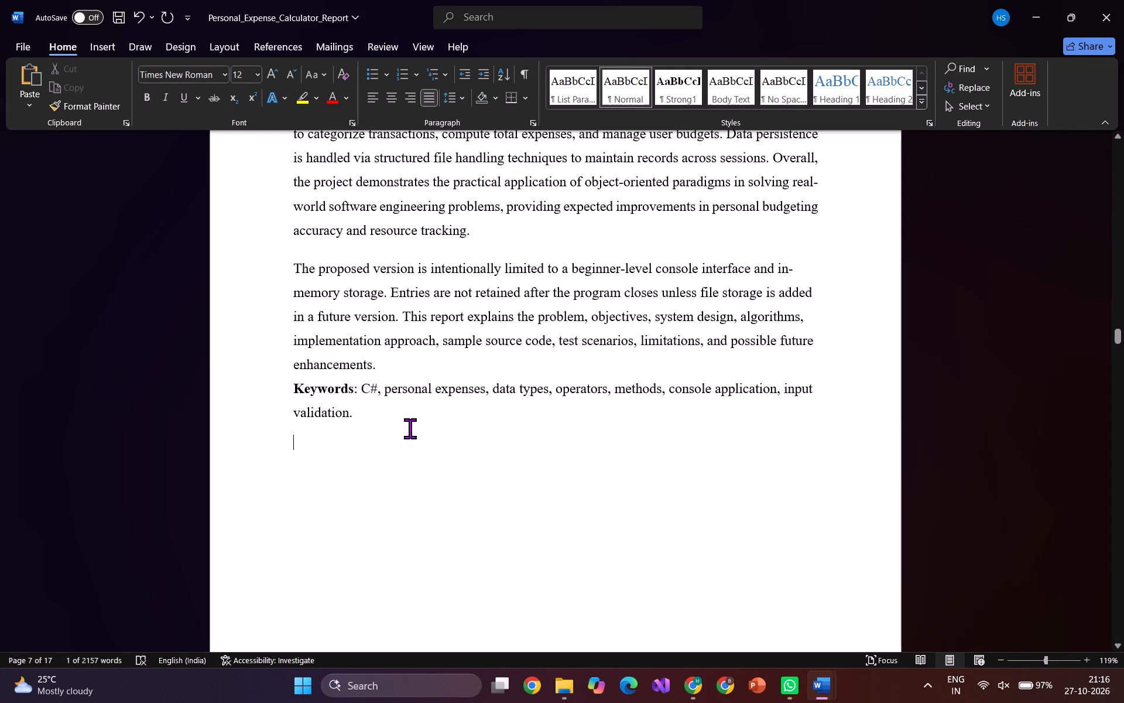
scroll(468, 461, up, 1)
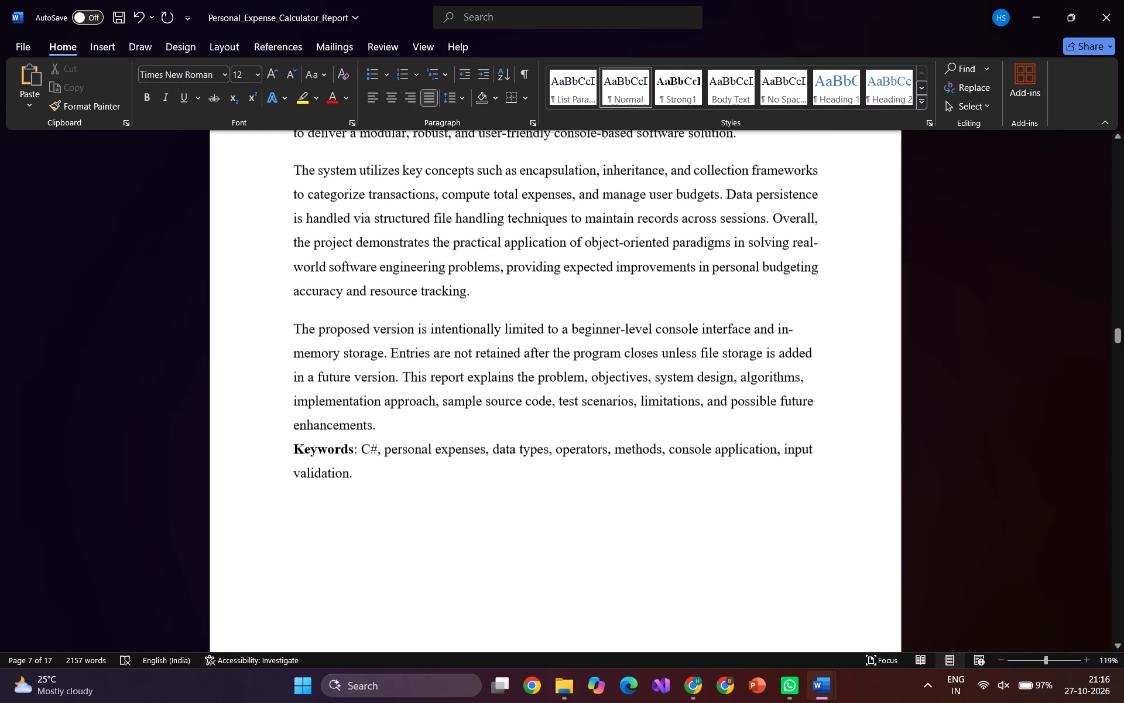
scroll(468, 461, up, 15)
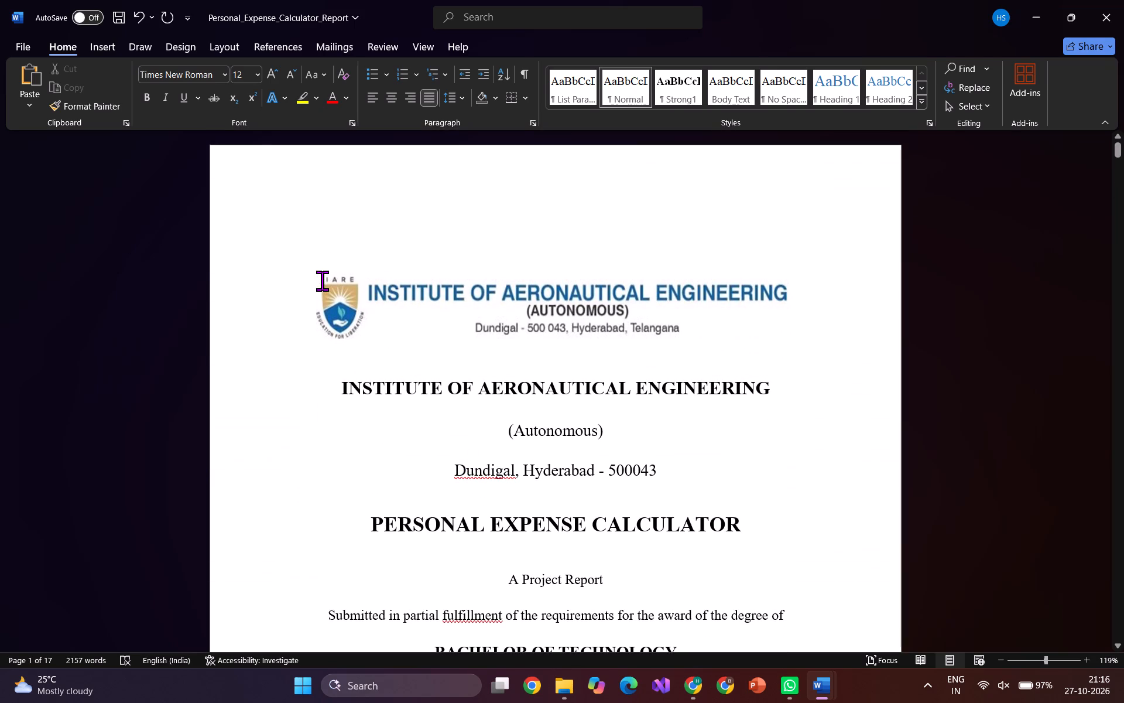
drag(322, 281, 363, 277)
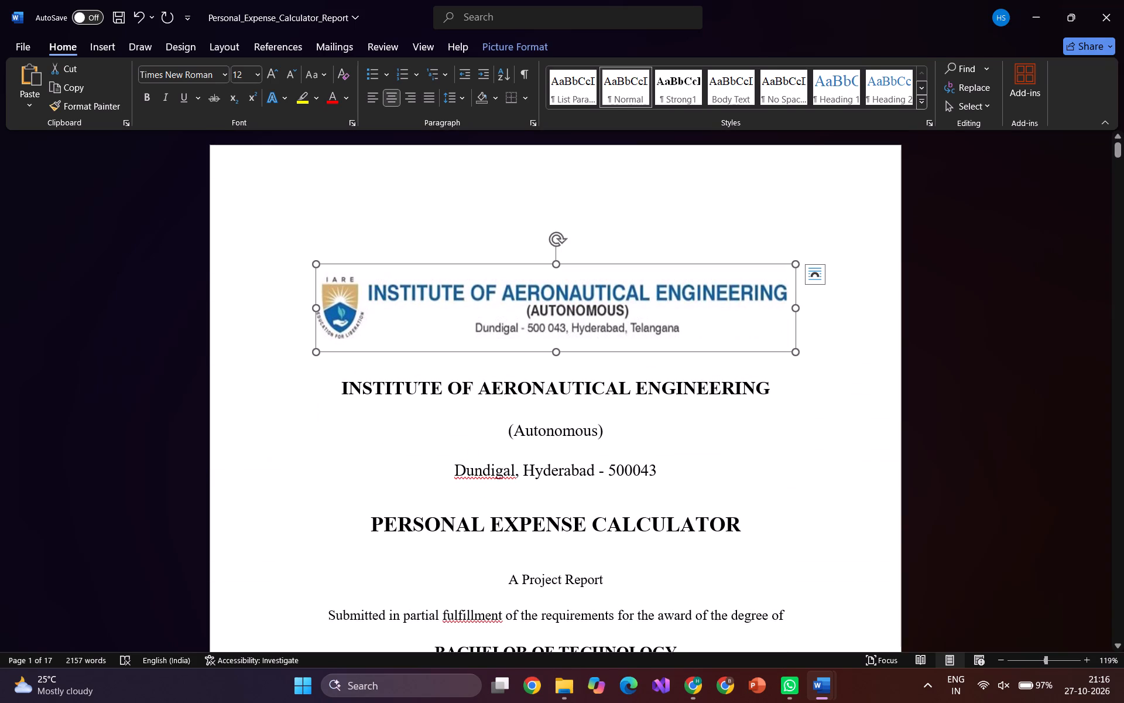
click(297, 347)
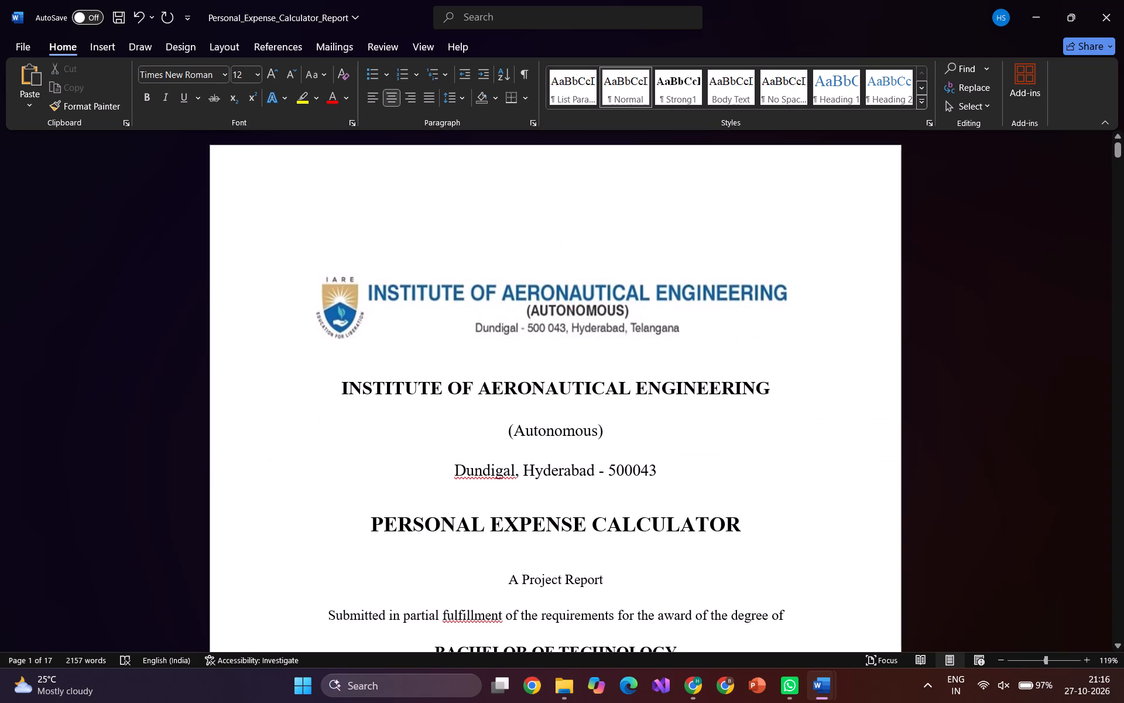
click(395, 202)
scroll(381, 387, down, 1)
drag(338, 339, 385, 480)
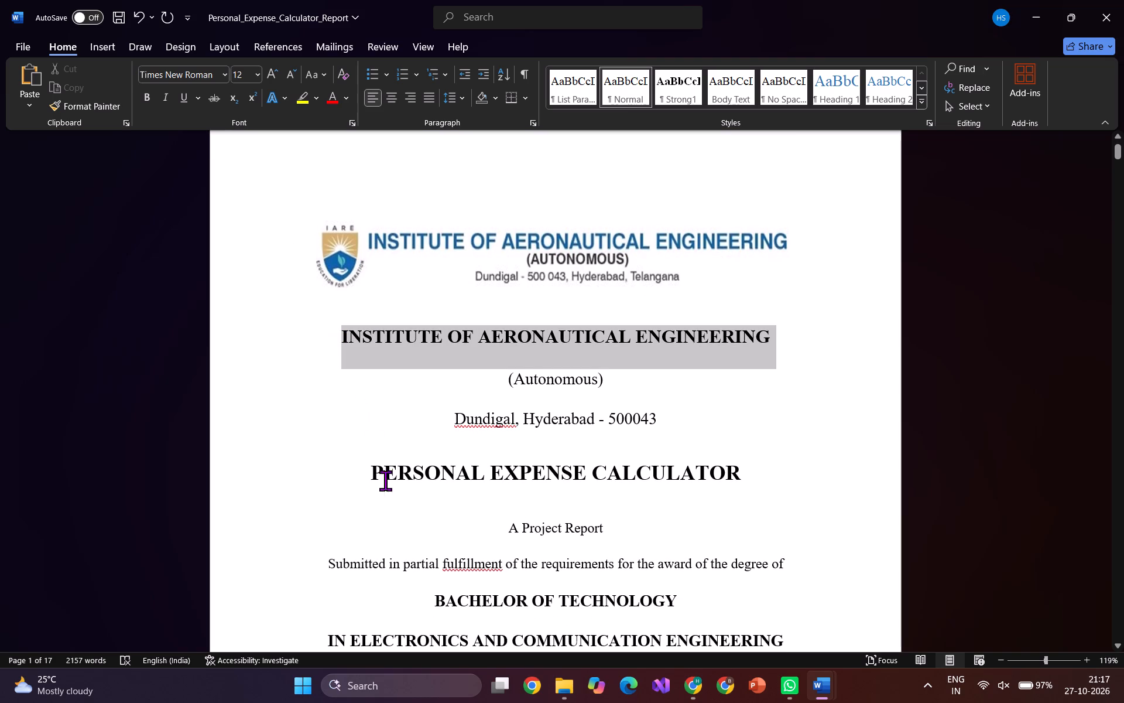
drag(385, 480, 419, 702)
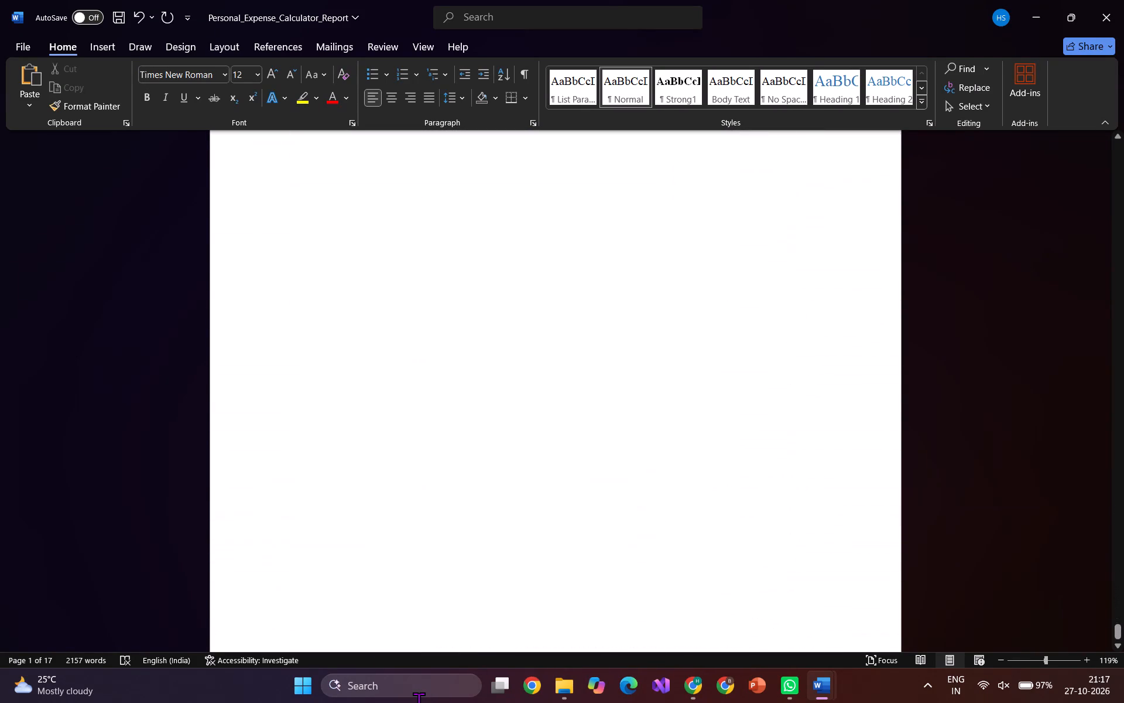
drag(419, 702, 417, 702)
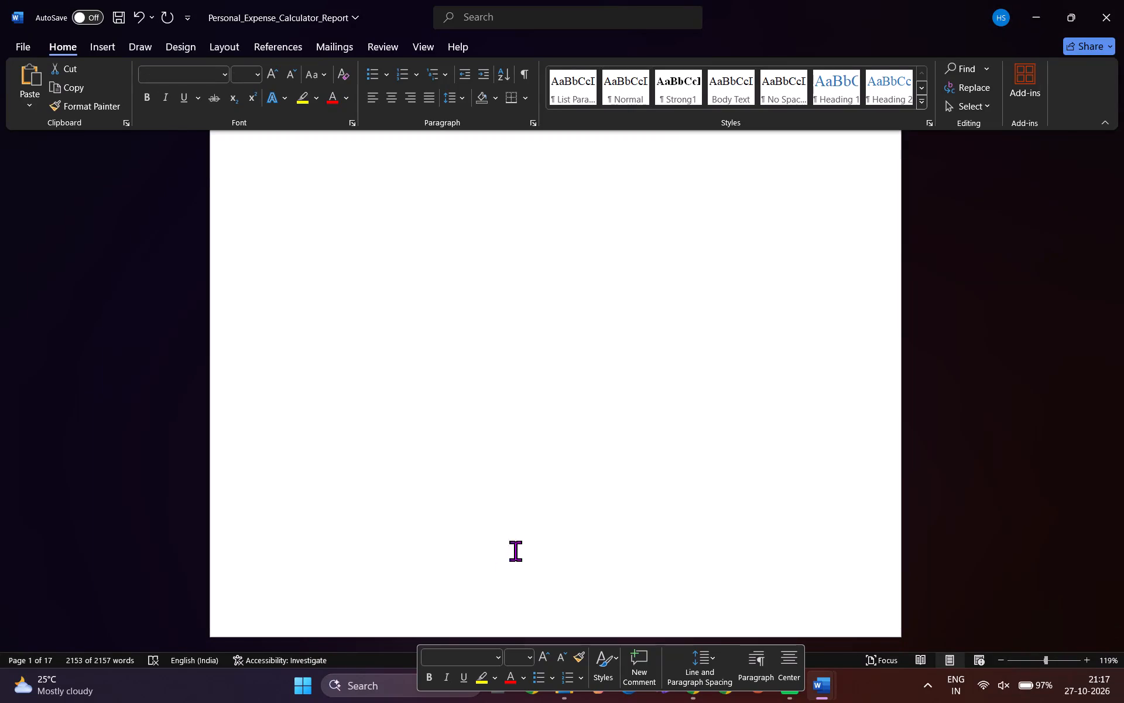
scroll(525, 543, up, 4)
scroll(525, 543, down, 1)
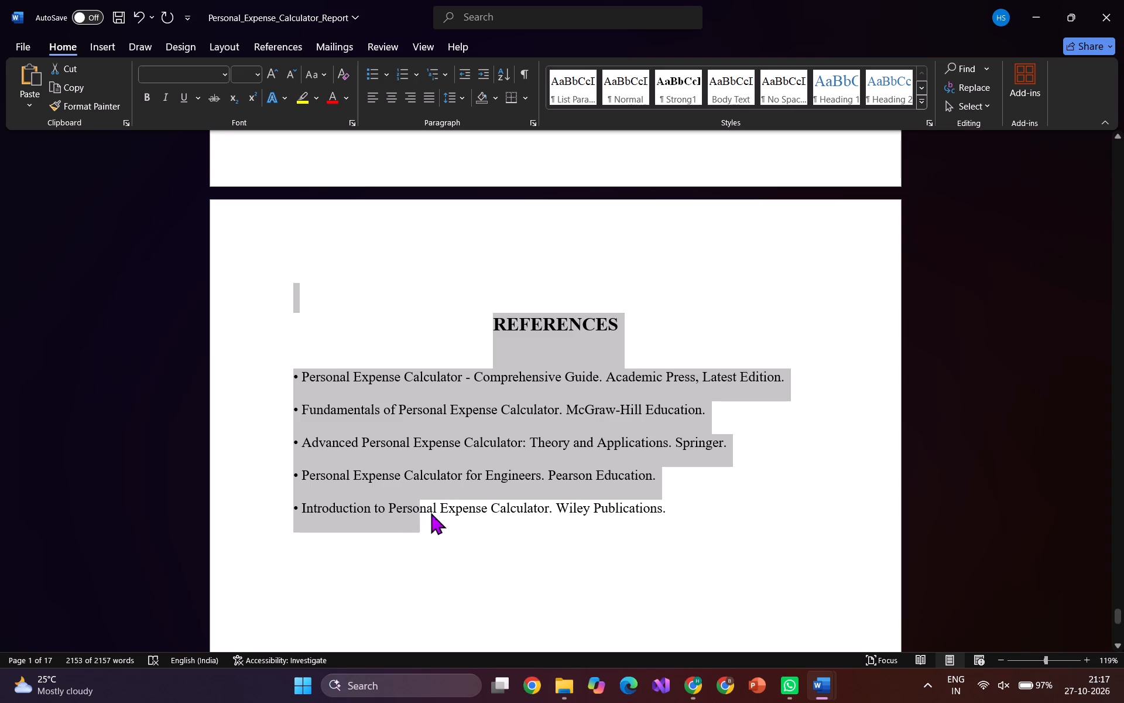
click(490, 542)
Justify all the report text from the cover page's INSTITUTE OF AERONAUTICAL ENGINEERING heading through the last entry in References.
scroll(490, 542, up, 6)
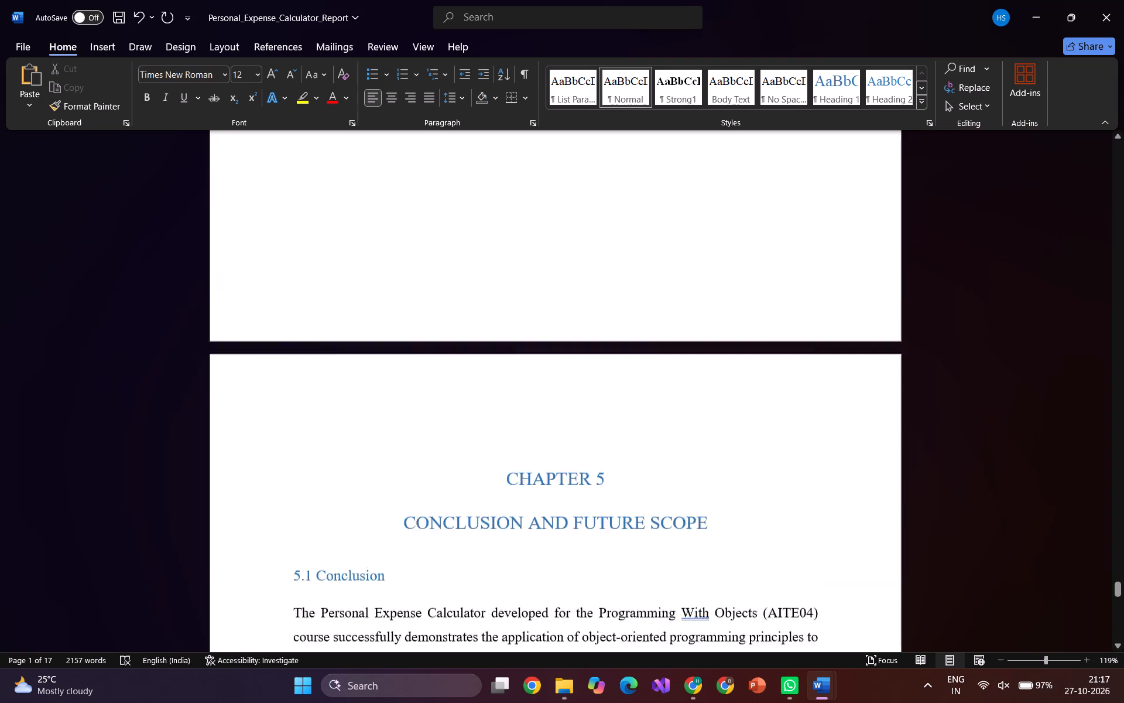
scroll(490, 542, up, 20)
scroll(490, 542, up, 16)
scroll(490, 542, up, 8)
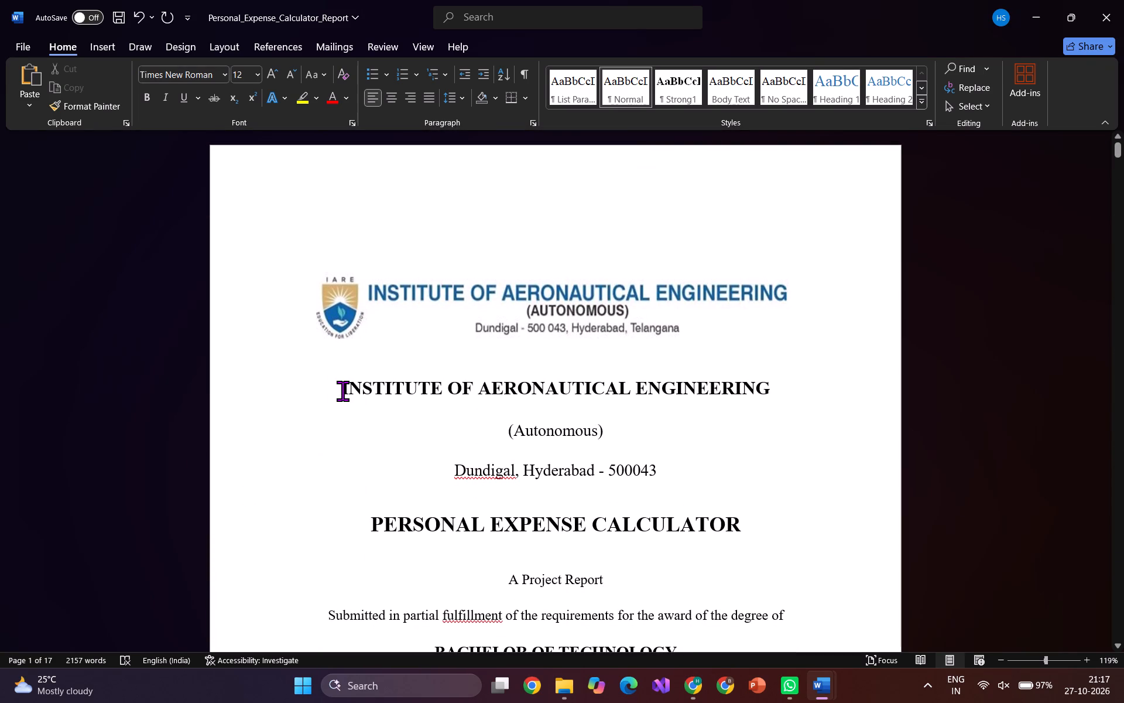
drag(342, 391, 582, 702)
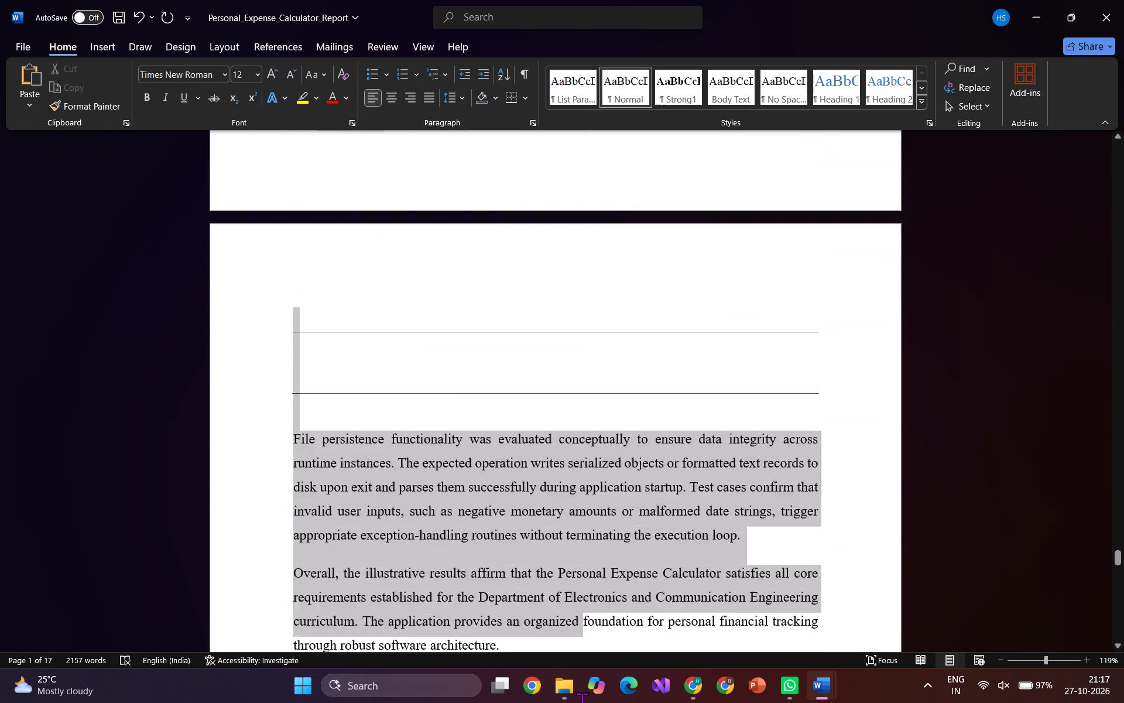
drag(582, 702, 474, 451)
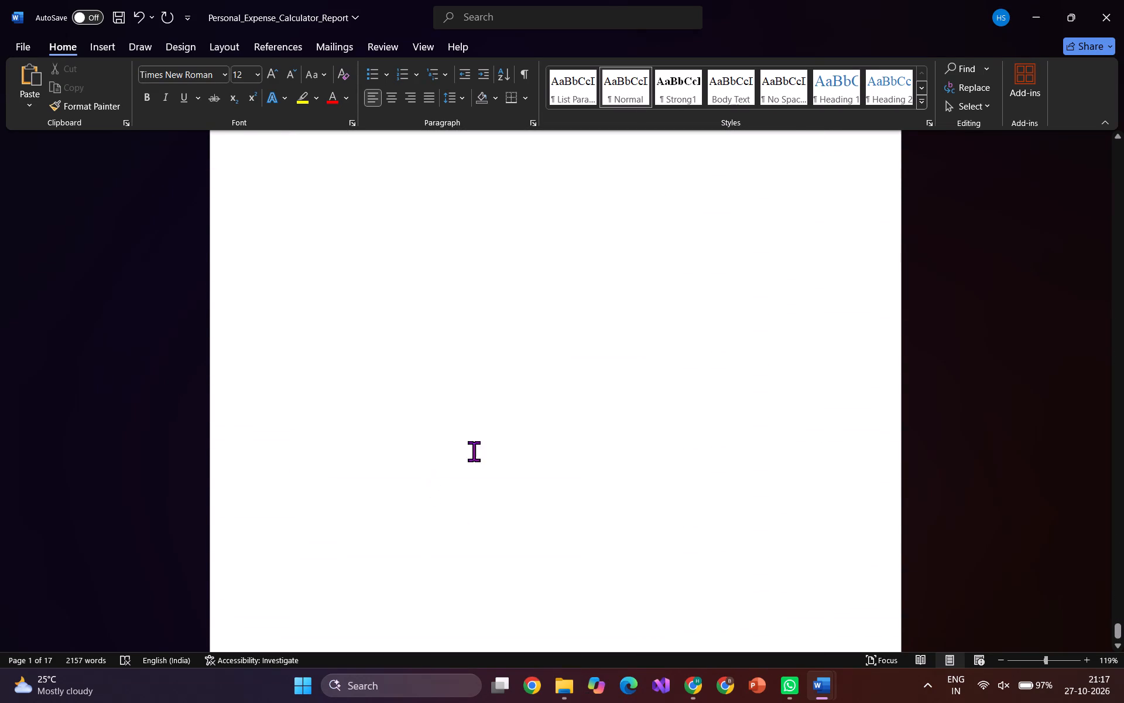
drag(474, 451, 663, 218)
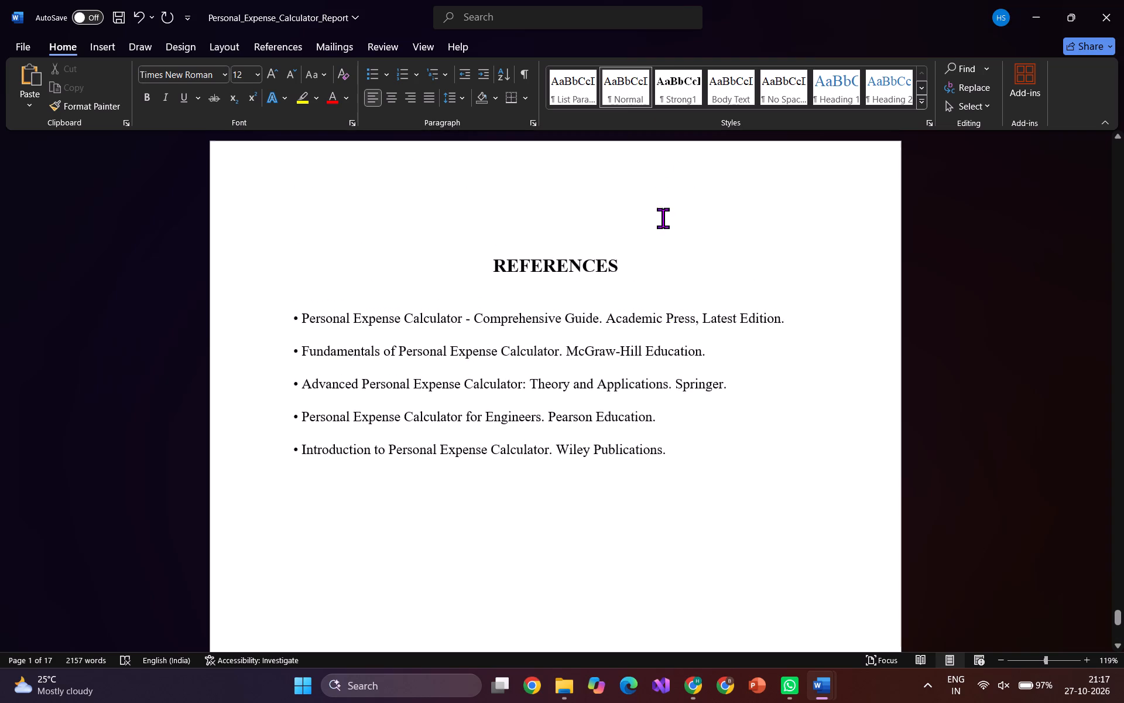
drag(663, 218, 685, 461)
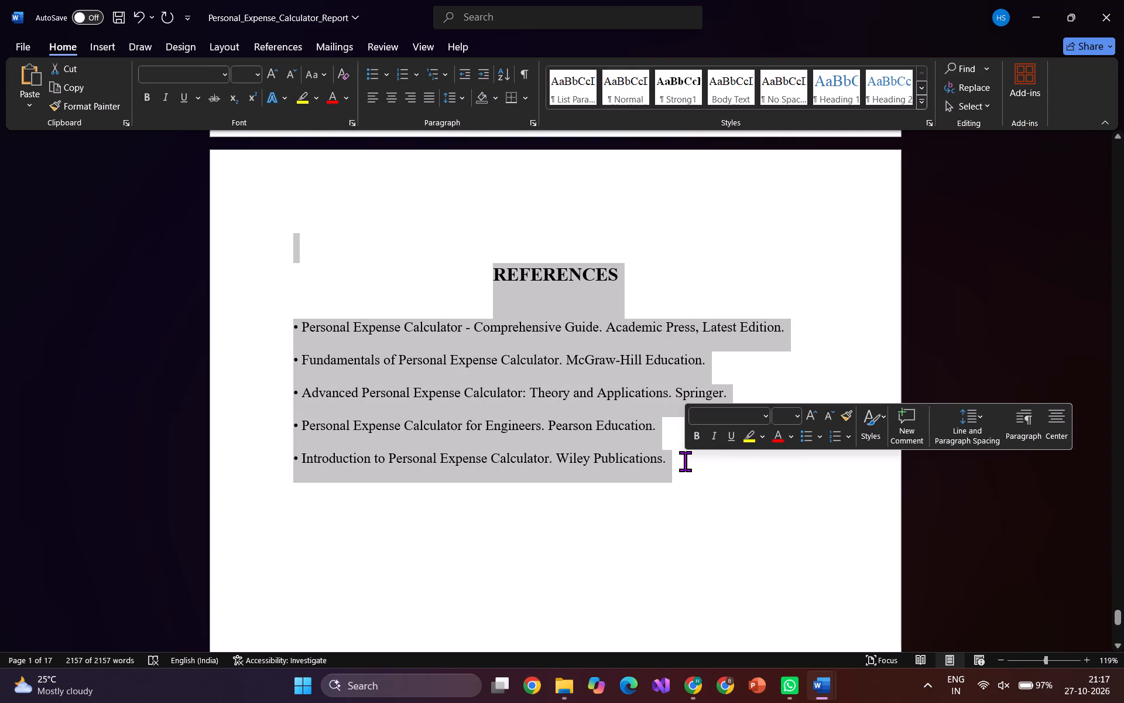
key(ctrl+j)
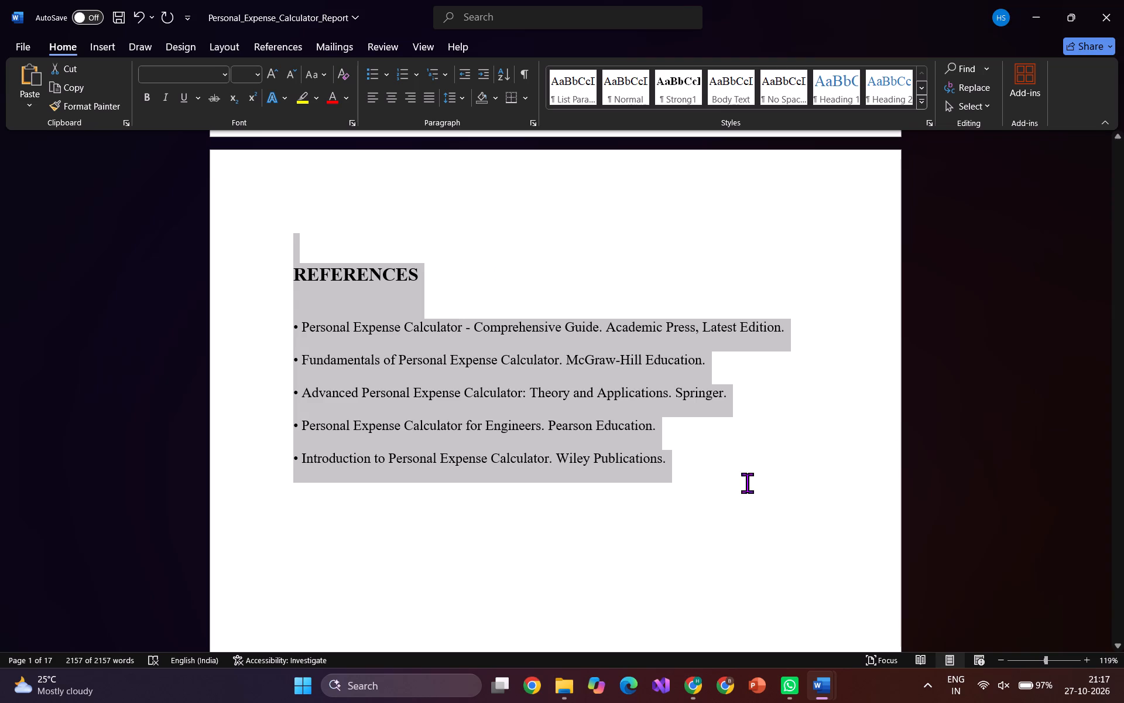
click(786, 497)
Look back through the report from Chapter 5 to the cover page to check the text and heading alignment.
scroll(786, 497, up, 3)
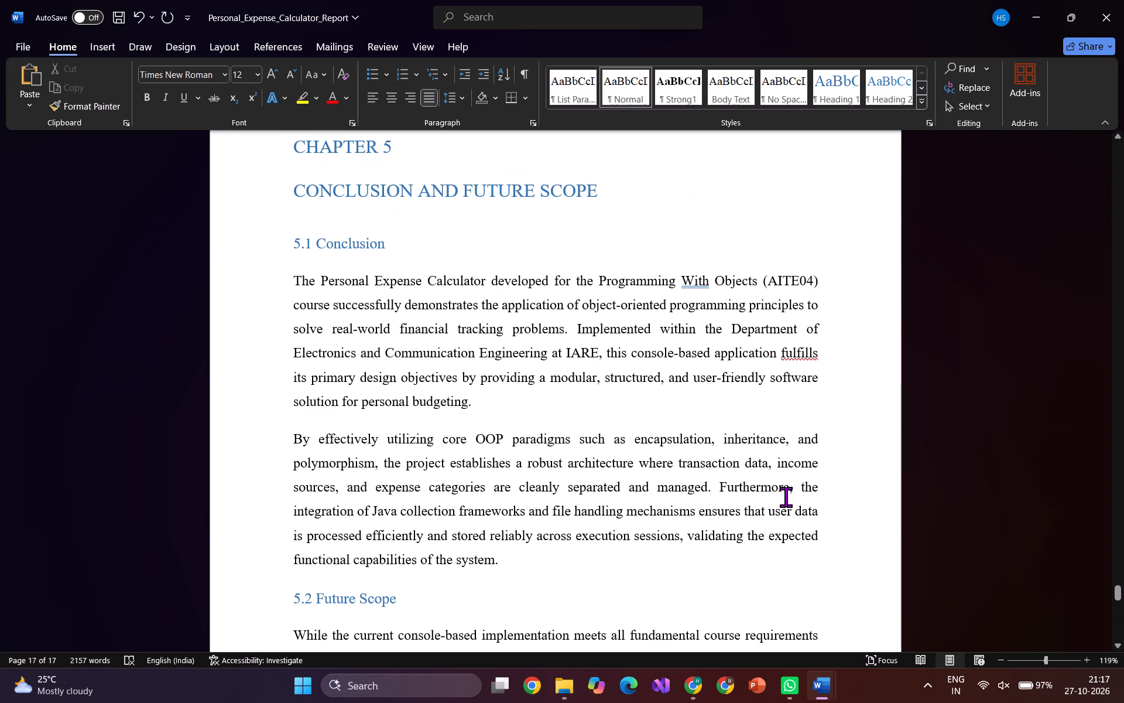
scroll(786, 497, up, 6)
scroll(694, 376, up, 19)
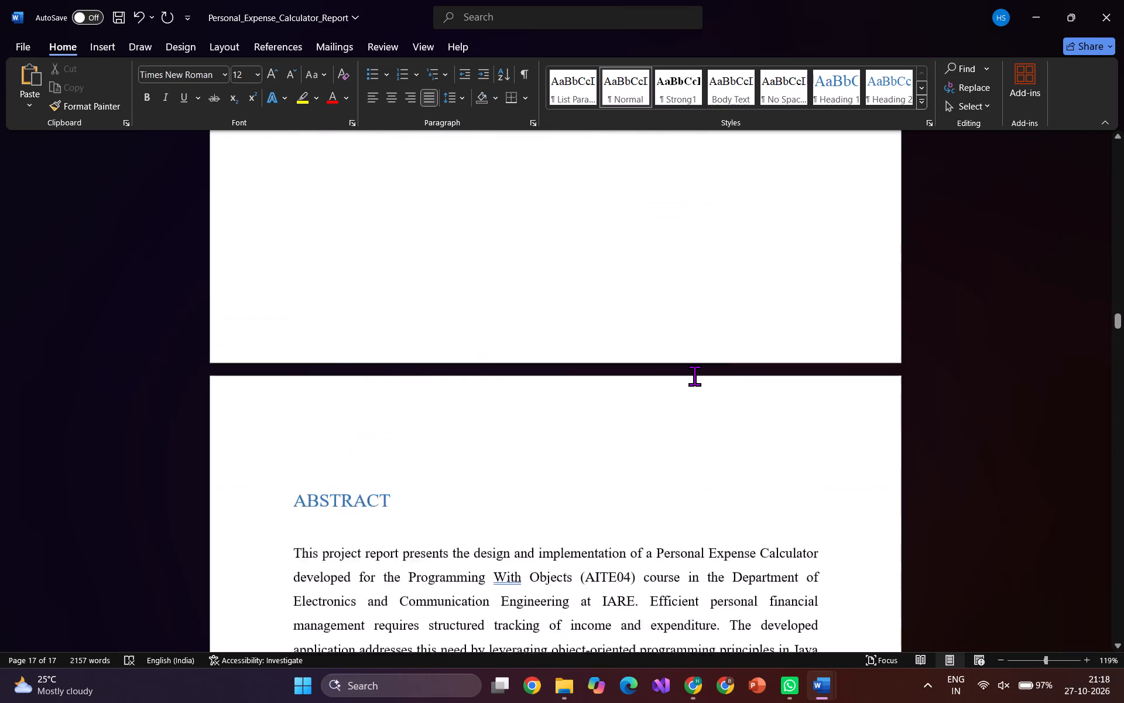
scroll(694, 376, up, 18)
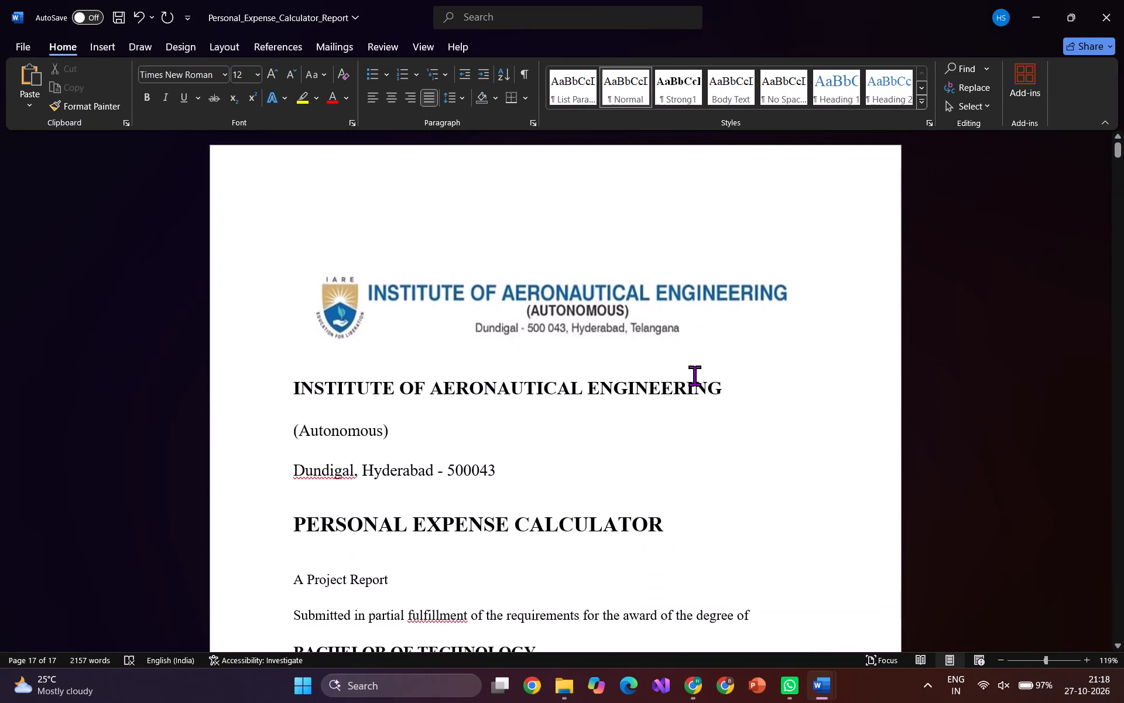
scroll(629, 453, down, 1)
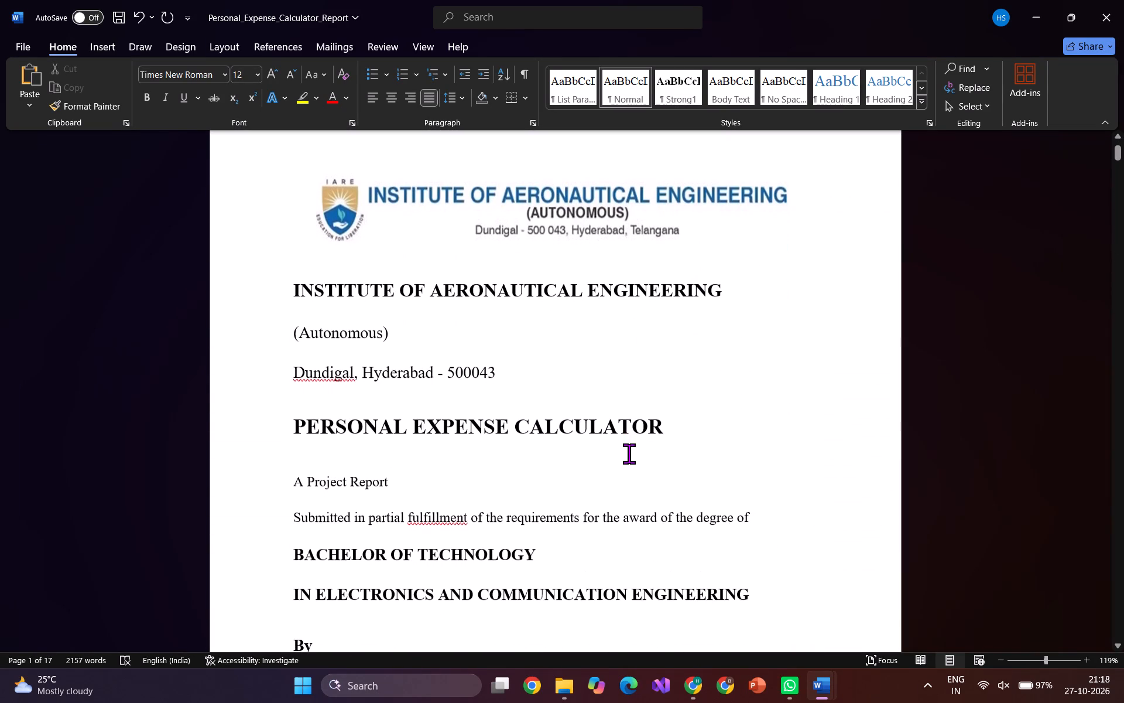
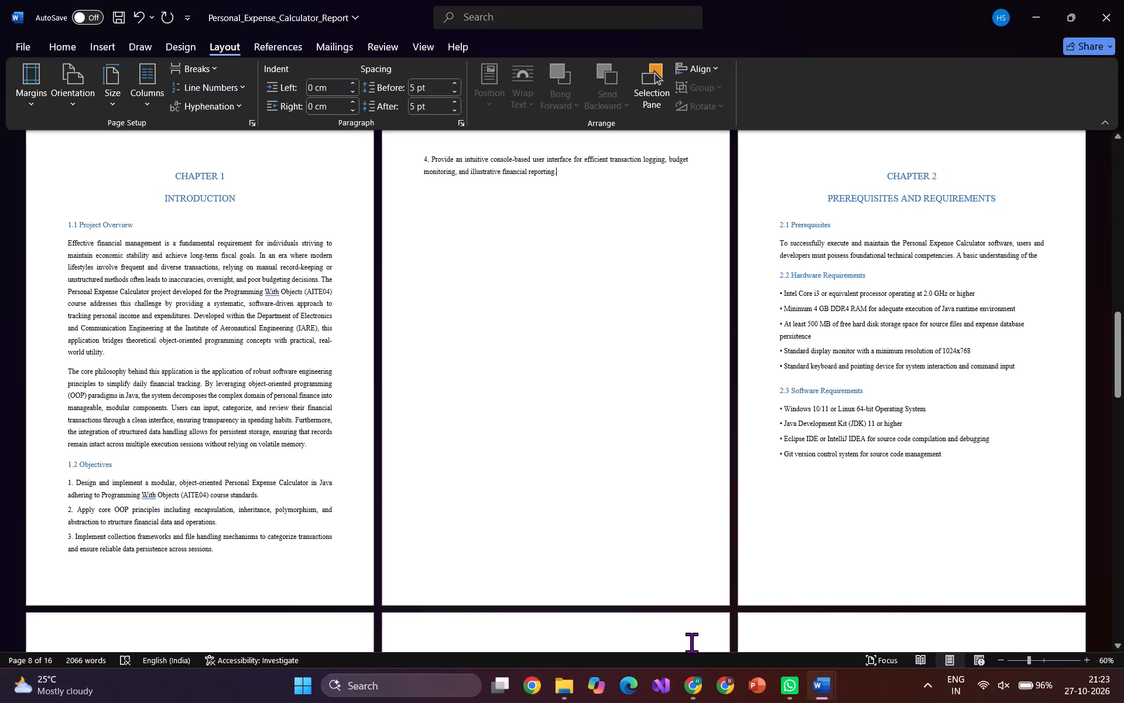
Insert blank lines before the 1.2 Objectives heading in Chapter 1 so the heading moves onto the following page.
click(61, 465)
key(Return)
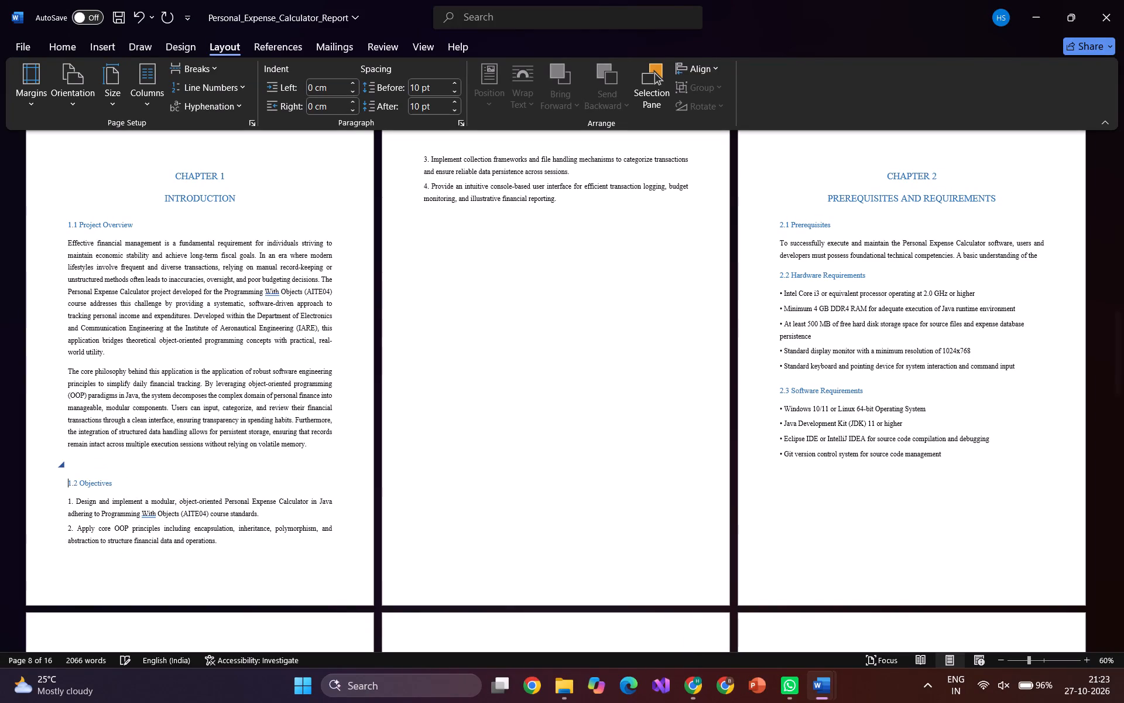
key(Return)
key(Return)
key(Return)
key(Return)
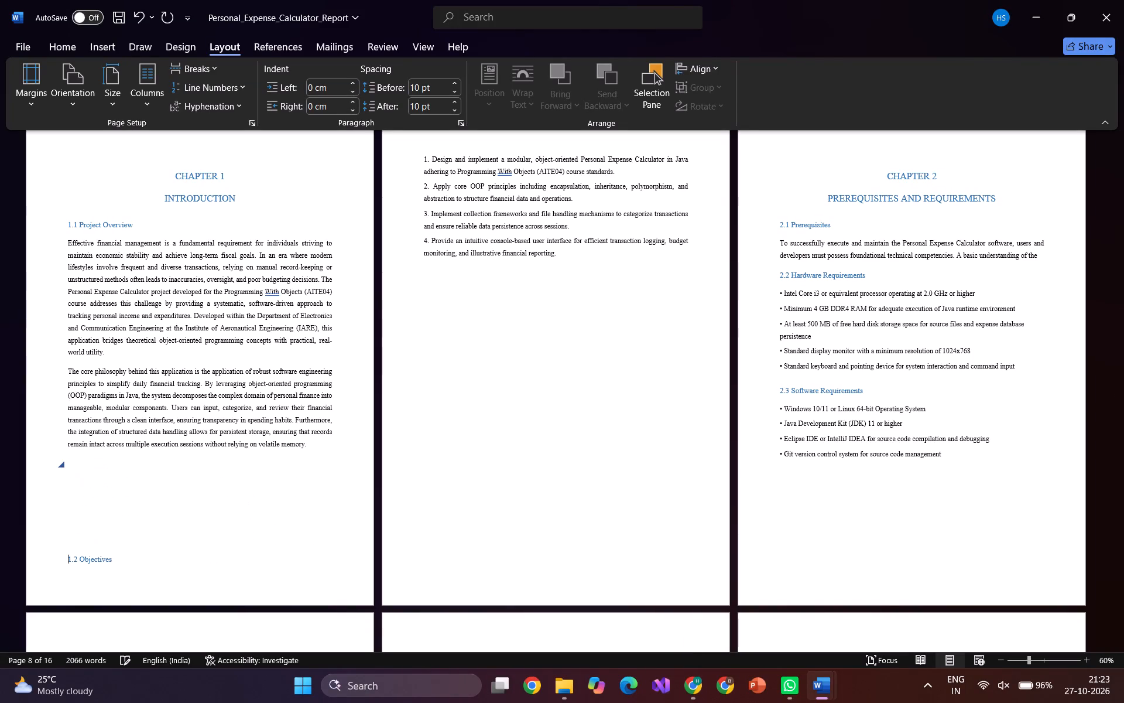
key(Return)
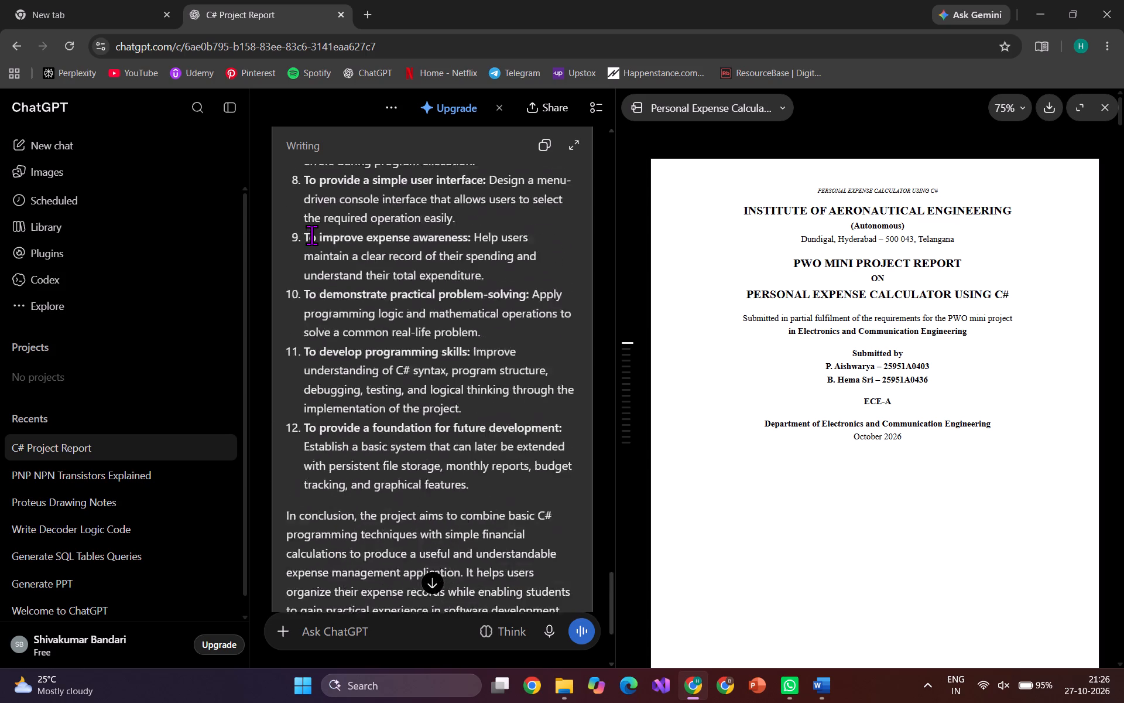
click(311, 235)
scroll(331, 213, up, 3)
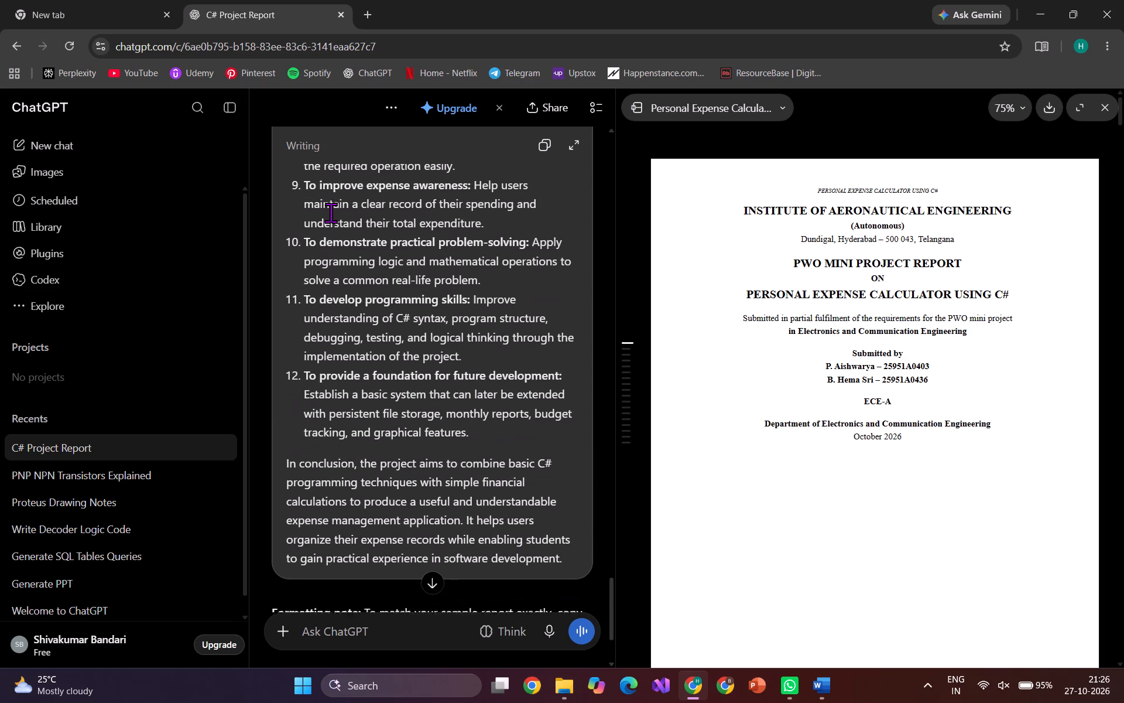
scroll(331, 213, up, 3)
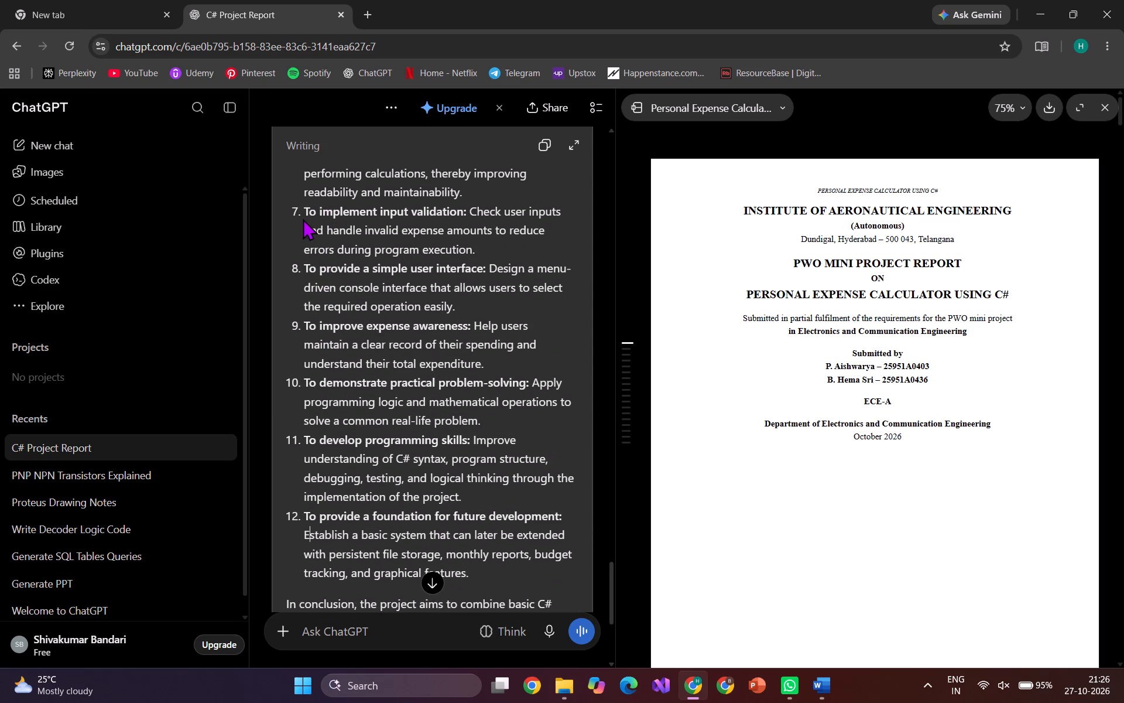
drag(304, 213, 327, 394)
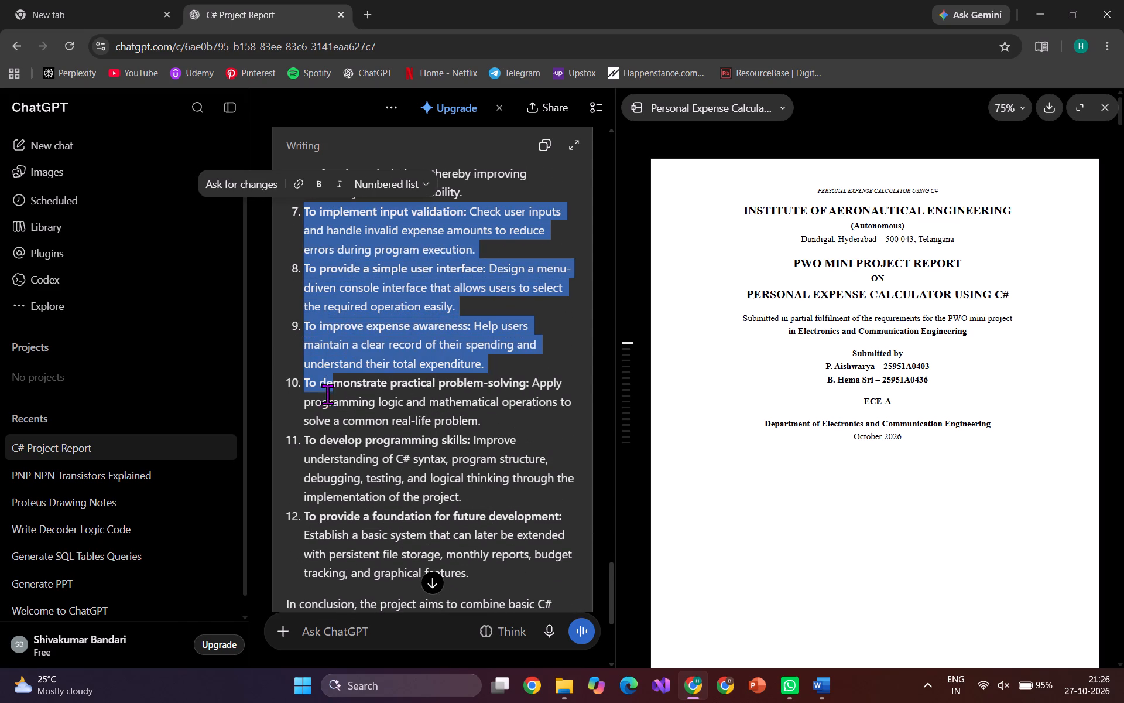
drag(327, 394, 477, 541)
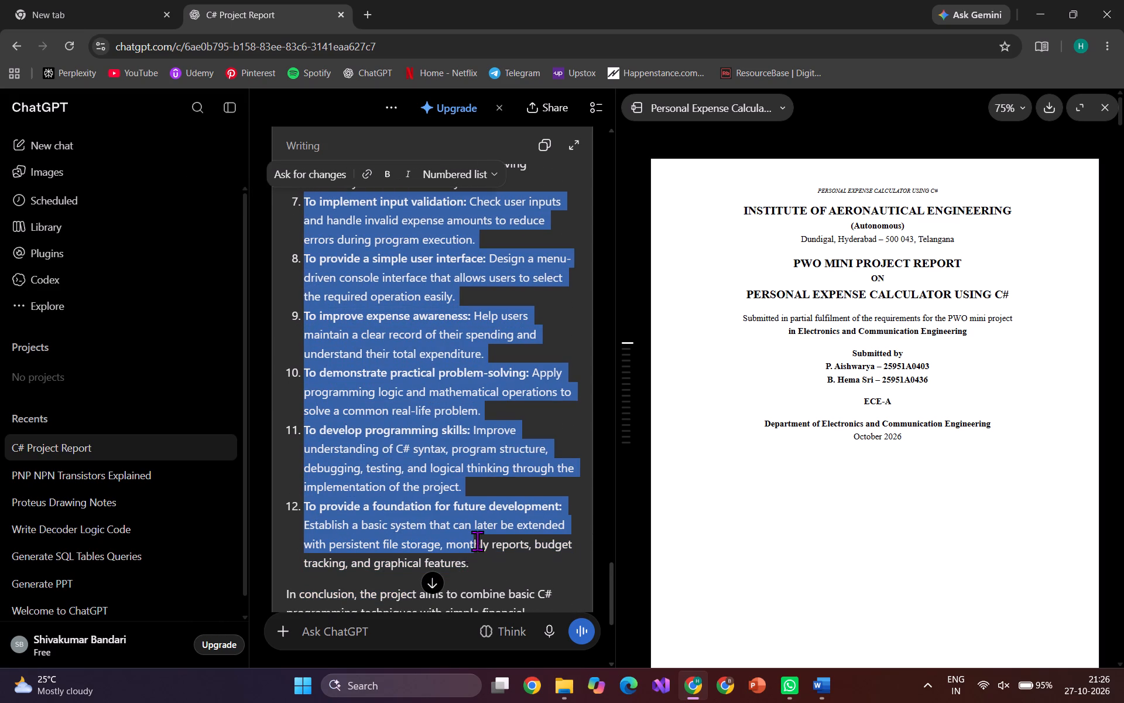
drag(477, 541, 485, 568)
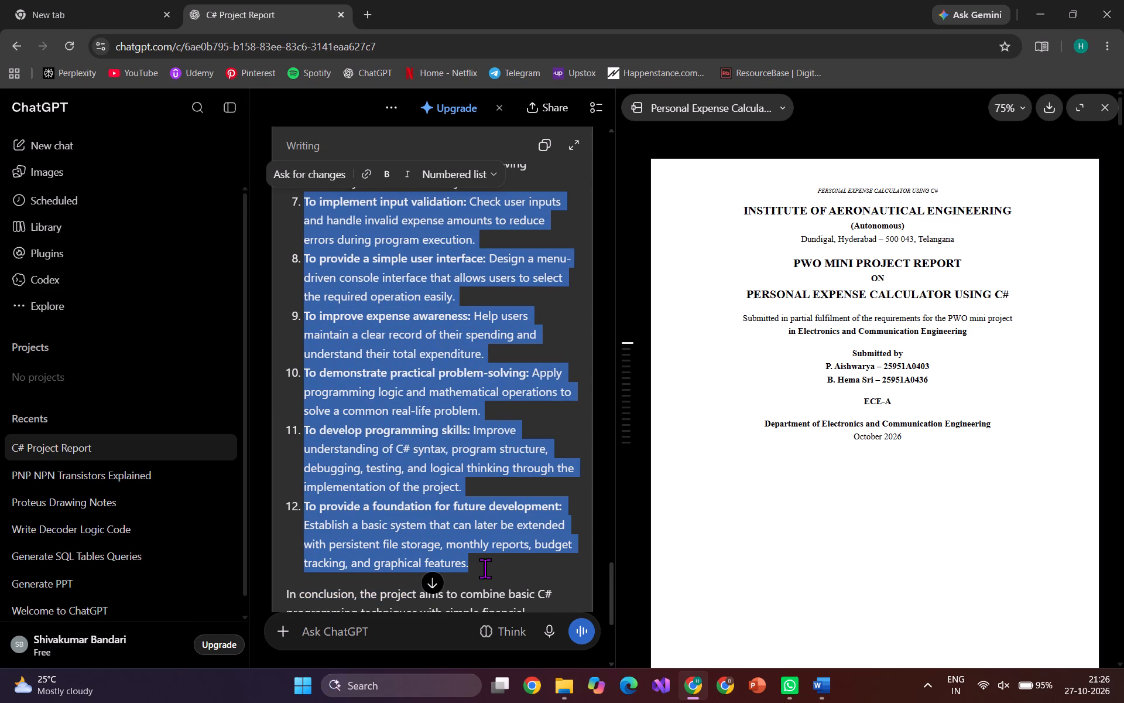
key(ctrl+c)
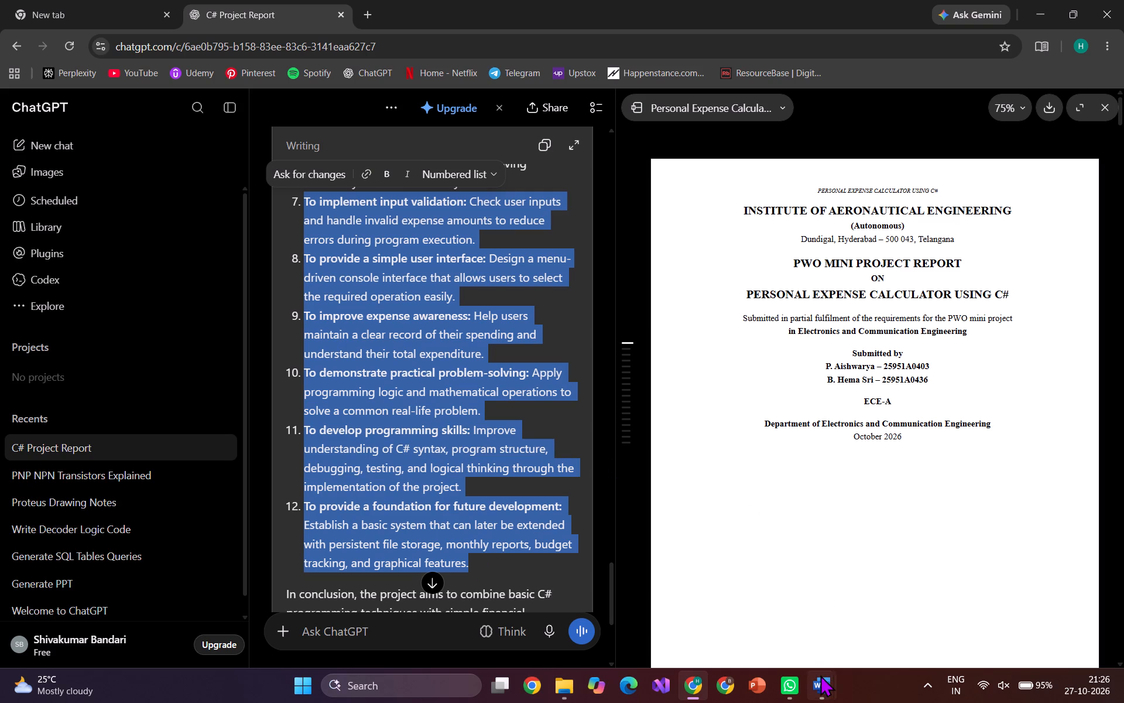
Return to the Word report and paste the copied objectives below objective 4 in section 1.2.
double_click(862, 617)
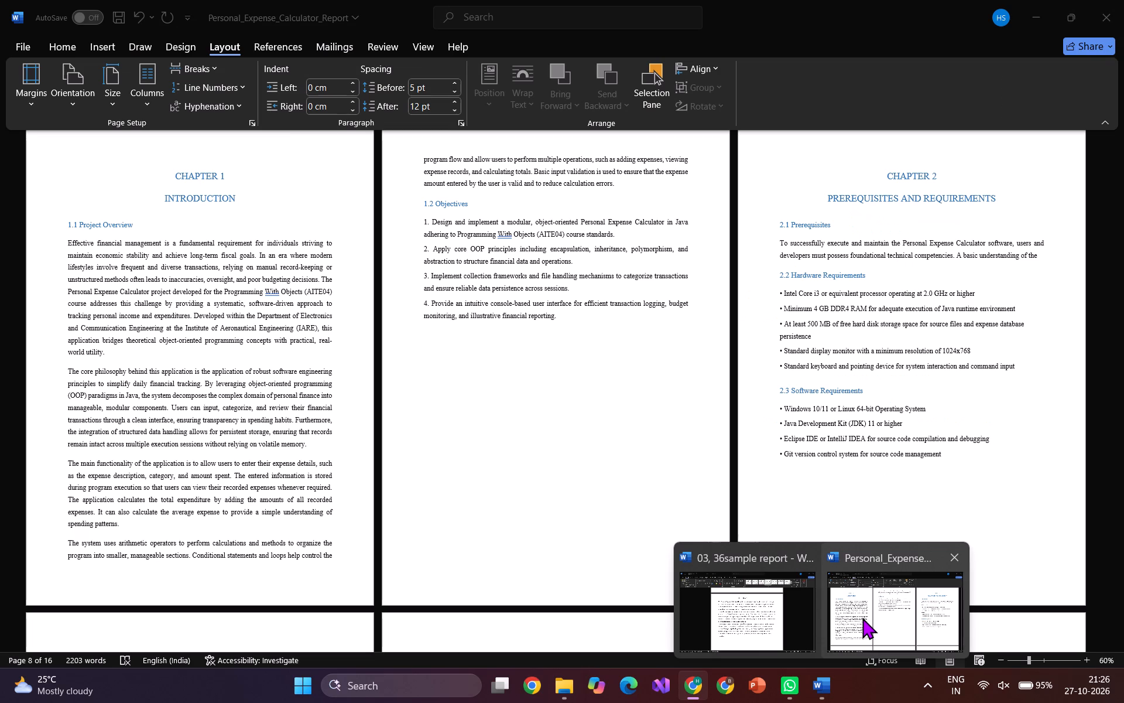
click(564, 318)
key(Return)
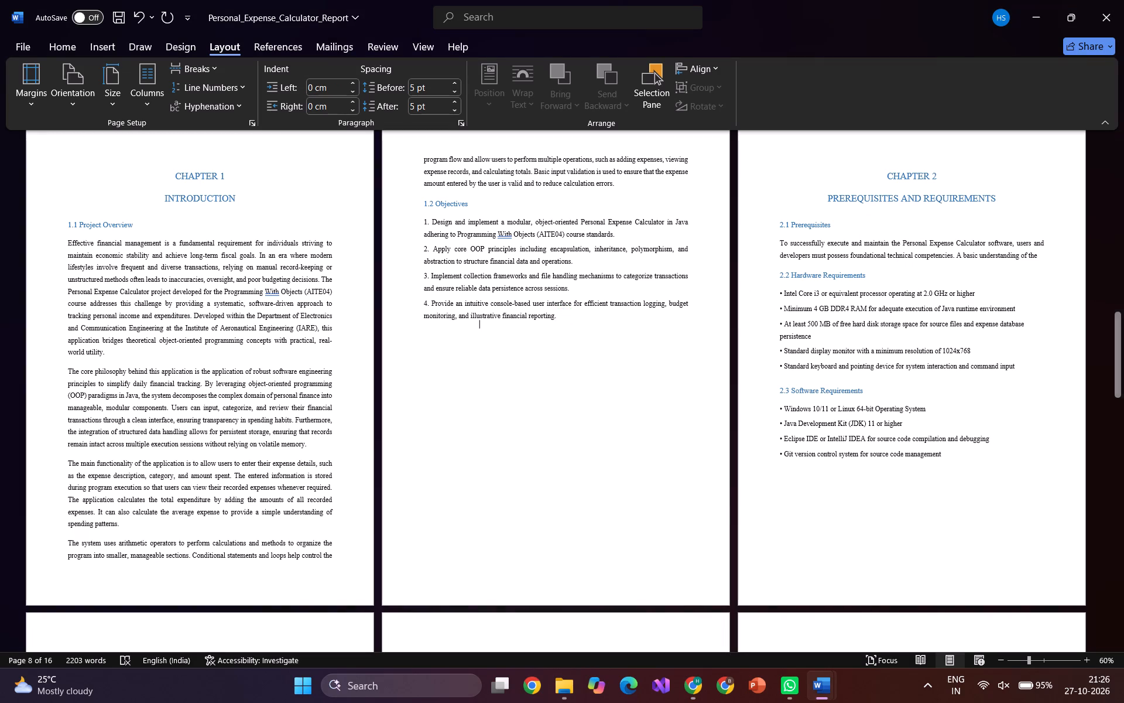
key(ctrl+v)
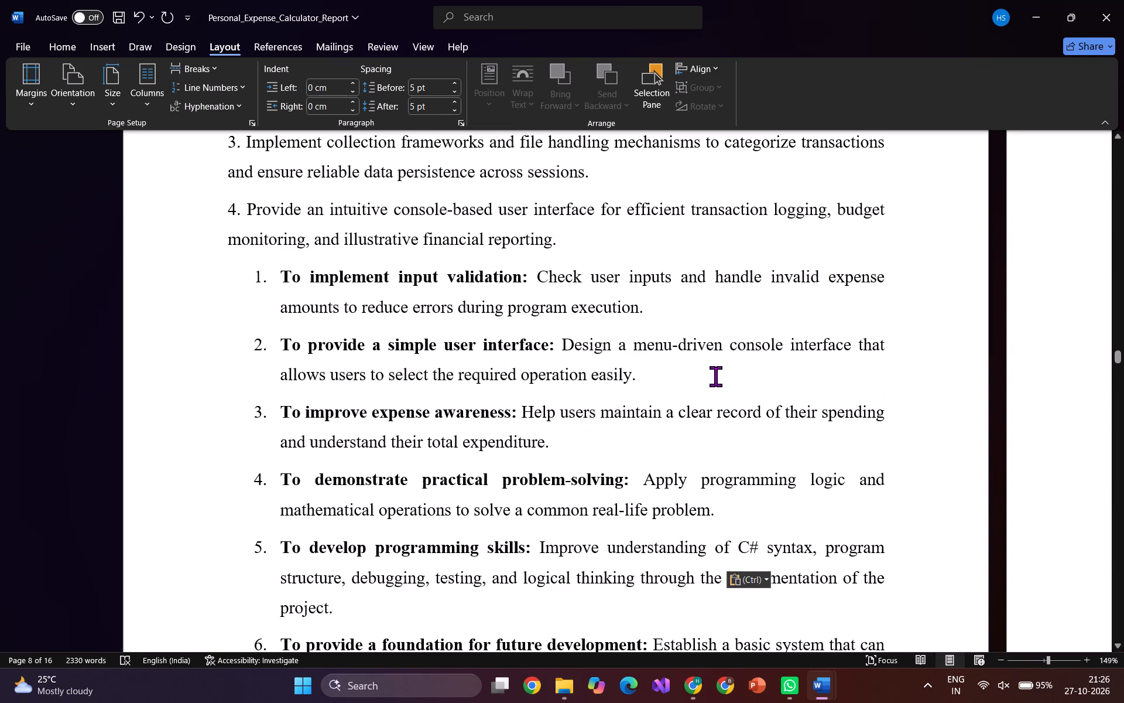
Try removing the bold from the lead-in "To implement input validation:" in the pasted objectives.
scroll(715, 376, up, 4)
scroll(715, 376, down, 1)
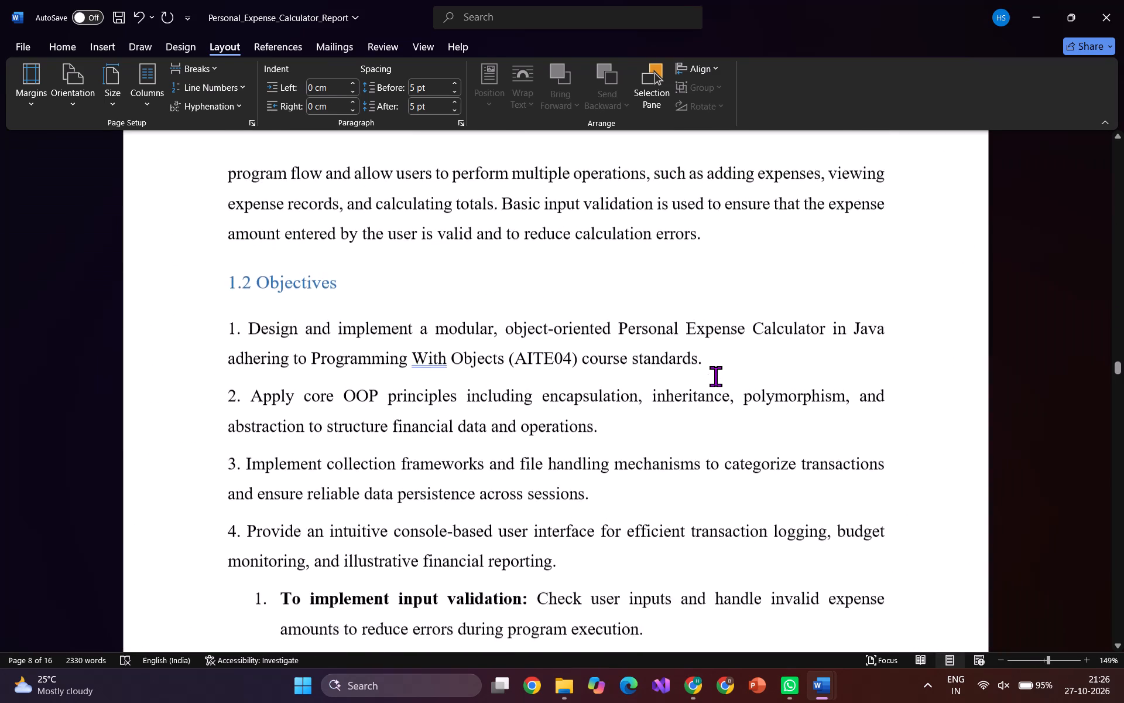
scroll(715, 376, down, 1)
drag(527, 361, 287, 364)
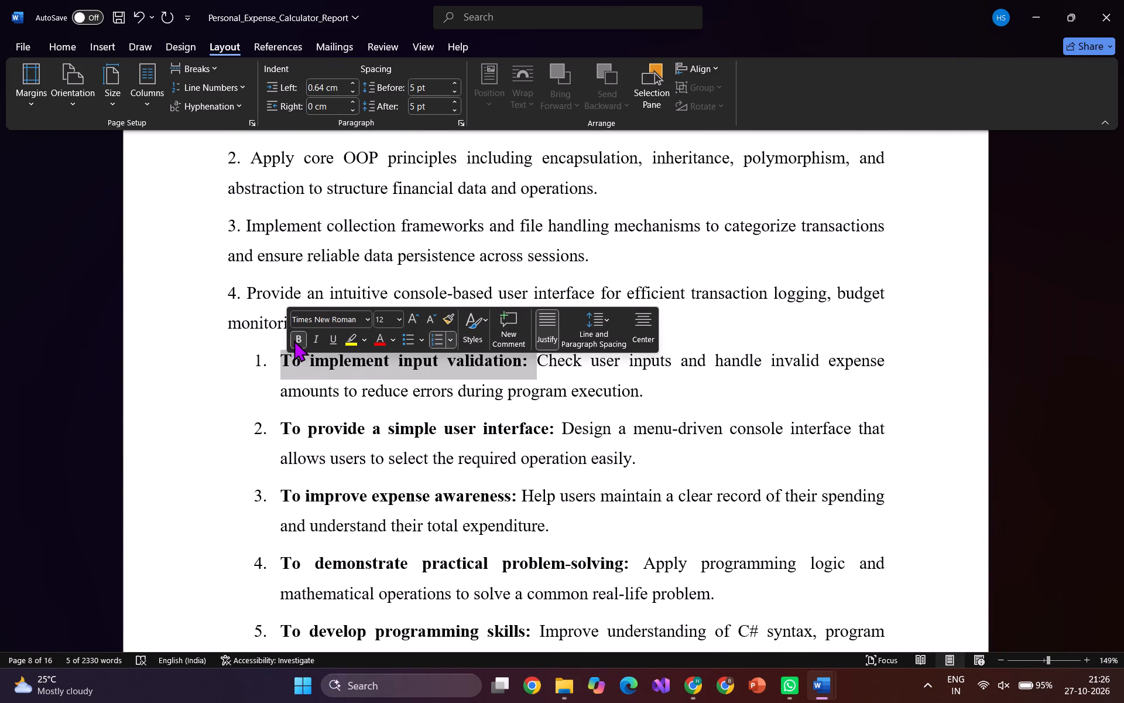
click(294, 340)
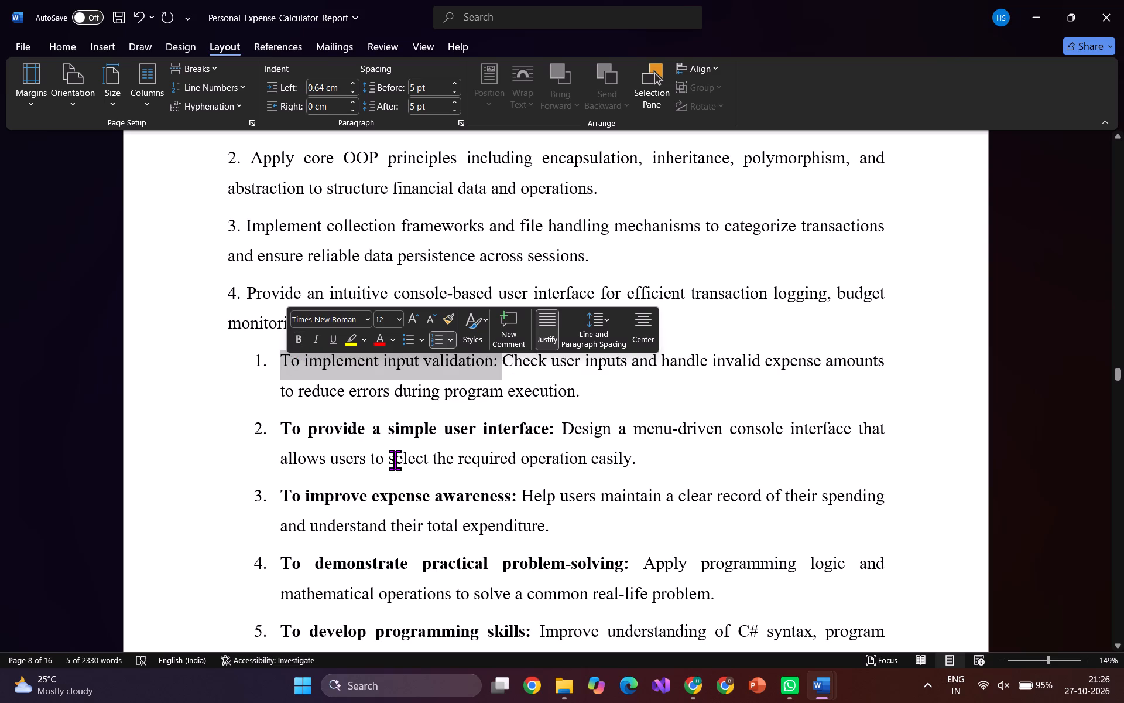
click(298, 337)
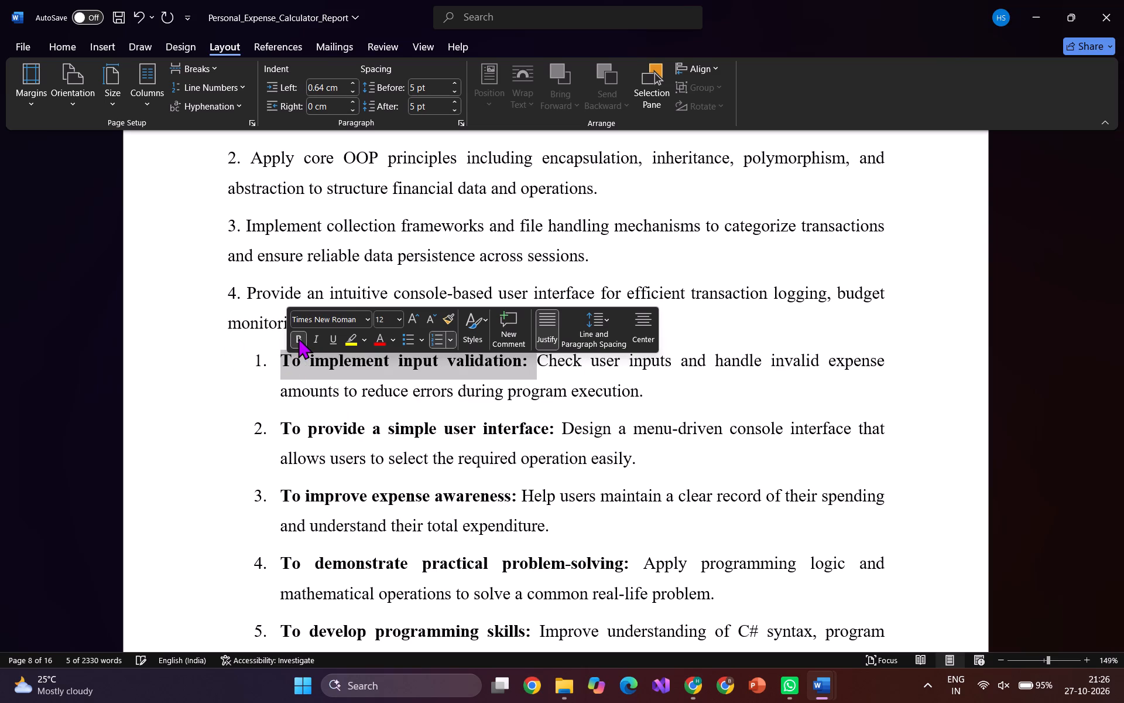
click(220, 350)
Examine the pasted objectives list and the following pages, from Chapter 2 requirements to the start of Chapter 3 Methodology.
scroll(220, 350, down, 1)
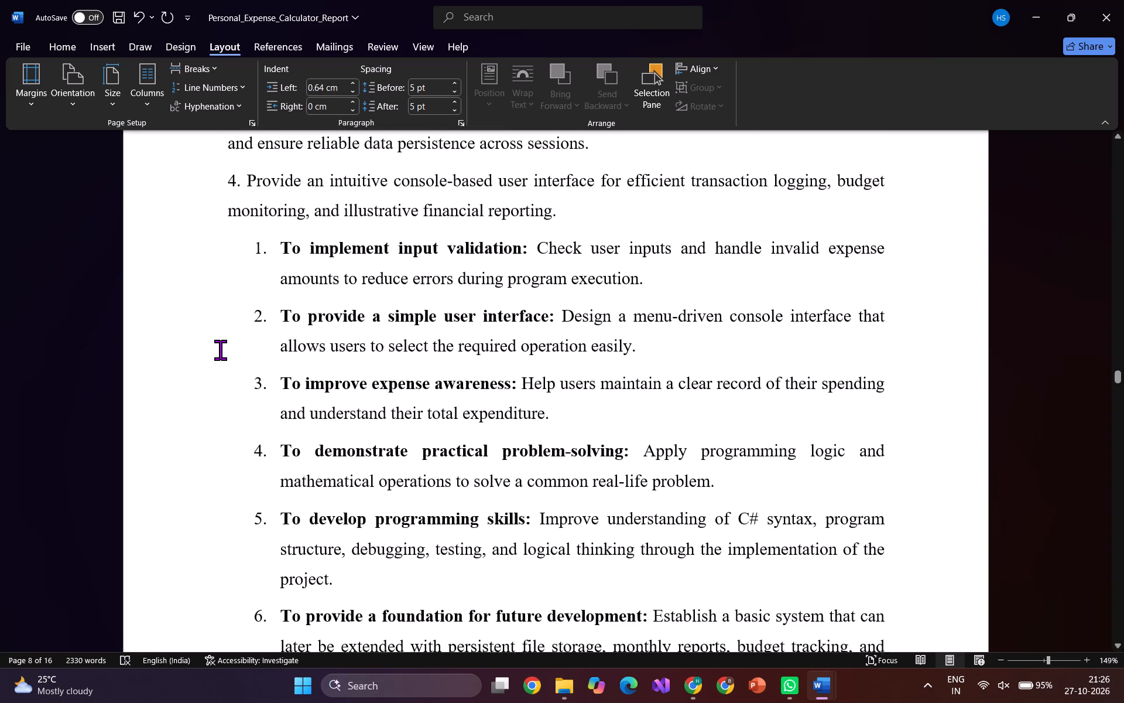
scroll(220, 350, down, 2)
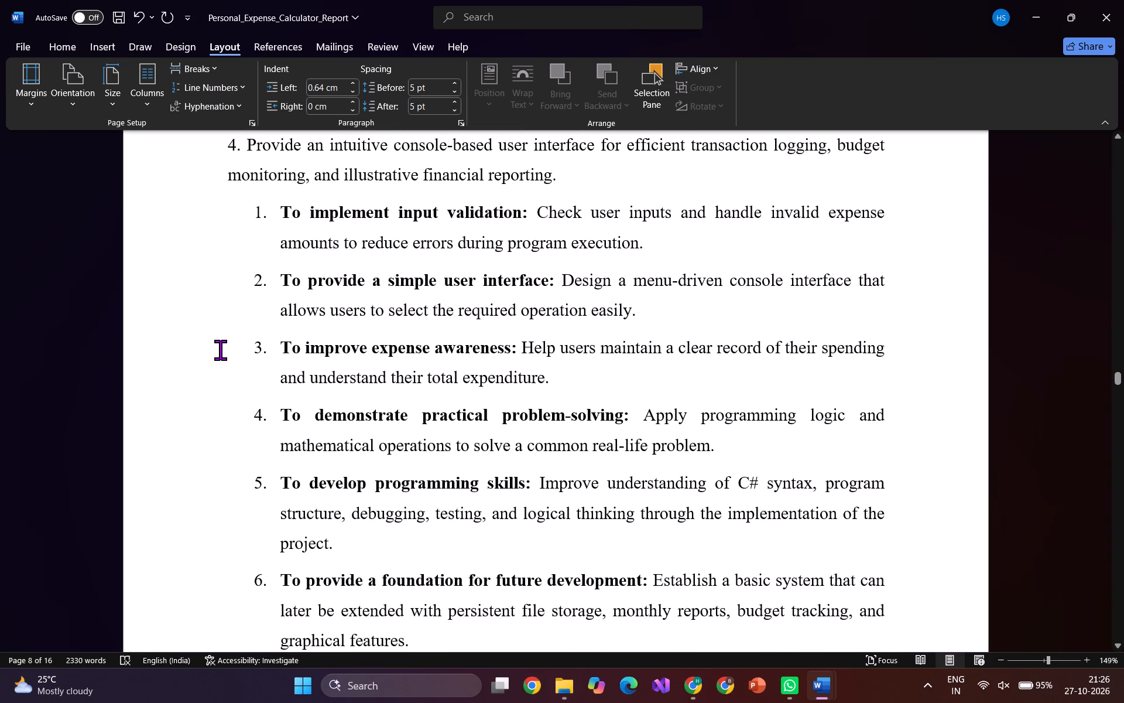
scroll(220, 350, down, 2)
scroll(220, 350, up, 2)
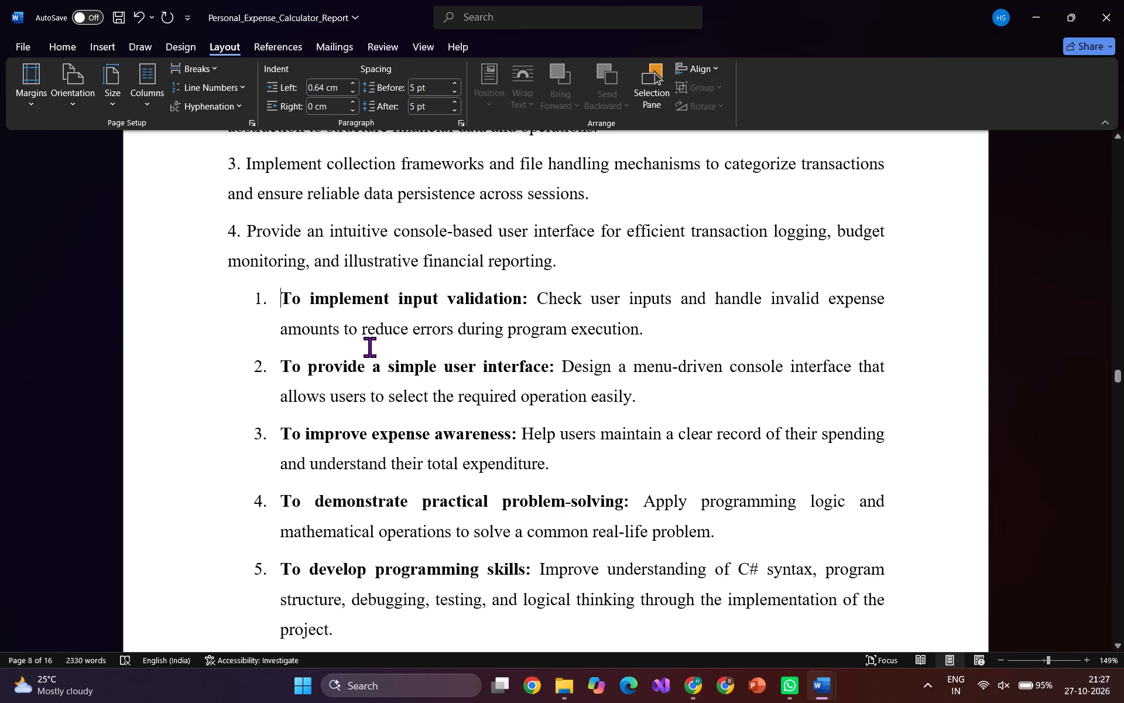
scroll(369, 347, down, 5)
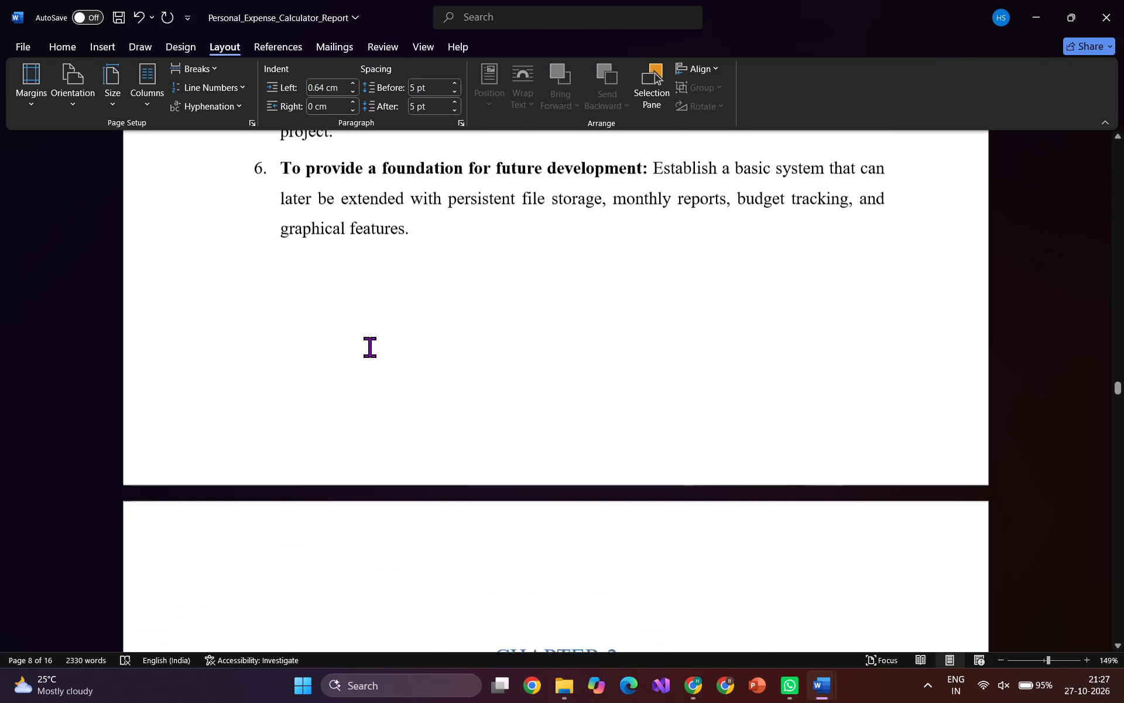
scroll(369, 347, down, 5)
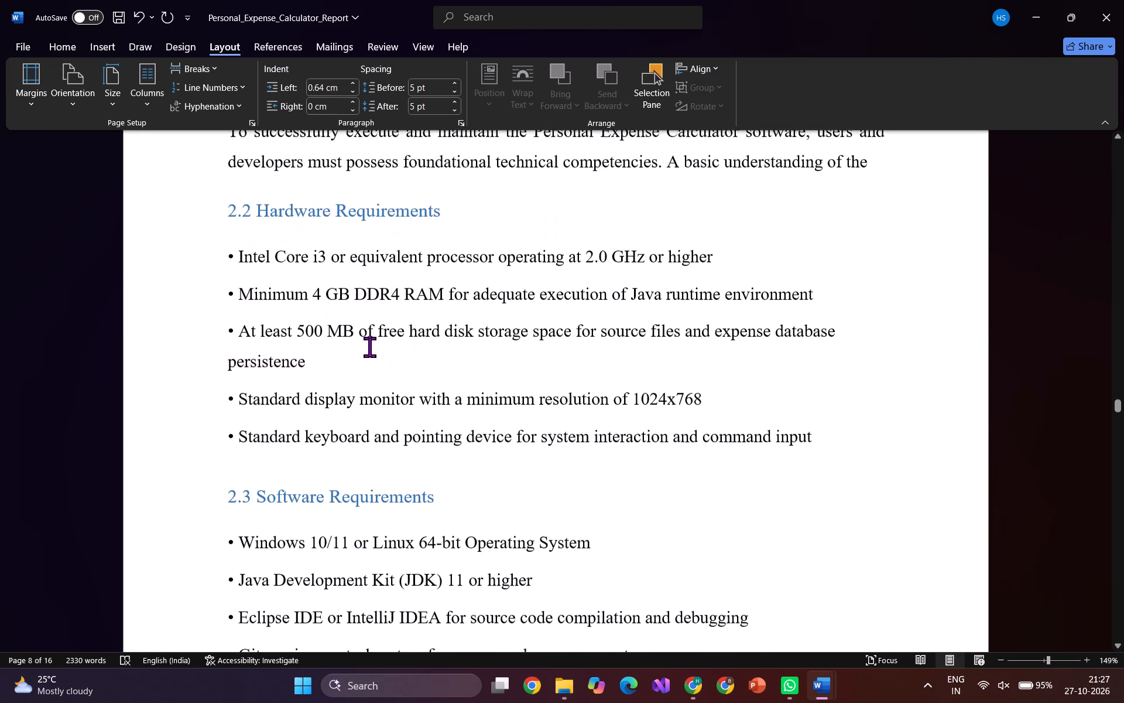
scroll(369, 347, down, 4)
scroll(369, 347, up, 1)
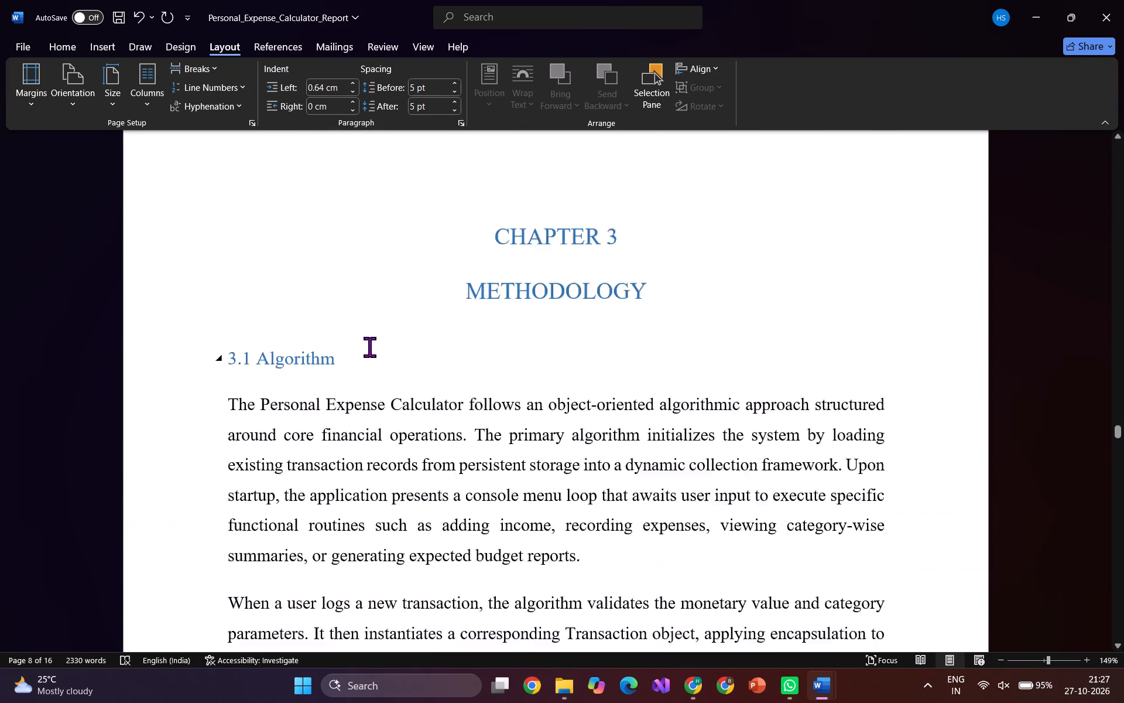
Examine Chapter 3 from Algorithm through Code Implementation and Technology Used, and on into Chapter 4 Results and Discussion.
scroll(369, 347, down, 5)
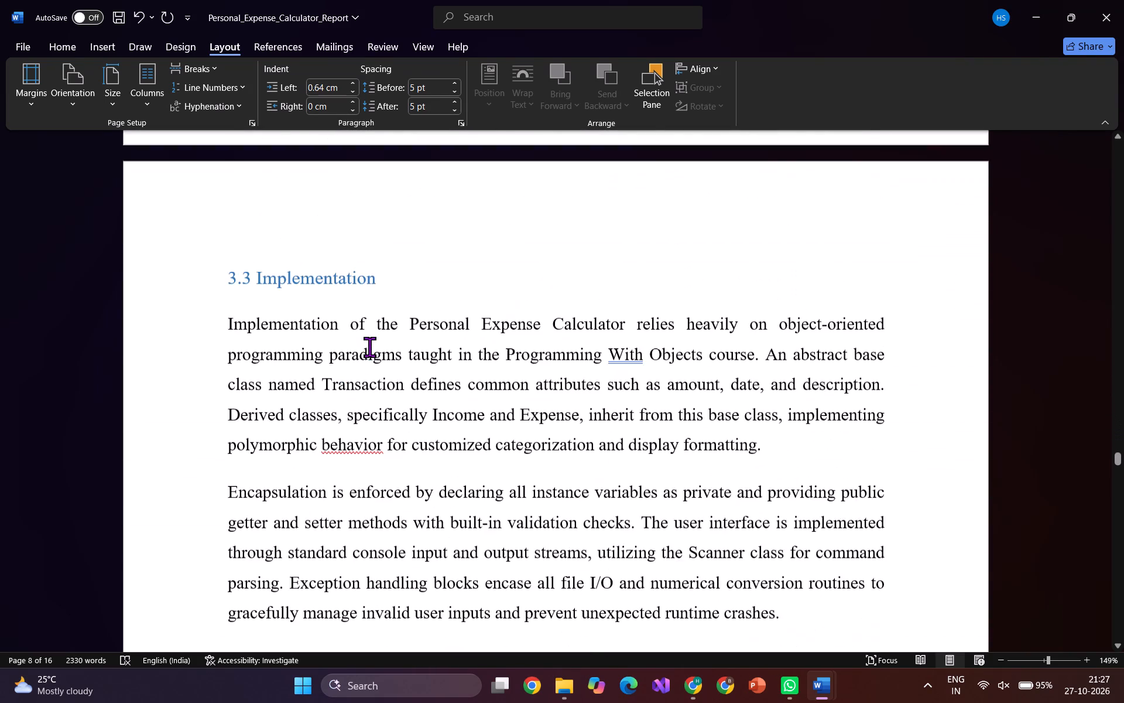
scroll(369, 347, down, 4)
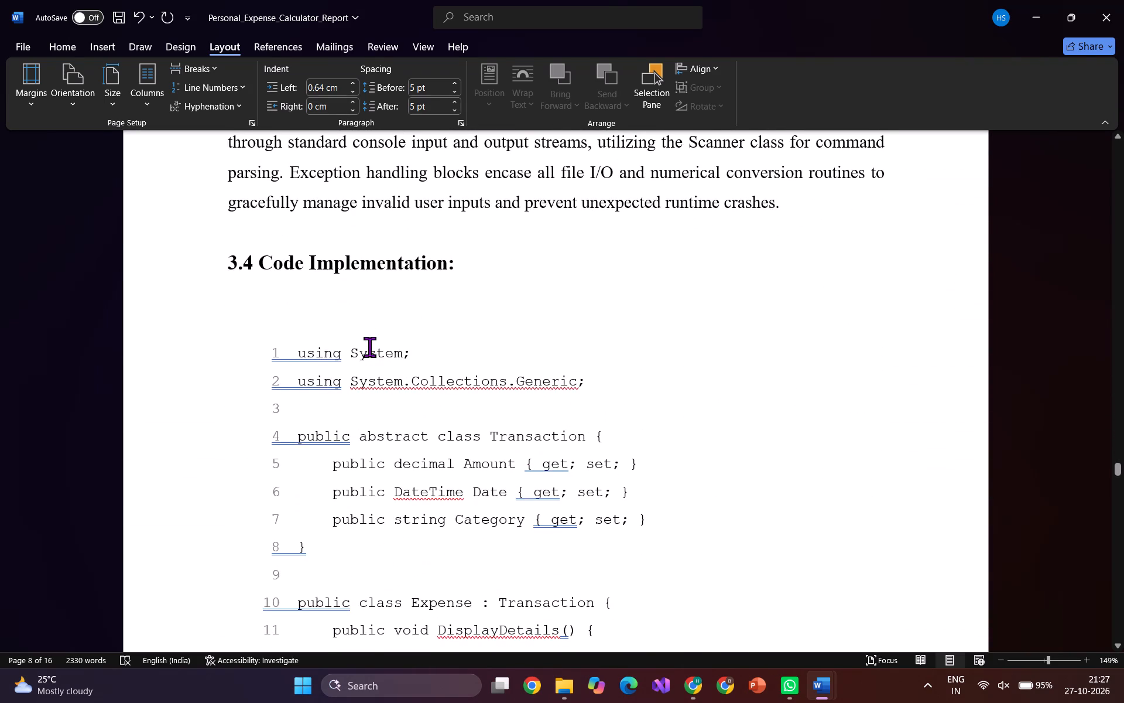
scroll(369, 347, down, 2)
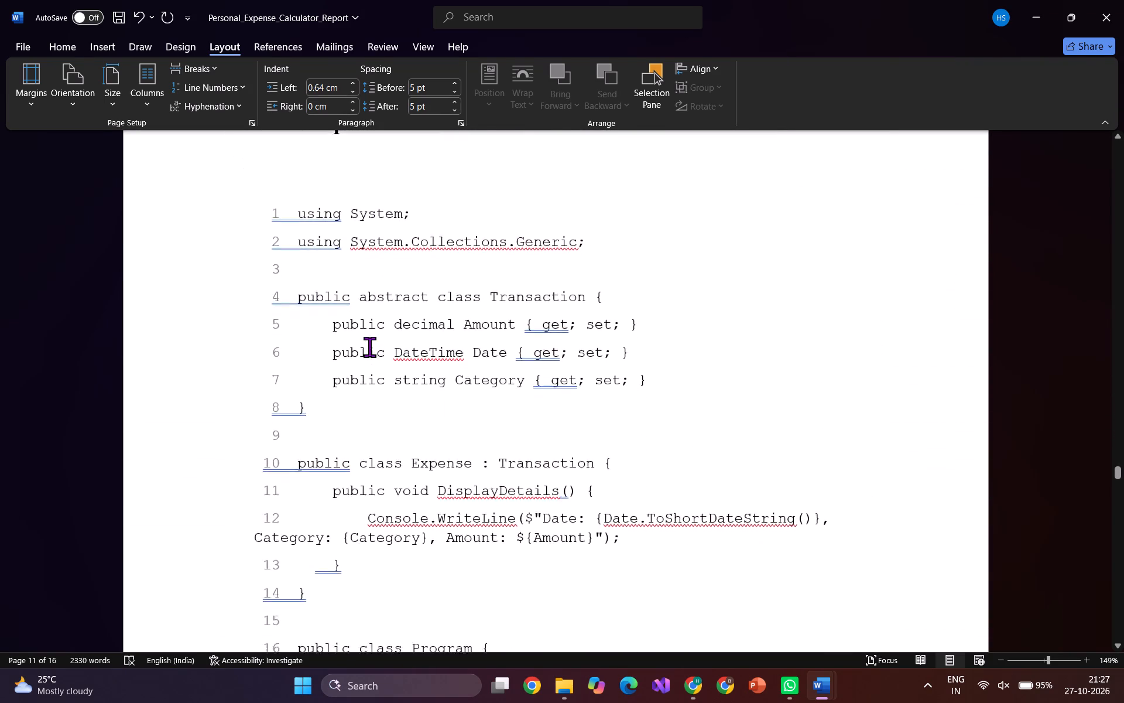
scroll(369, 347, down, 3)
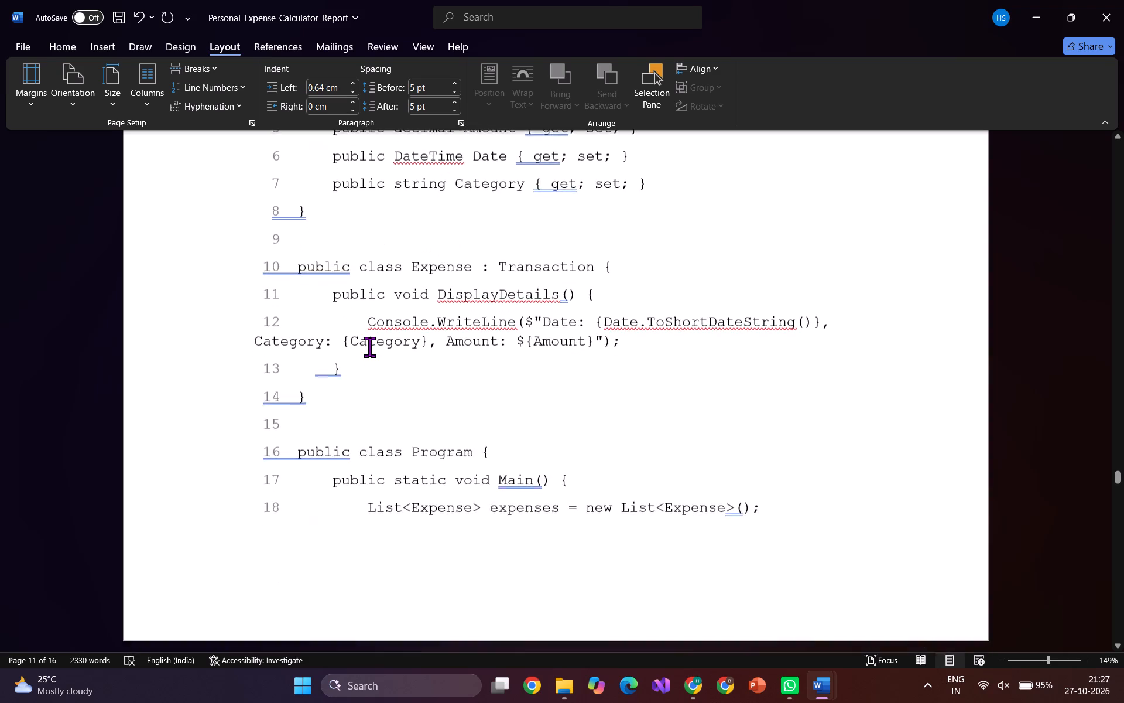
scroll(369, 347, down, 4)
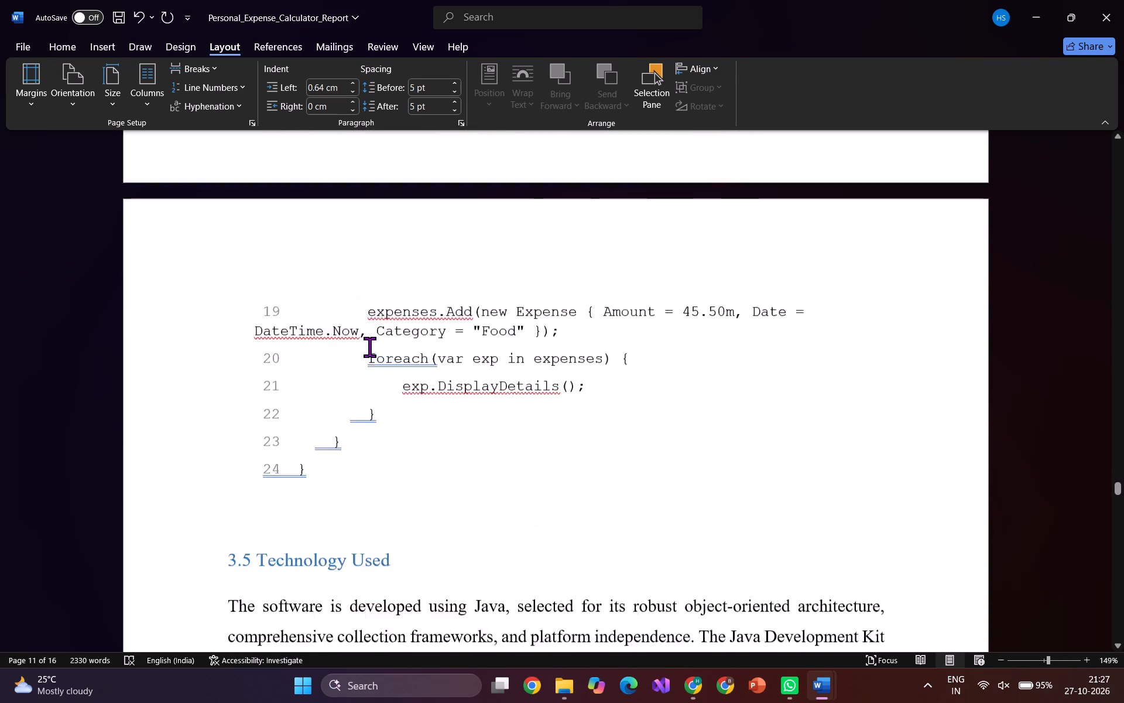
scroll(369, 347, down, 2)
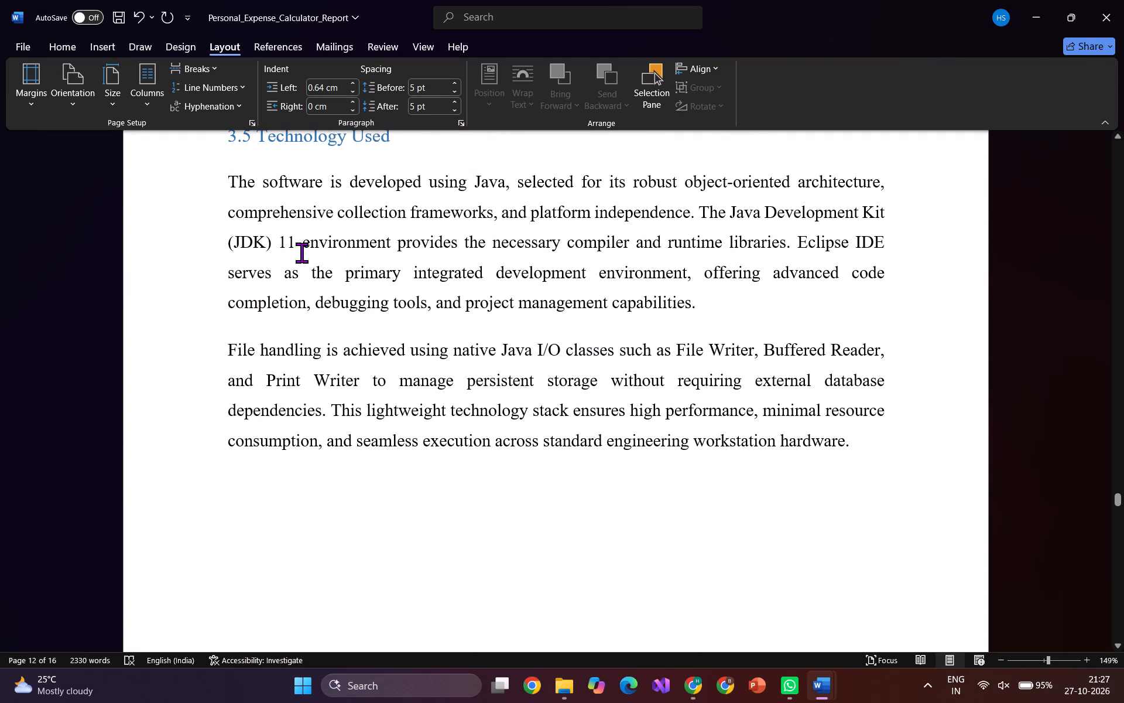
scroll(400, 370, down, 2)
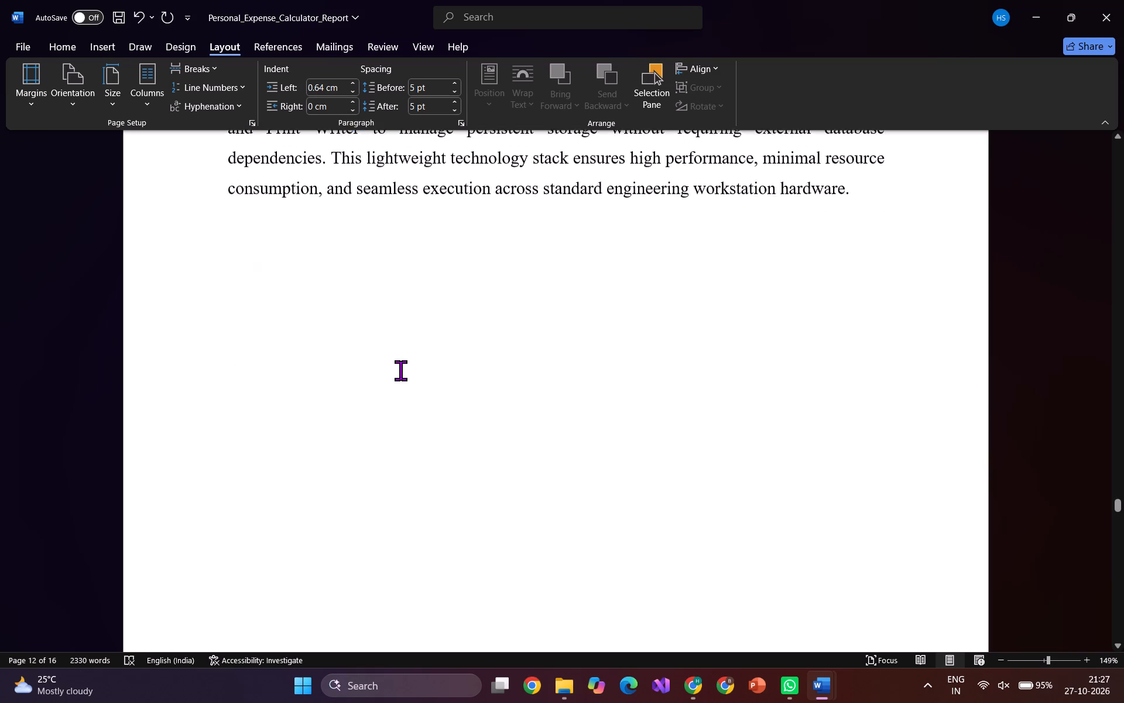
scroll(400, 370, down, 3)
scroll(400, 370, up, 1)
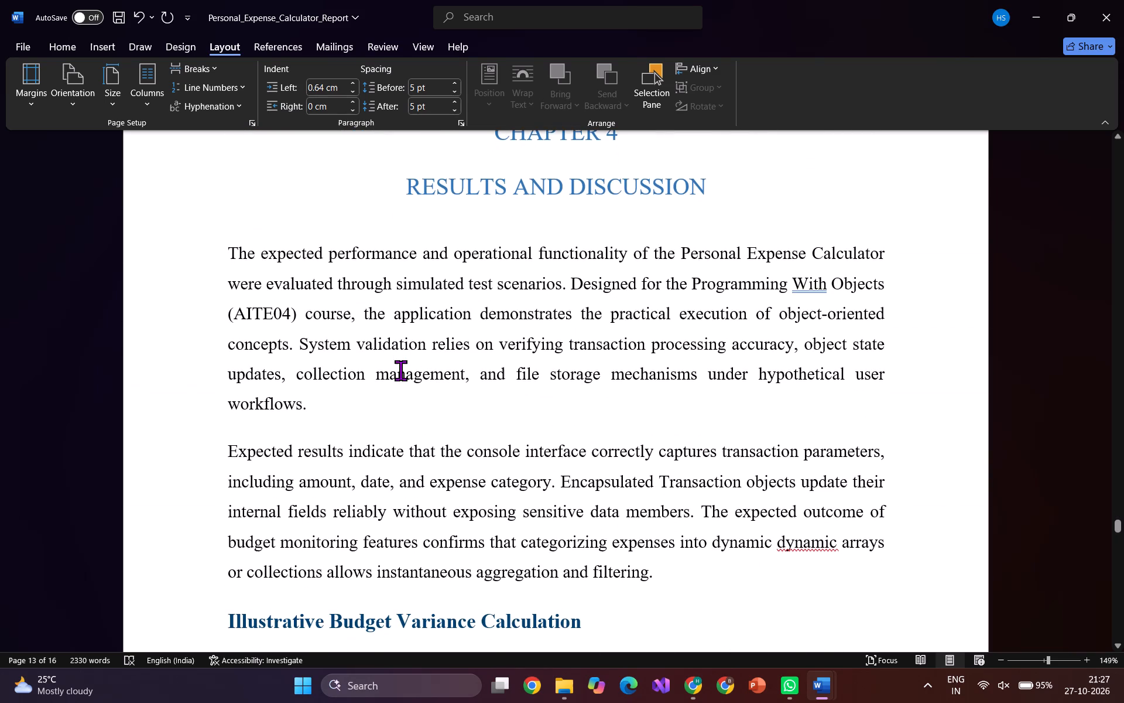
scroll(400, 370, up, 1)
scroll(400, 370, down, 4)
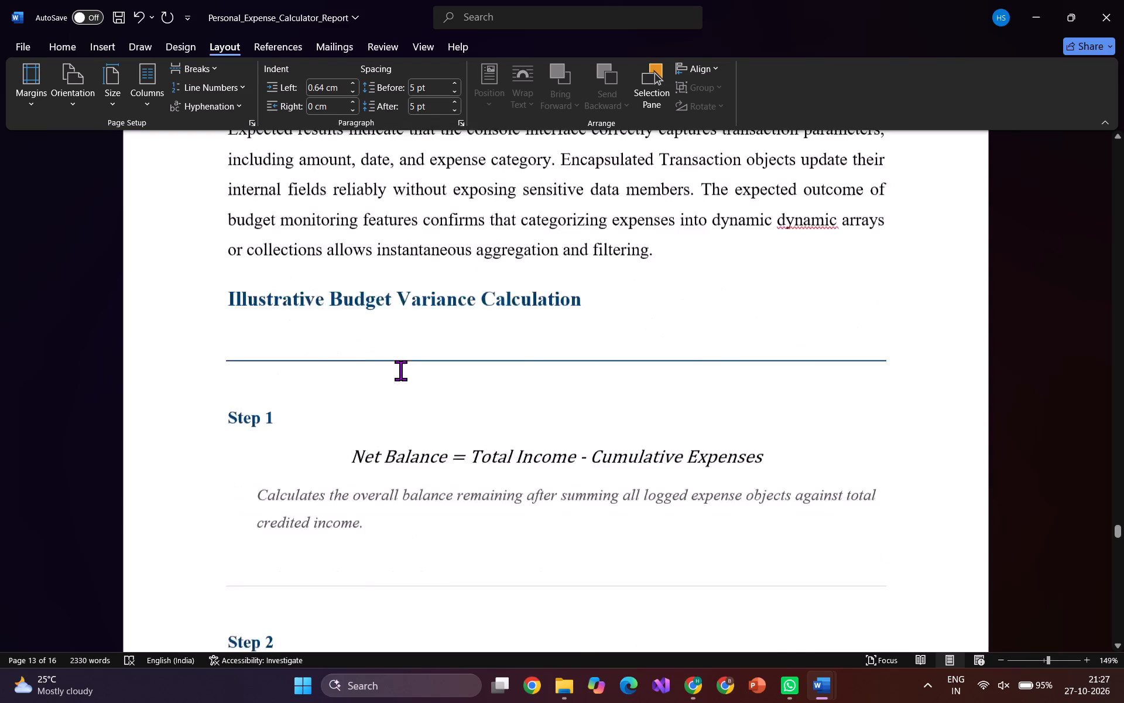
scroll(400, 370, down, 8)
Go back to the start of the report and review the title page, Approval Sheet and Acknowledgement.
scroll(400, 370, up, 17)
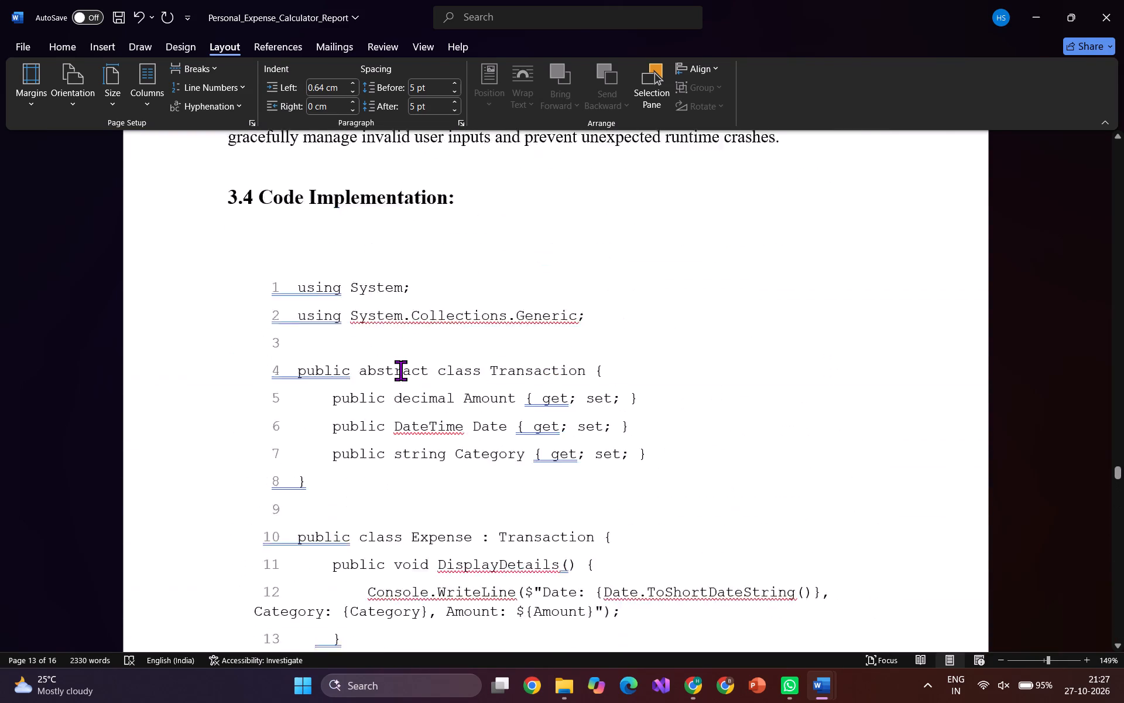
scroll(400, 370, up, 10)
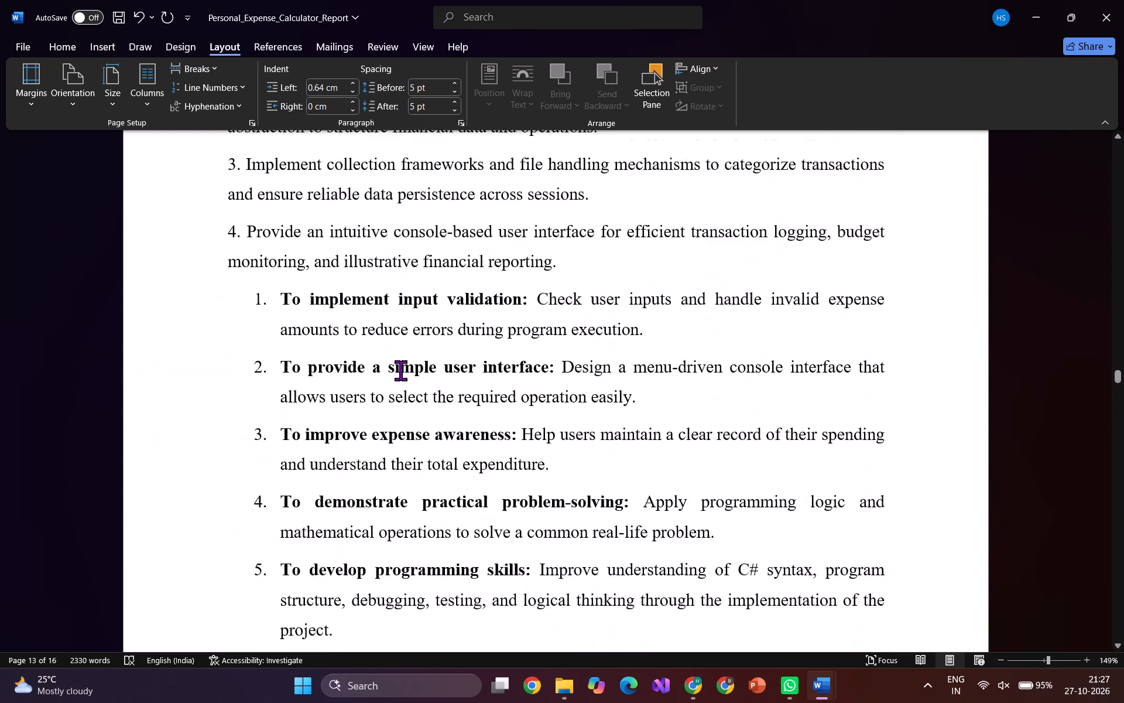
scroll(400, 370, up, 14)
scroll(400, 370, up, 7)
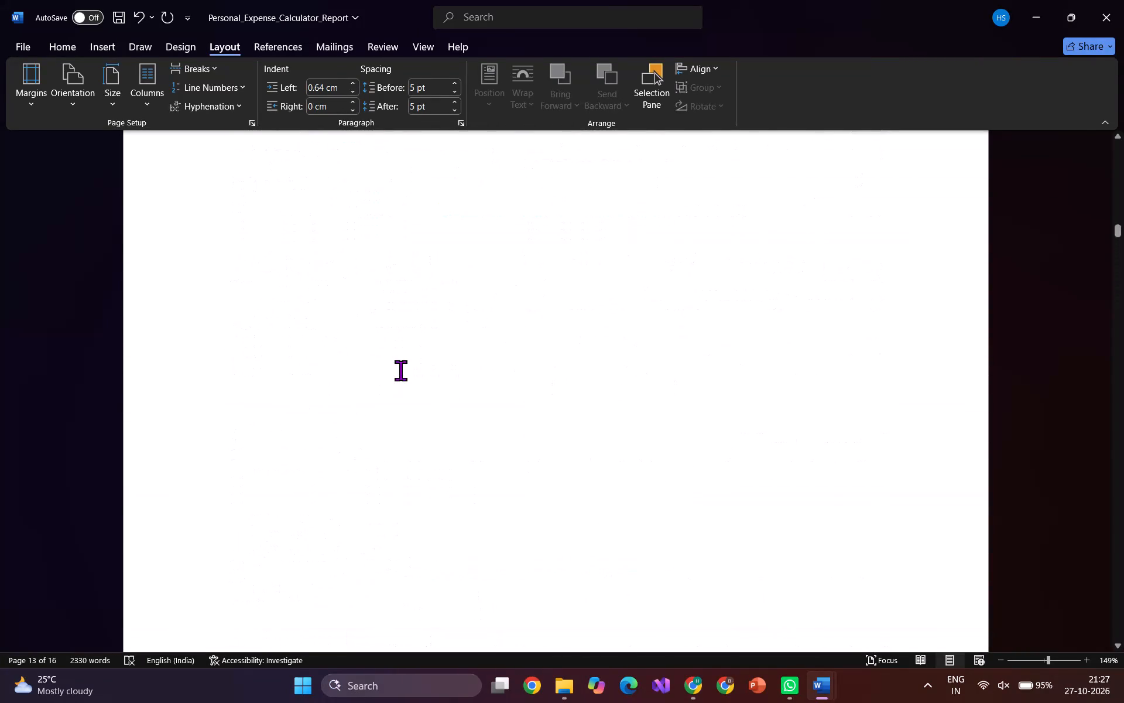
scroll(400, 370, up, 5)
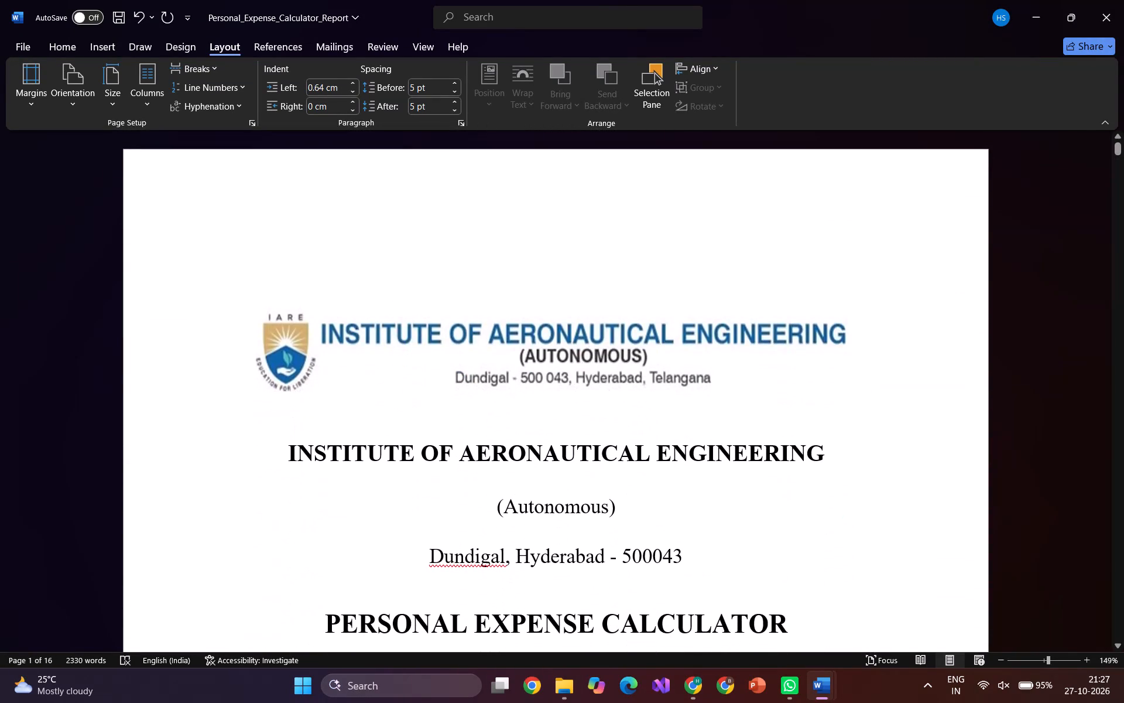
scroll(465, 504, down, 4)
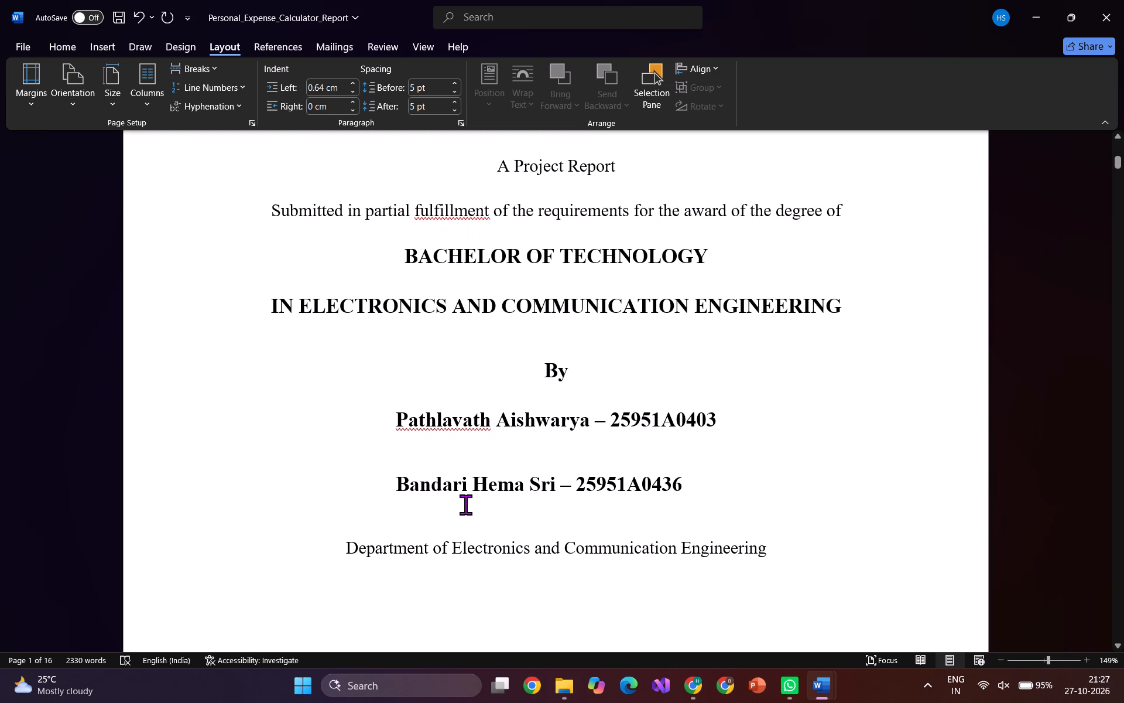
scroll(465, 504, down, 4)
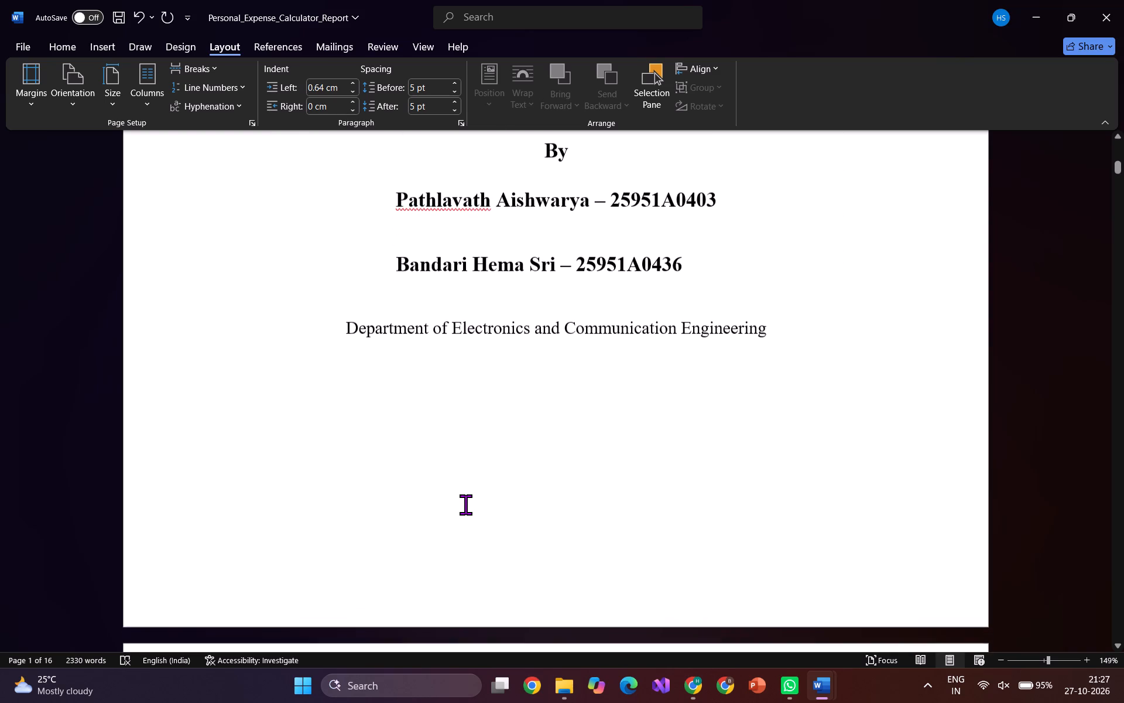
scroll(465, 504, down, 3)
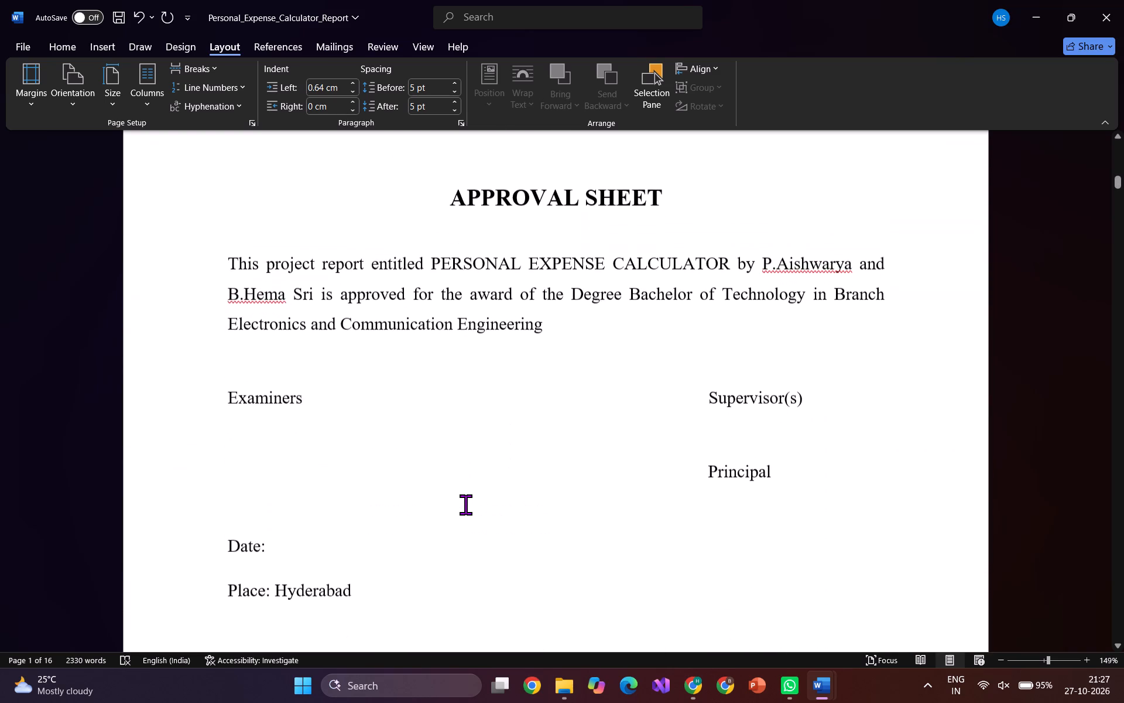
scroll(465, 504, down, 2)
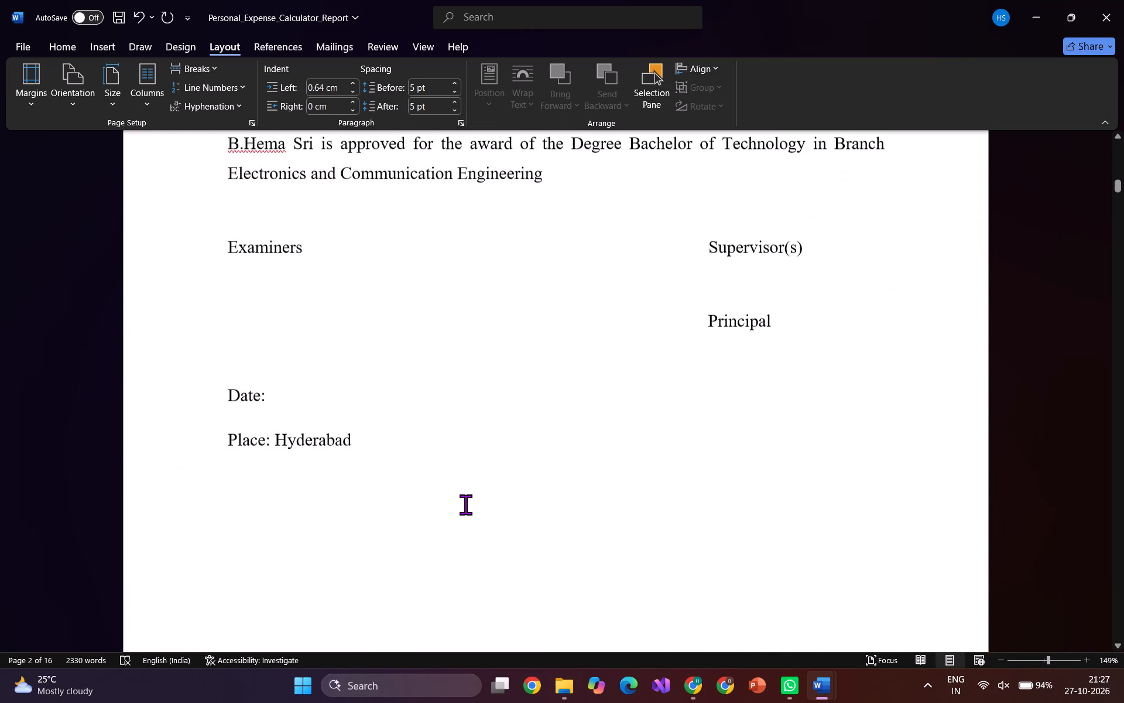
scroll(465, 504, down, 5)
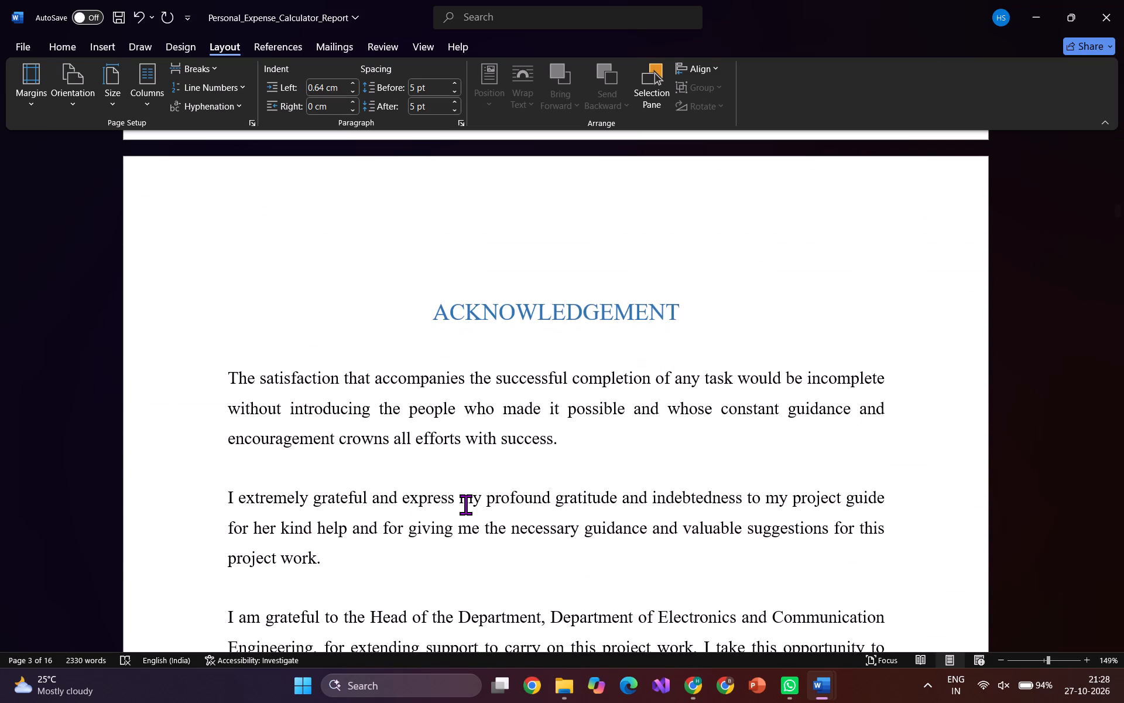
Save the report.
key(ctrl+s)
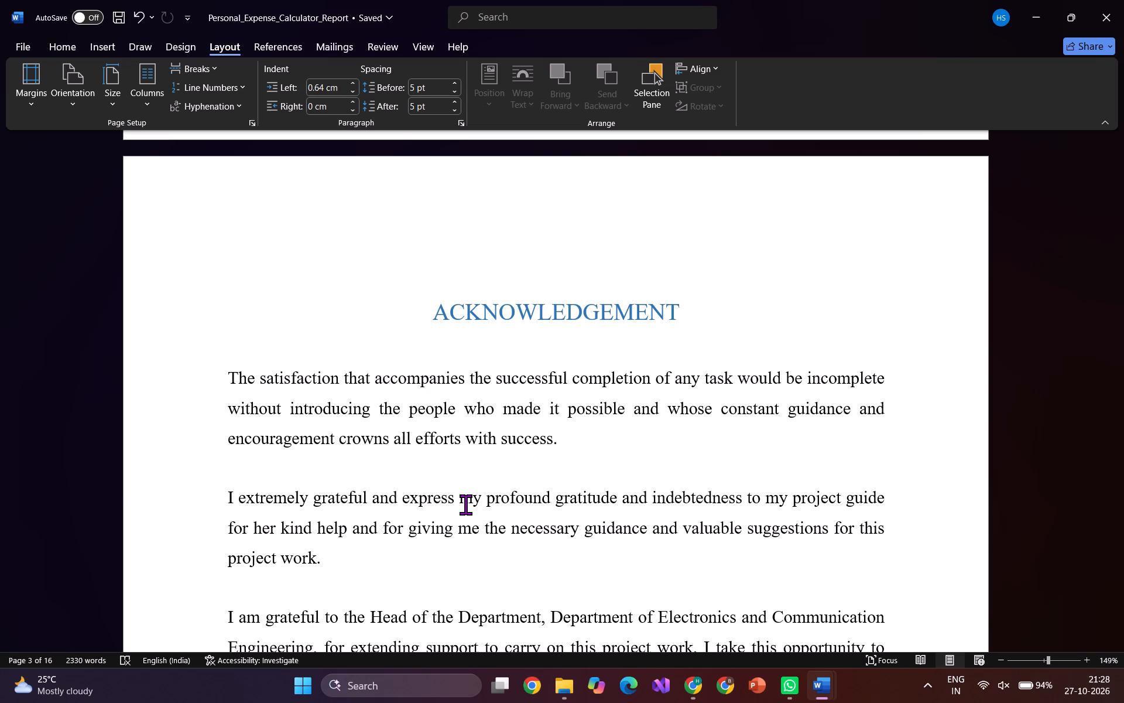
Add centred page numbers at the bottom of the report's pages using the Plain Number 2 style.
scroll(465, 504, up, 3)
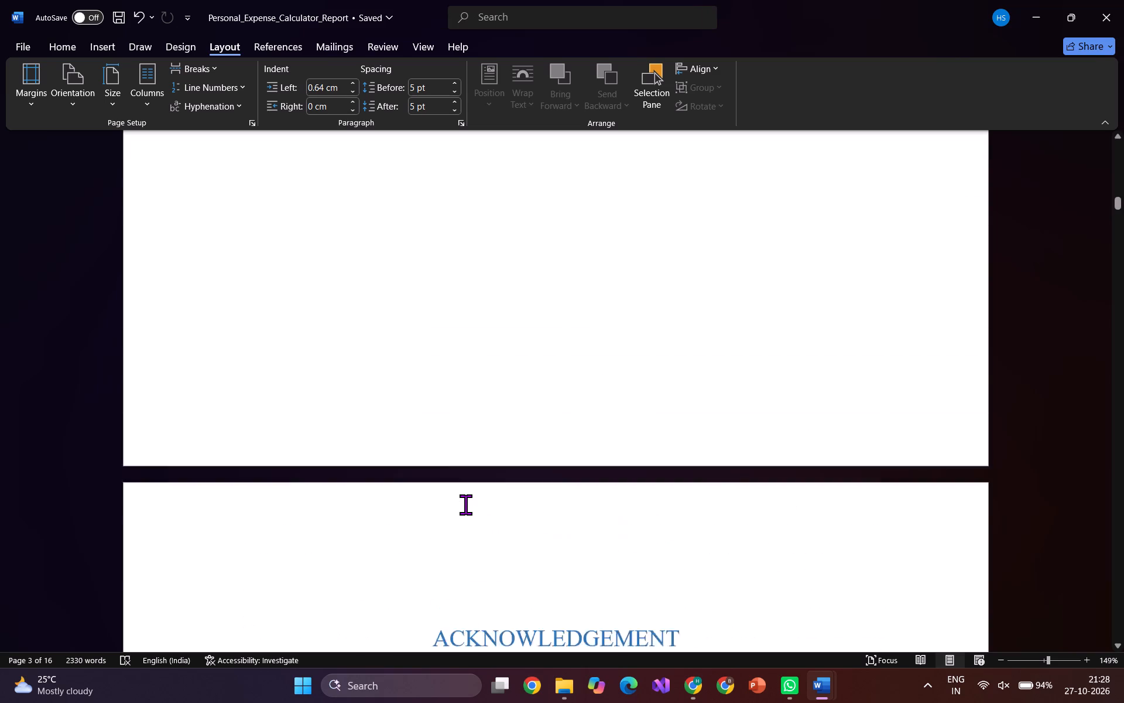
scroll(465, 504, up, 8)
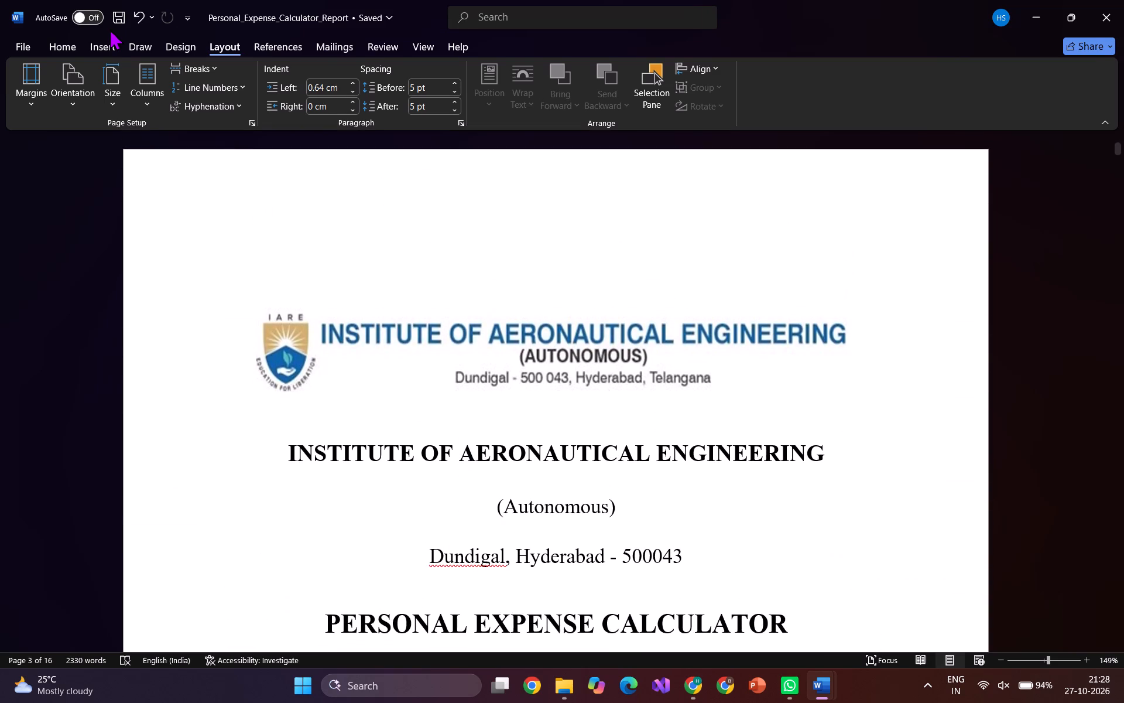
click(112, 45)
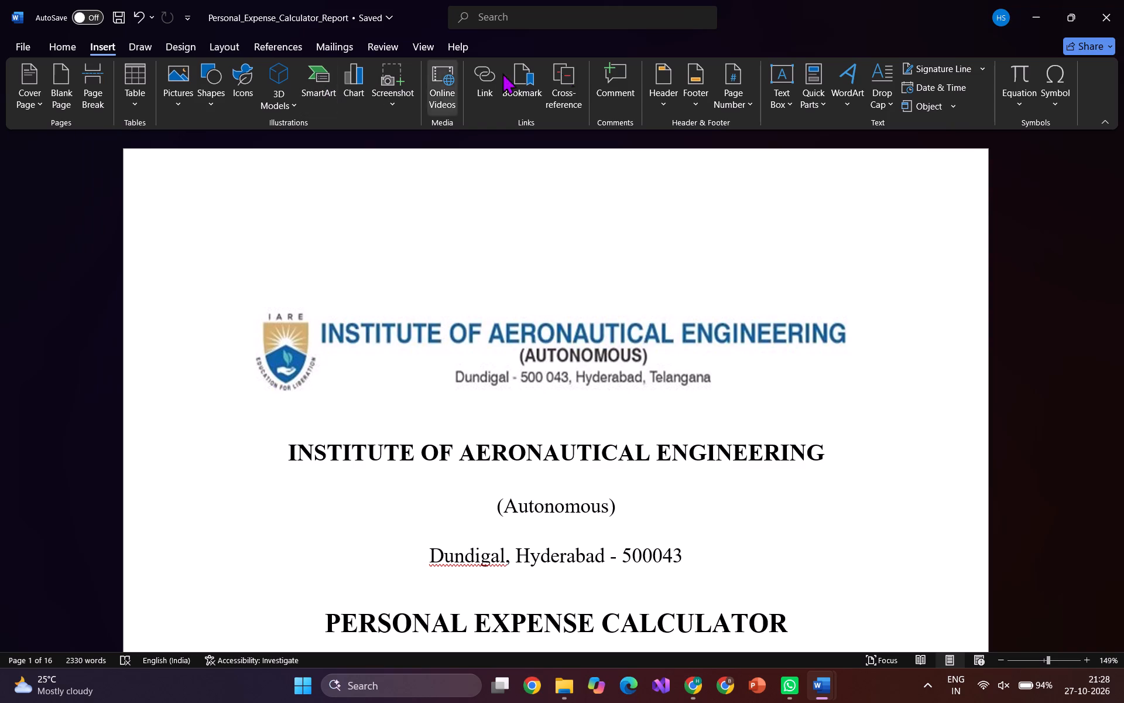
click(749, 102)
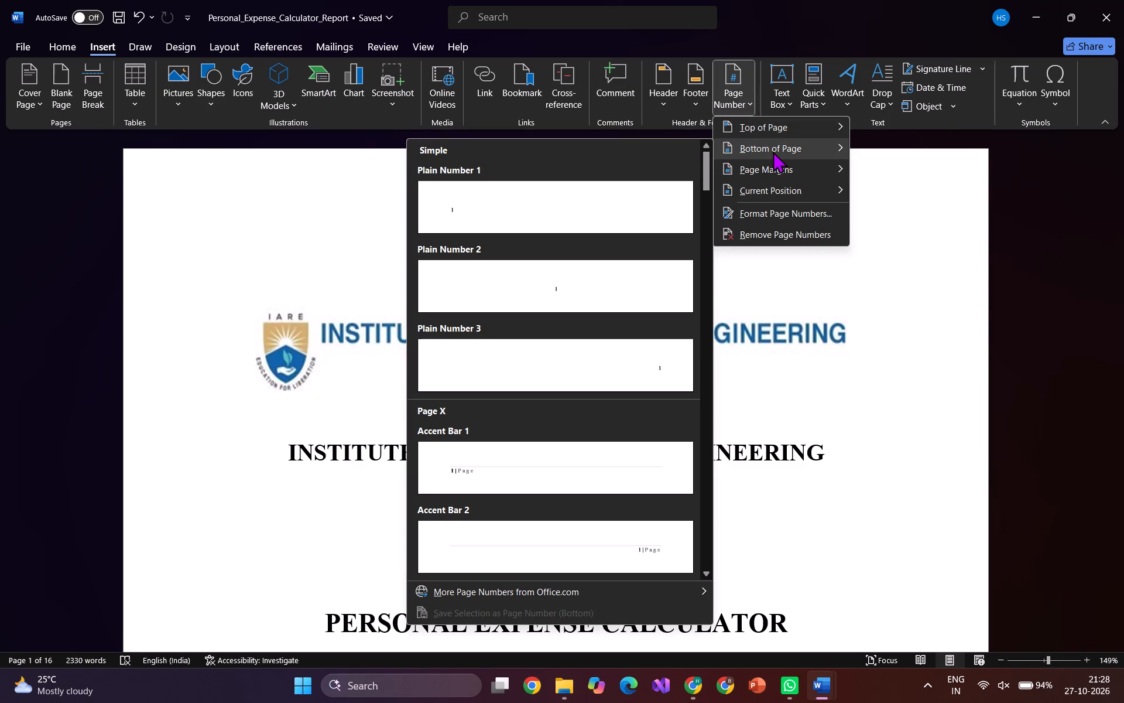
click(616, 281)
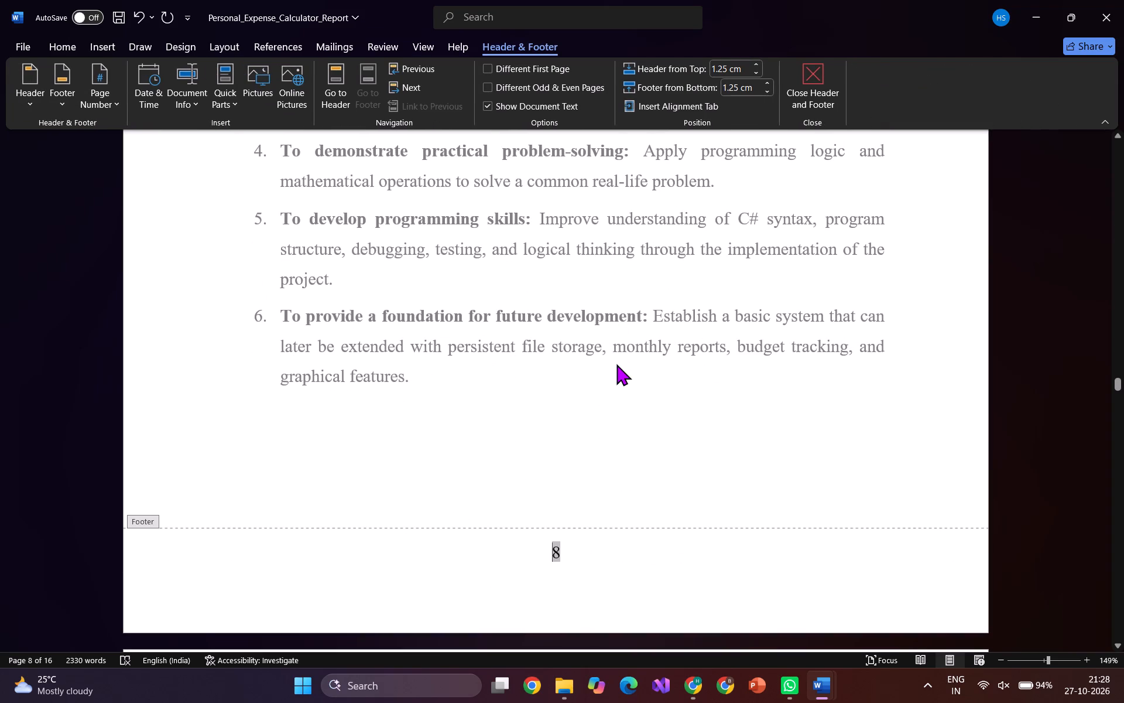
scroll(616, 364, up, 20)
scroll(616, 364, up, 13)
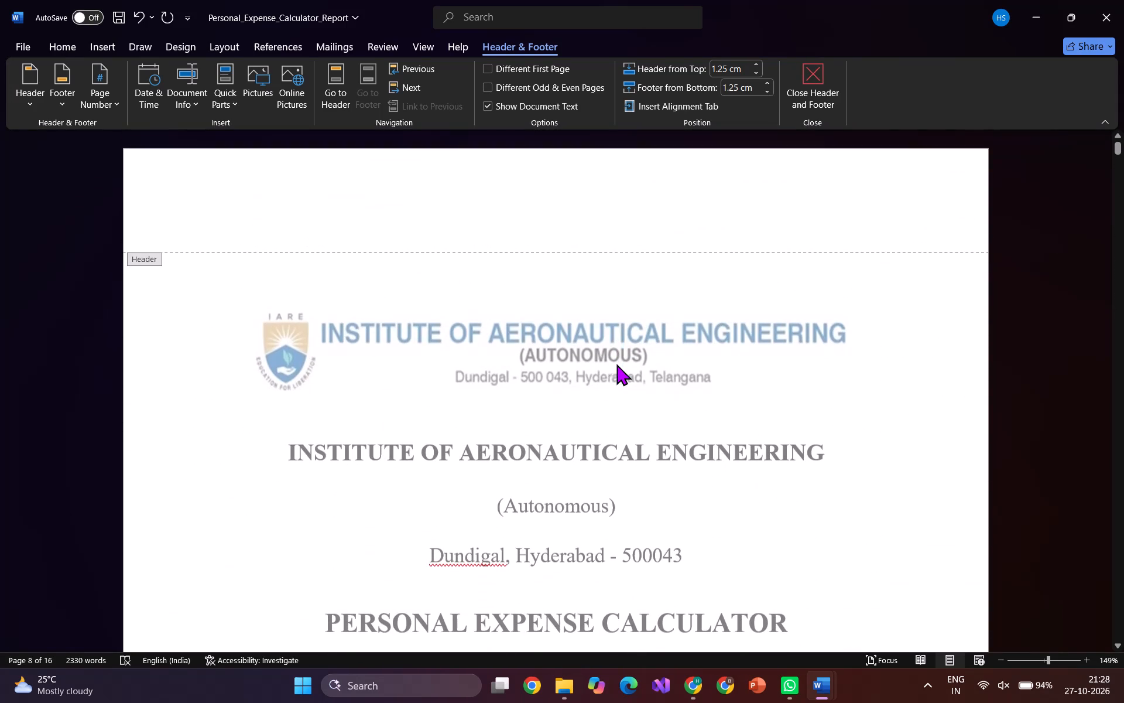
click(1003, 271)
click(1003, 271)
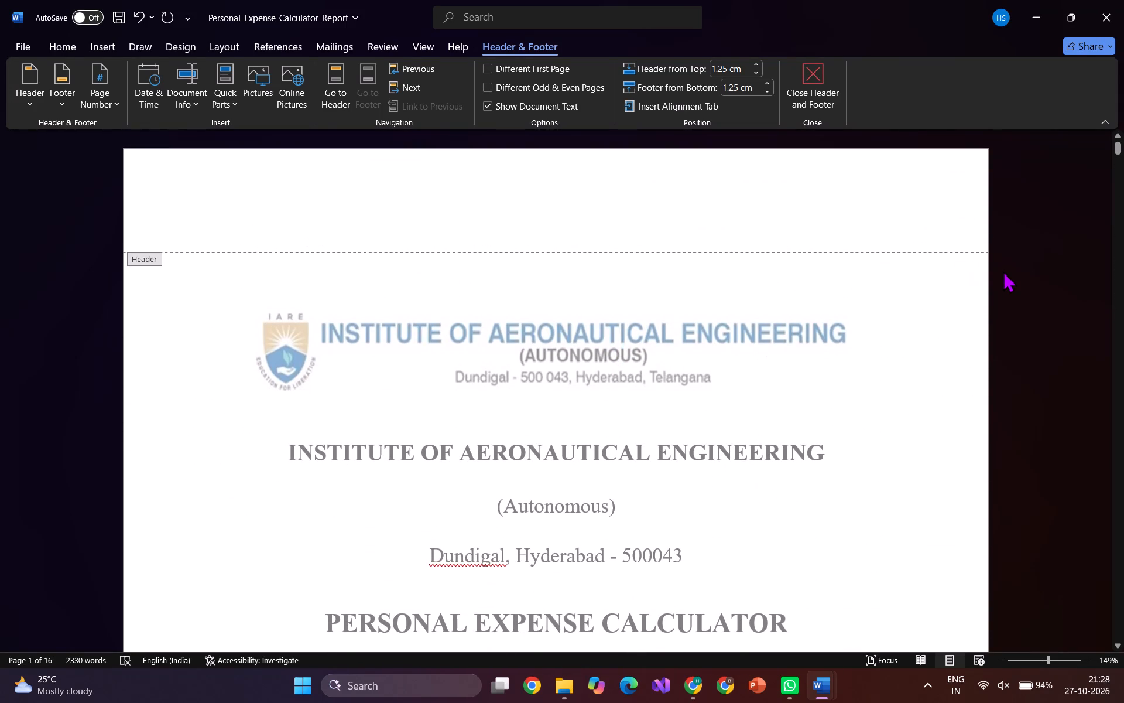
Leave header and footer editing and return to the report's body text on the title page.
scroll(796, 441, down, 1)
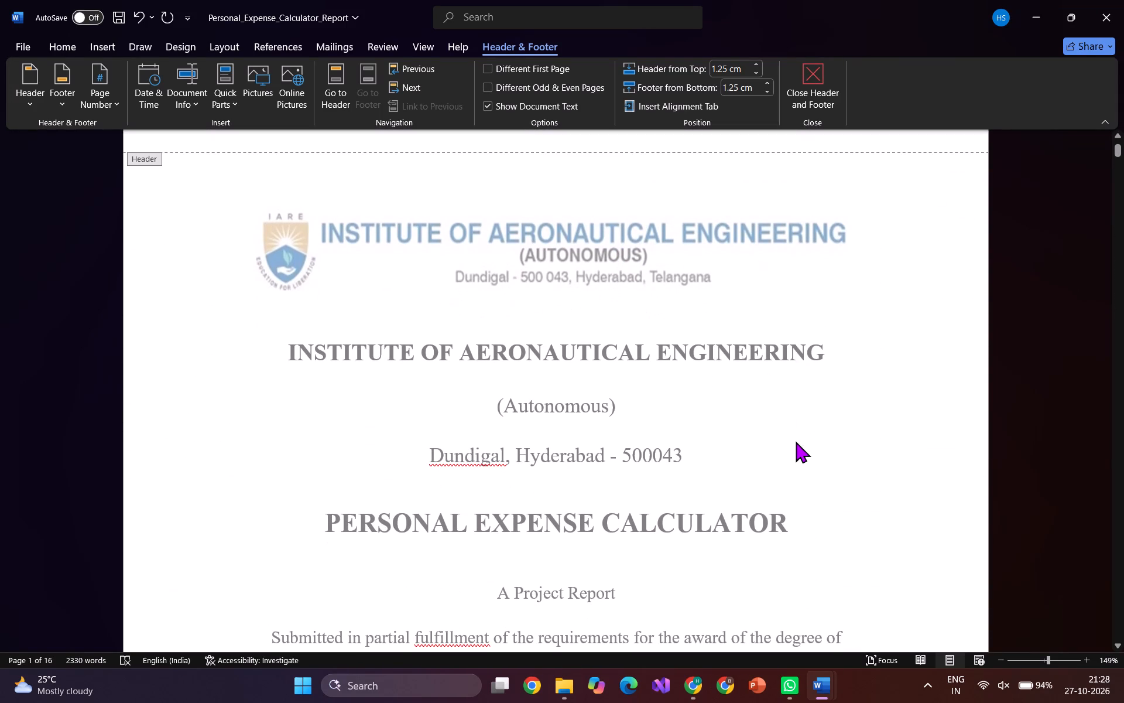
triple_click(1106, 402)
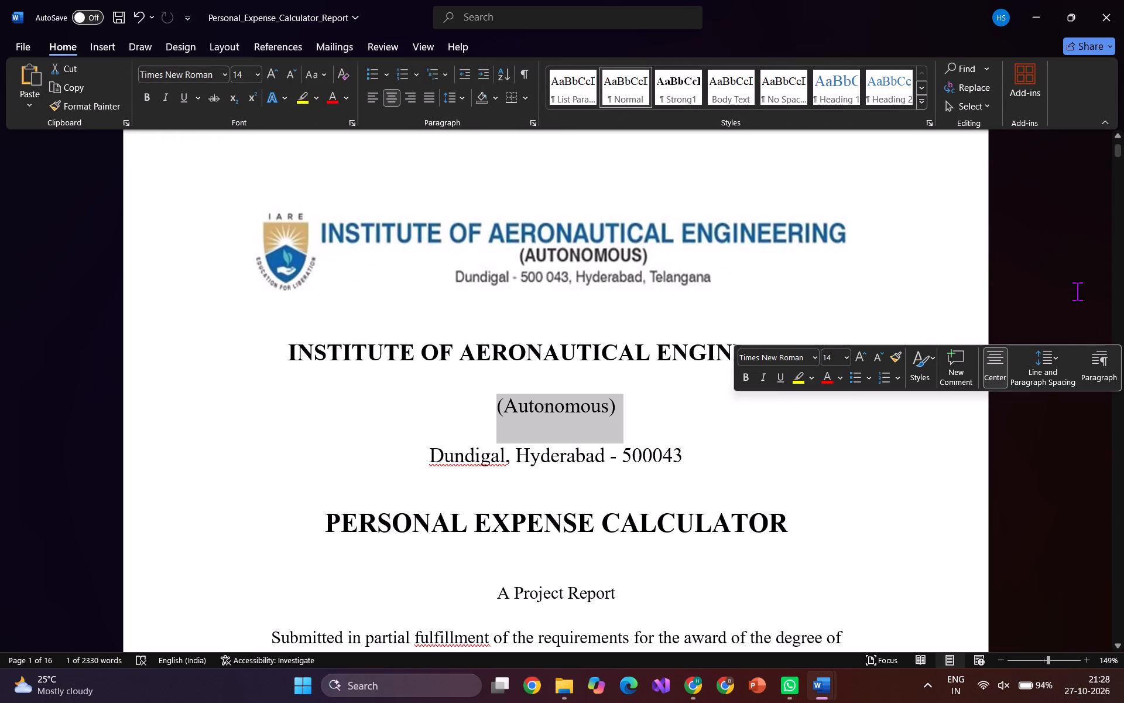
click(1077, 291)
Check the page numbers throughout the report, from the title page through the front matter and chapters to Chapter 5.
scroll(920, 360, down, 5)
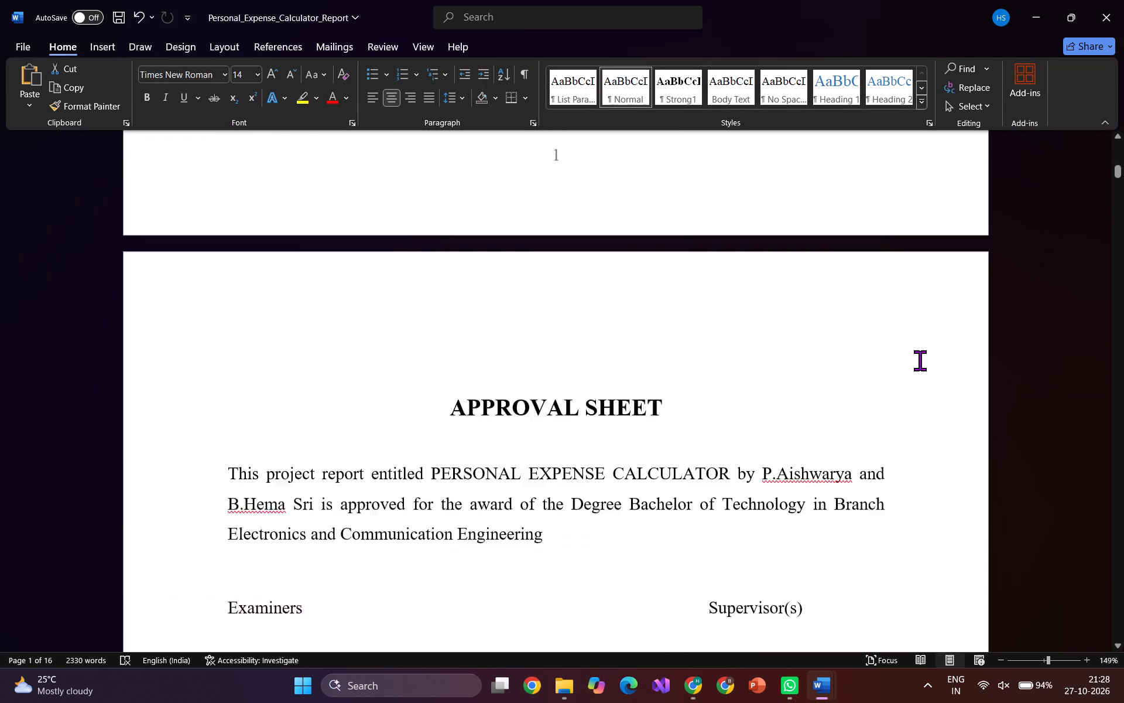
scroll(920, 360, down, 3)
scroll(920, 360, up, 1)
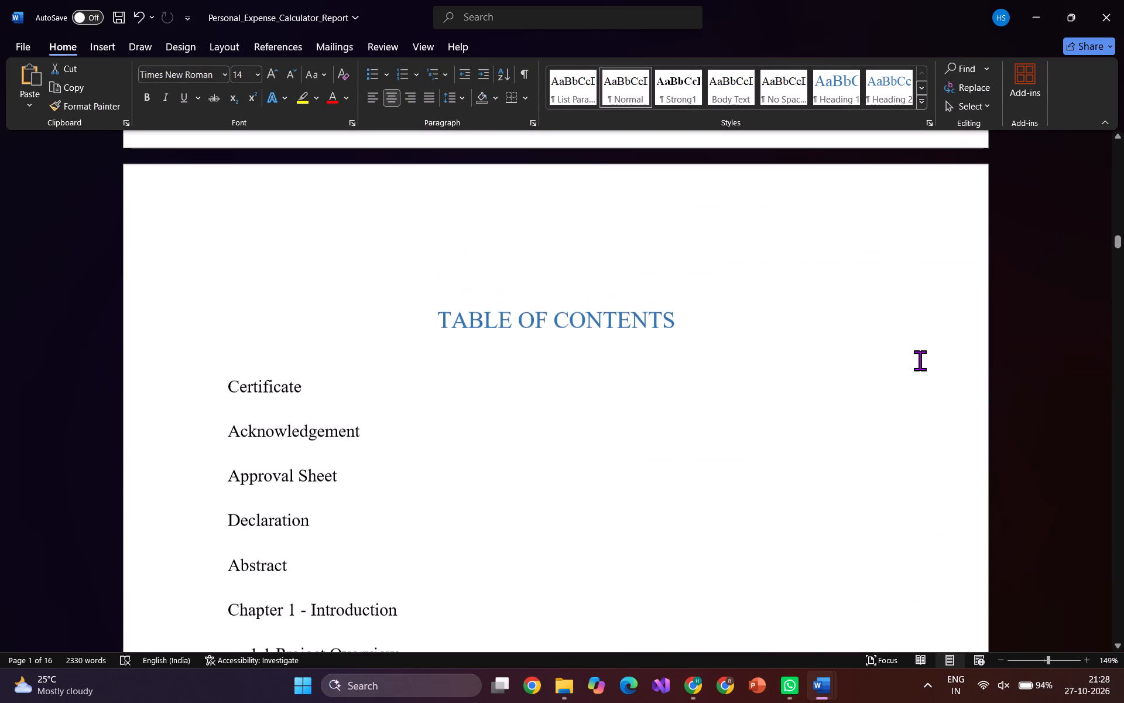
scroll(920, 360, up, 1)
scroll(920, 360, down, 2)
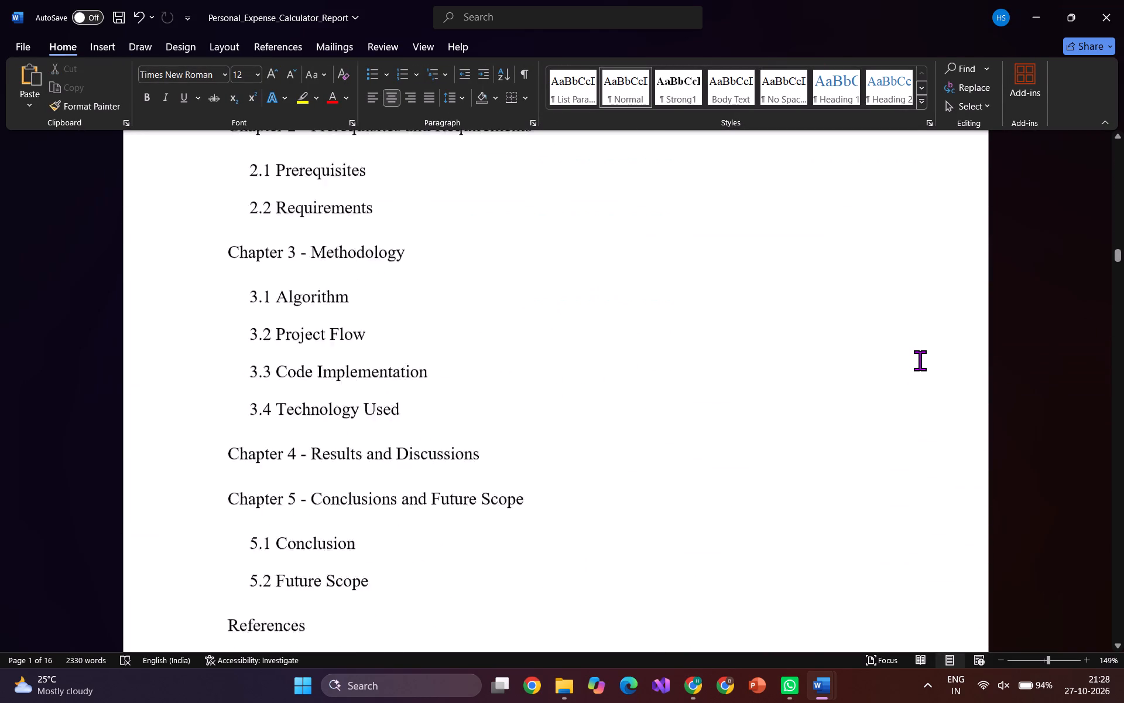
scroll(920, 360, down, 6)
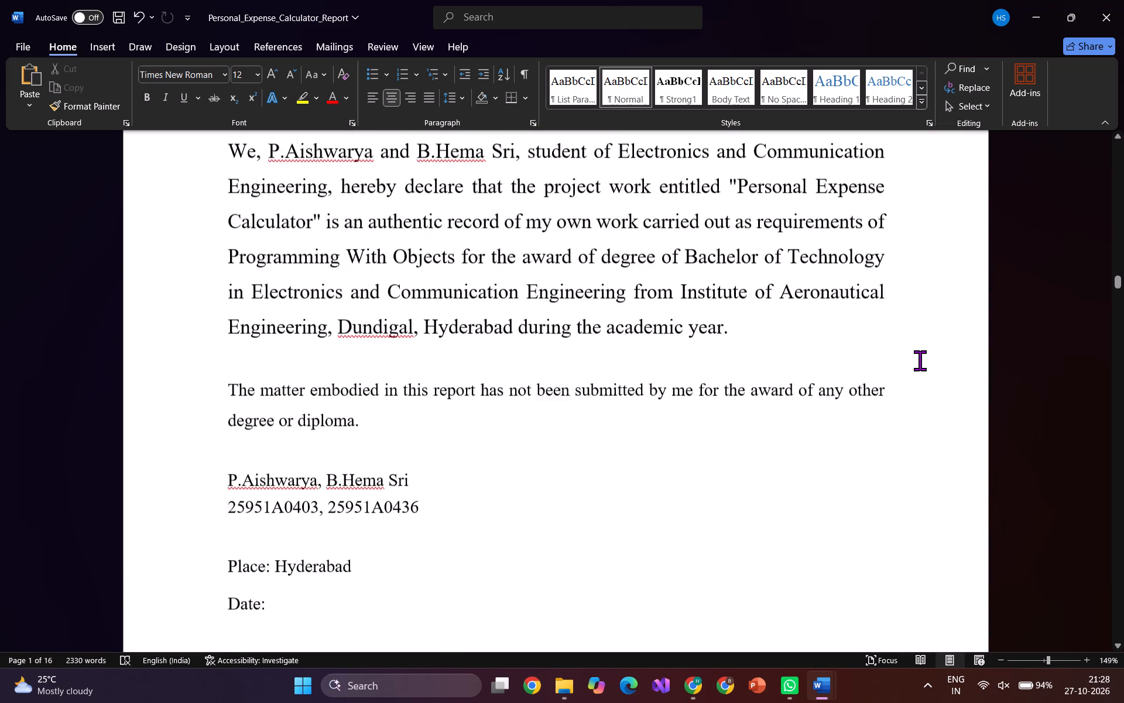
scroll(920, 360, down, 5)
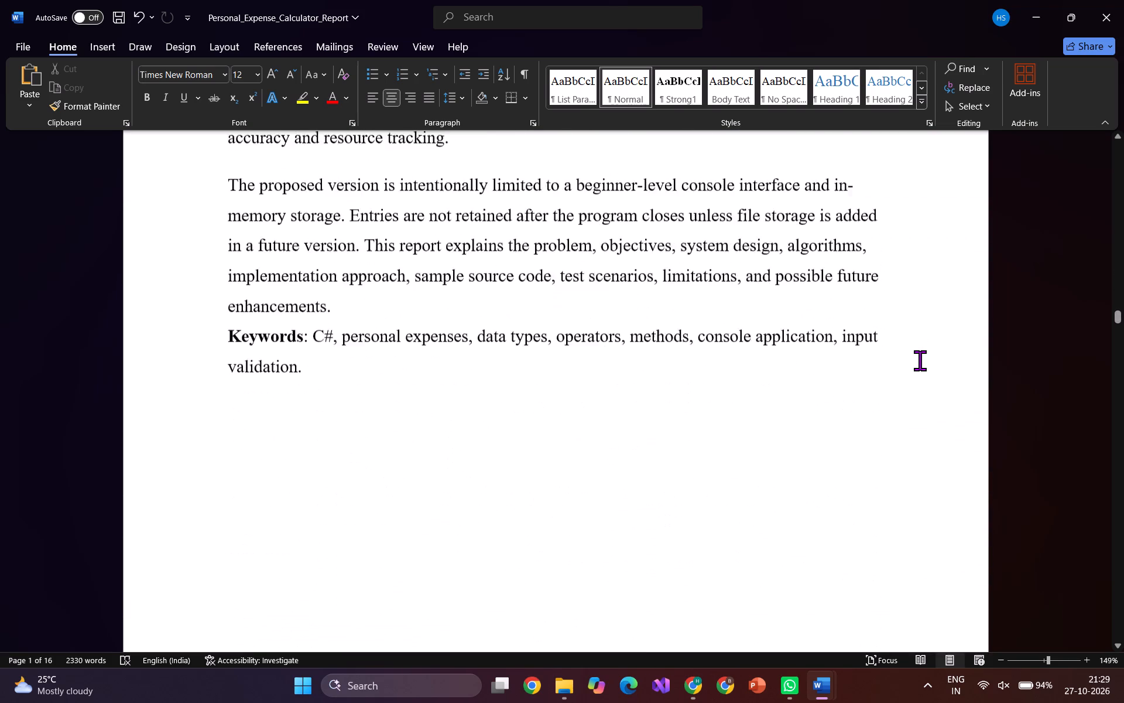
scroll(920, 360, down, 1)
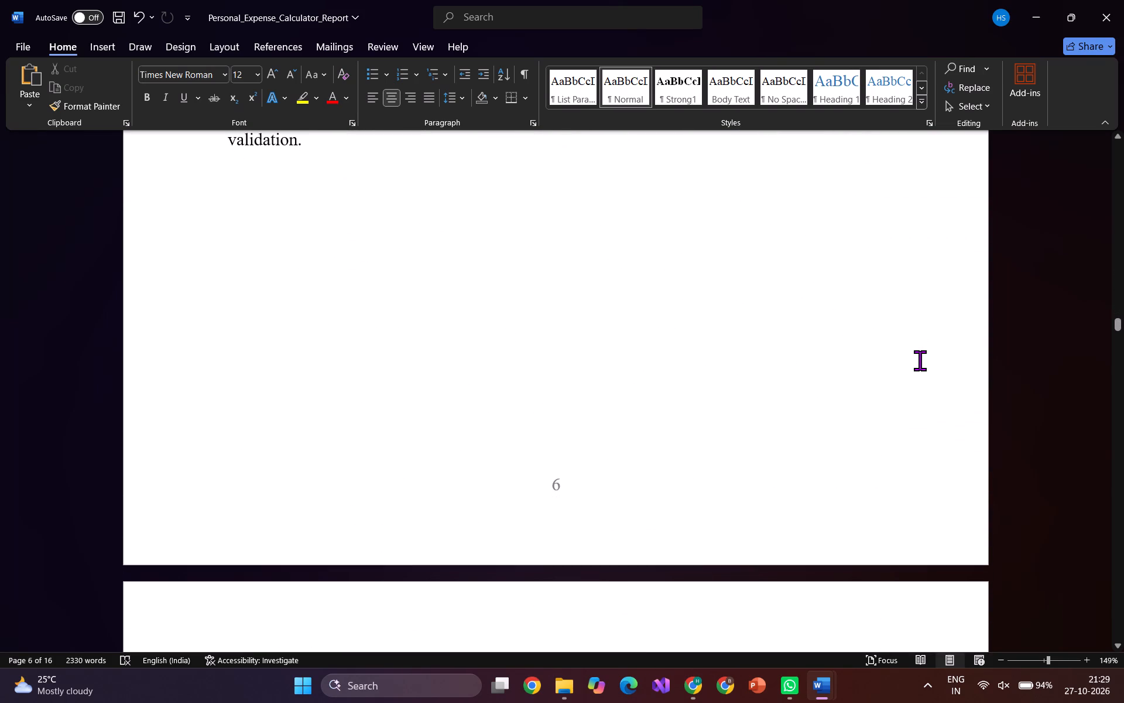
scroll(920, 360, down, 5)
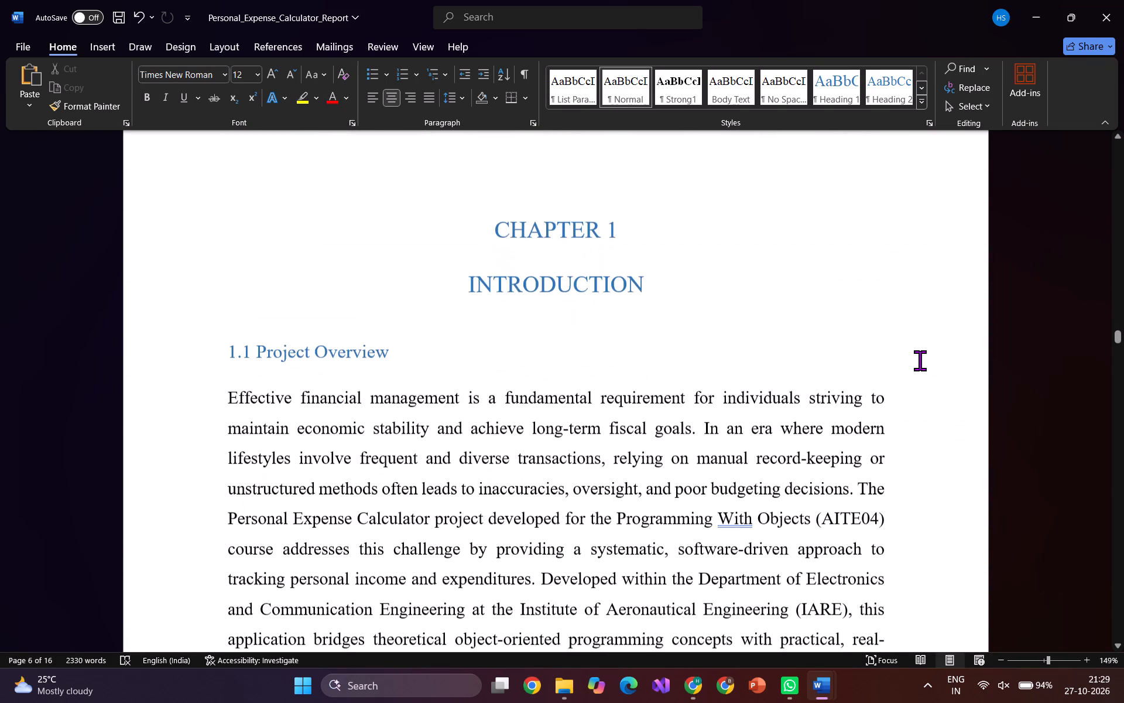
scroll(920, 360, down, 6)
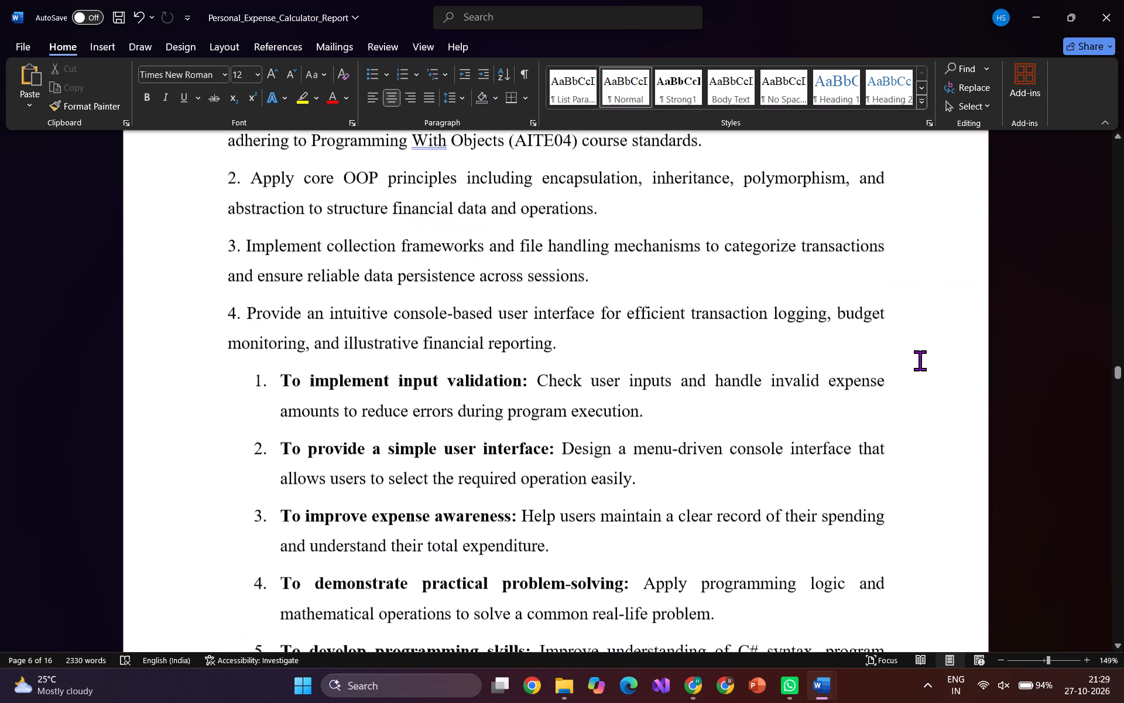
scroll(920, 360, down, 6)
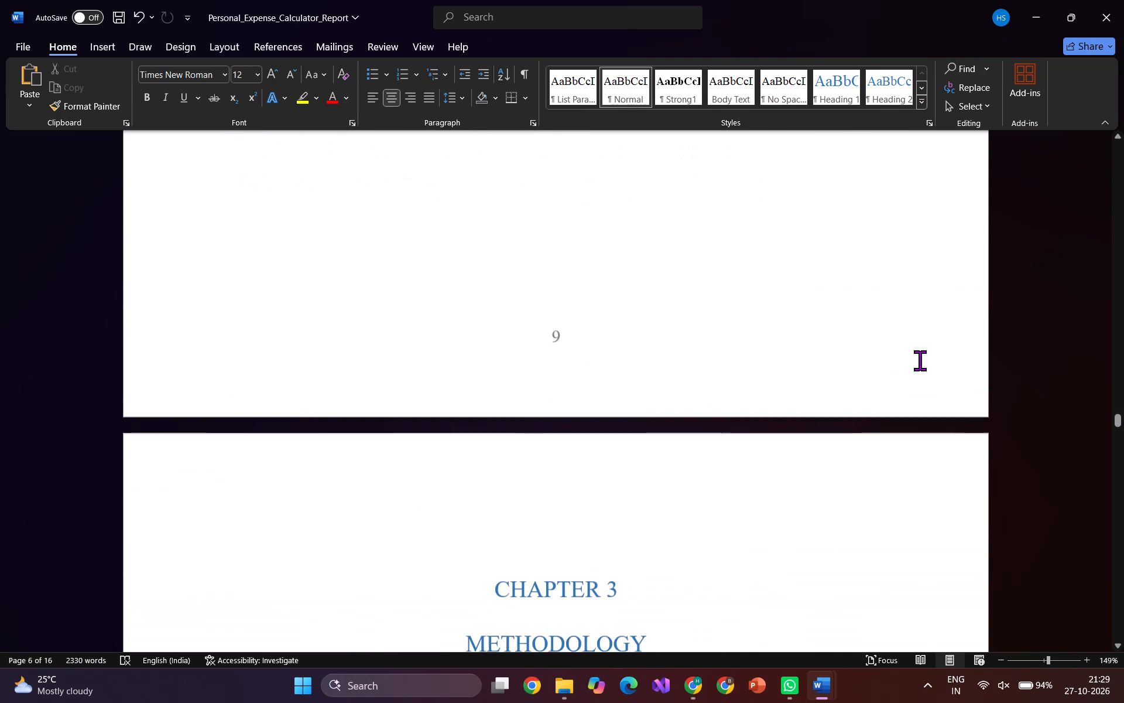
scroll(920, 360, down, 8)
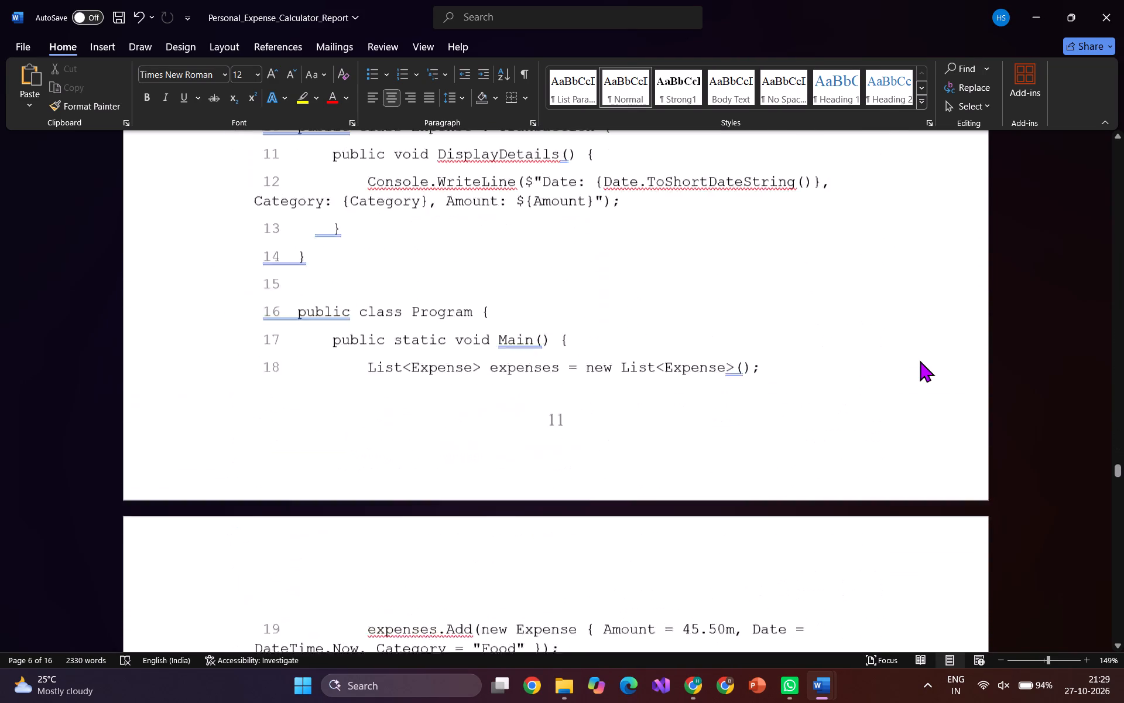
scroll(920, 360, down, 2)
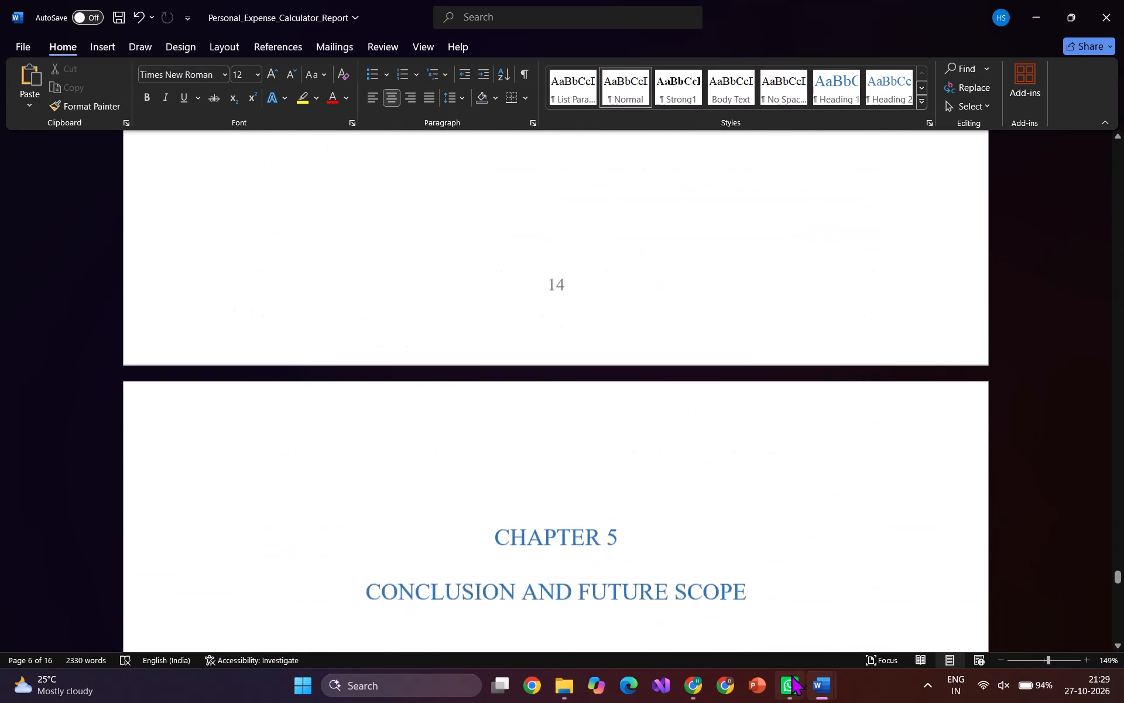
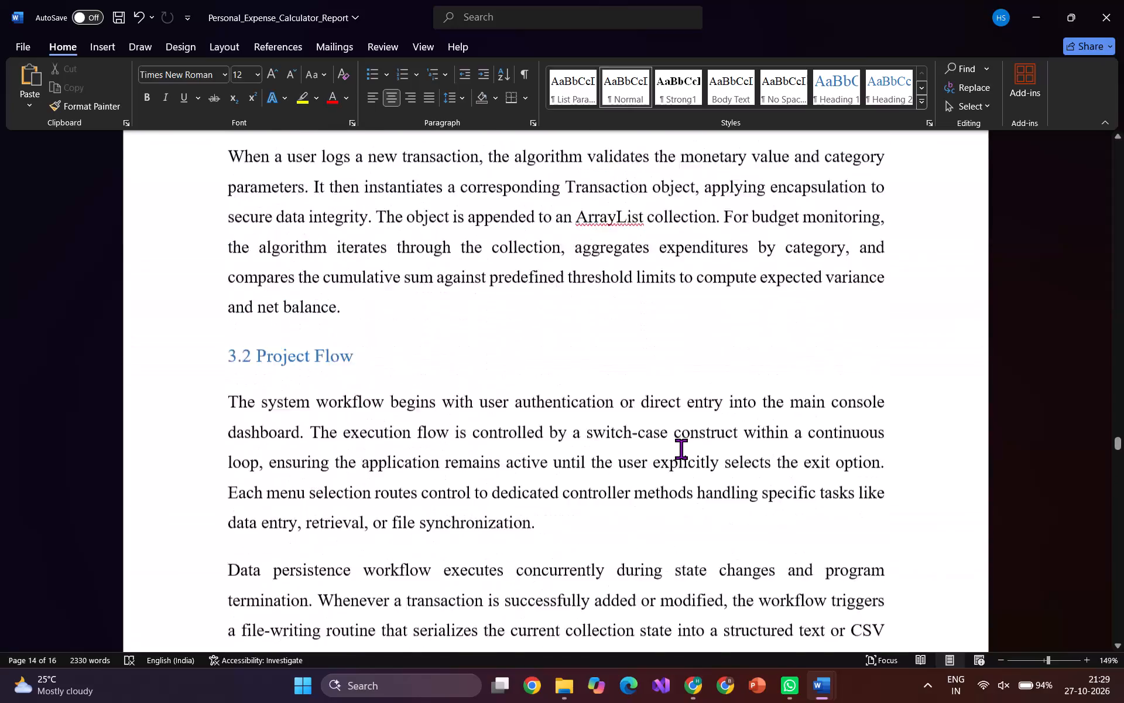
Return to the report's title page and open the page number in its footer for editing.
scroll(681, 449, up, 9)
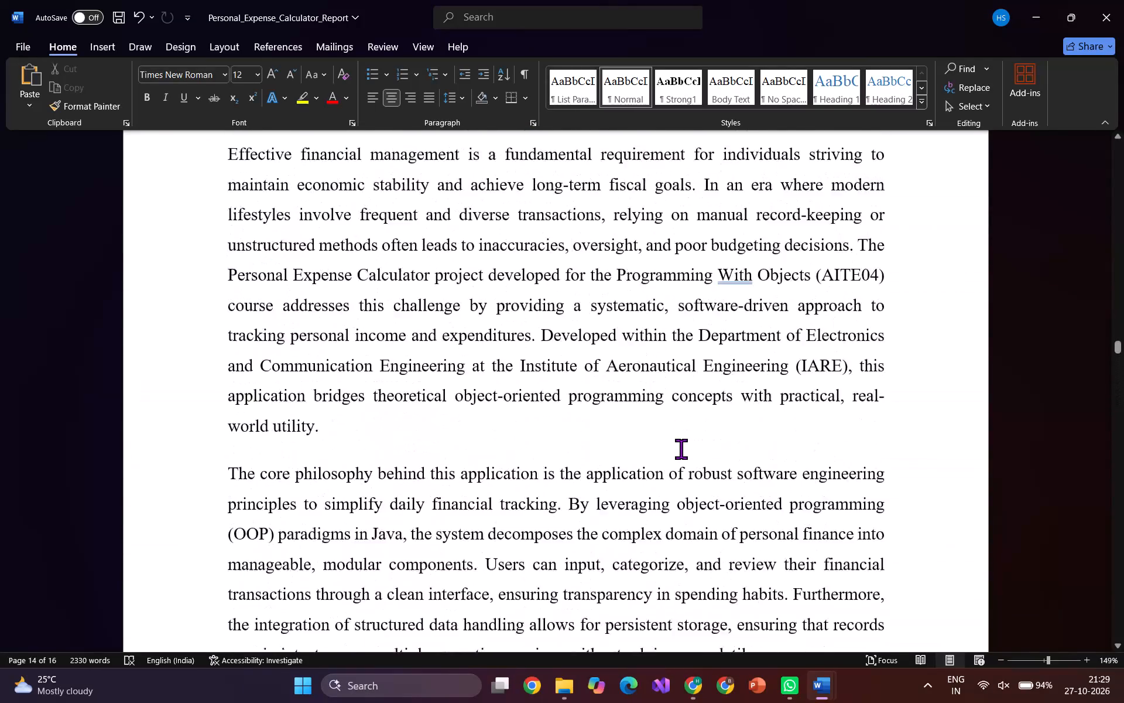
scroll(681, 449, up, 10)
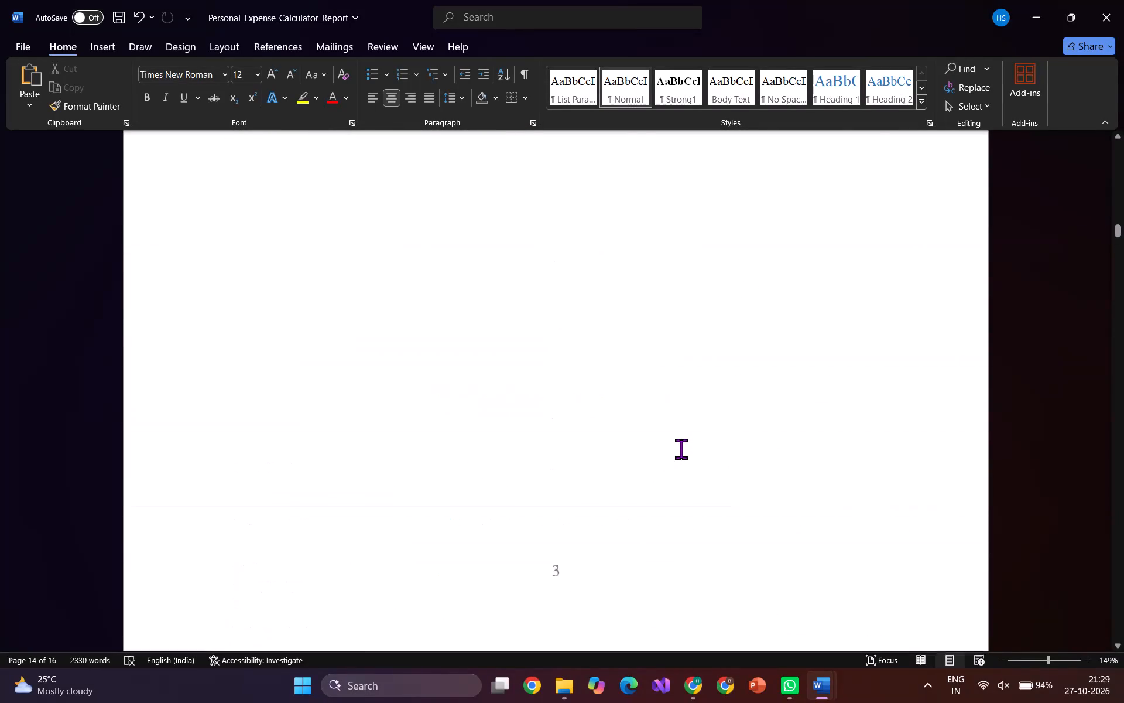
scroll(681, 449, up, 12)
scroll(681, 449, down, 1)
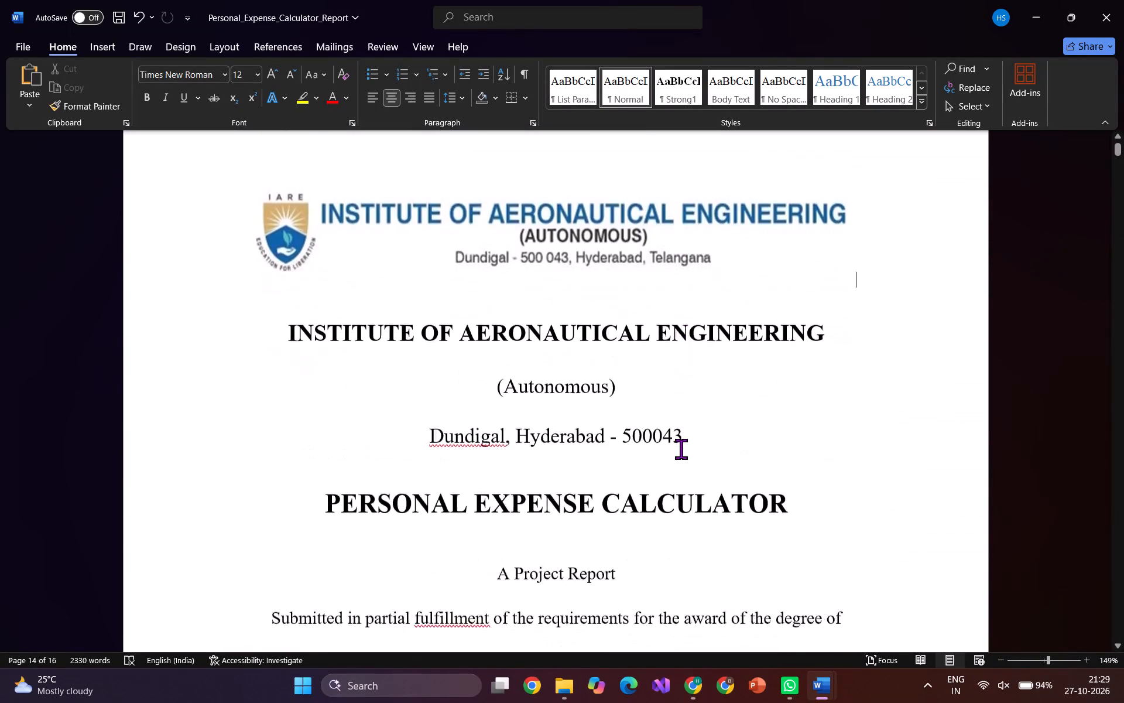
scroll(681, 449, down, 4)
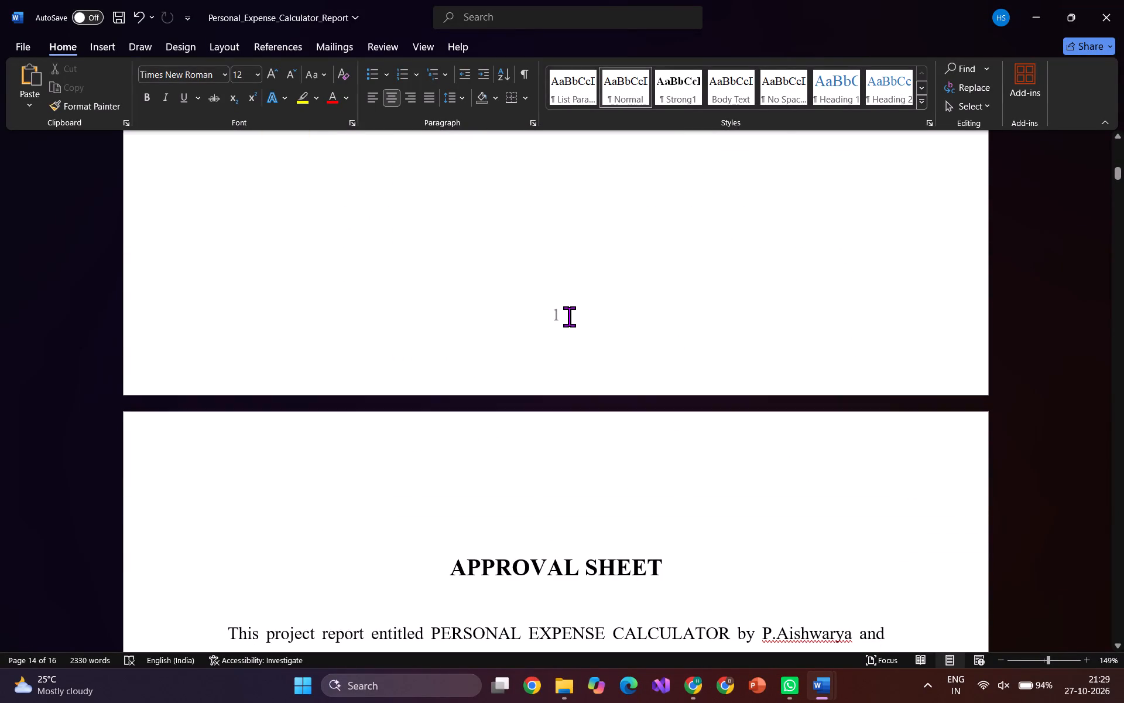
click(569, 316)
click(564, 307)
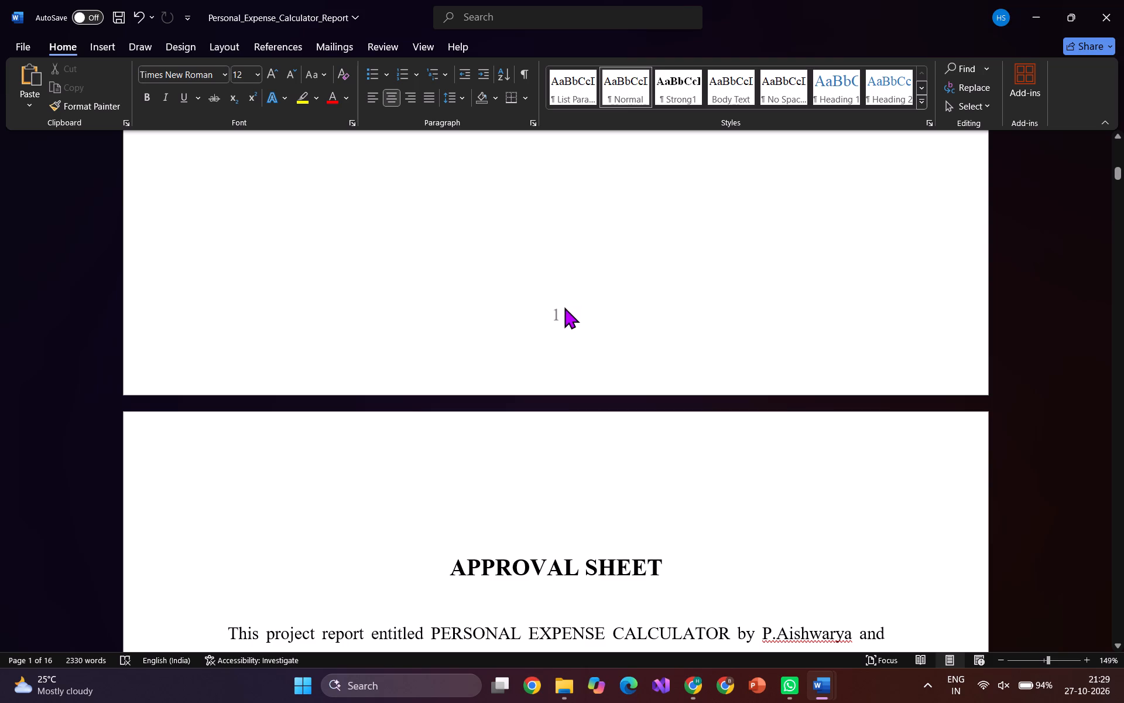
click(560, 313)
triple_click(558, 313)
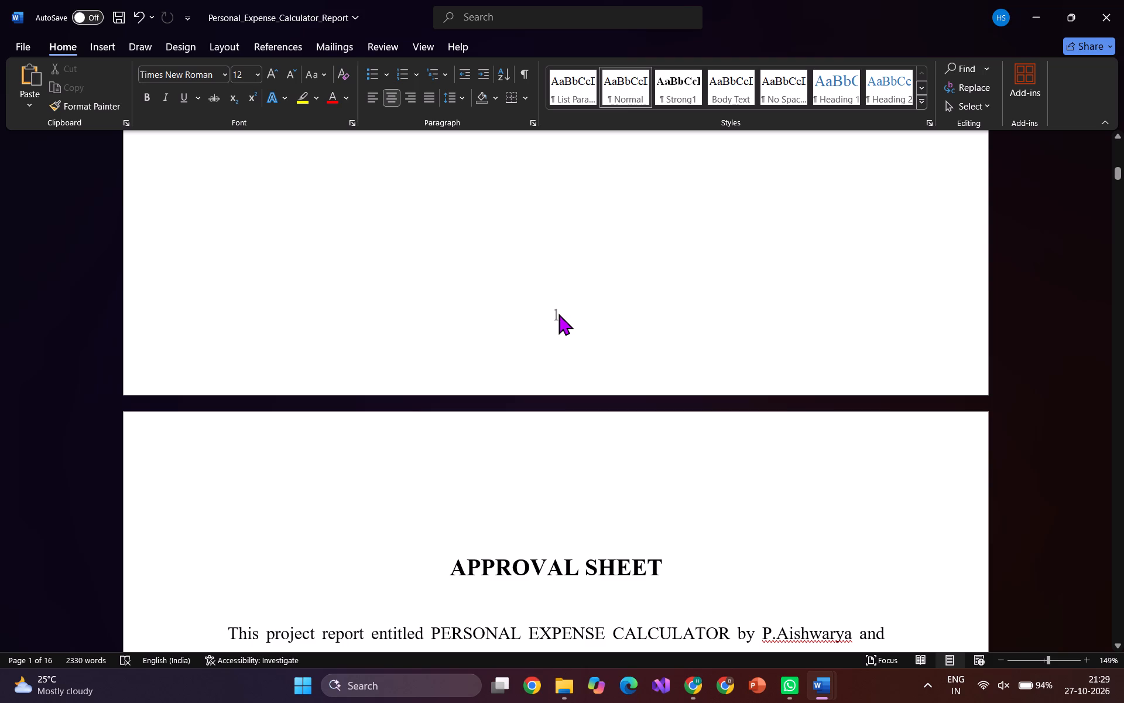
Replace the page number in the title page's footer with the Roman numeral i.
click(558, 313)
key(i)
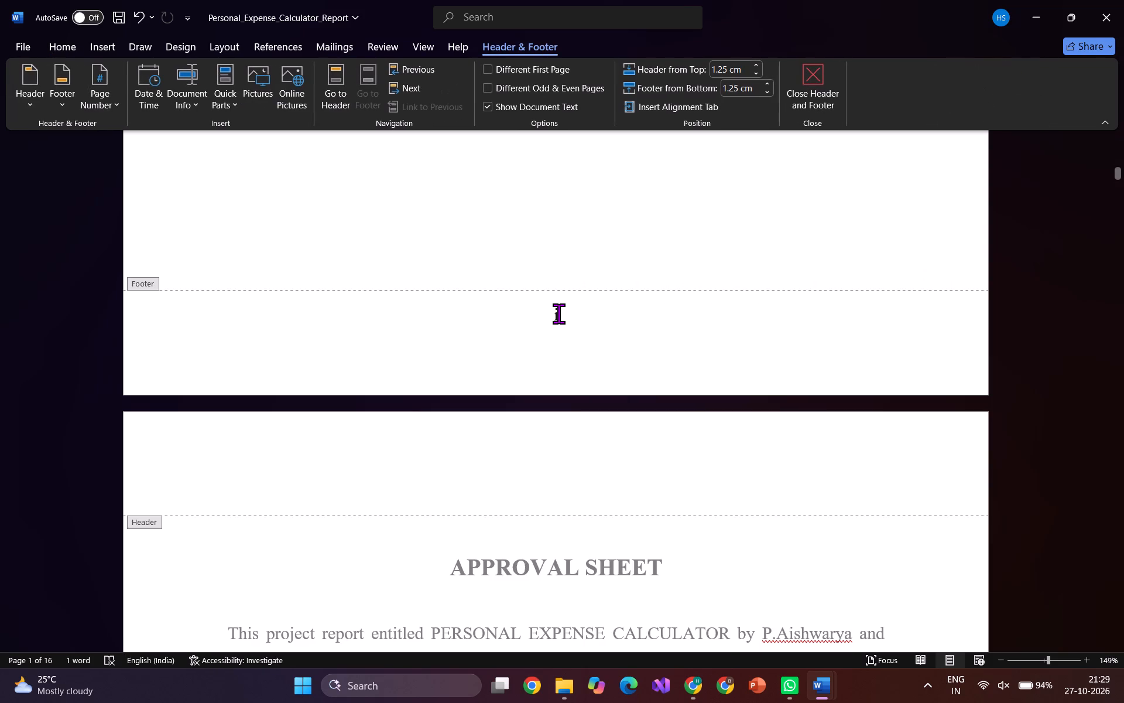
Replace the numeral in the Approval Sheet page's footer with II.
scroll(611, 398, down, 3)
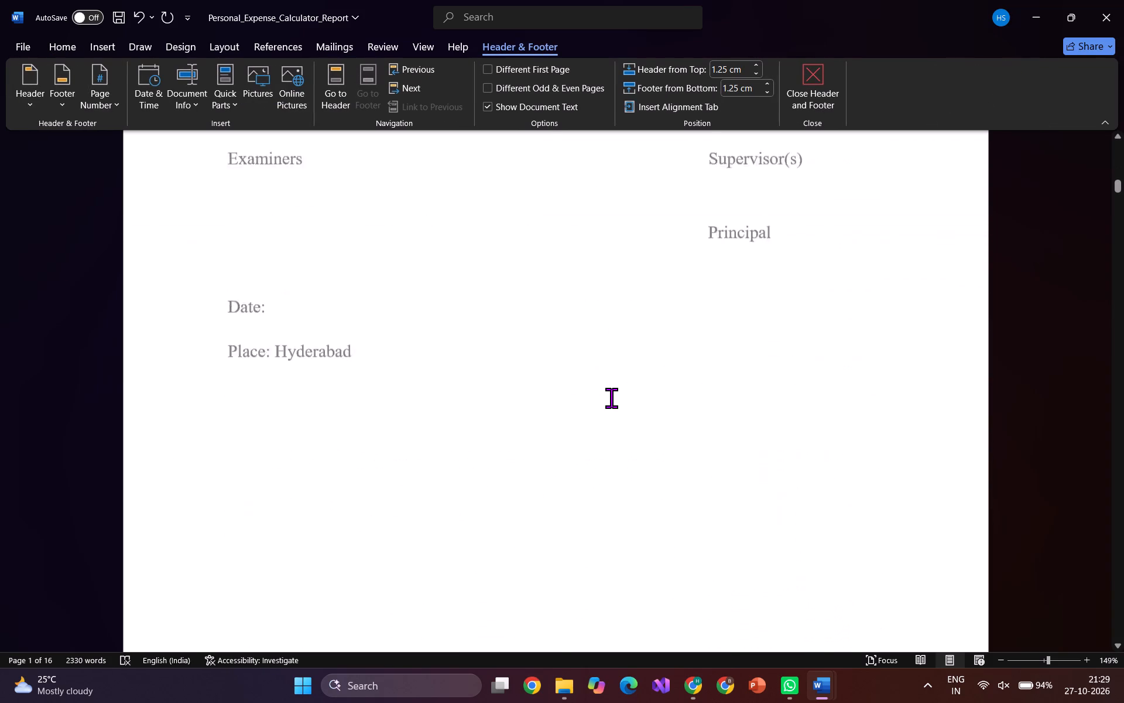
scroll(611, 398, down, 4)
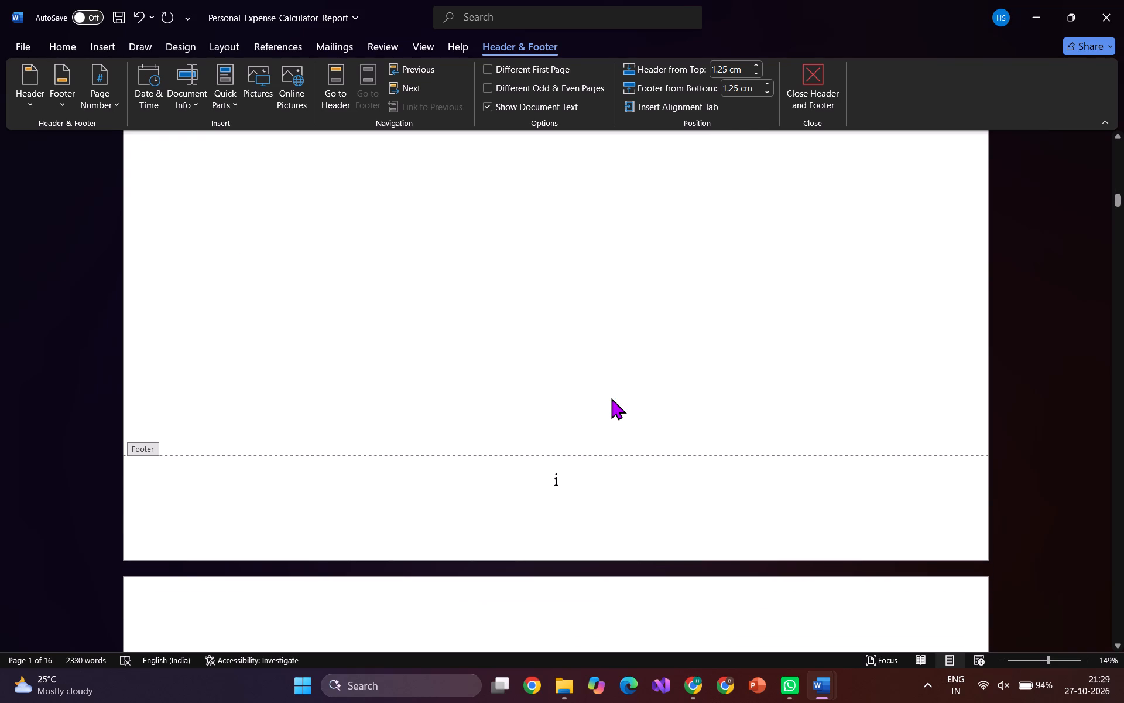
click(561, 481)
key(i)
key(BackSpace)
key(BackSpace)
text(II)
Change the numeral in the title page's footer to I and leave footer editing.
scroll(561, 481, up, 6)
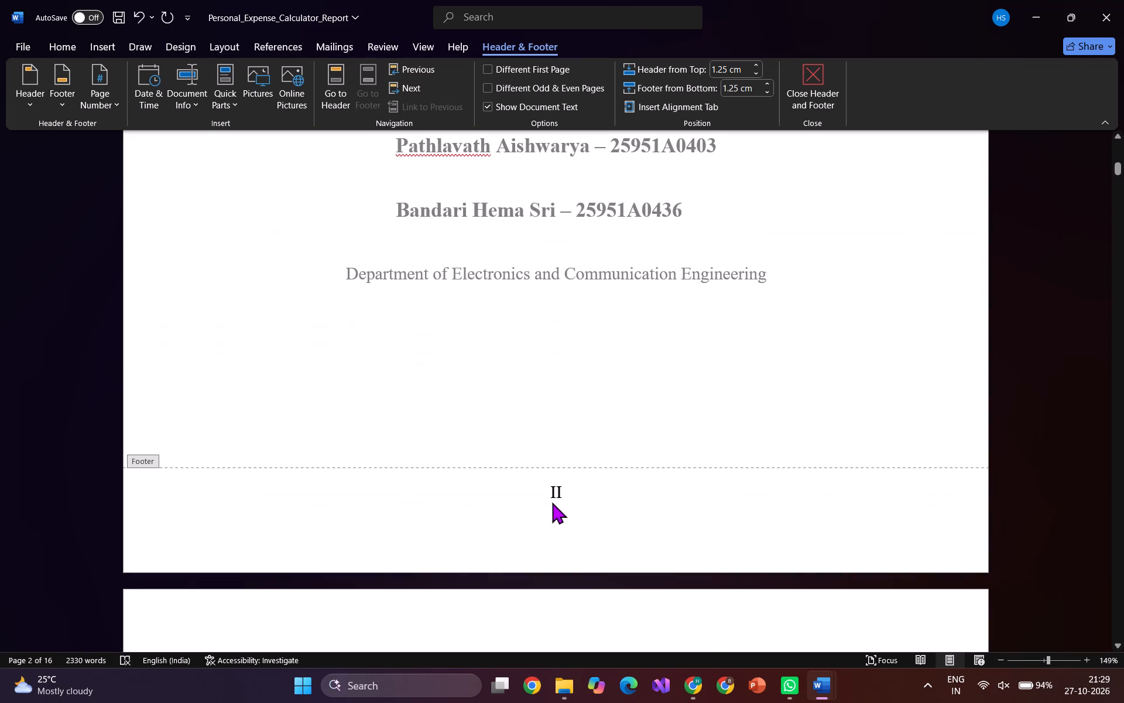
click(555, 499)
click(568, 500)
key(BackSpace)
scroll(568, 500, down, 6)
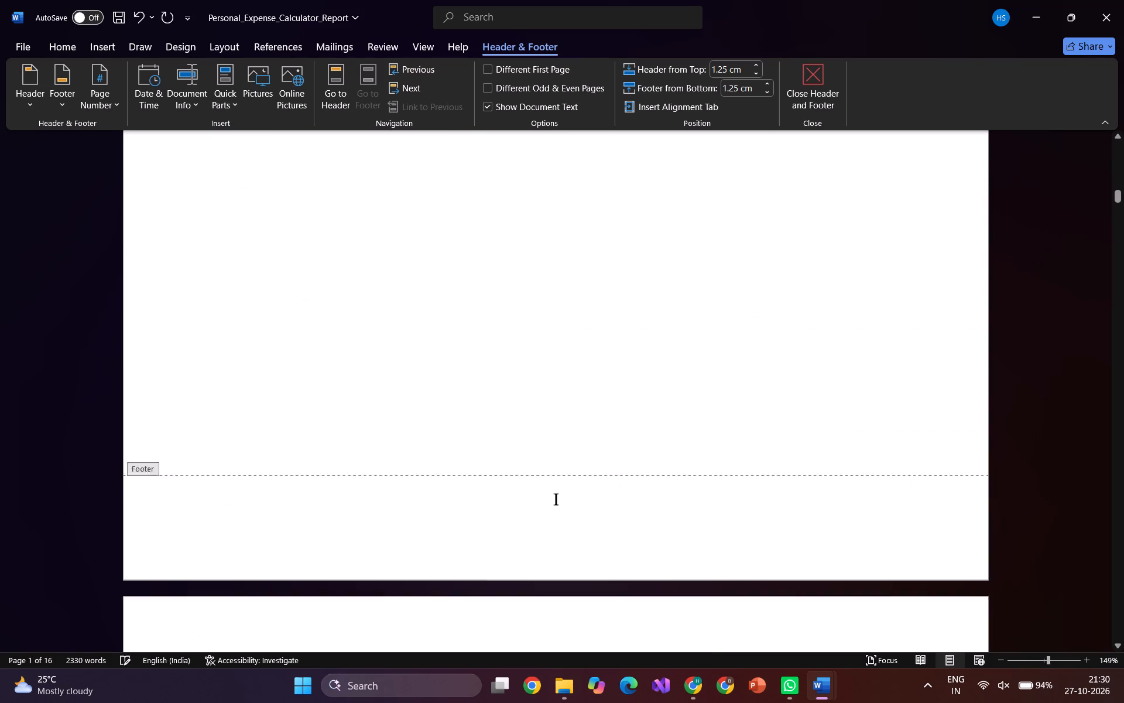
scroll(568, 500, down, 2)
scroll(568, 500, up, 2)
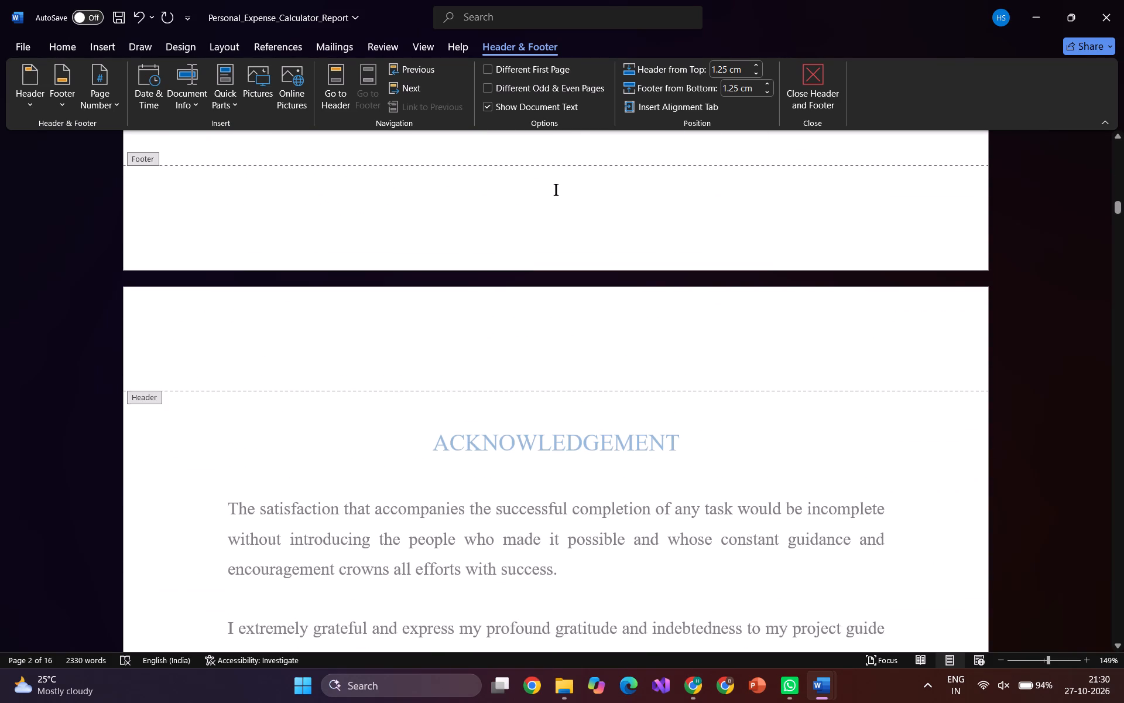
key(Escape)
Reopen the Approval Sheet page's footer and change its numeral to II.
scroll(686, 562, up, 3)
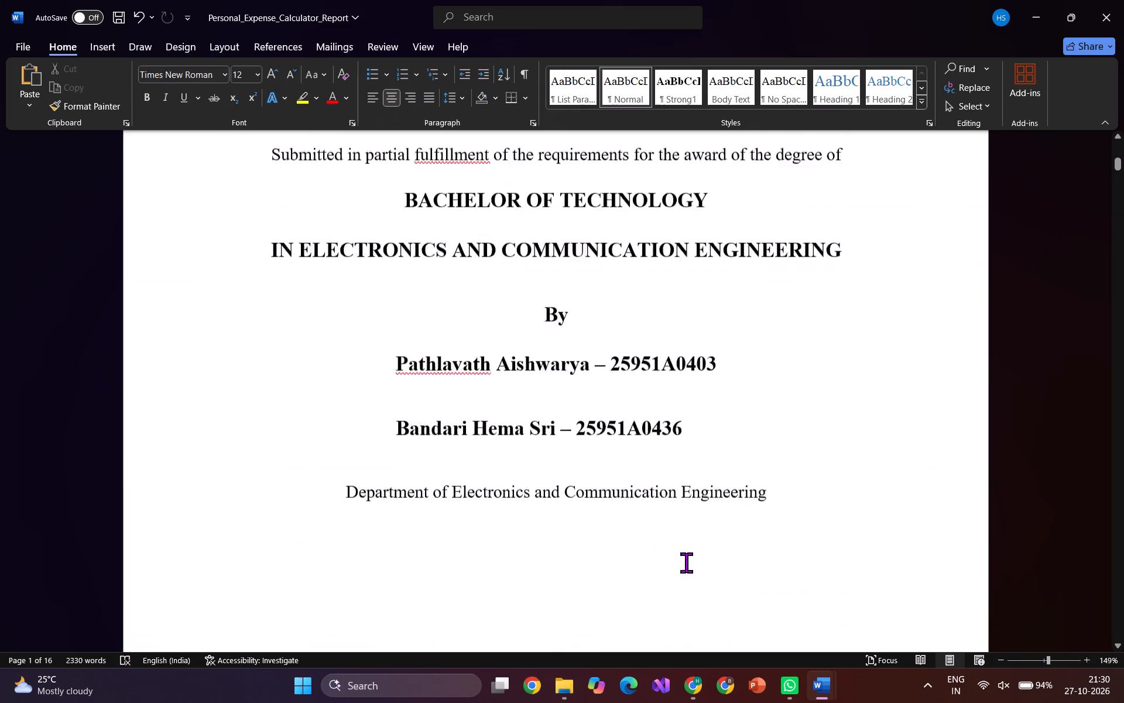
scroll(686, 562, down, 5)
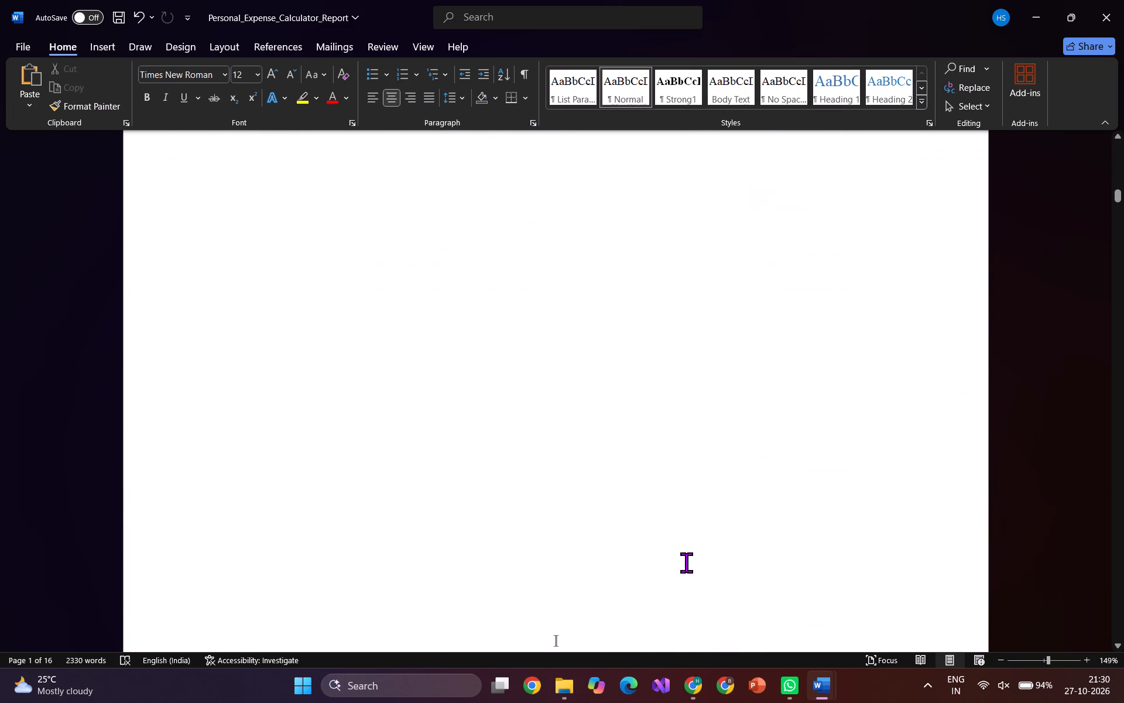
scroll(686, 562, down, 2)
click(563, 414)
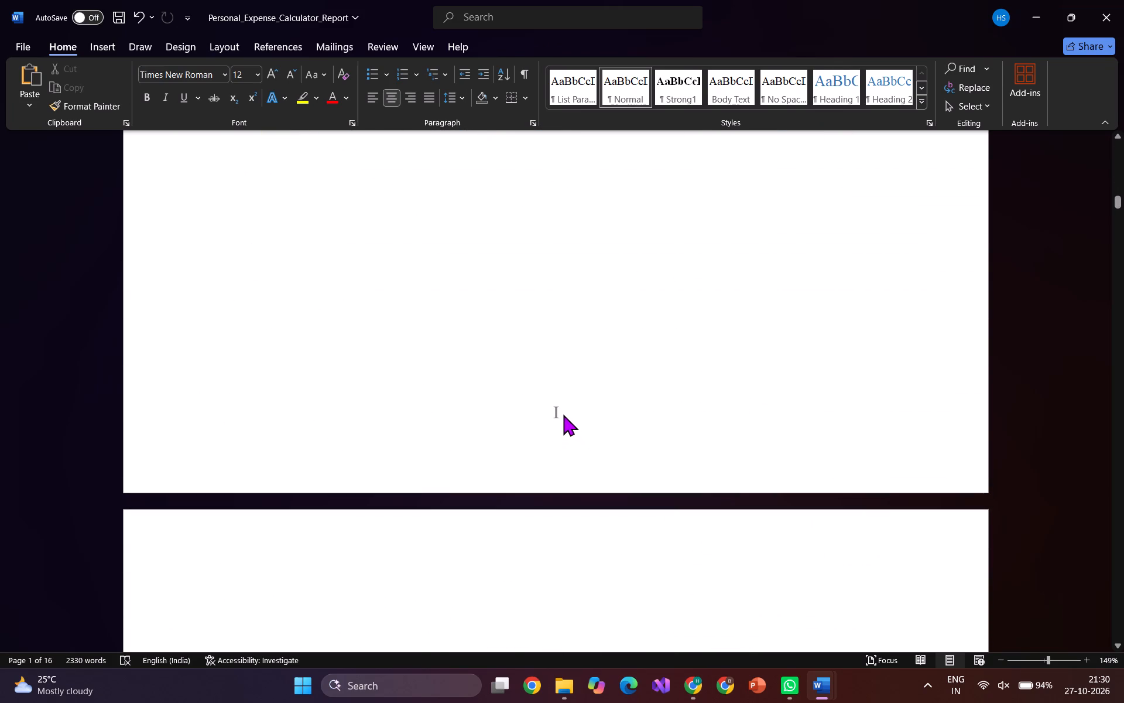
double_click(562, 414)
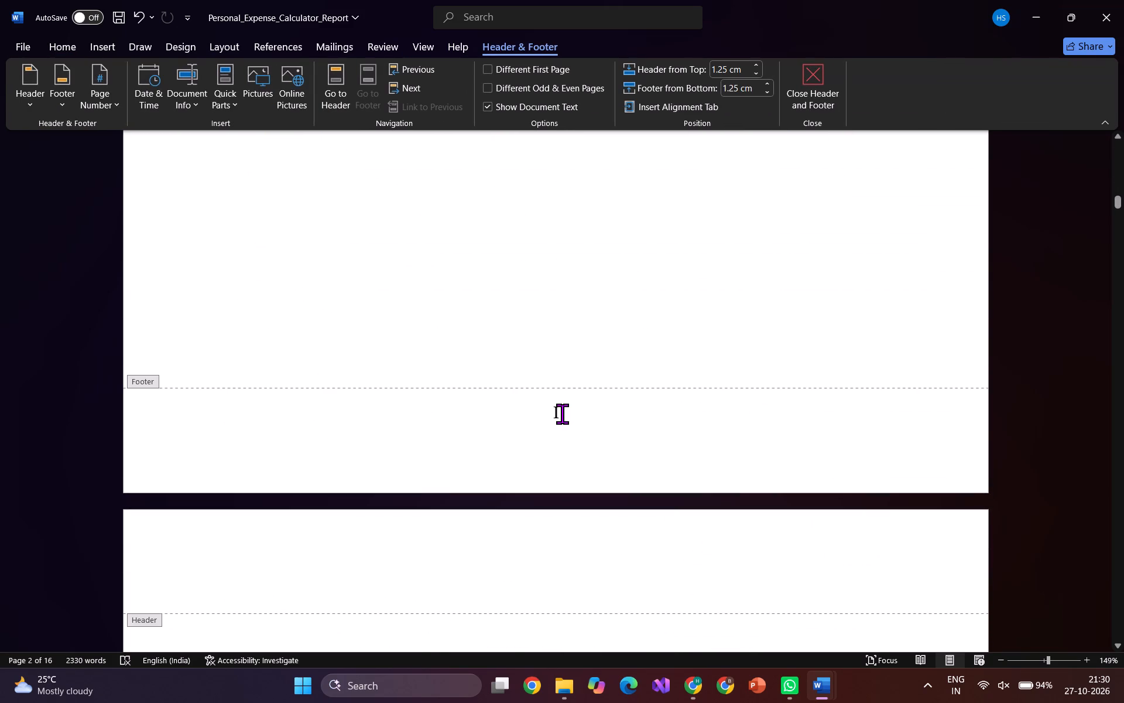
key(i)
Change the numeral in the Acknowledgement page's footer to III and leave footer editing.
scroll(623, 482, down, 2)
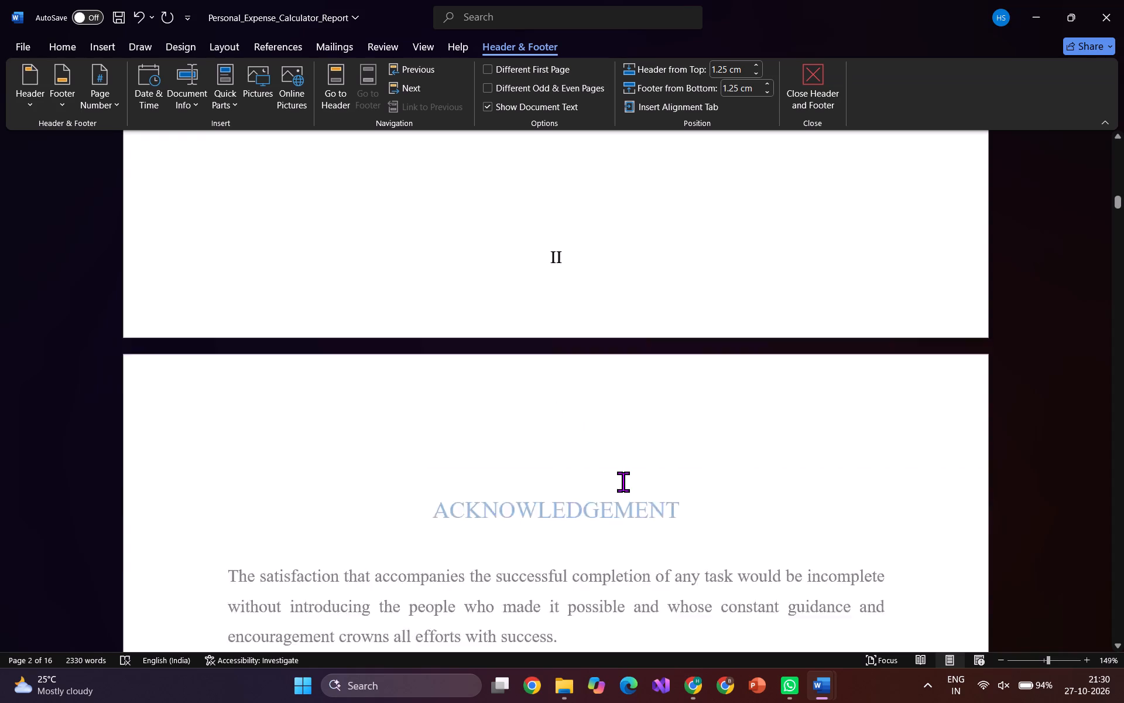
scroll(623, 482, down, 5)
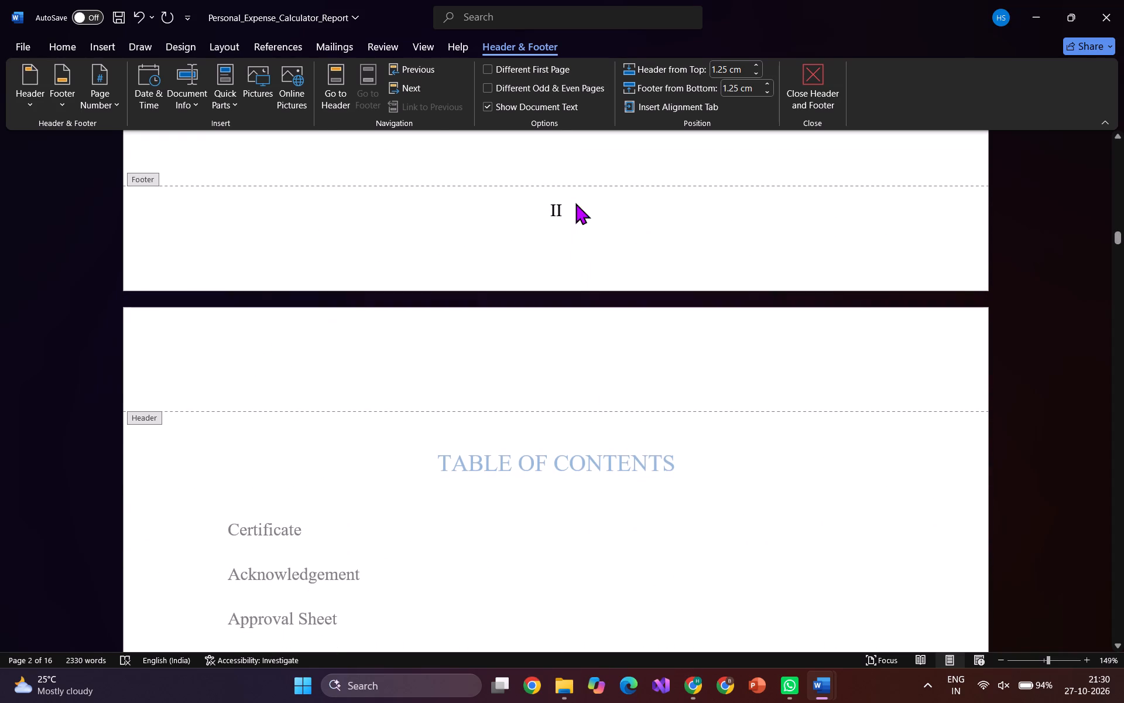
click(564, 210)
key(i)
scroll(564, 210, down, 3)
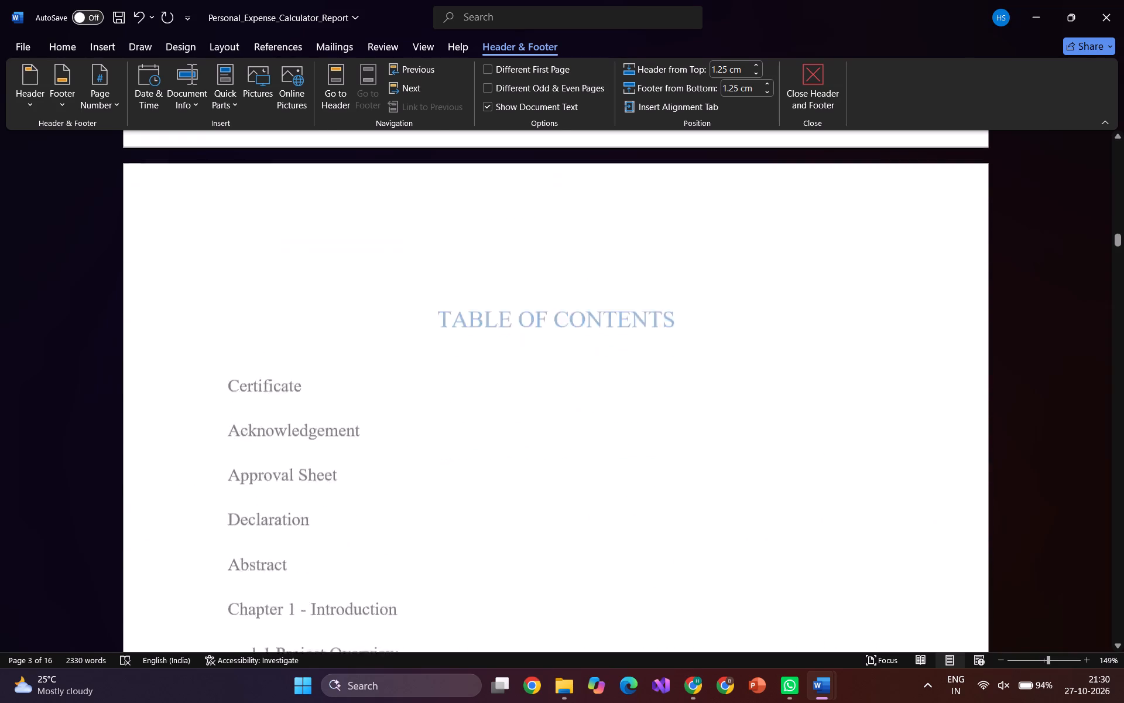
scroll(564, 210, down, 4)
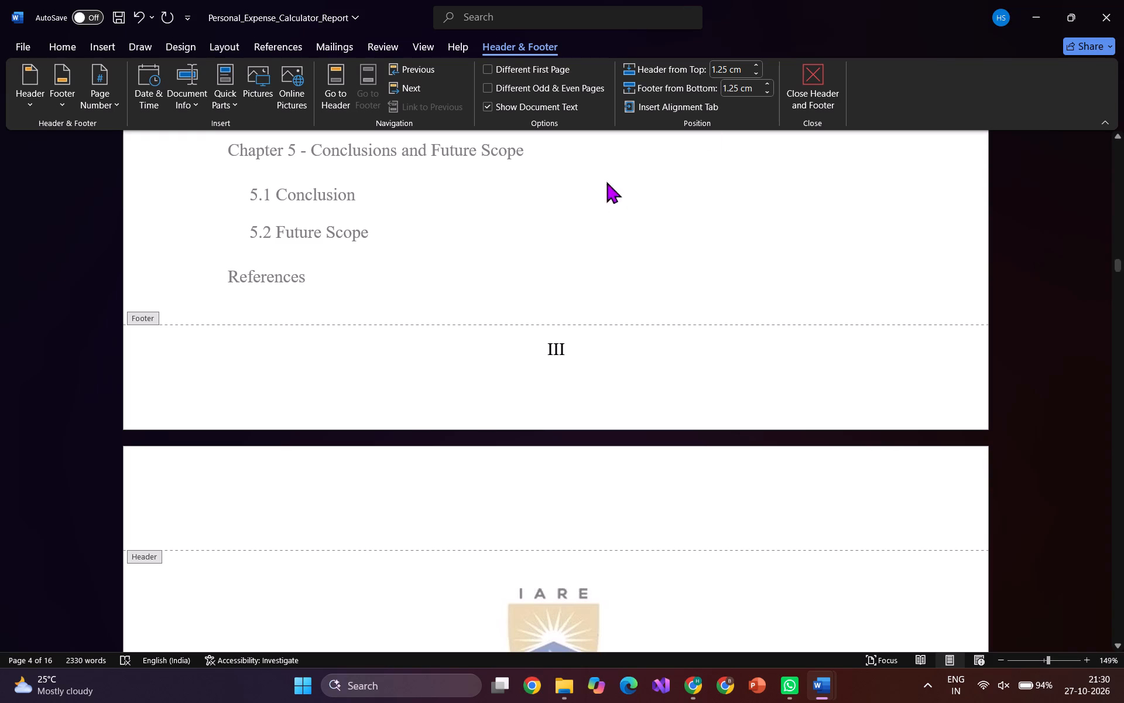
click(1017, 271)
key(Escape)
key(Escape)
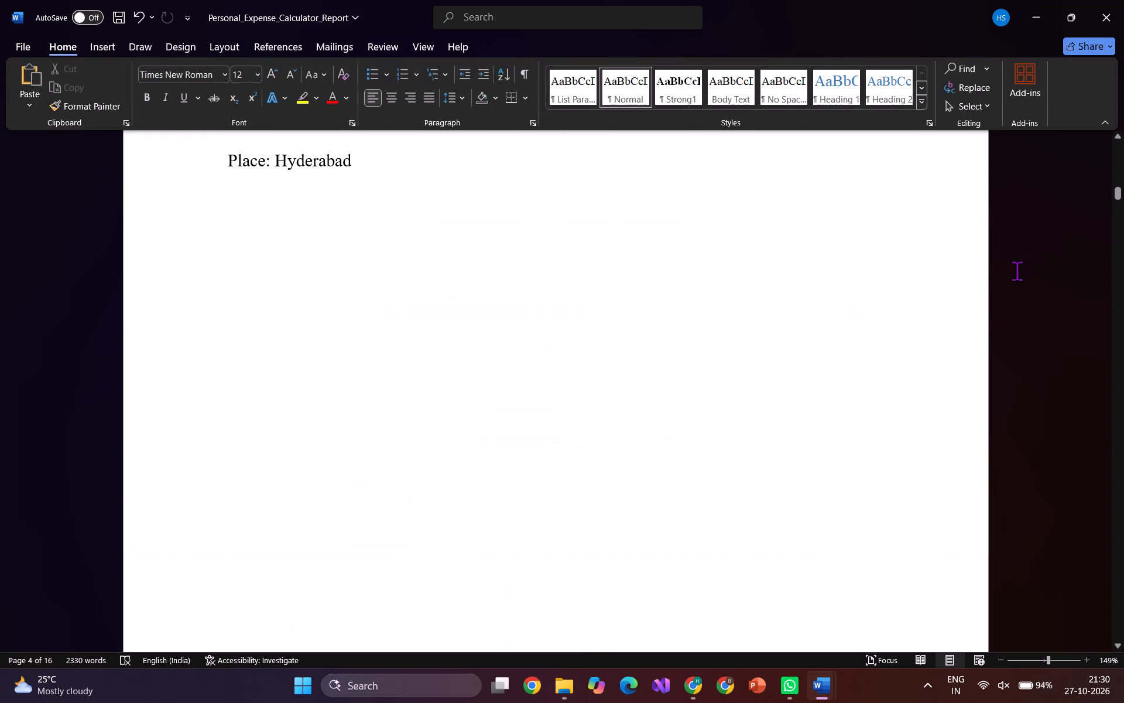
Check the footer numbering from the title page through the Chapter 3 code listing, and return to the start of the report.
scroll(838, 320, up, 4)
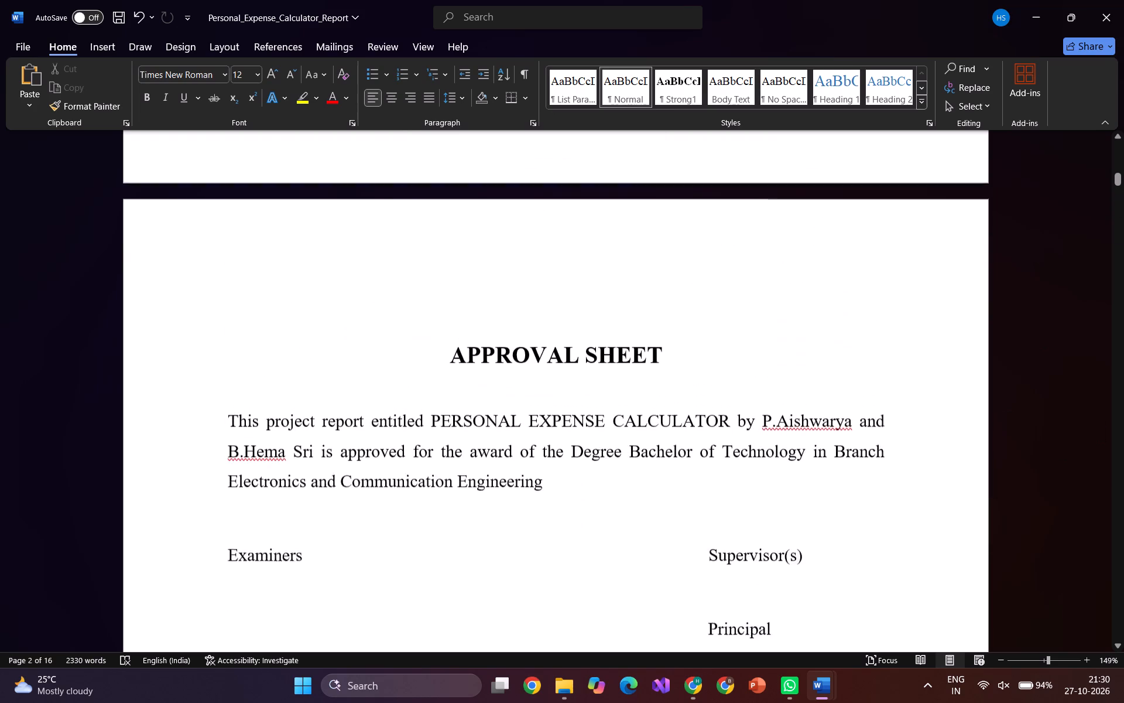
scroll(838, 320, down, 7)
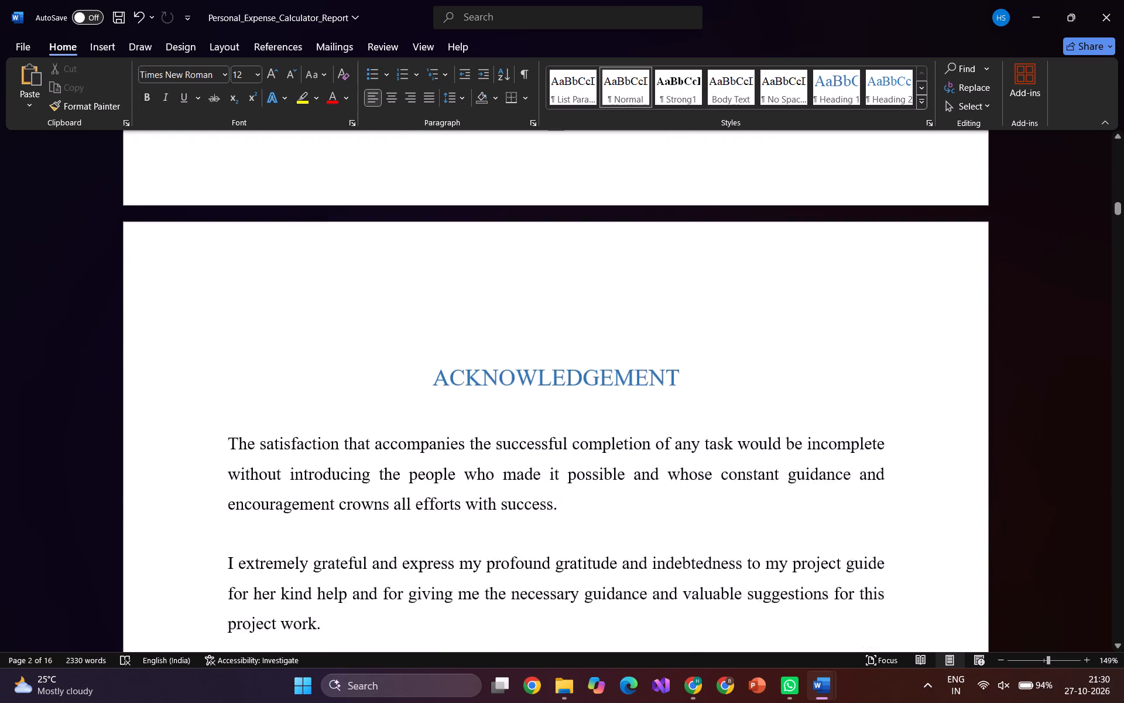
scroll(838, 320, down, 6)
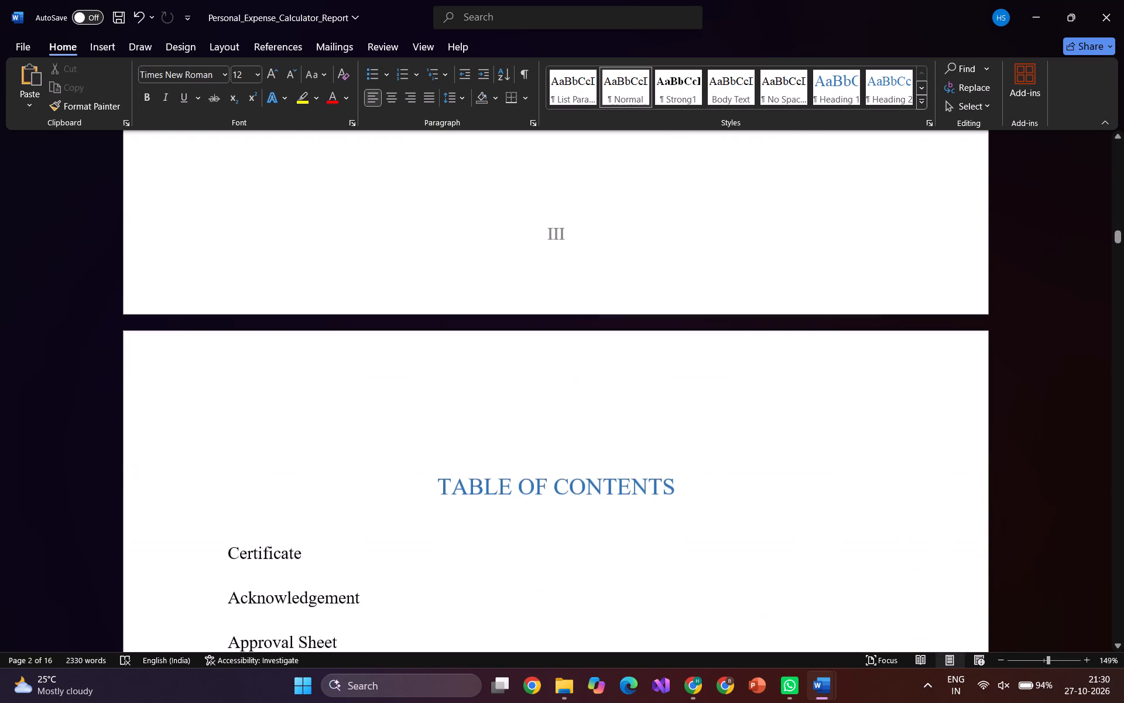
scroll(838, 320, up, 13)
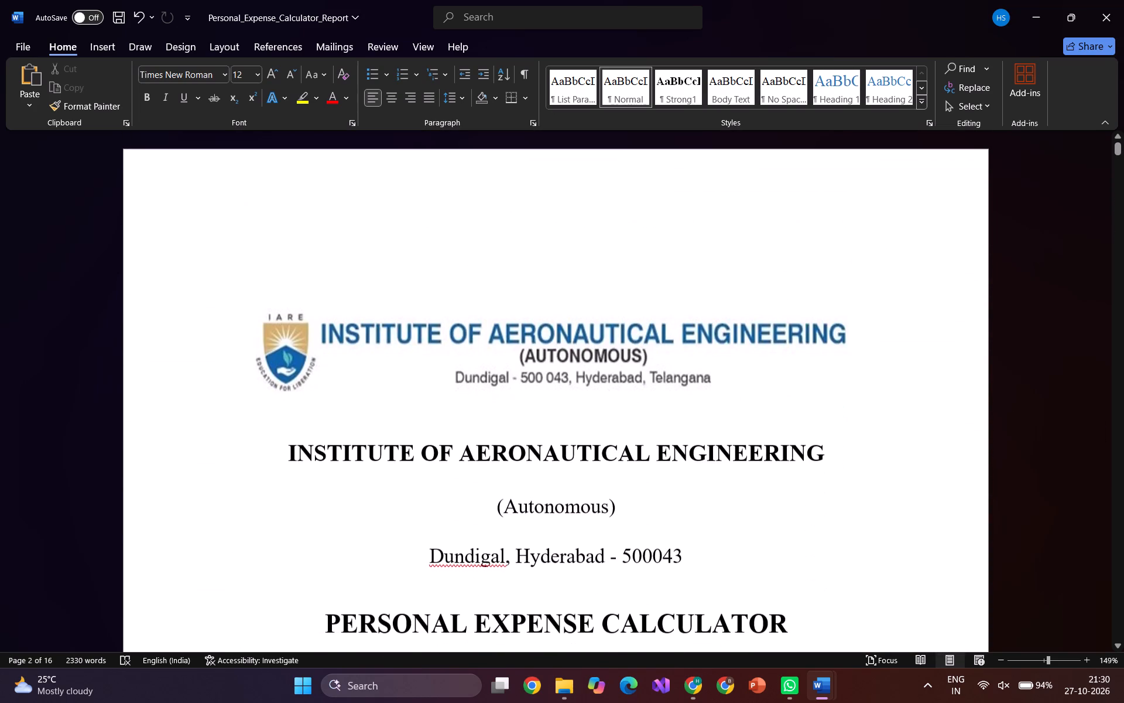
scroll(838, 320, down, 18)
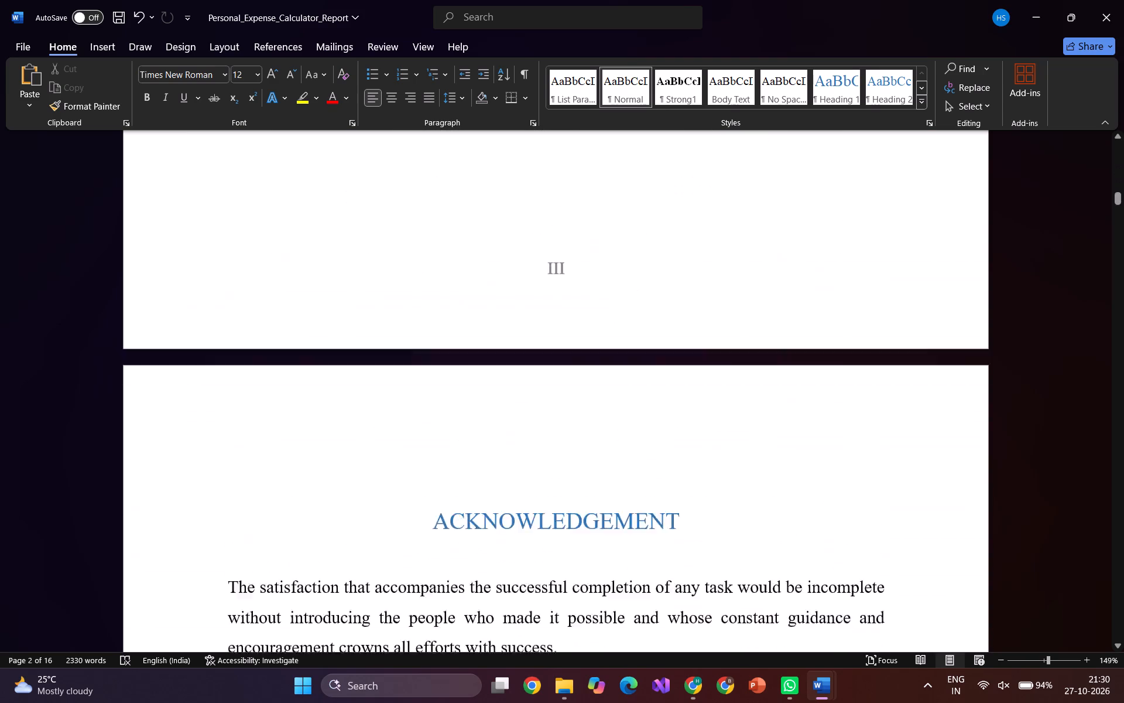
scroll(838, 320, down, 11)
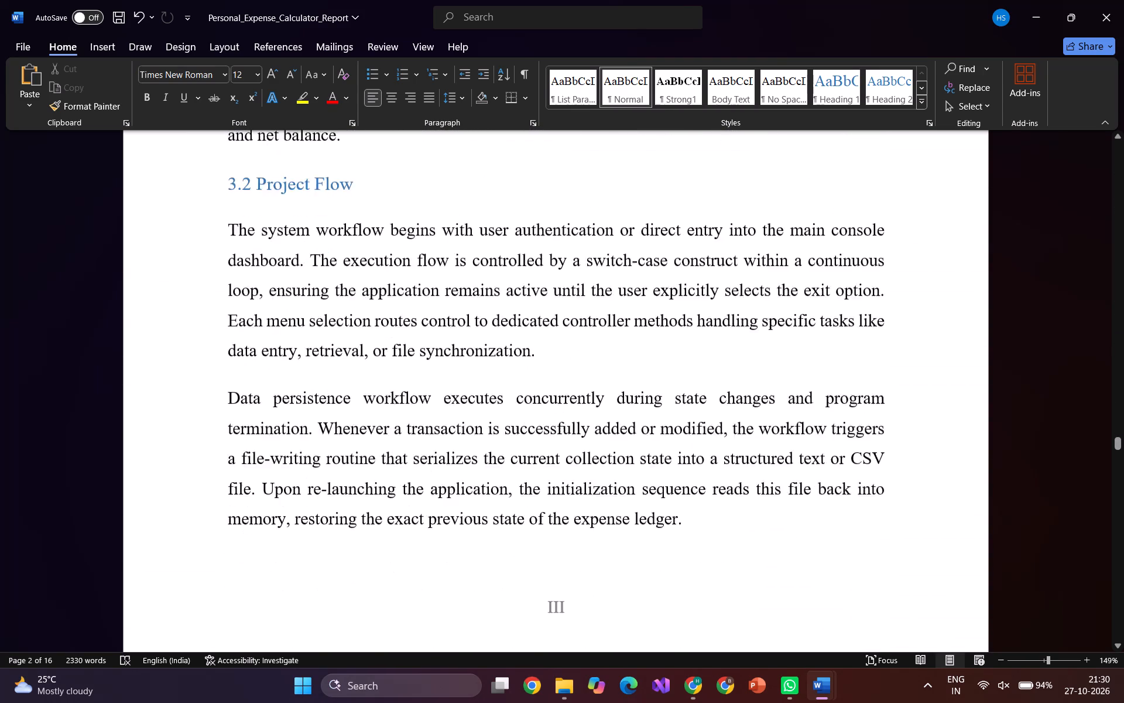
scroll(838, 320, down, 2)
scroll(569, 358, down, 5)
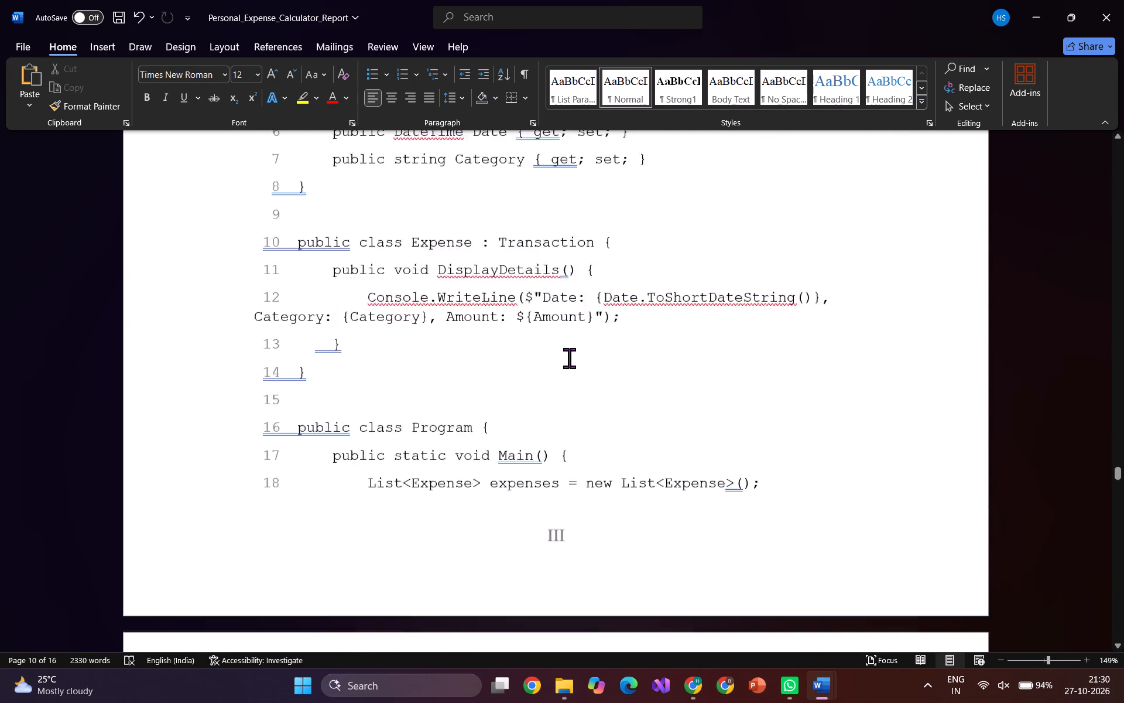
scroll(569, 358, down, 4)
scroll(569, 358, up, 20)
scroll(569, 358, up, 17)
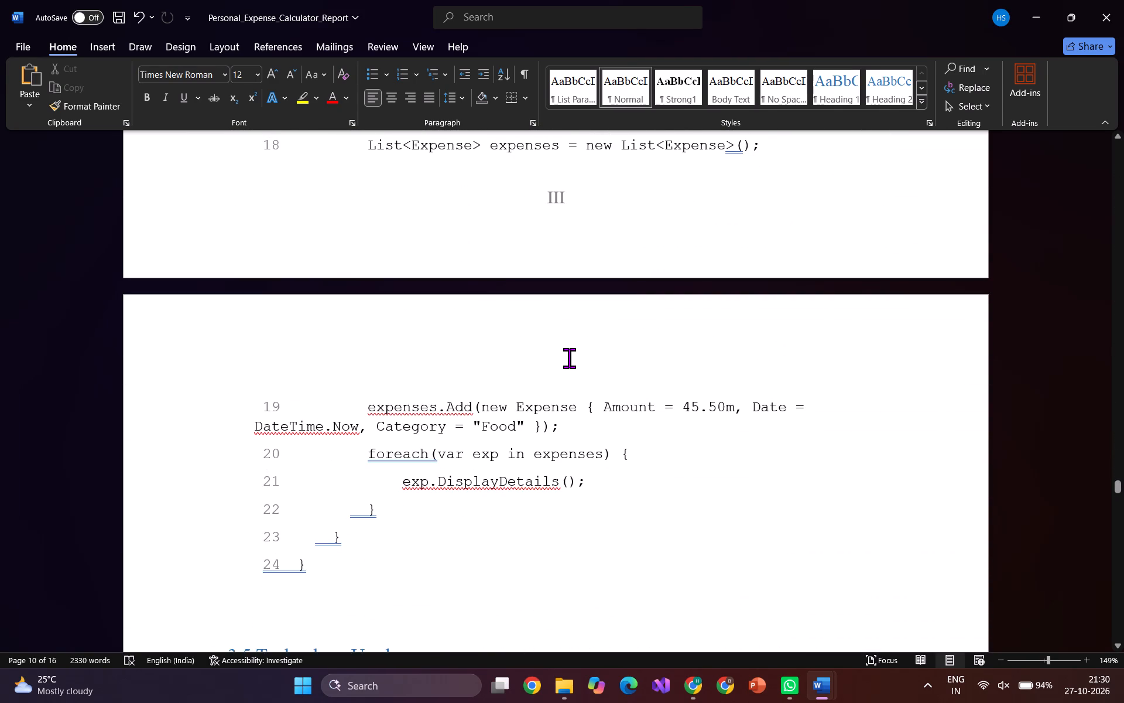
scroll(569, 358, up, 6)
scroll(550, 653, up, 18)
scroll(611, 501, up, 2)
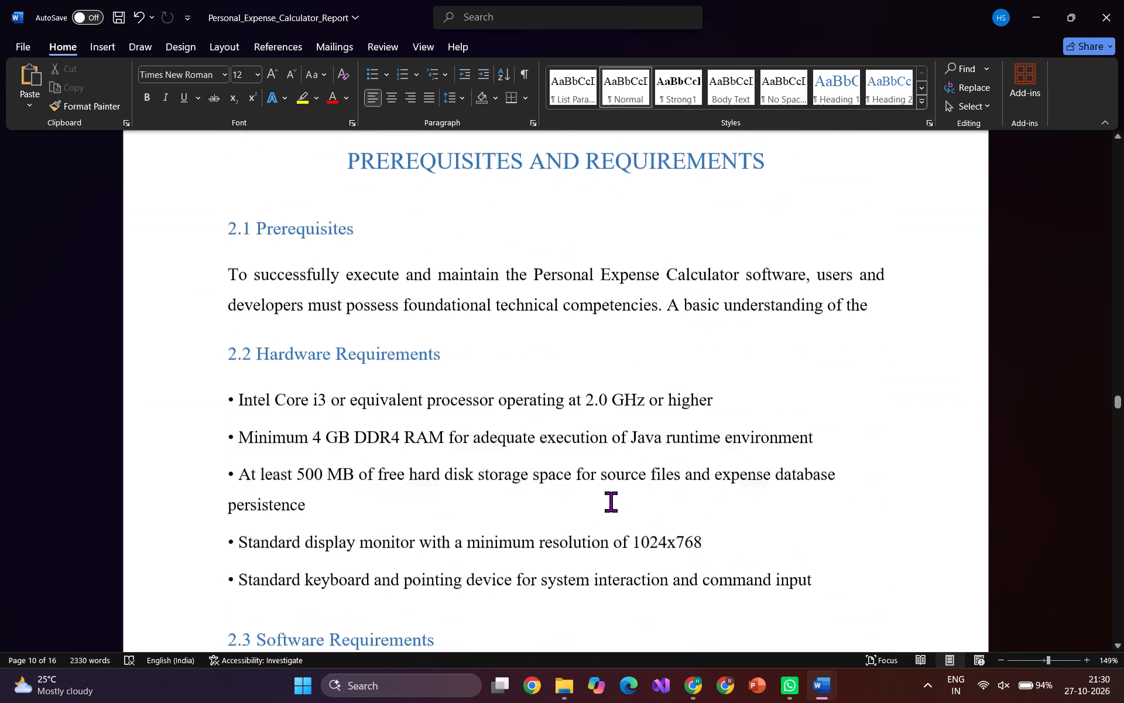
scroll(611, 501, up, 6)
scroll(611, 501, up, 17)
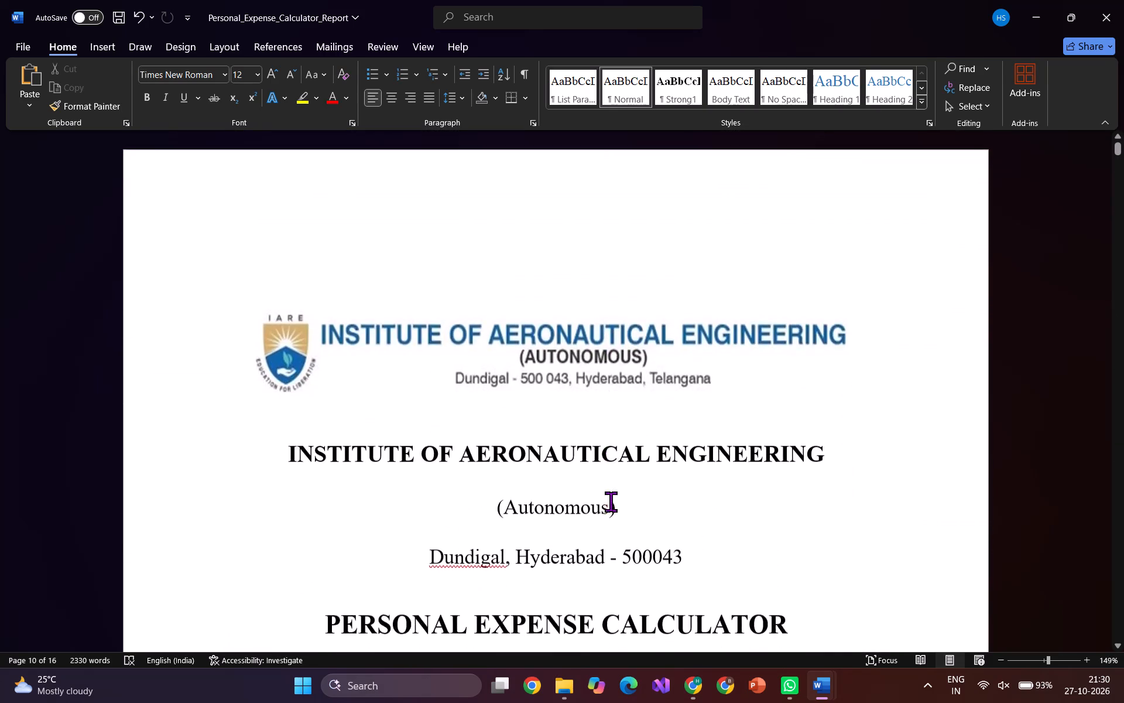
scroll(611, 501, up, 2)
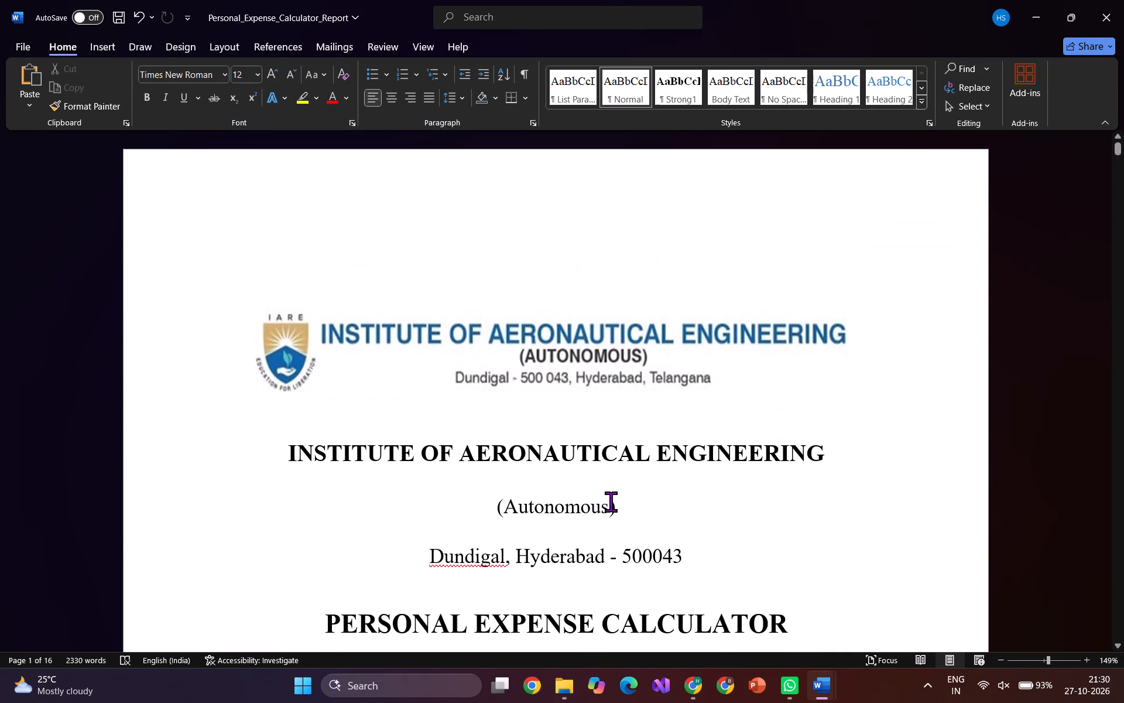
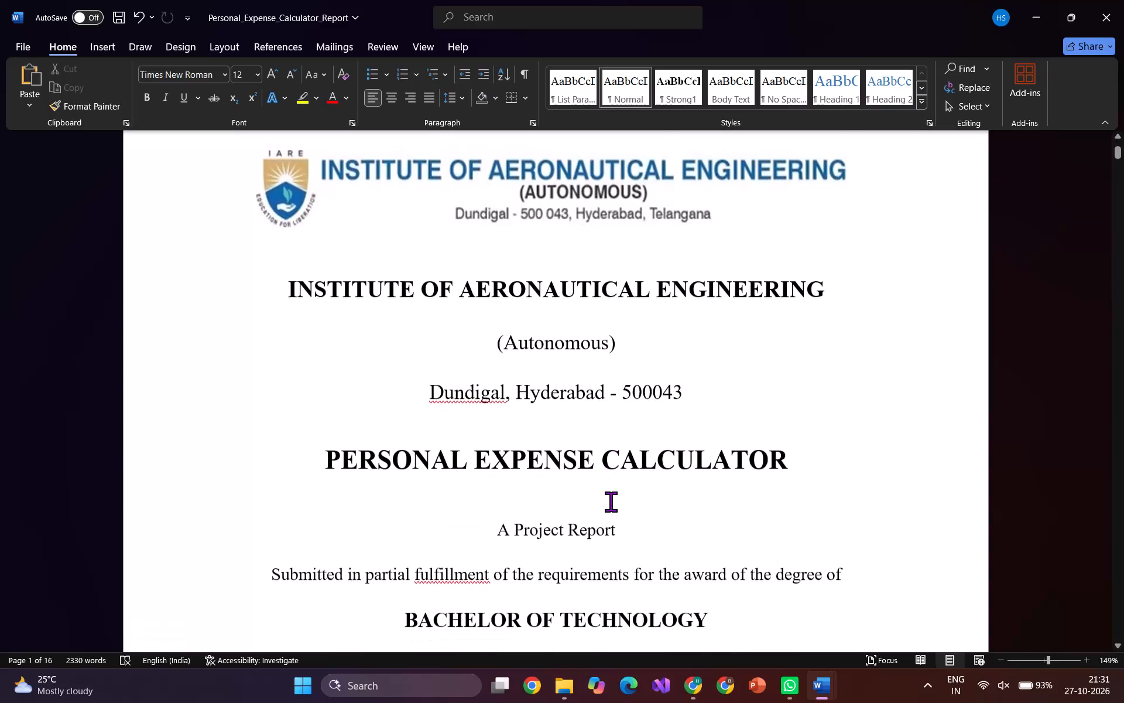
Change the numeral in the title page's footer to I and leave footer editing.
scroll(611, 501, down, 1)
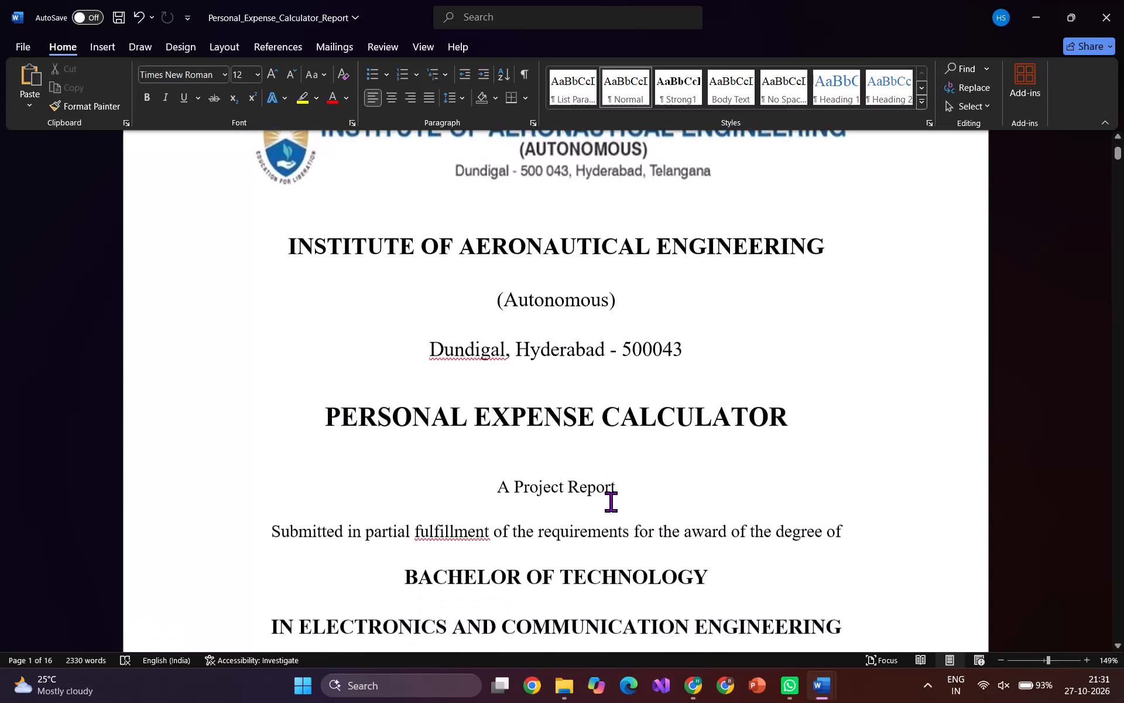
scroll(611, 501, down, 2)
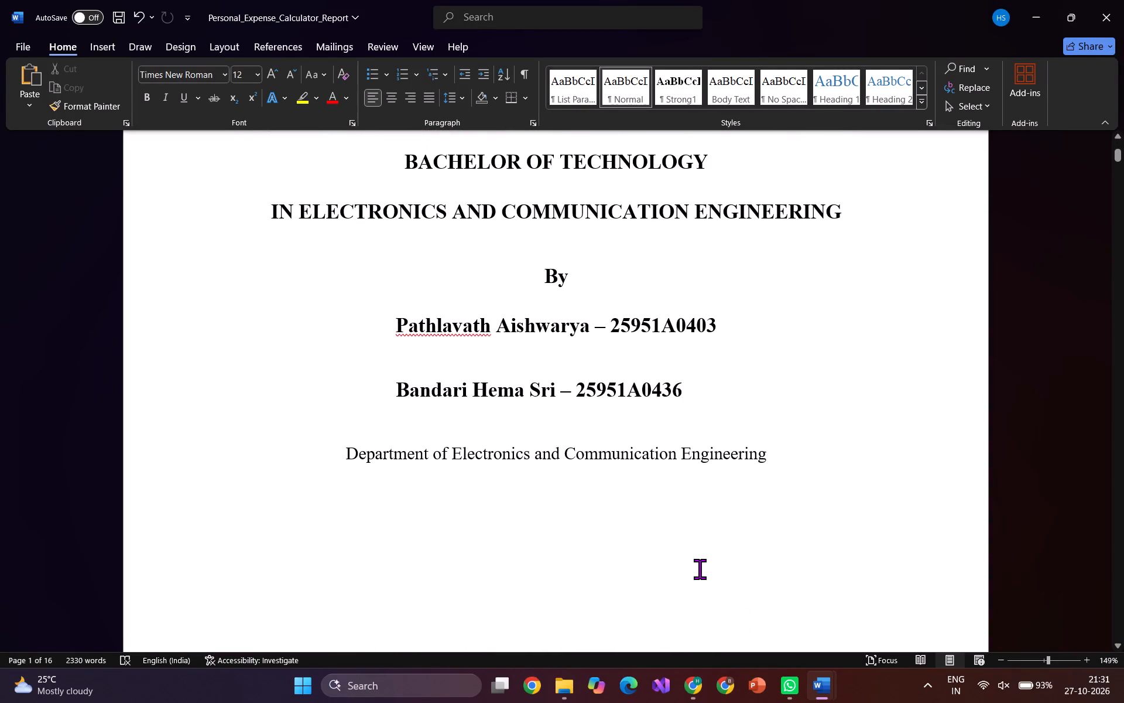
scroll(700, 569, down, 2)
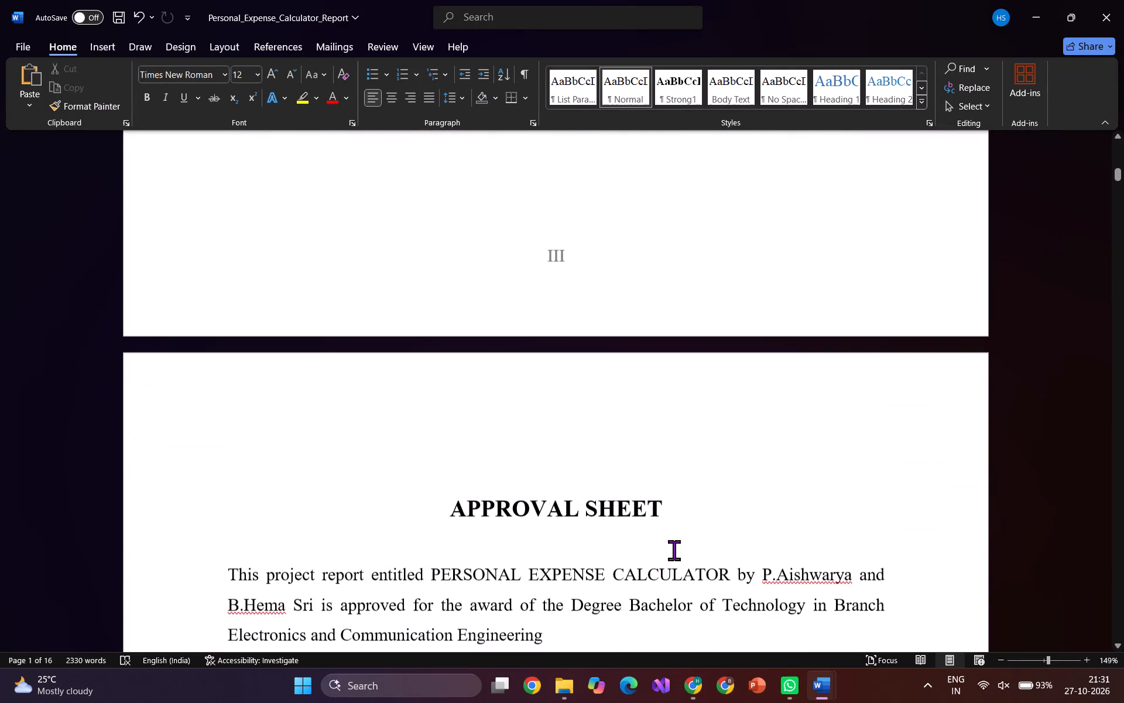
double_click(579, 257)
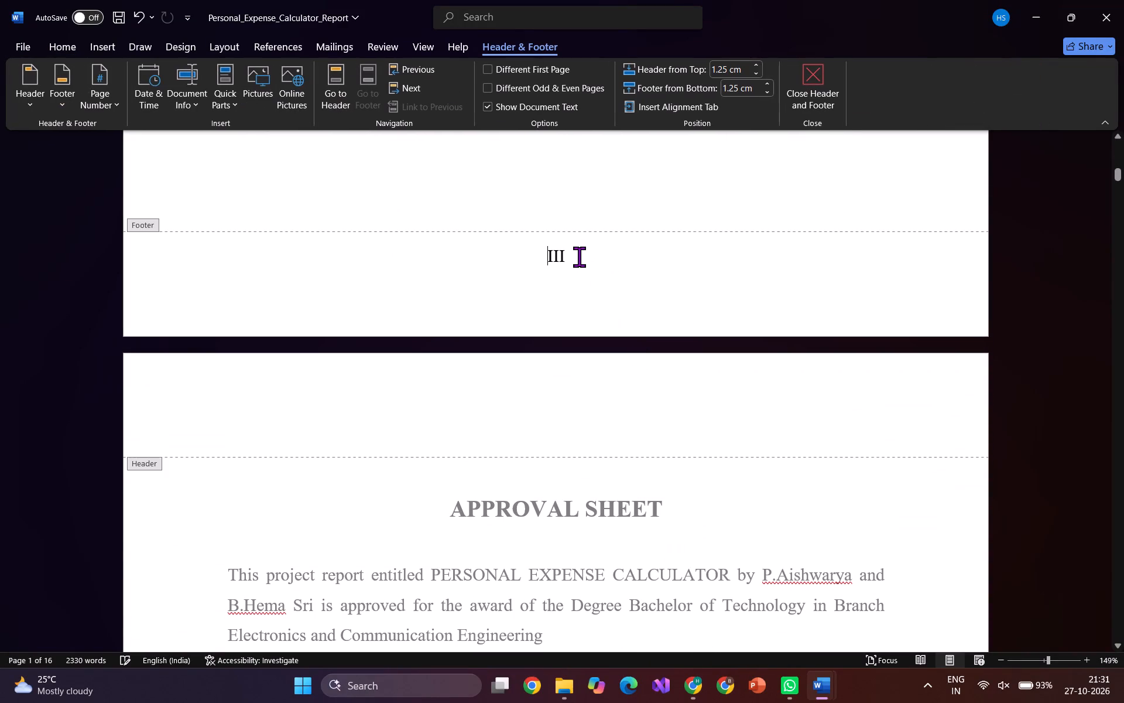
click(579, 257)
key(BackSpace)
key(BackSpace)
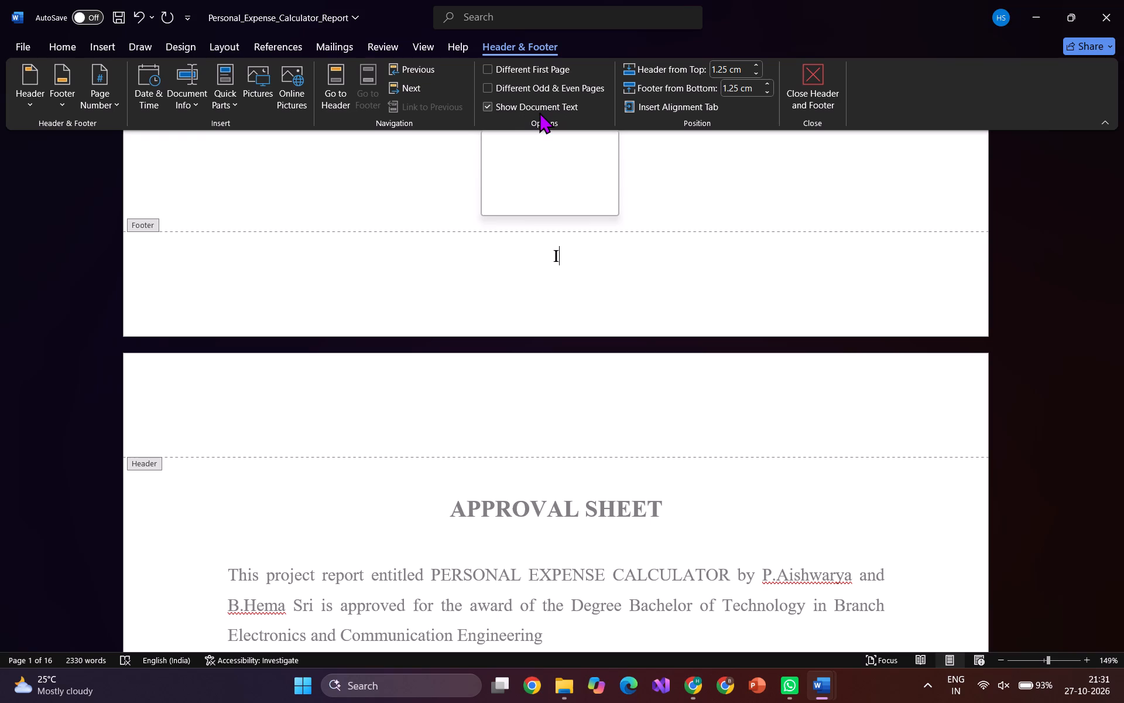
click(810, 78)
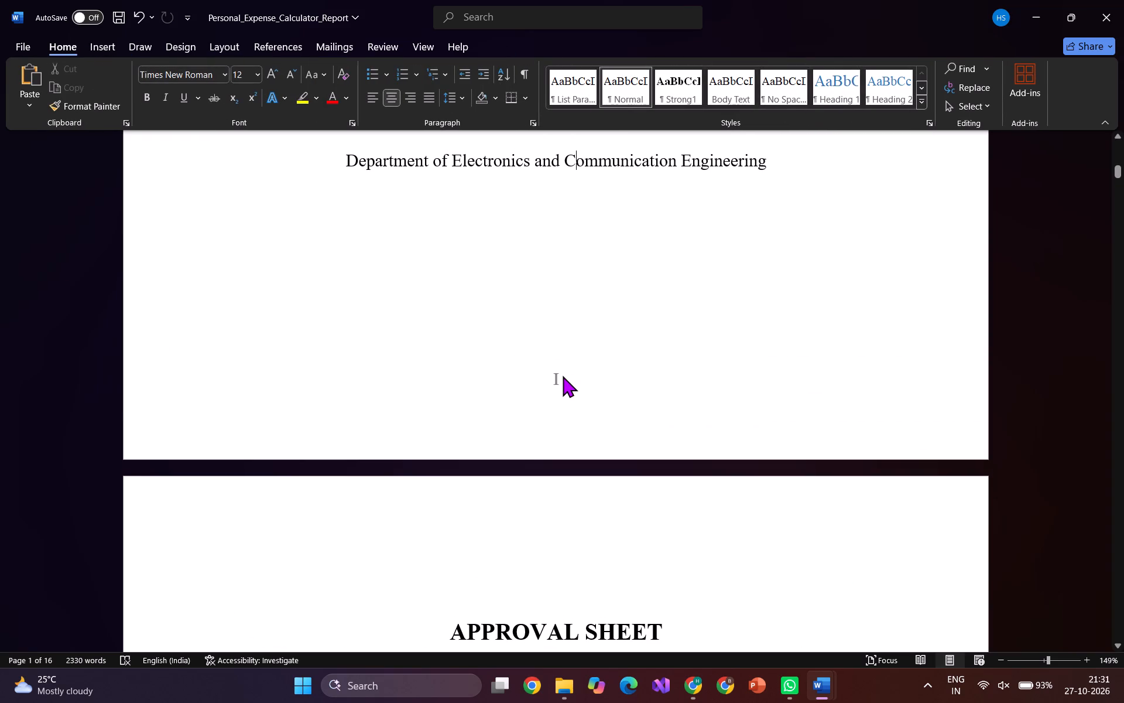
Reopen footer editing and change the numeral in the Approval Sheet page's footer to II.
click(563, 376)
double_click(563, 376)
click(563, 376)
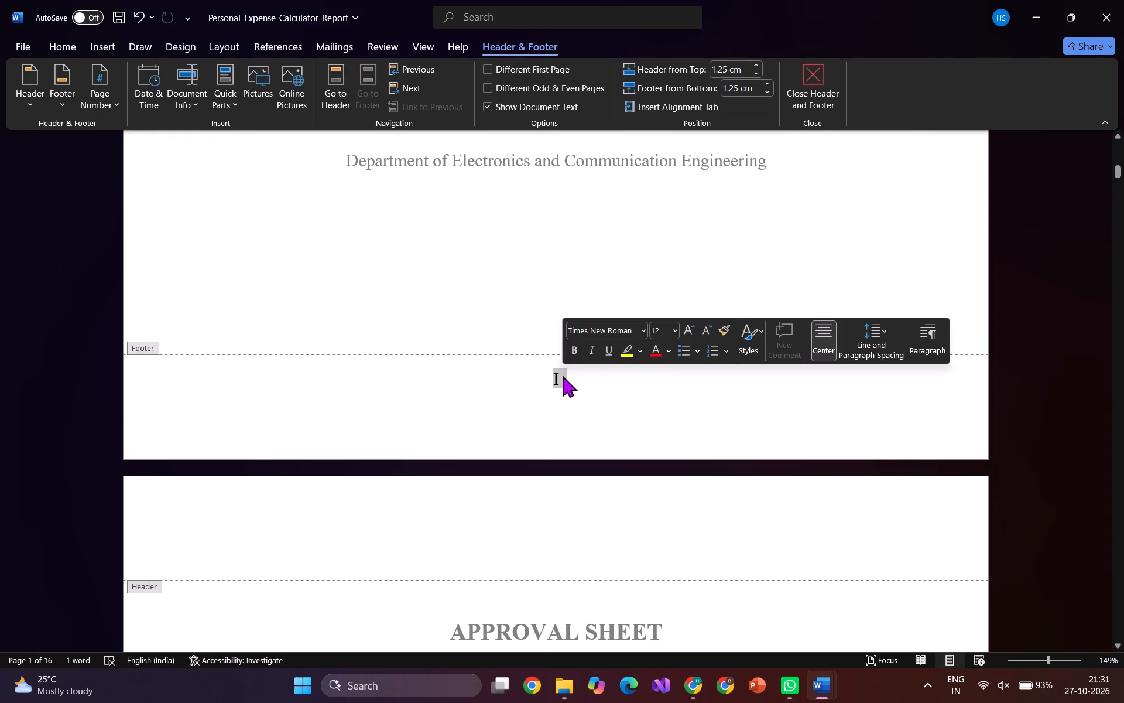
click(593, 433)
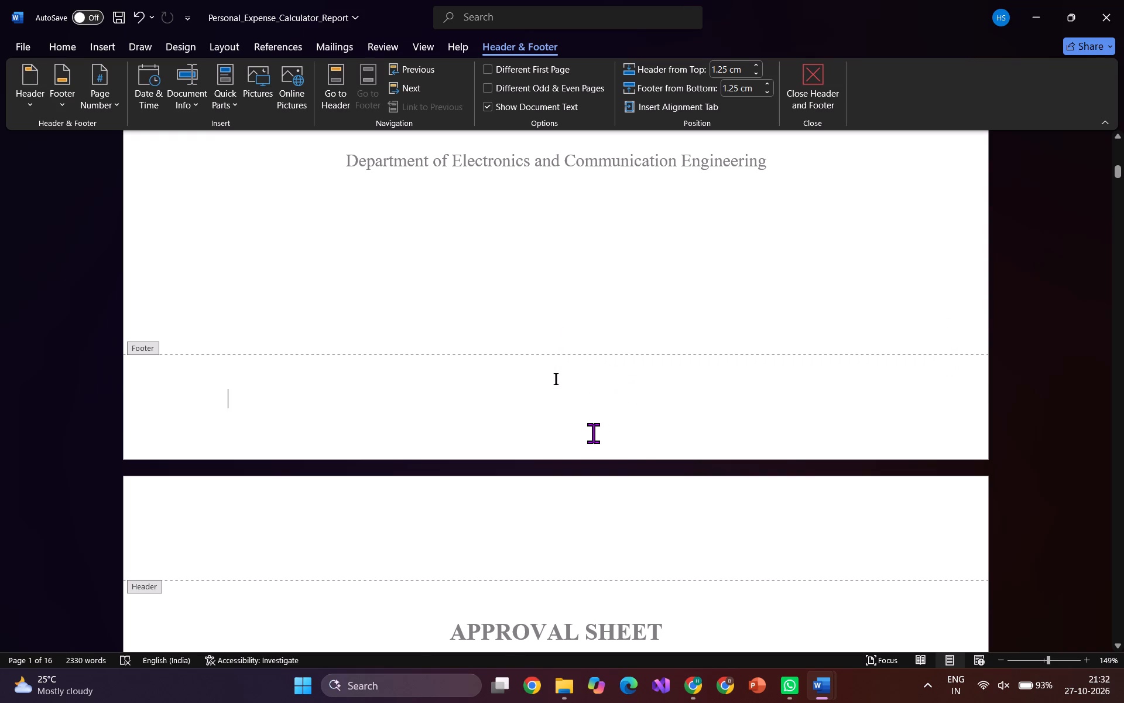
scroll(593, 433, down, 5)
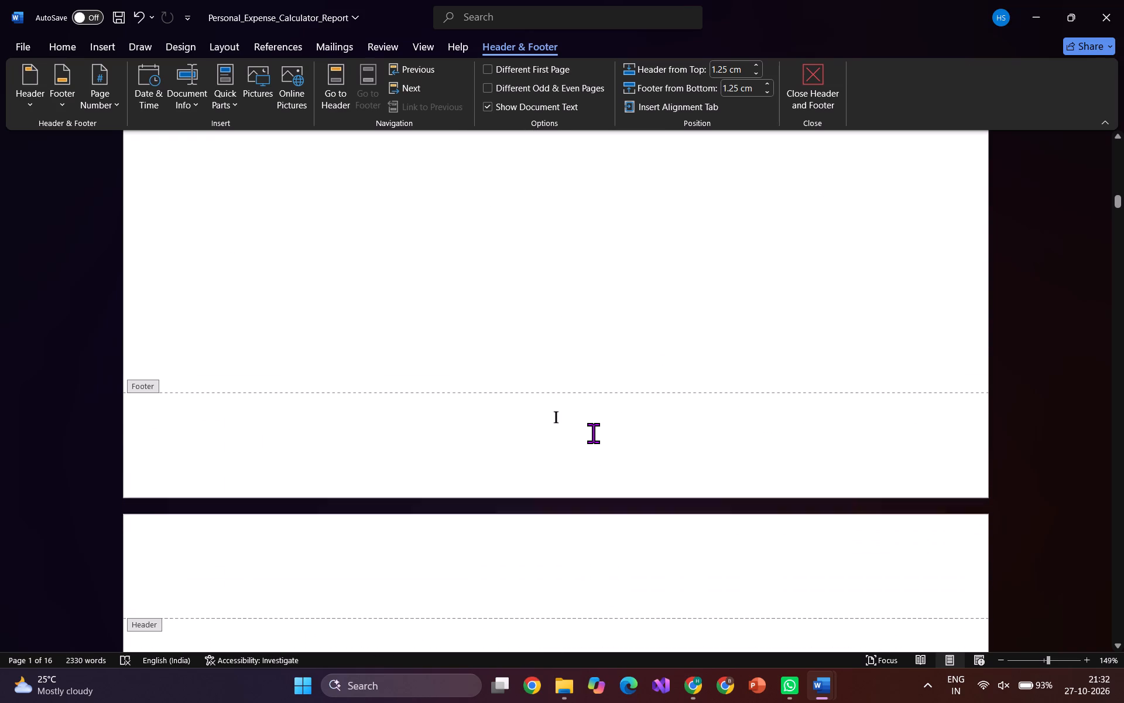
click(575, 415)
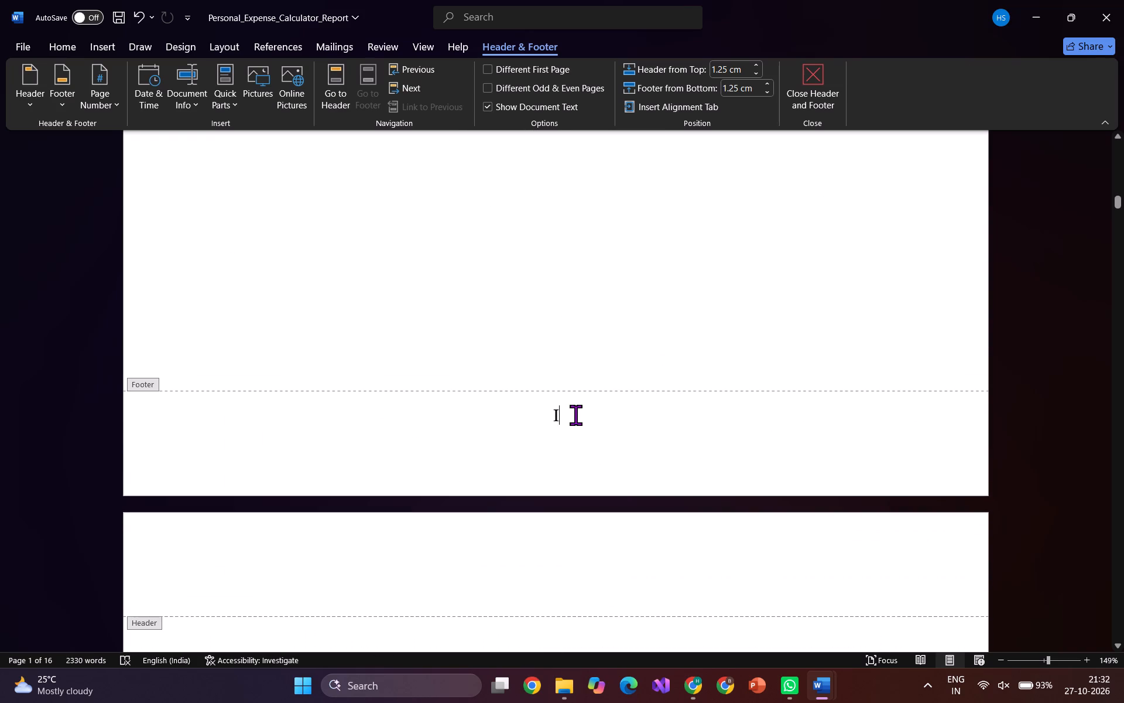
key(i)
Compare the footer numerals between the title page and the page before the Table of Contents, and leave footer editing.
scroll(575, 415, down, 5)
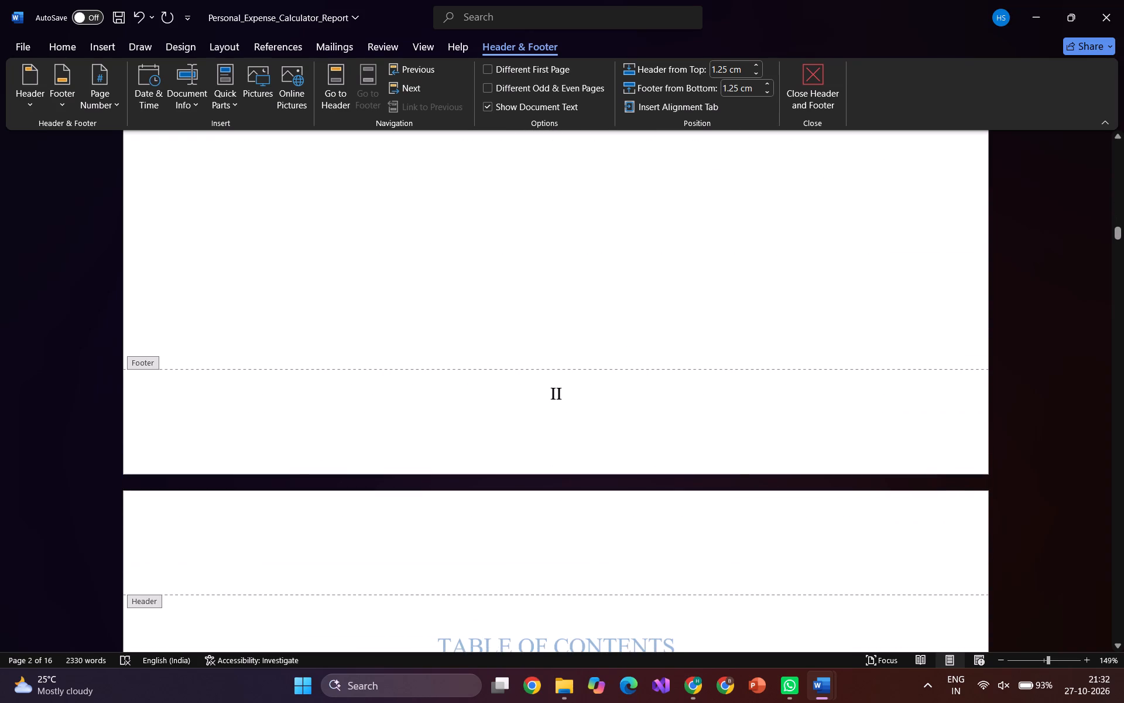
scroll(575, 415, up, 13)
scroll(532, 359, up, 8)
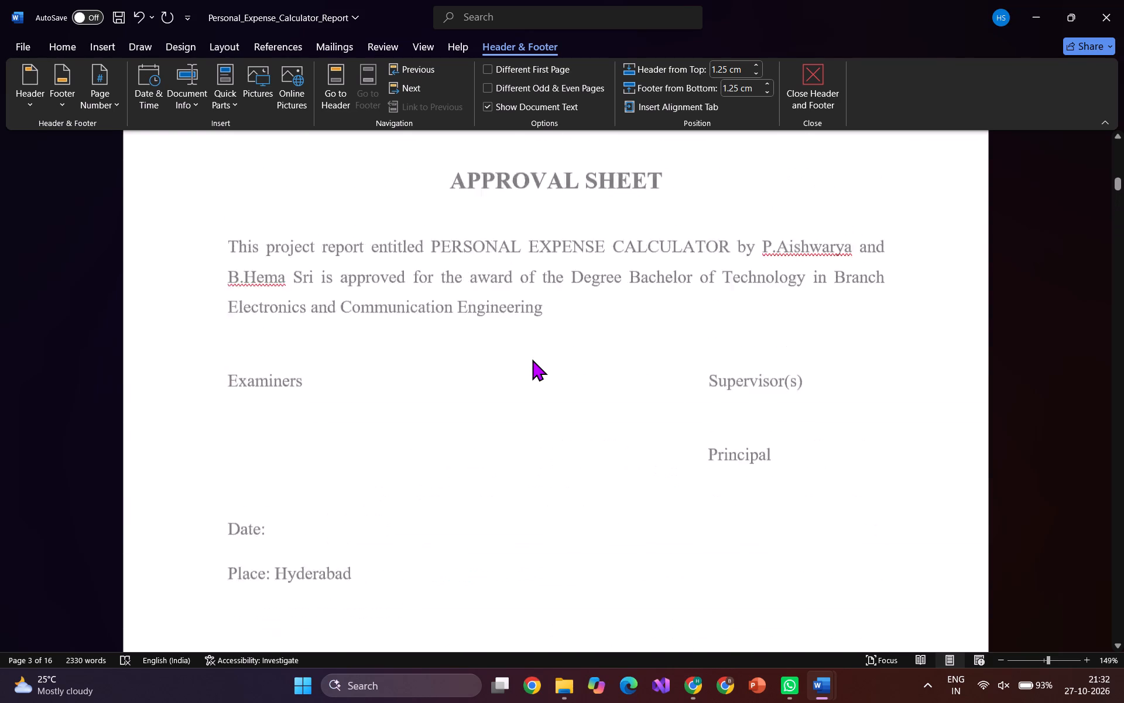
scroll(532, 359, up, 9)
scroll(532, 359, down, 1)
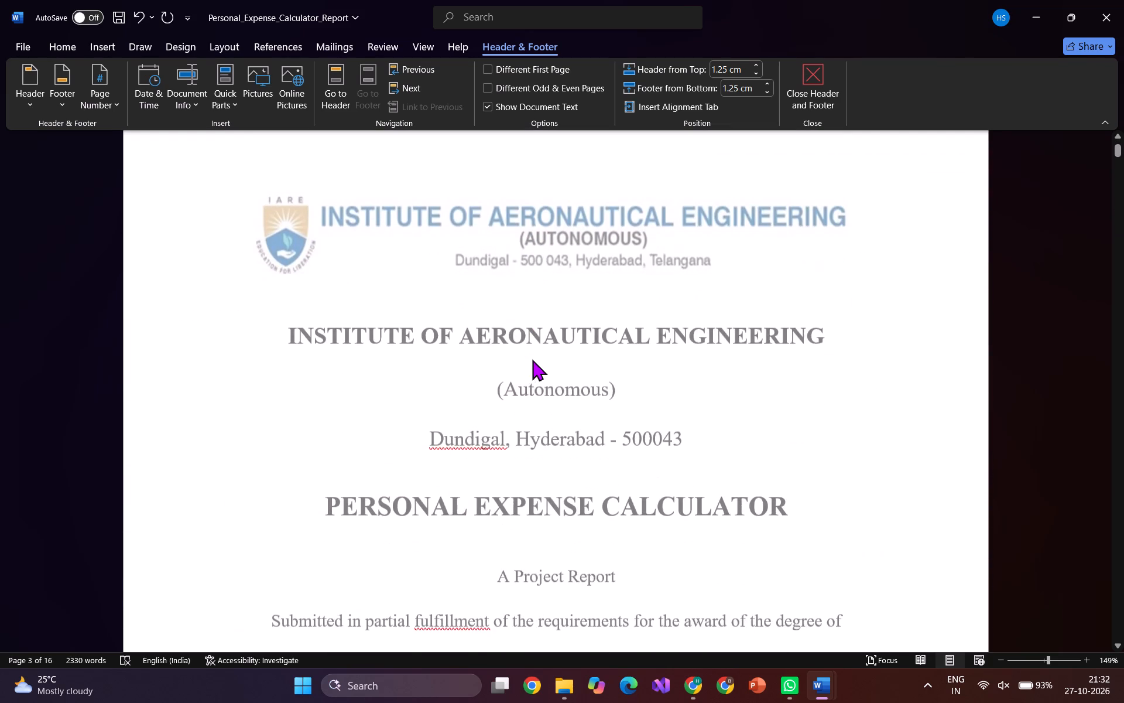
scroll(532, 359, down, 2)
key(Escape)
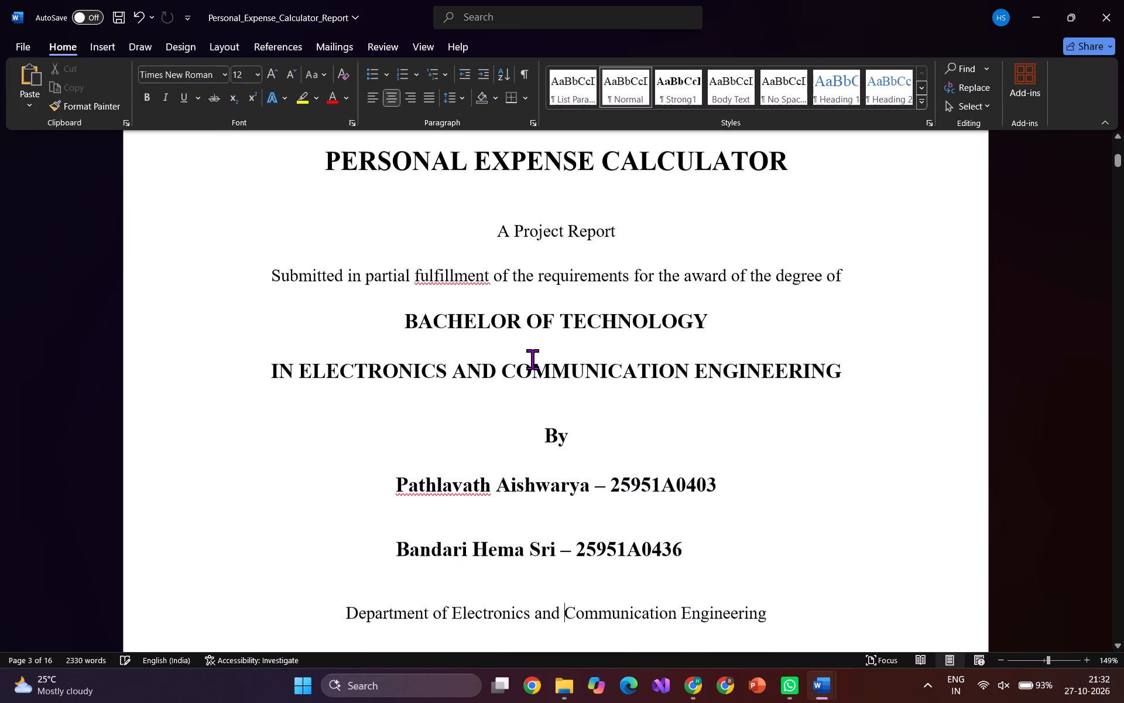
scroll(532, 359, down, 2)
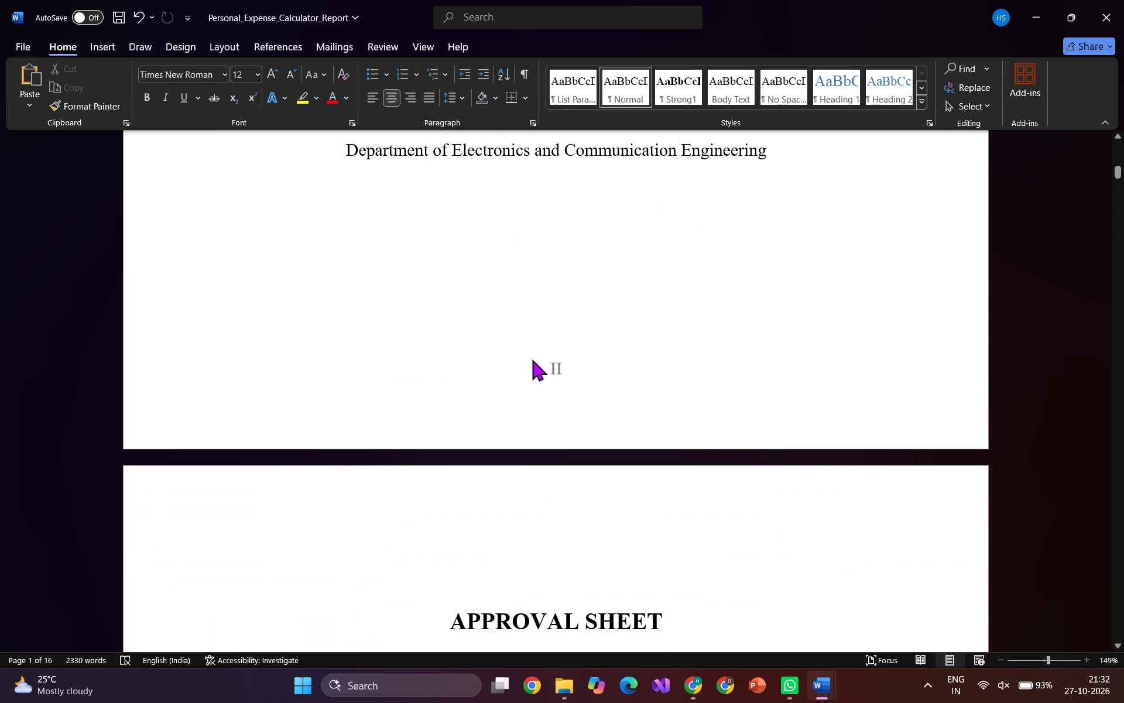
Undo the recent footer numeral edits until the title page's footer is empty.
key(ctrl+z)
key(ctrl+z)
key(ctrl+z)
key(ctrl+z)
key(ctrl+z)
key(ctrl+z)
key(ctrl+z)
Insert the numeral I as centred body text on a separate line below the department line on the title page.
scroll(532, 359, down, 6)
scroll(532, 359, up, 3)
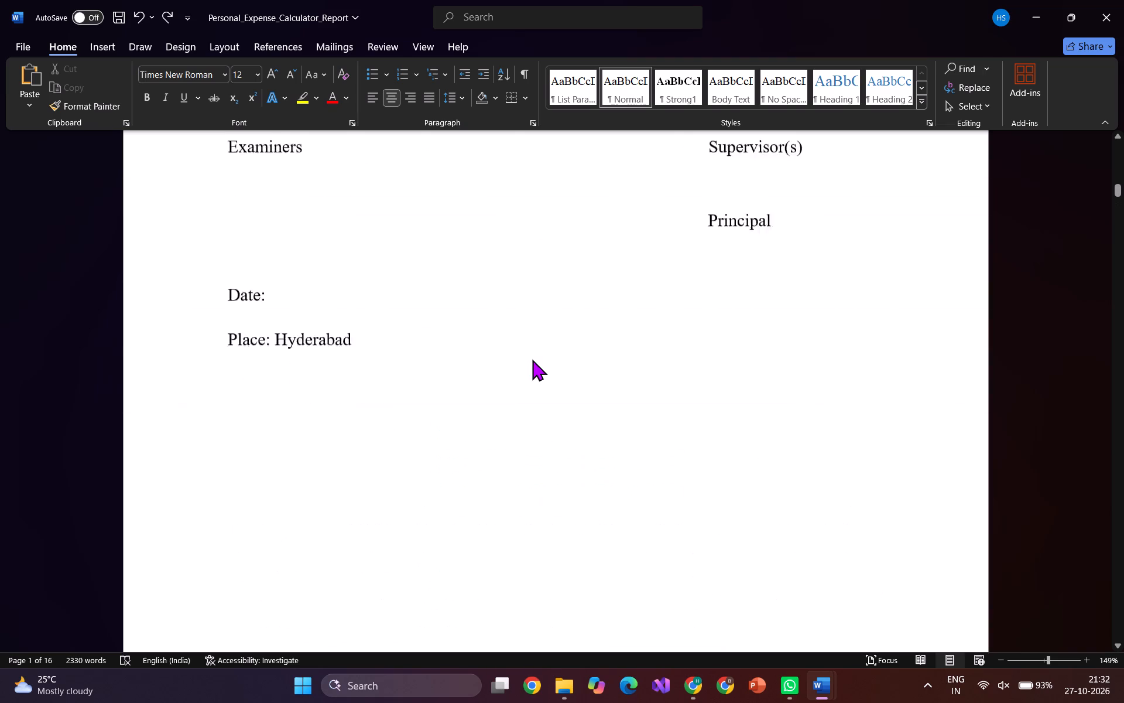
scroll(532, 359, up, 5)
click(549, 278)
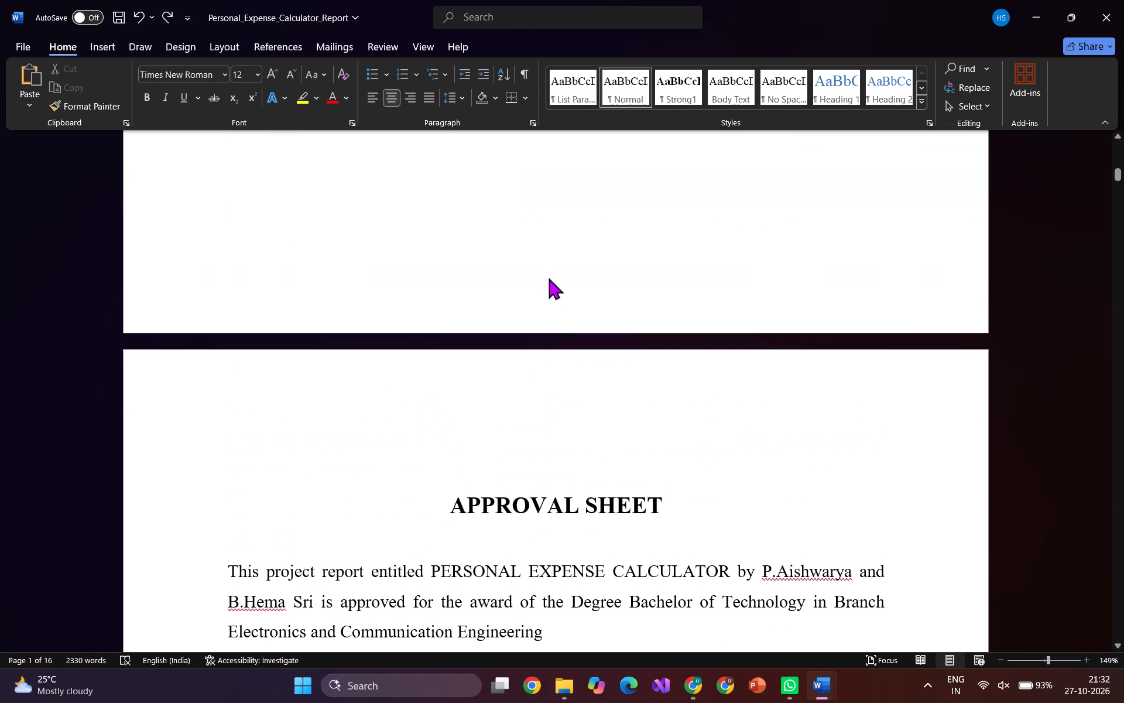
click(554, 255)
scroll(554, 255, up, 3)
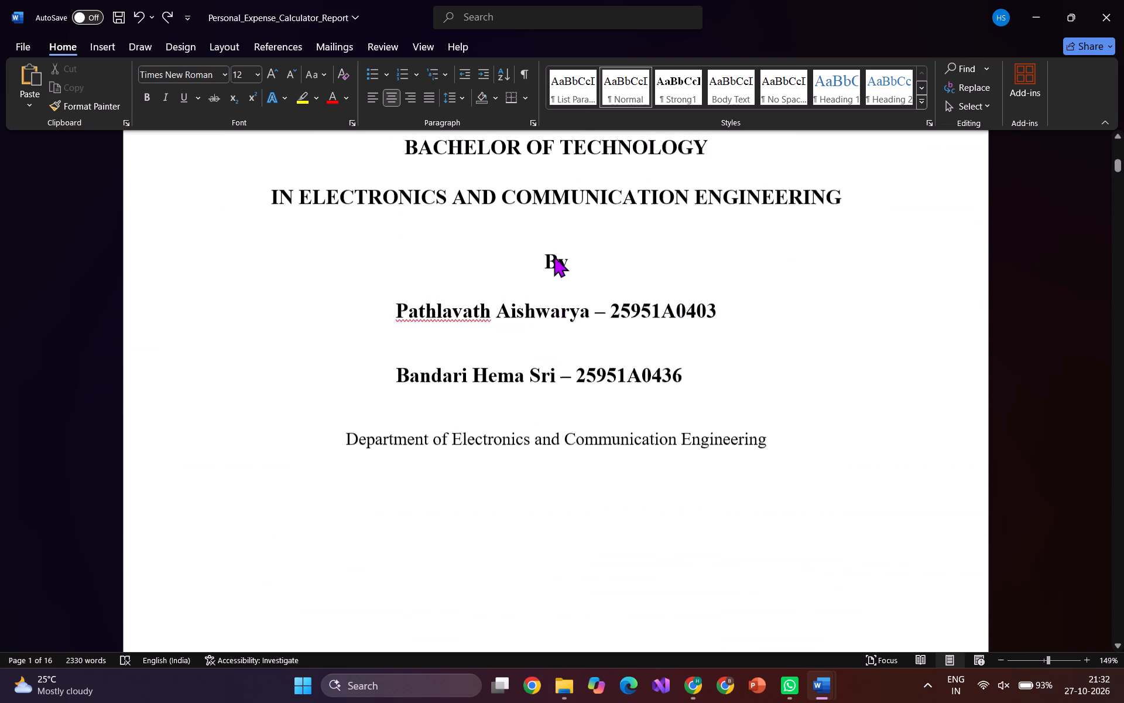
click(786, 500)
scroll(786, 500, down, 3)
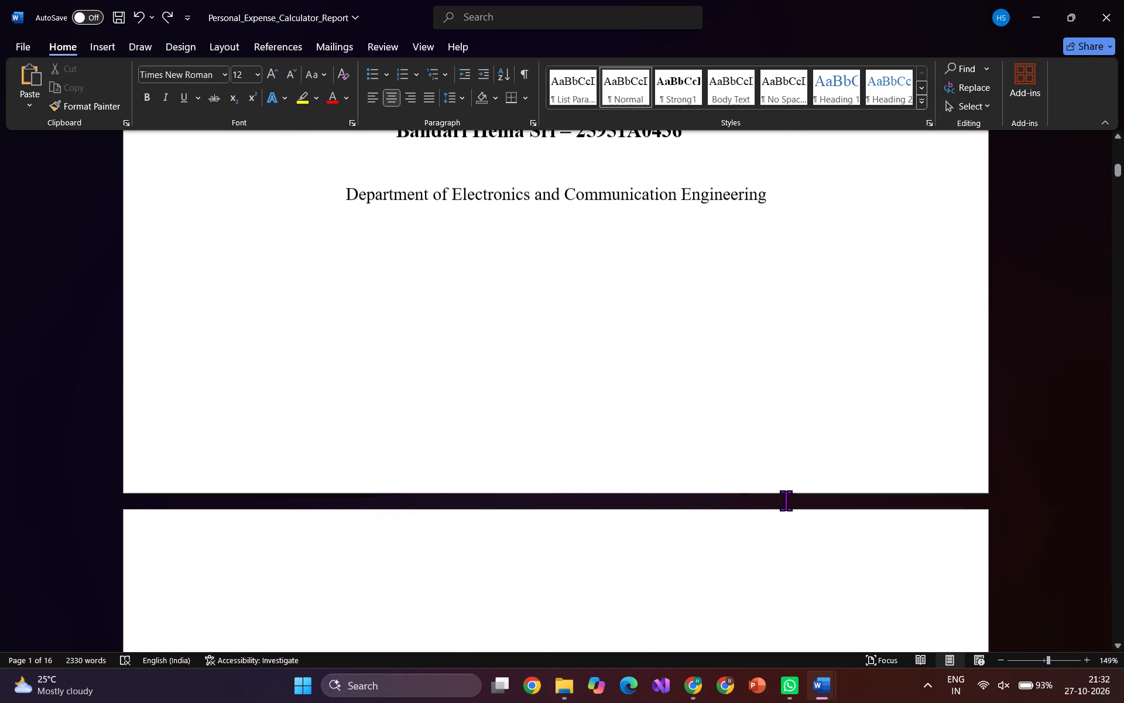
key(Return)
key(Return)
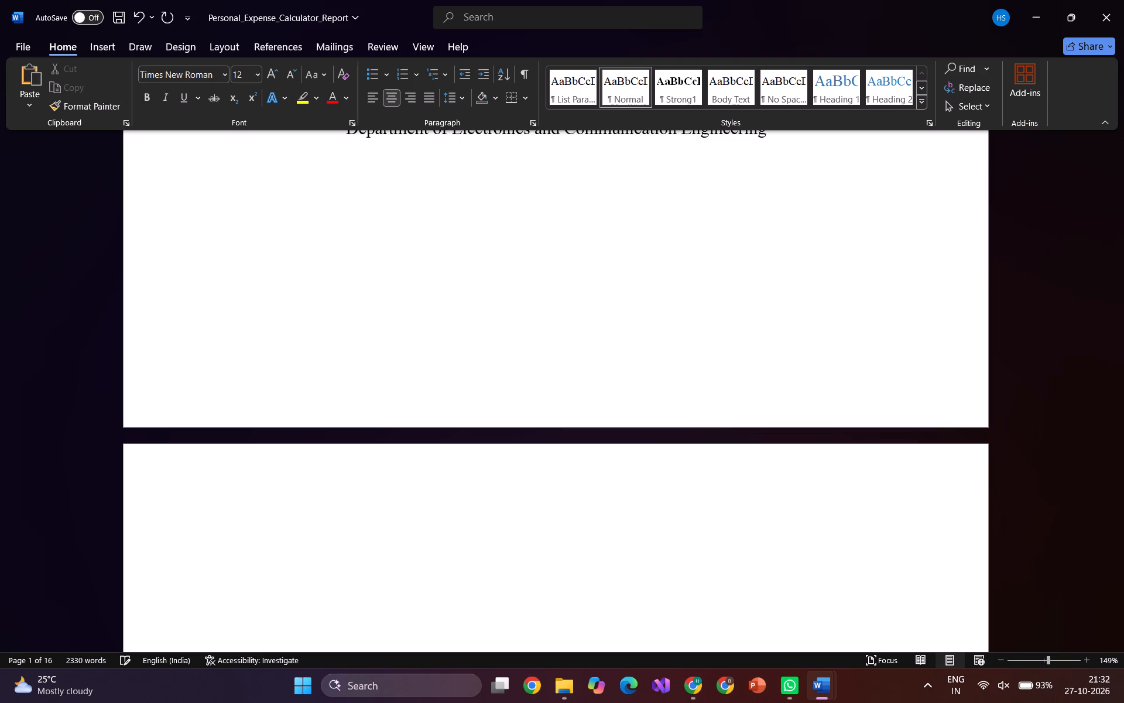
key(BackSpace)
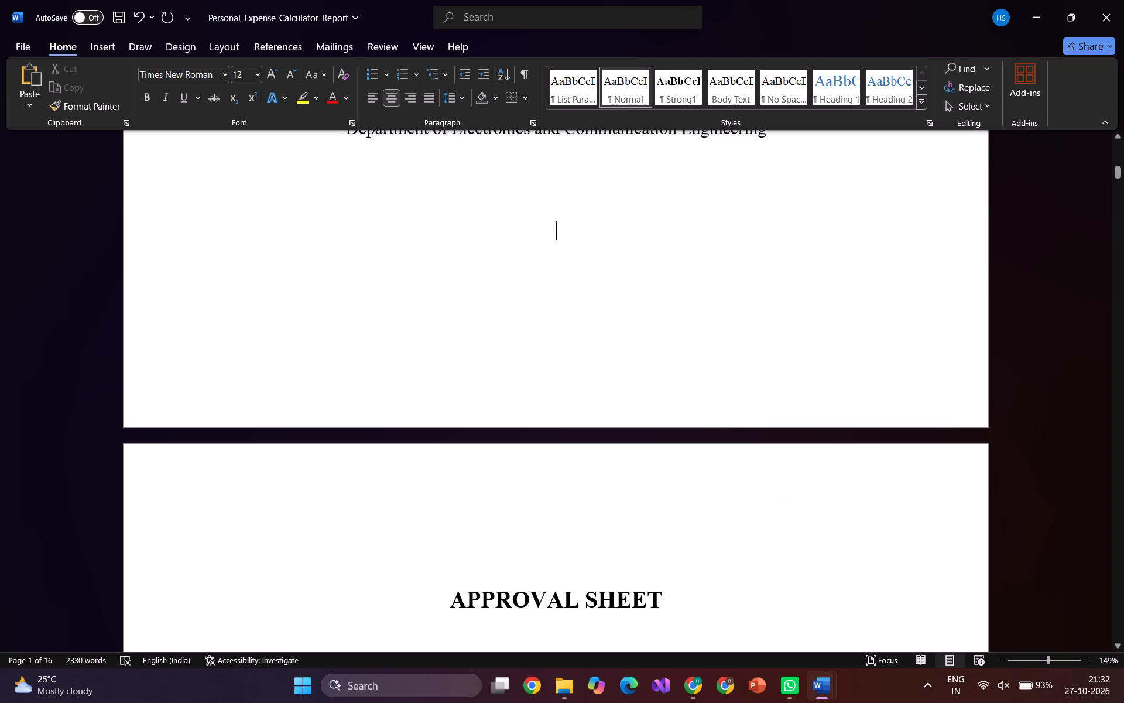
key(Down)
key(BackSpace)
key(BackSpace)
key(BackSpace)
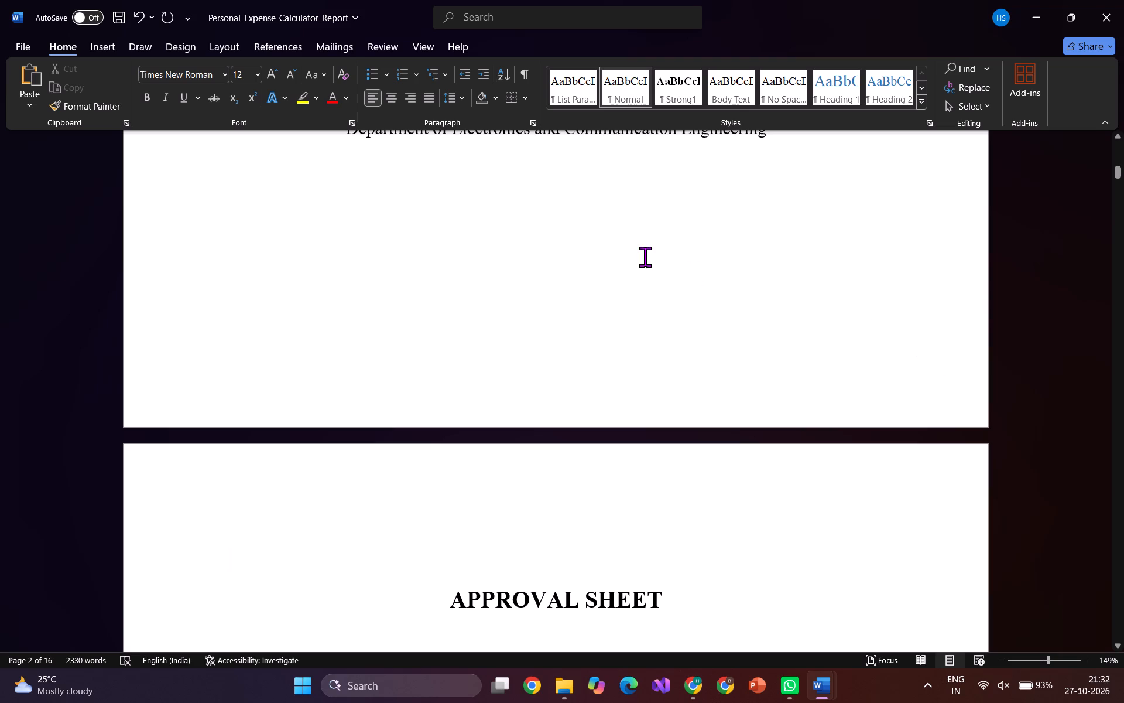
click(645, 257)
key(i)
Check where the numeral I sits on the title page relative to the page end and the following Approval Sheet page.
scroll(645, 257, down, 2)
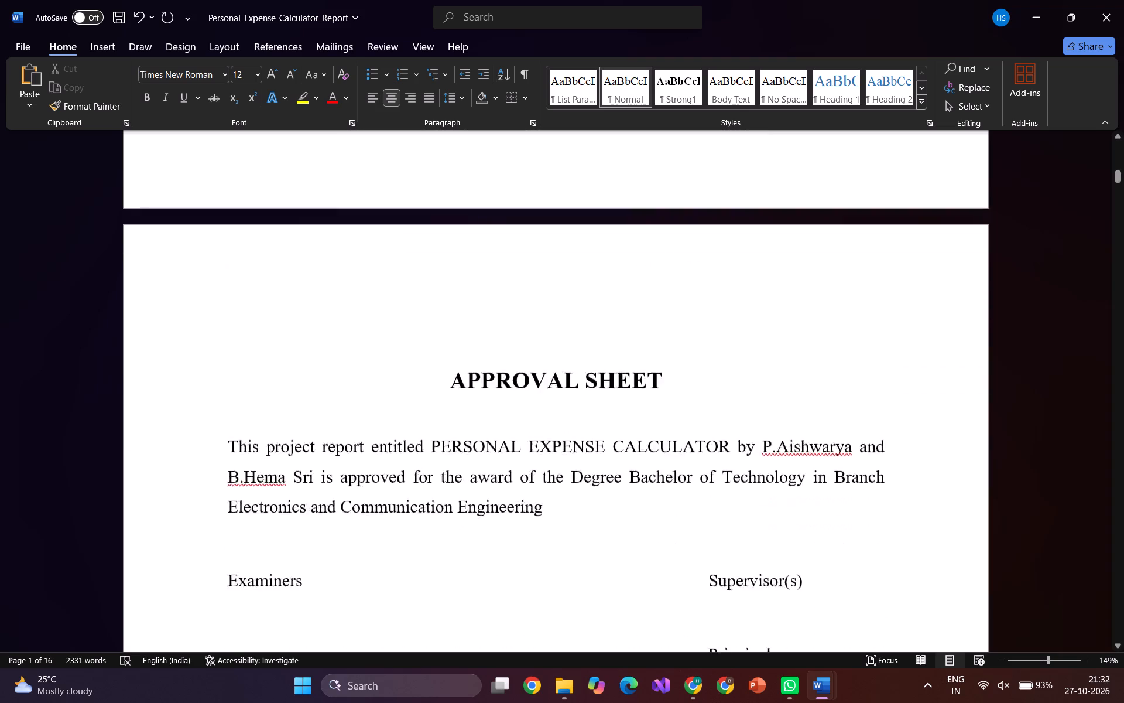
scroll(645, 257, down, 2)
scroll(645, 257, up, 4)
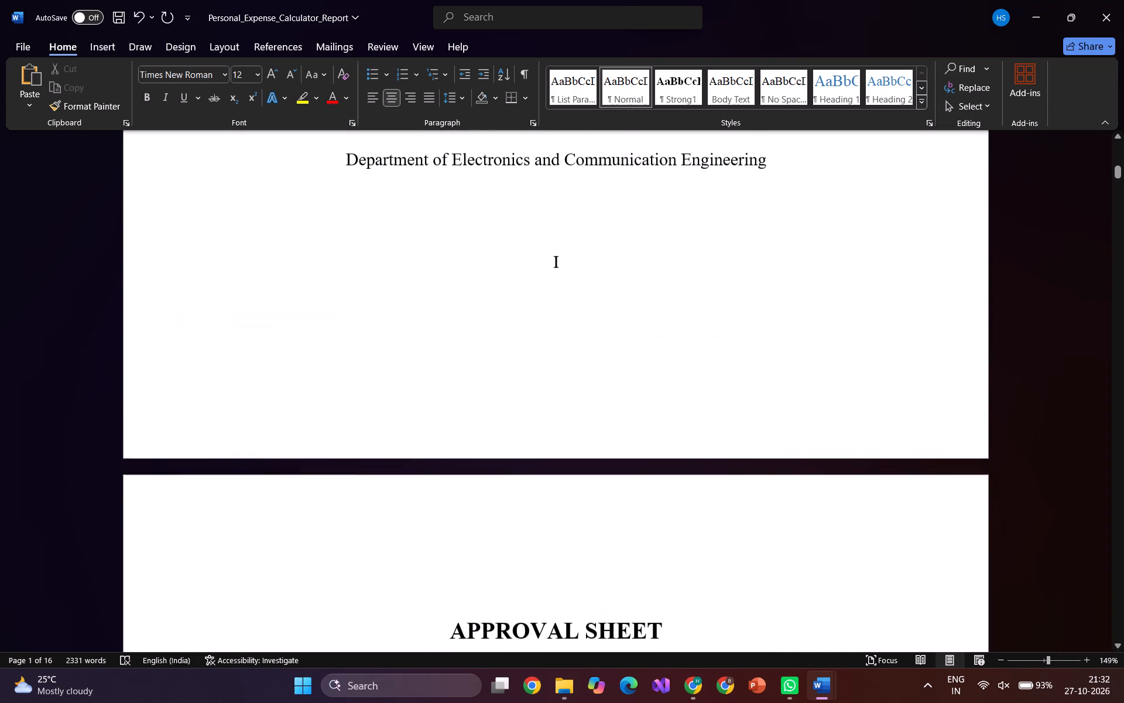
scroll(645, 257, up, 1)
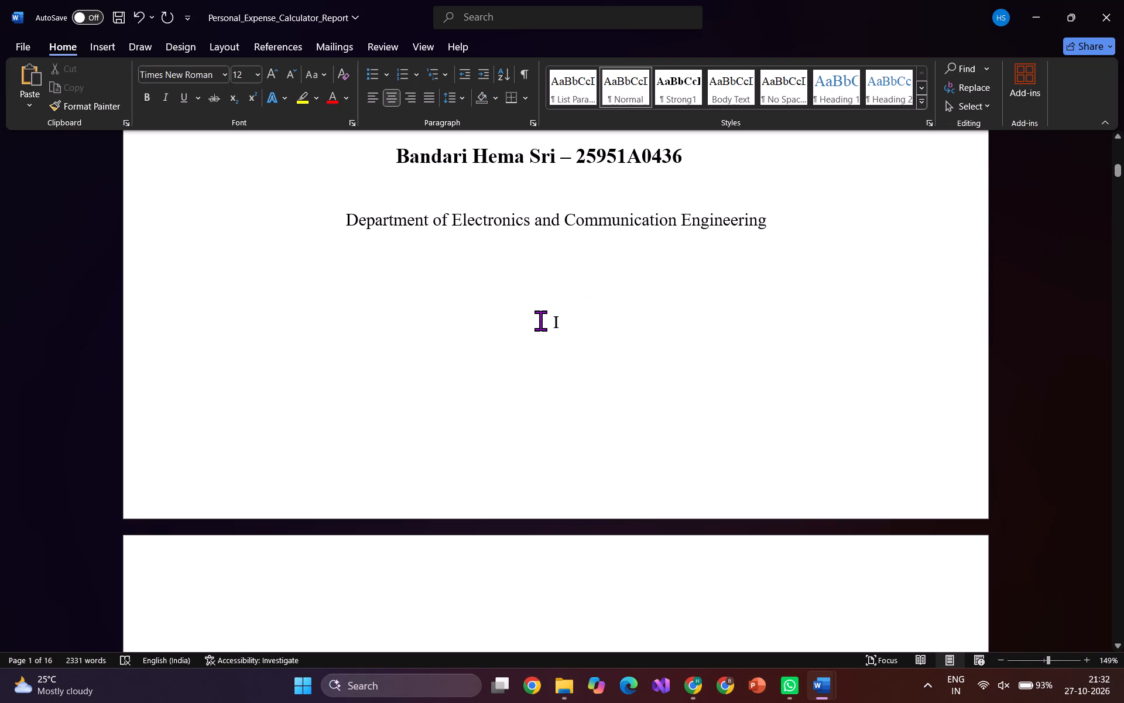
key(Down)
key(Down)
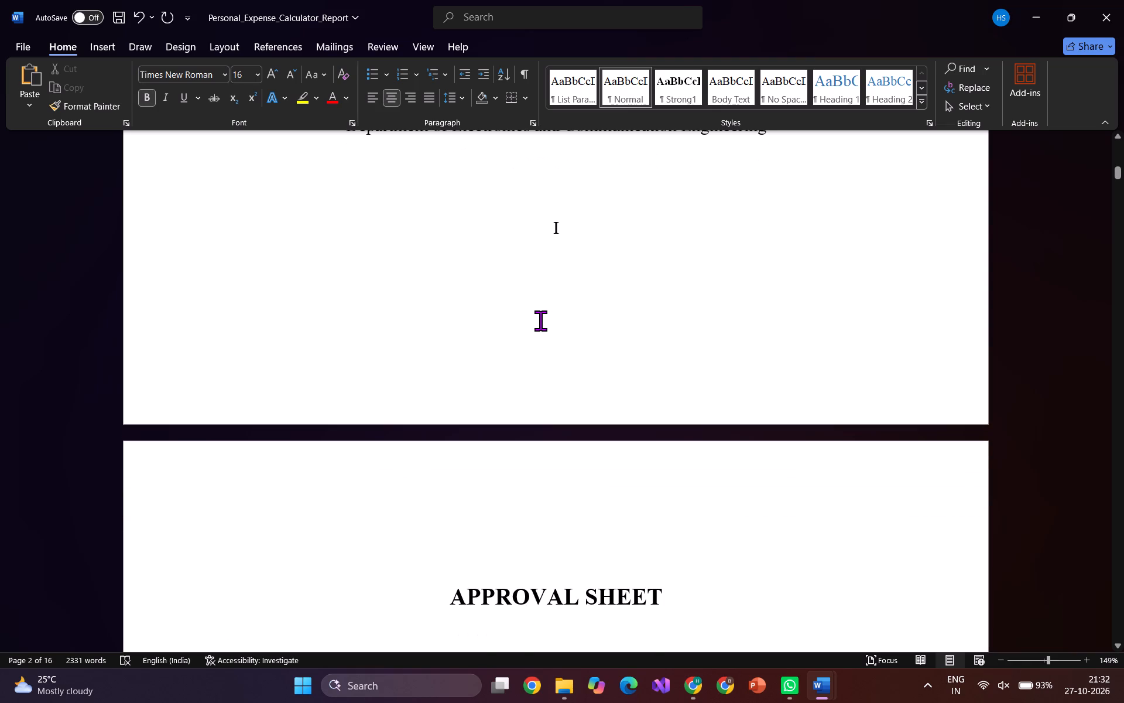
key(Up)
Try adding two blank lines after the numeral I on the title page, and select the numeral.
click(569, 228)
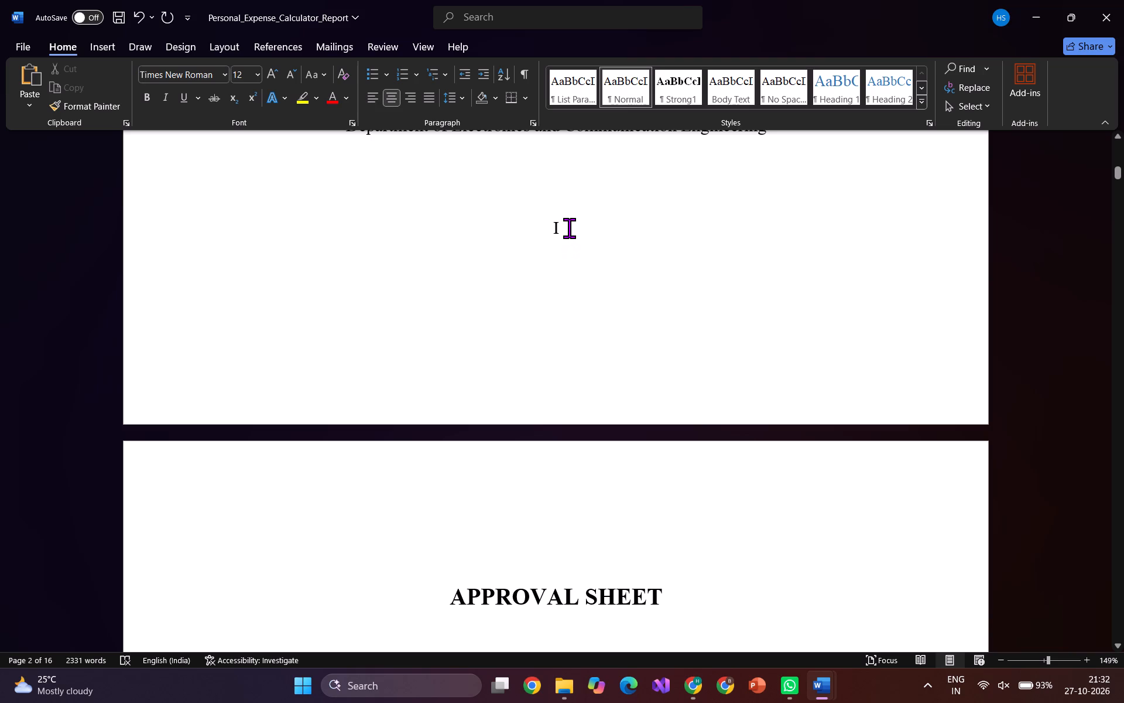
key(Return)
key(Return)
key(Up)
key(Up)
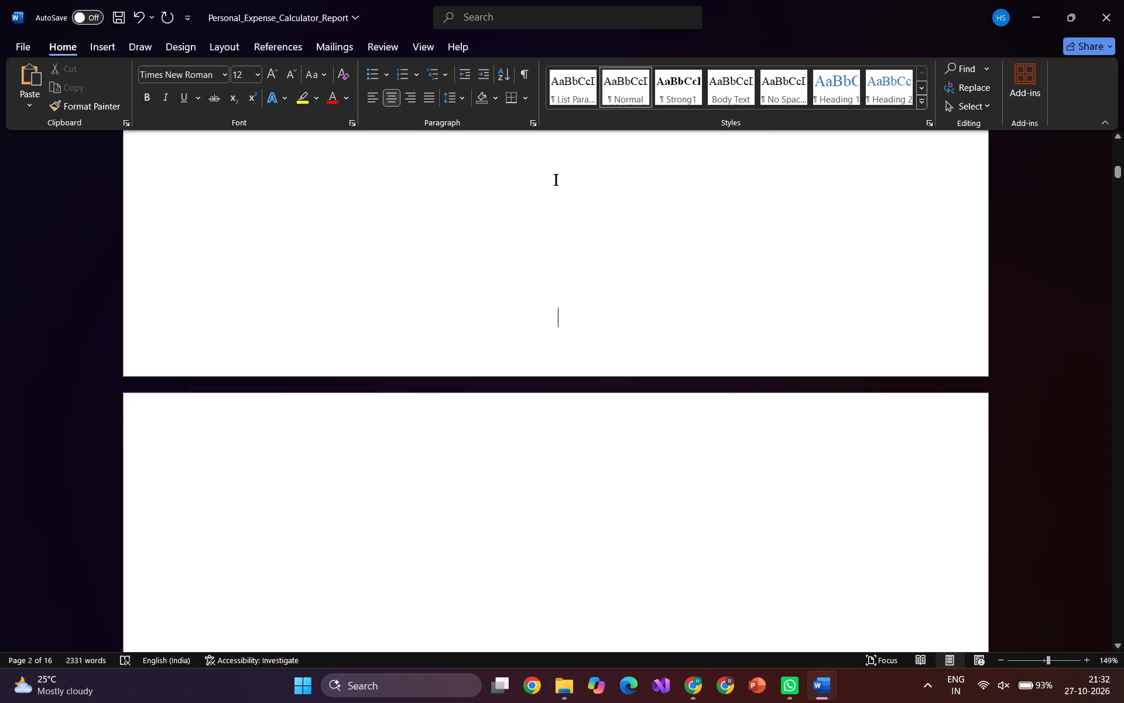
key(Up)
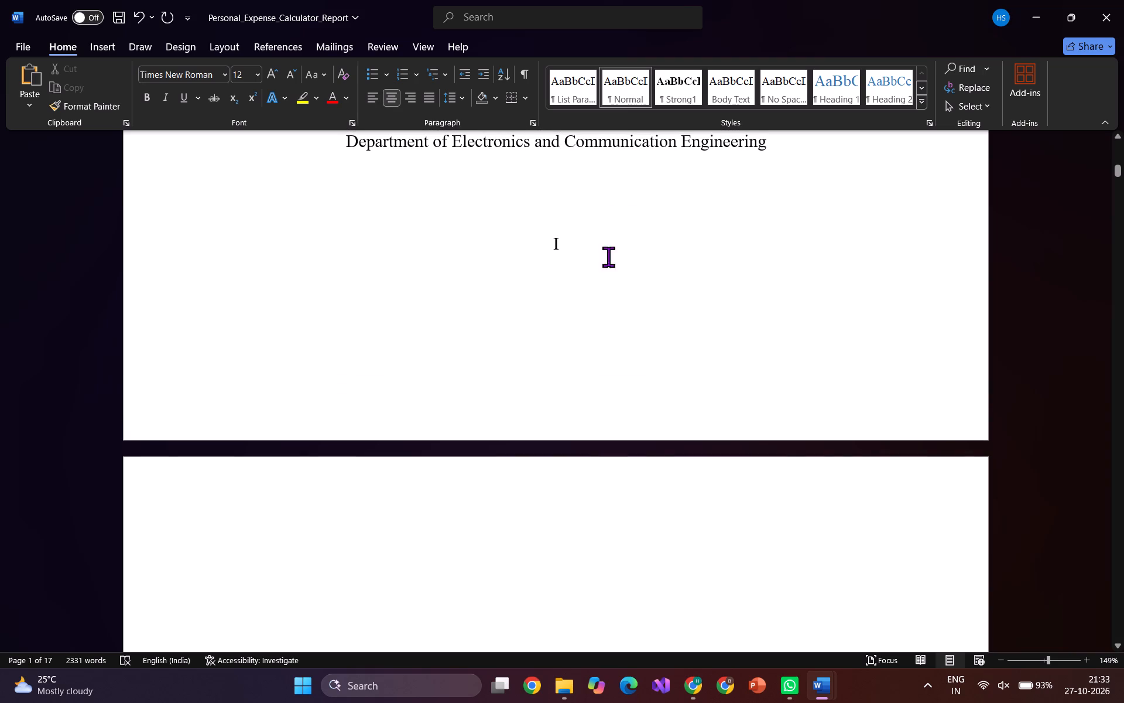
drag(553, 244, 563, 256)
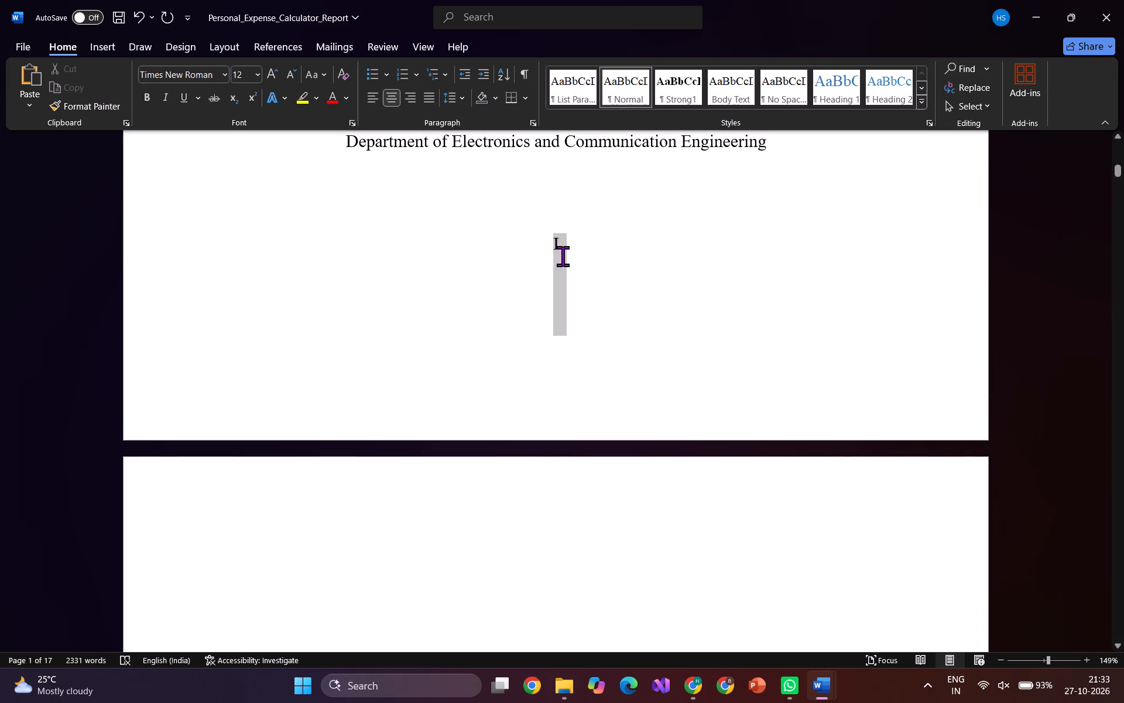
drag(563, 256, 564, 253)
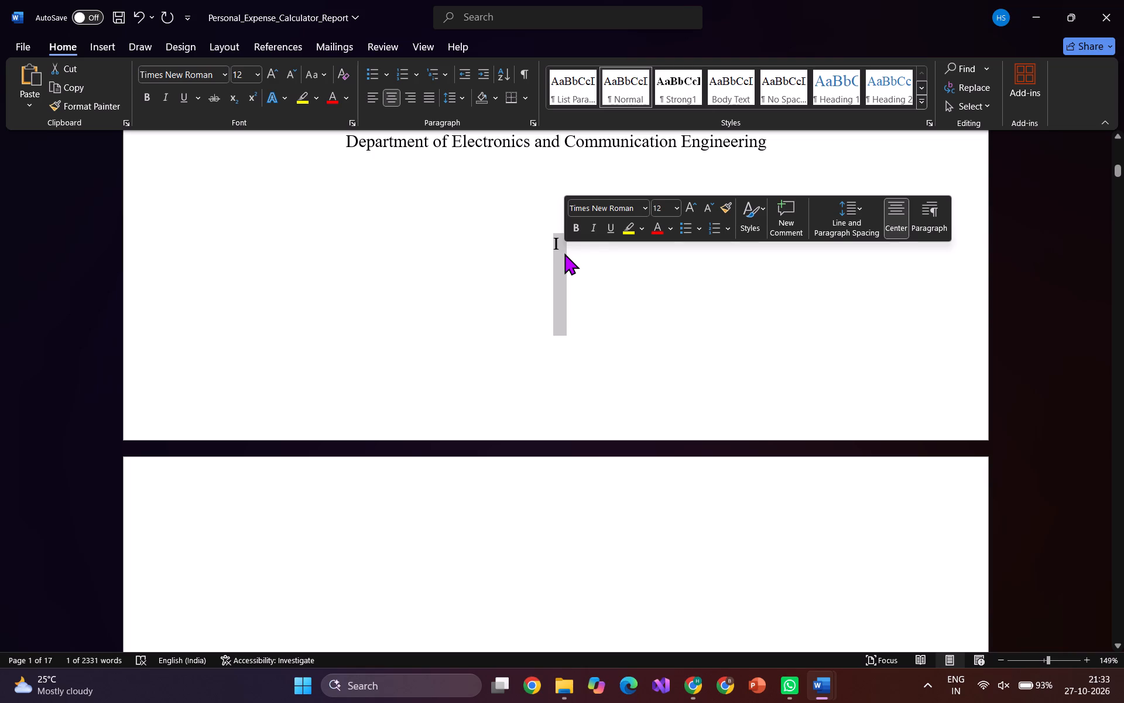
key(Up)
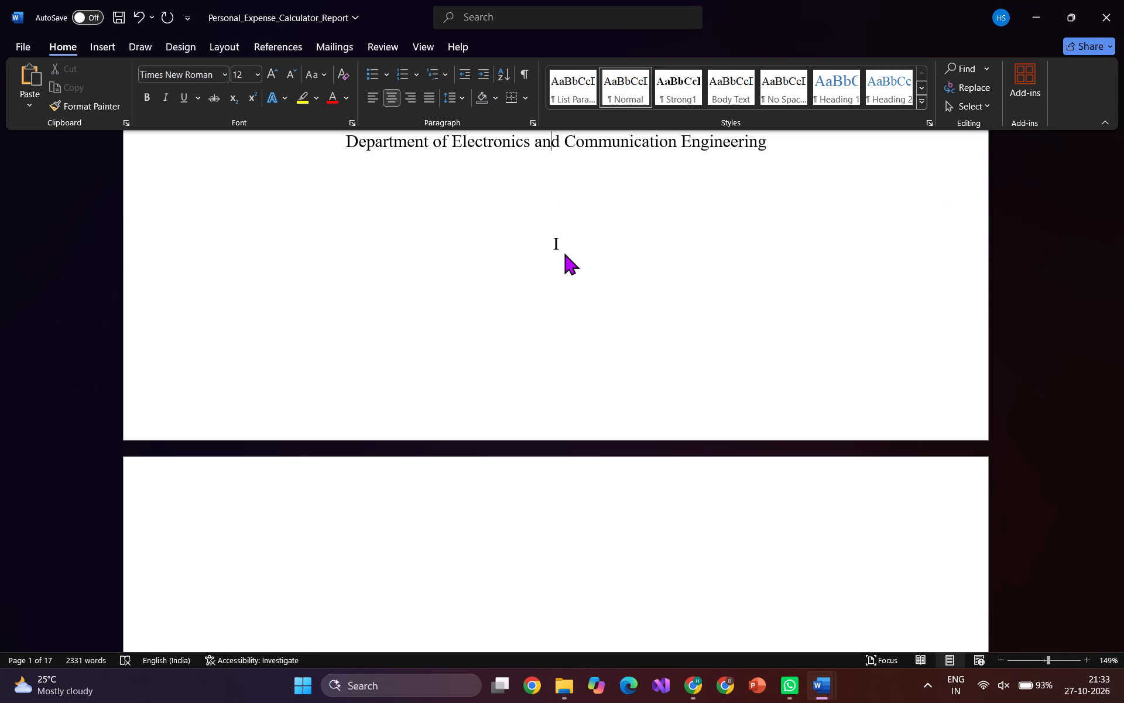
Undo the added blank lines and the body-text numeral I on the title page.
key(ctrl+z)
key(ctrl+z)
key(ctrl+z)
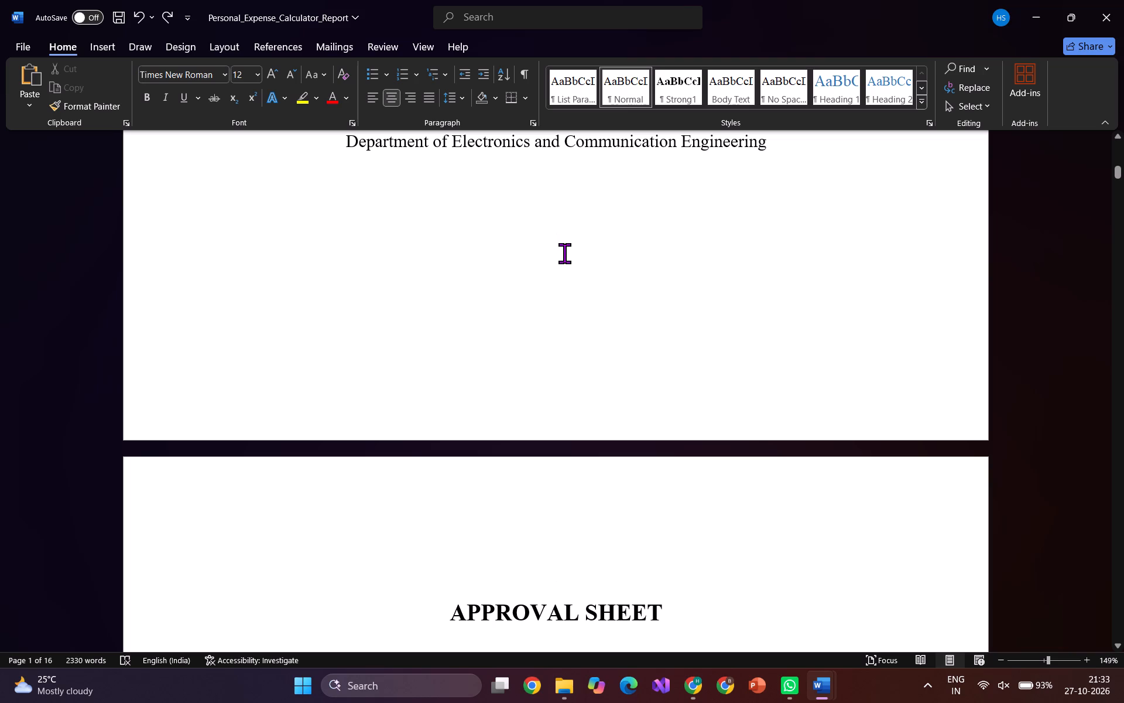
Start inserting a page number on the title page.
scroll(564, 253, down, 4)
scroll(564, 253, up, 4)
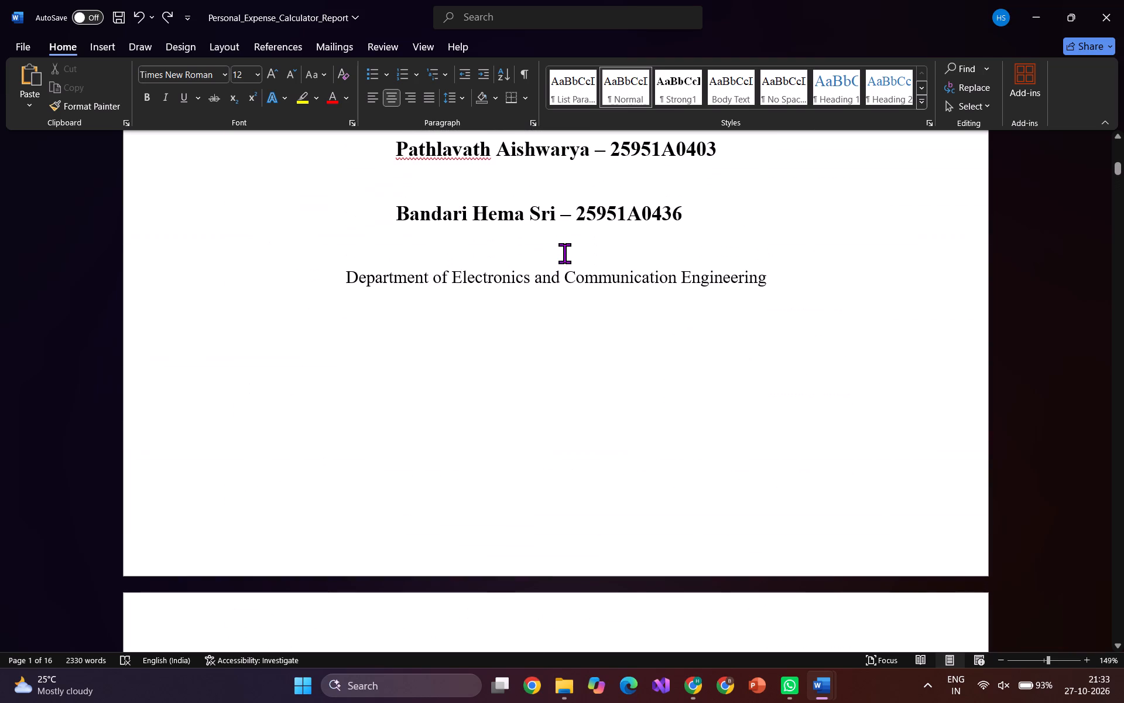
scroll(564, 253, up, 1)
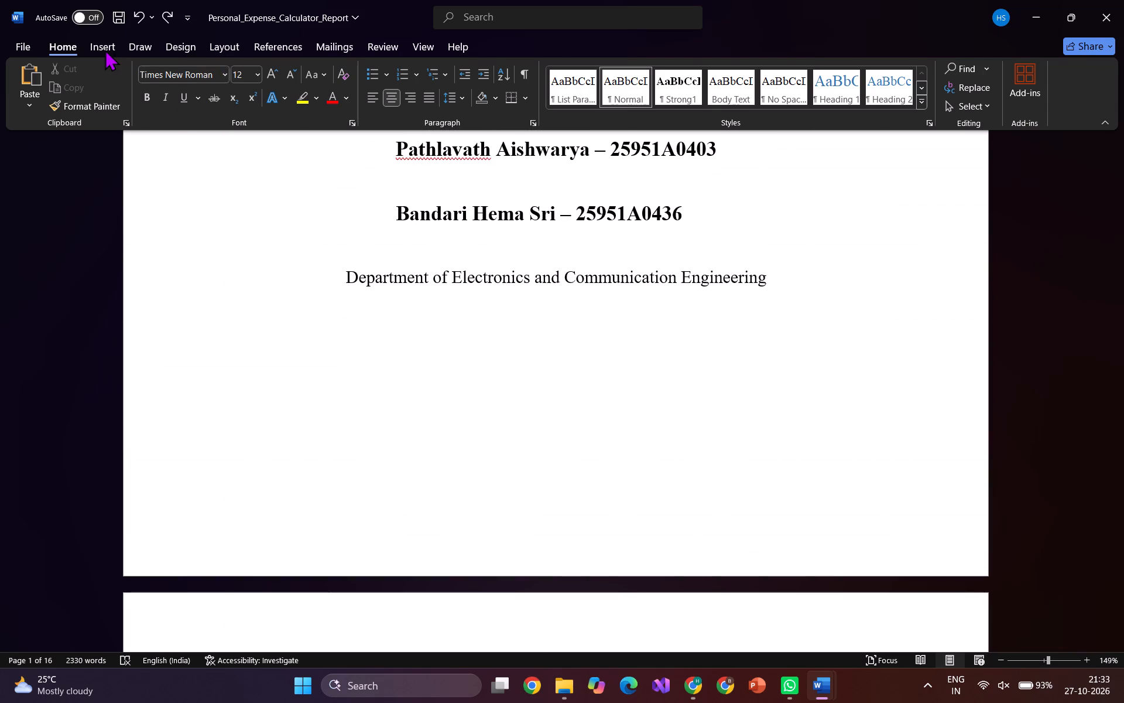
click(105, 49)
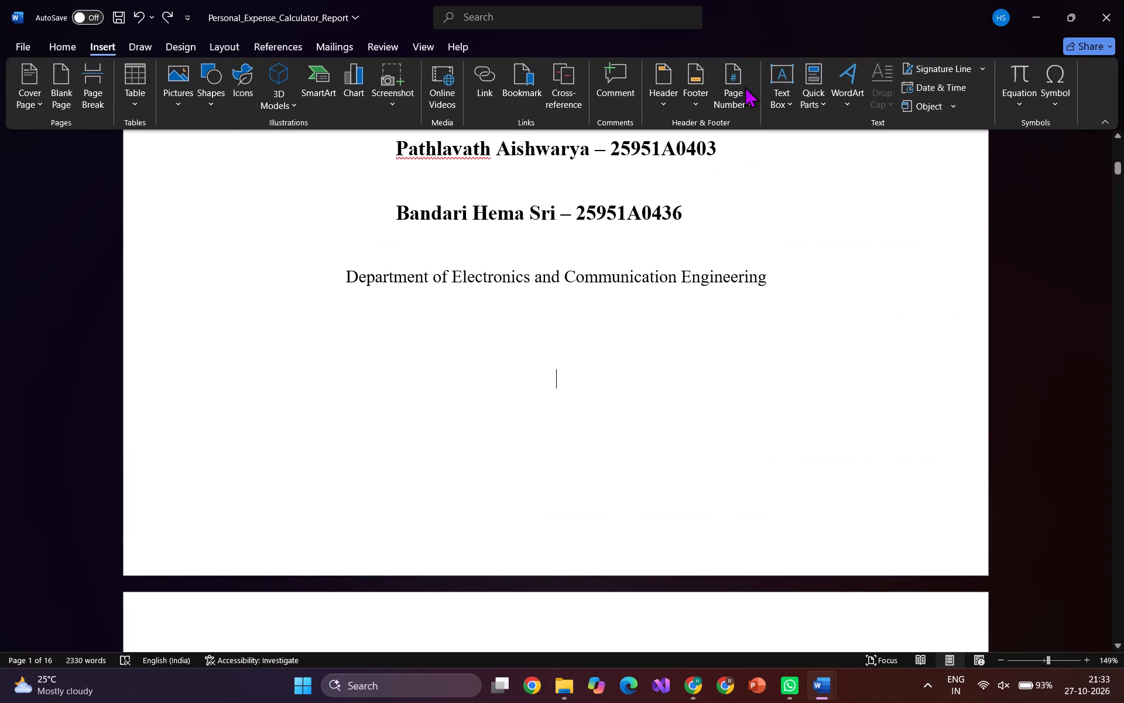
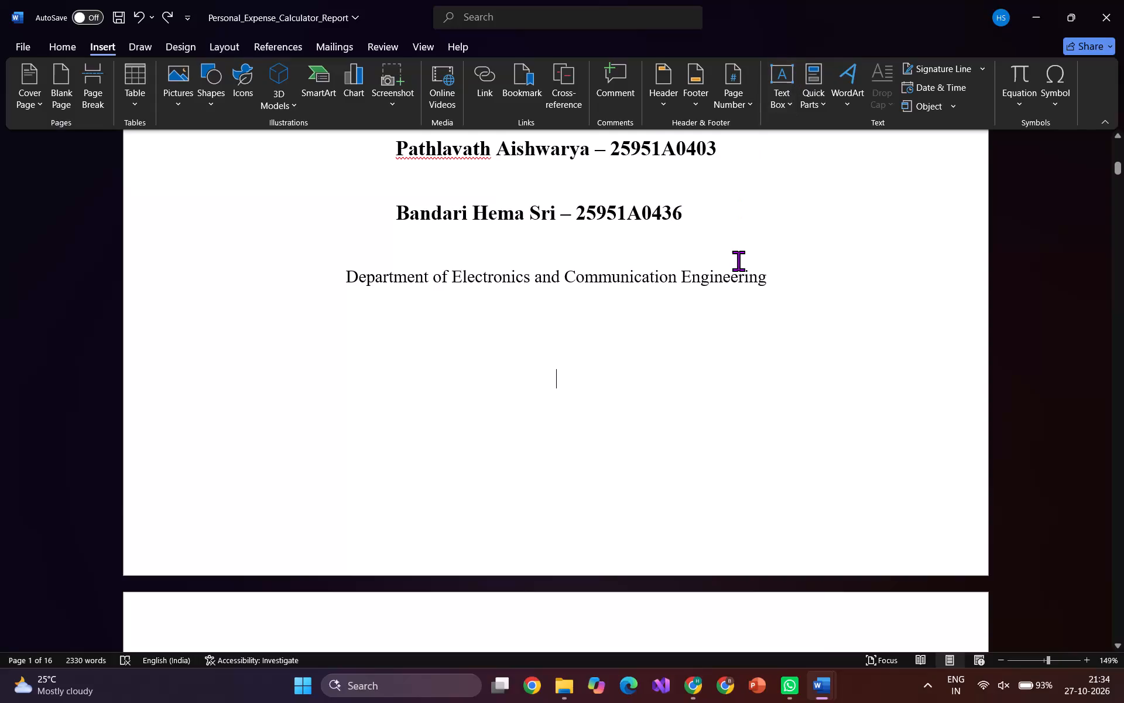
Open the page number options for the report from its title page.
scroll(738, 261, up, 2)
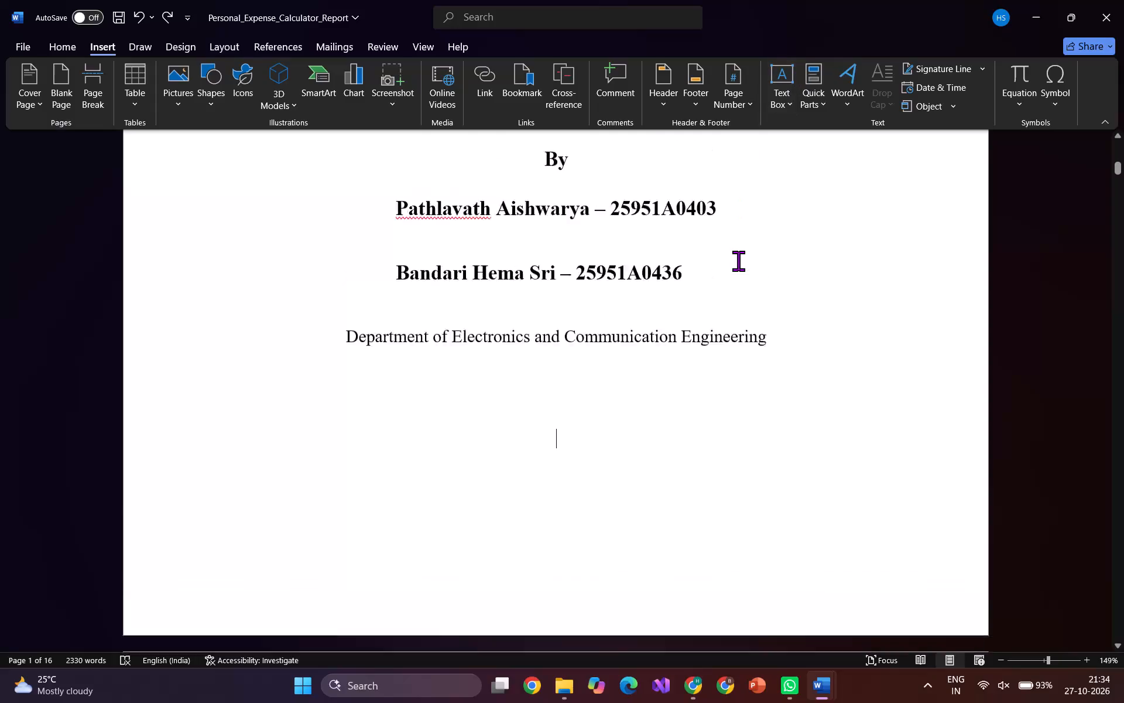
scroll(738, 261, up, 2)
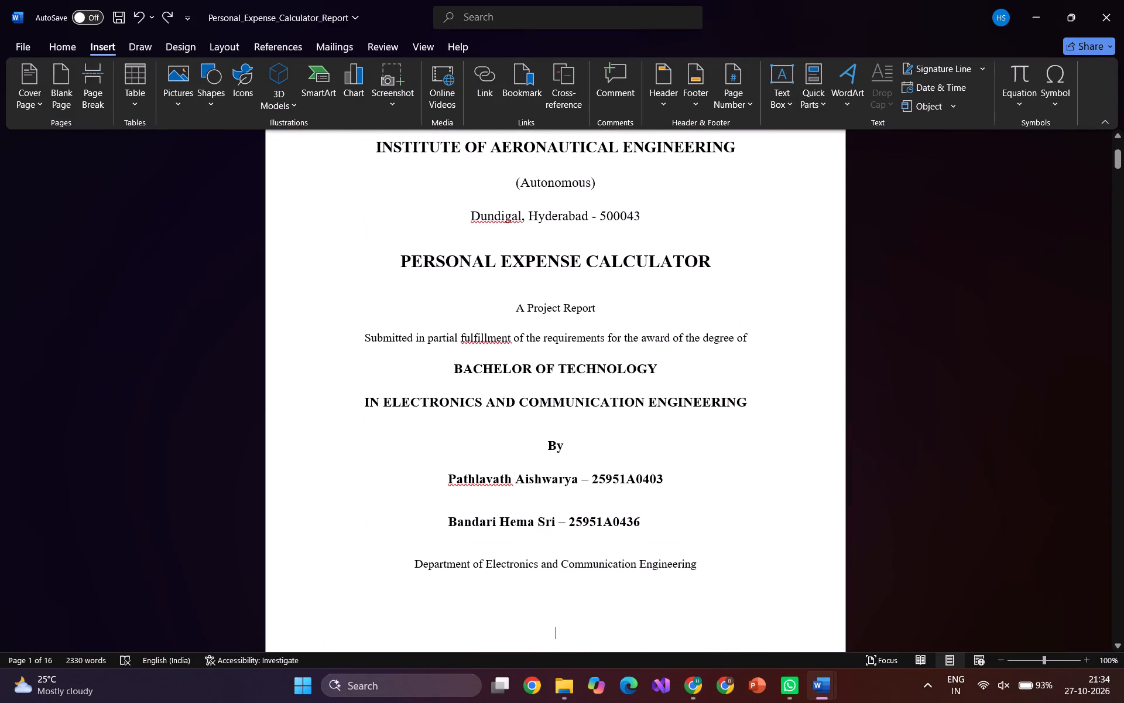
scroll(432, 364, up, 3)
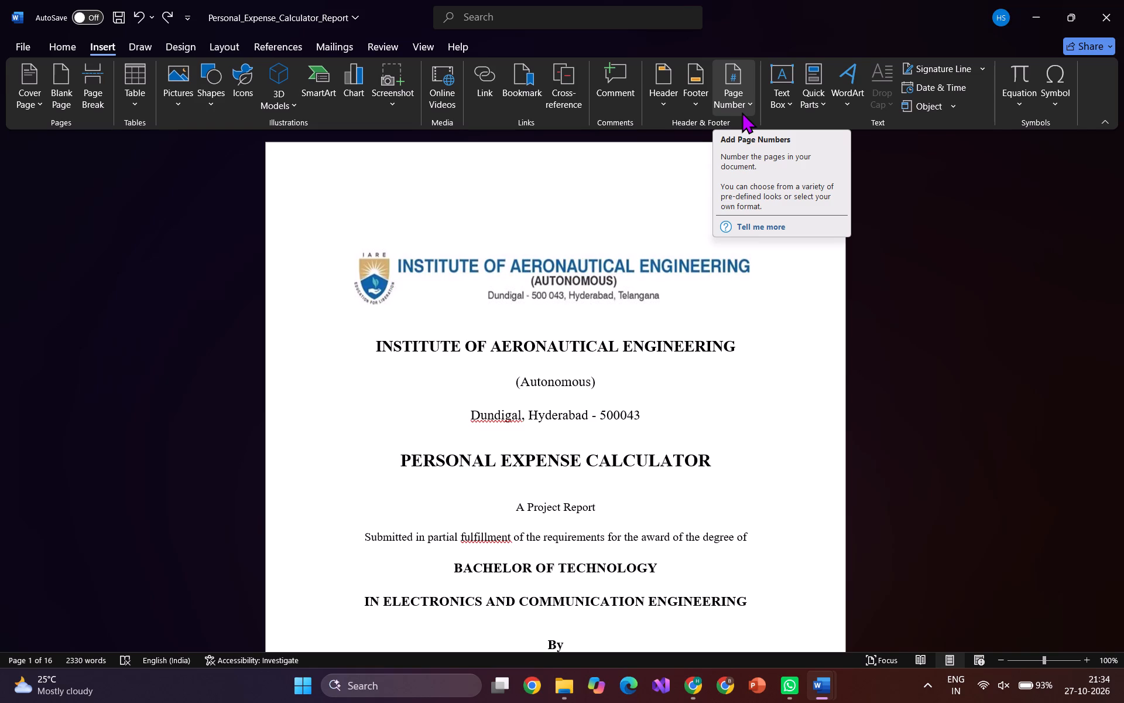
click(743, 112)
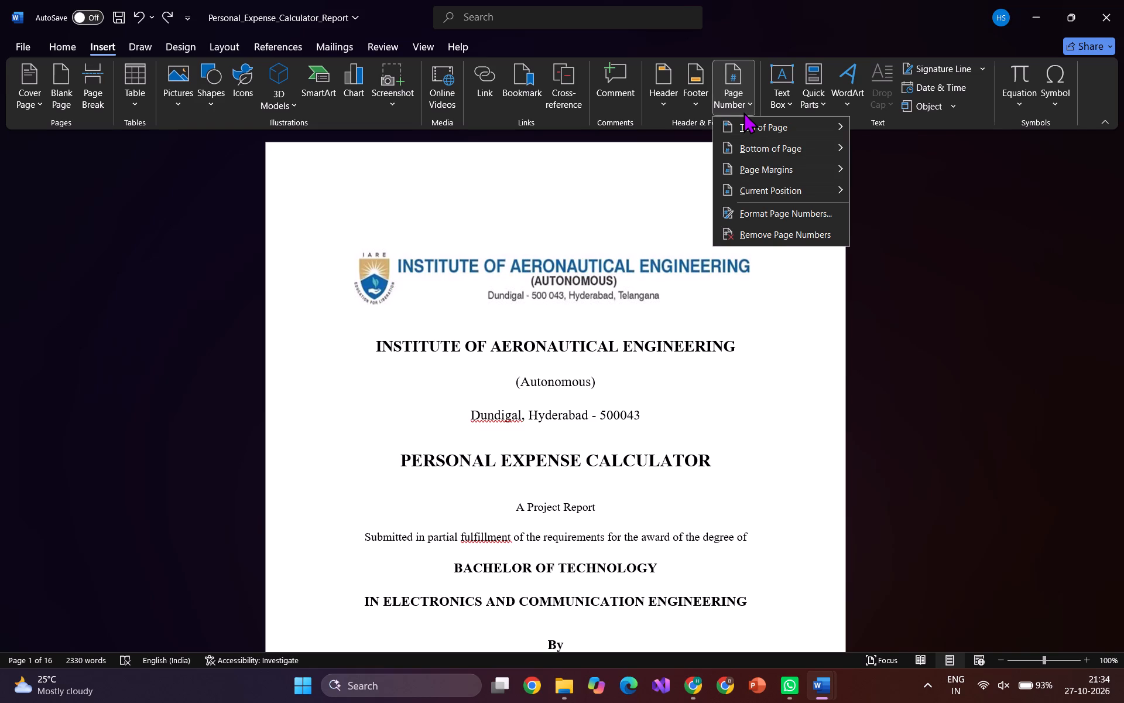
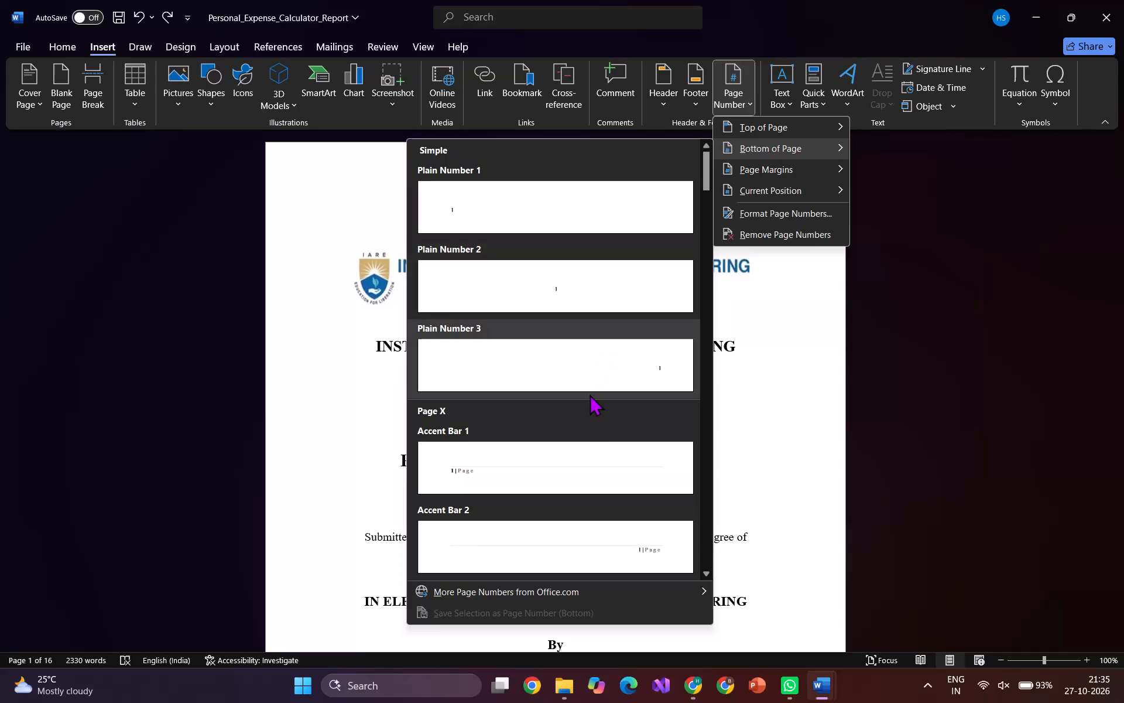
Insert a centred page number at the bottom of the pages using the Plain Number 2 style.
click(568, 292)
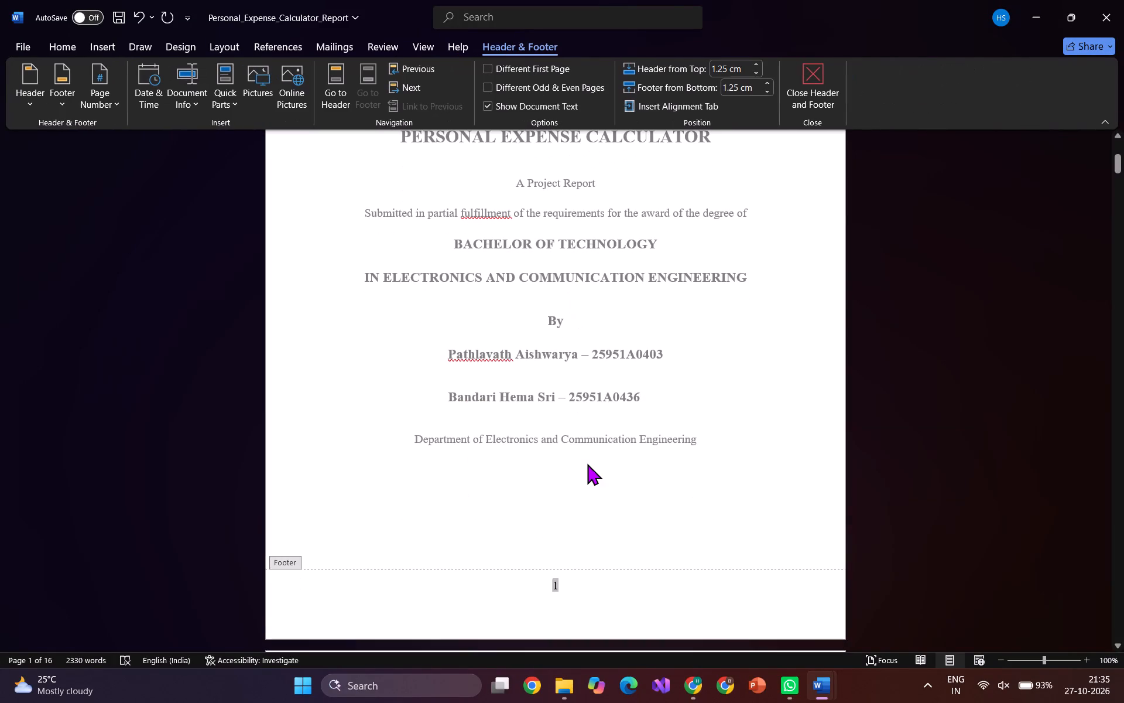
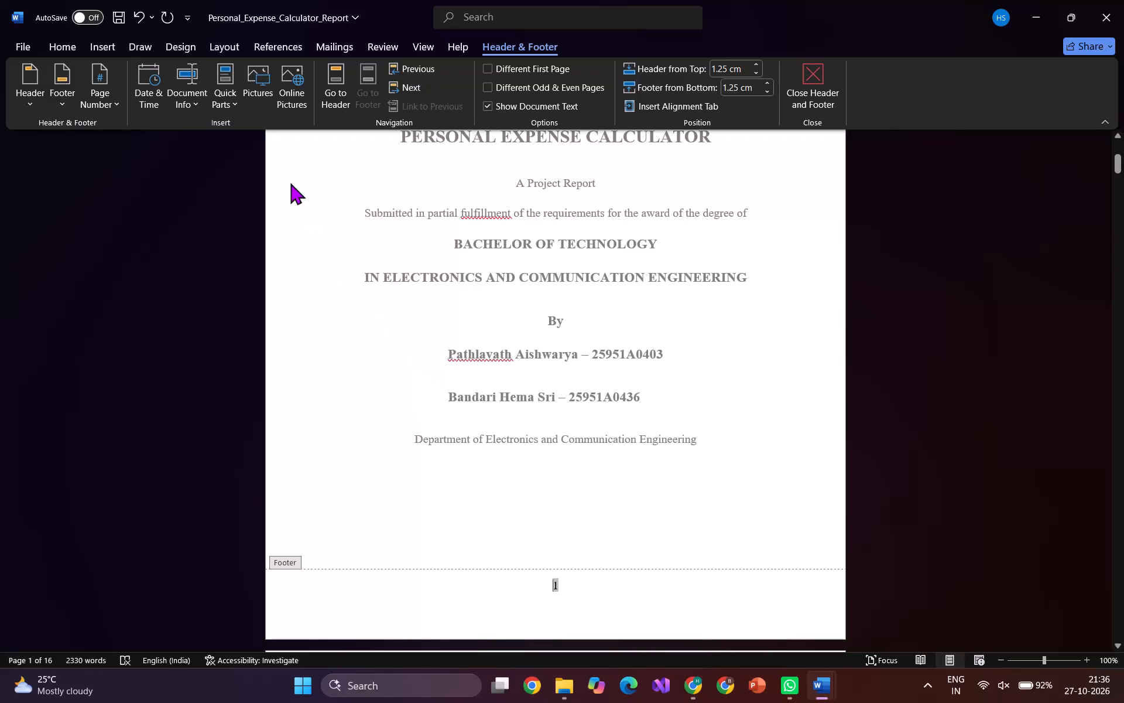
Exit footer editing and insert a Next Page section break at the end of the title page.
click(219, 43)
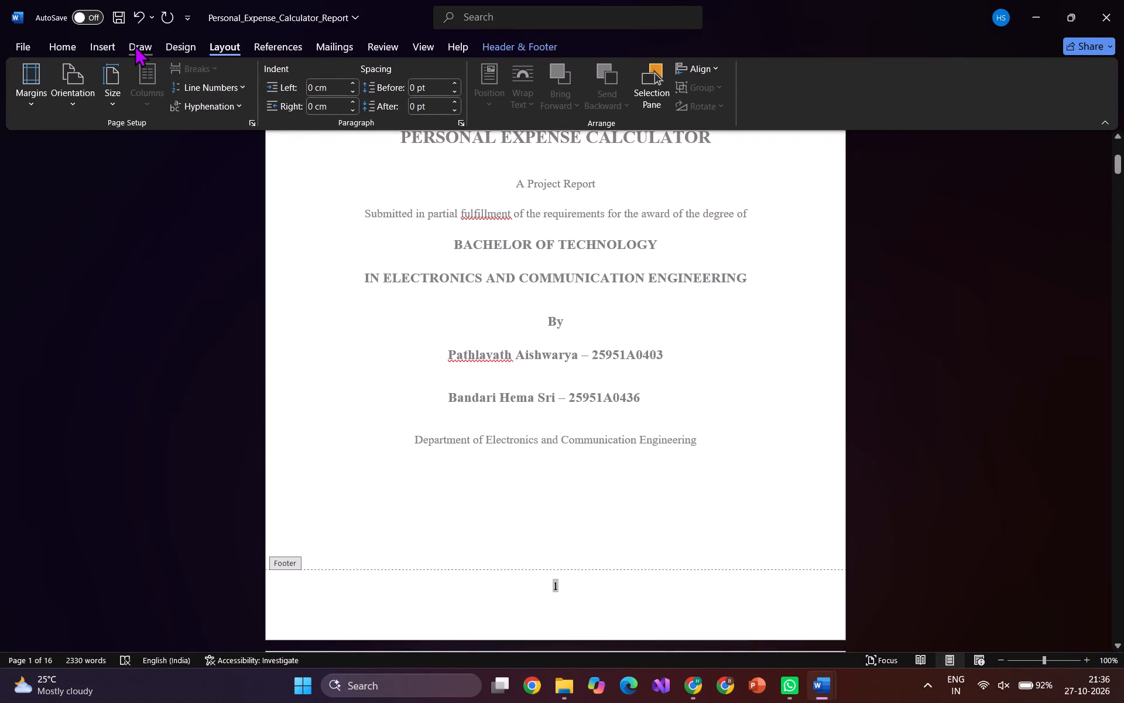
click(100, 53)
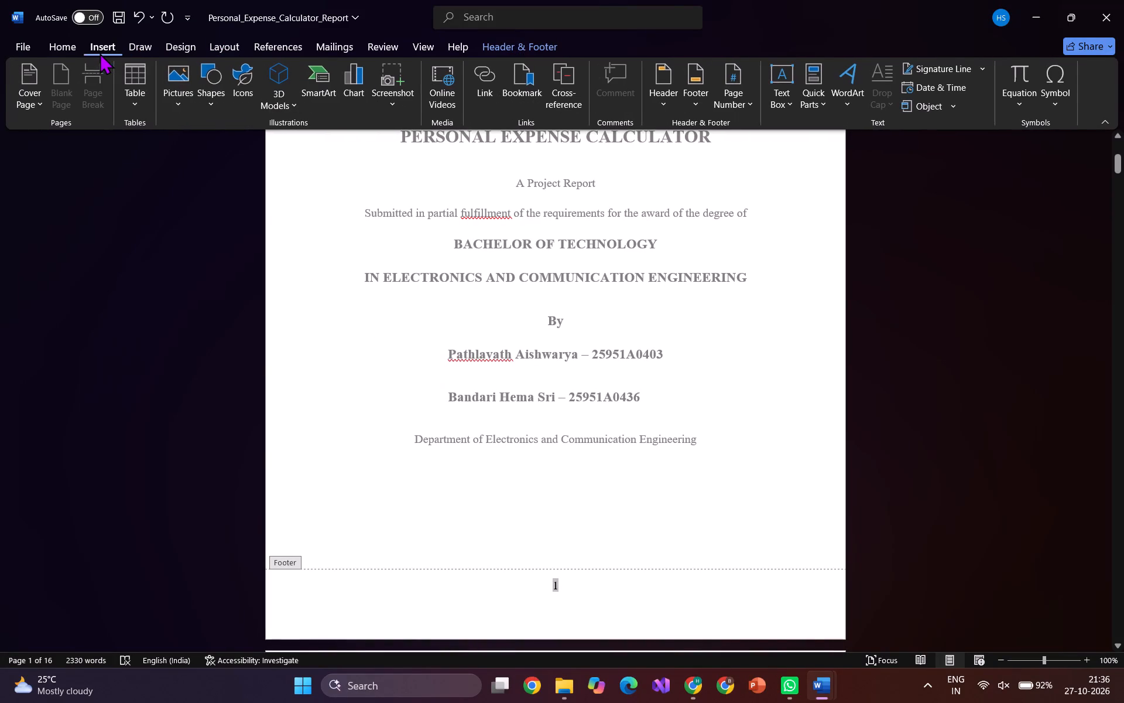
click(310, 302)
click(310, 302)
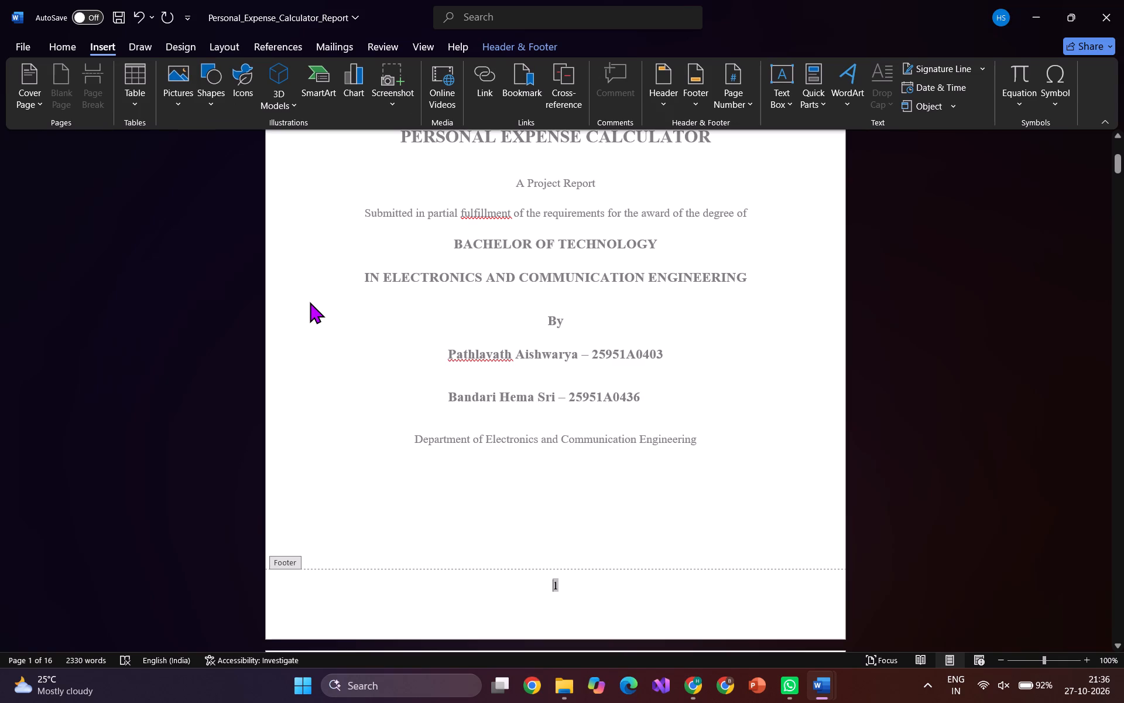
click(310, 302)
click(557, 576)
click(585, 585)
click(593, 544)
click(593, 544)
click(593, 544)
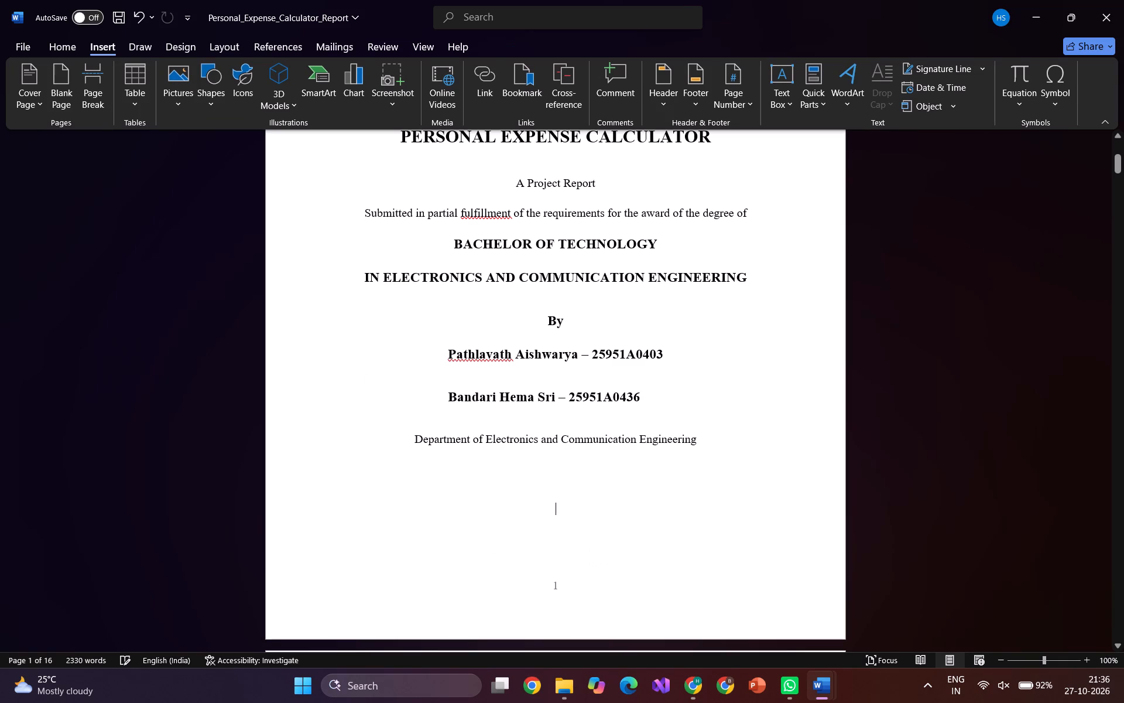
click(228, 43)
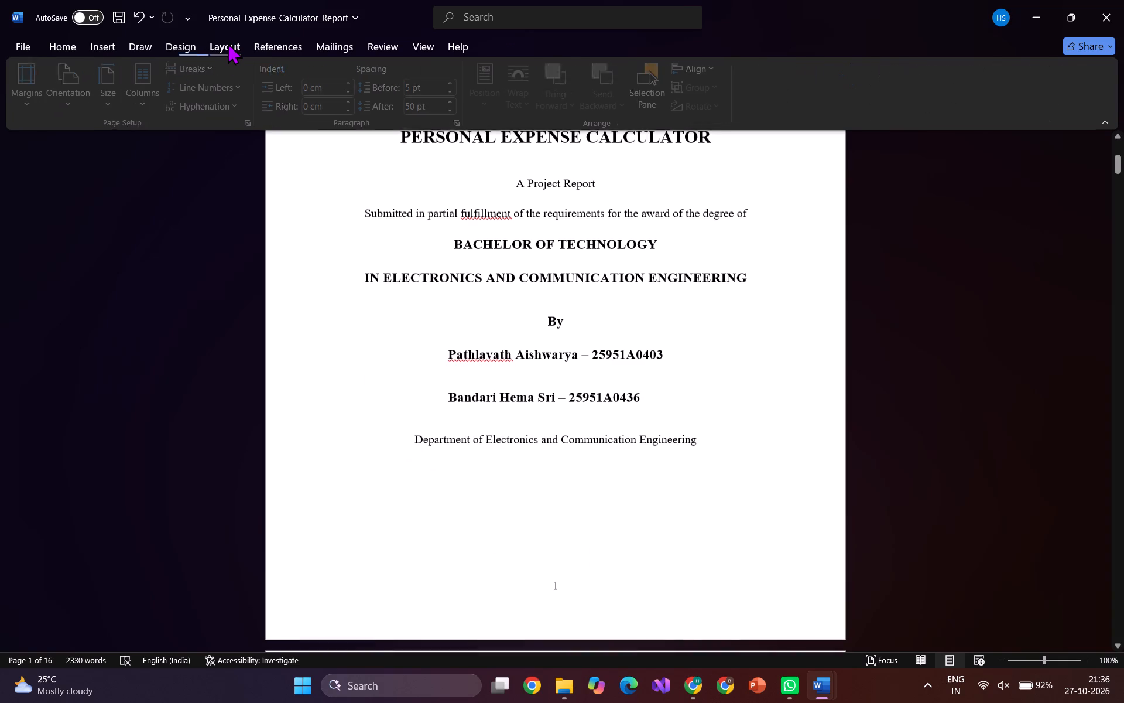
click(207, 65)
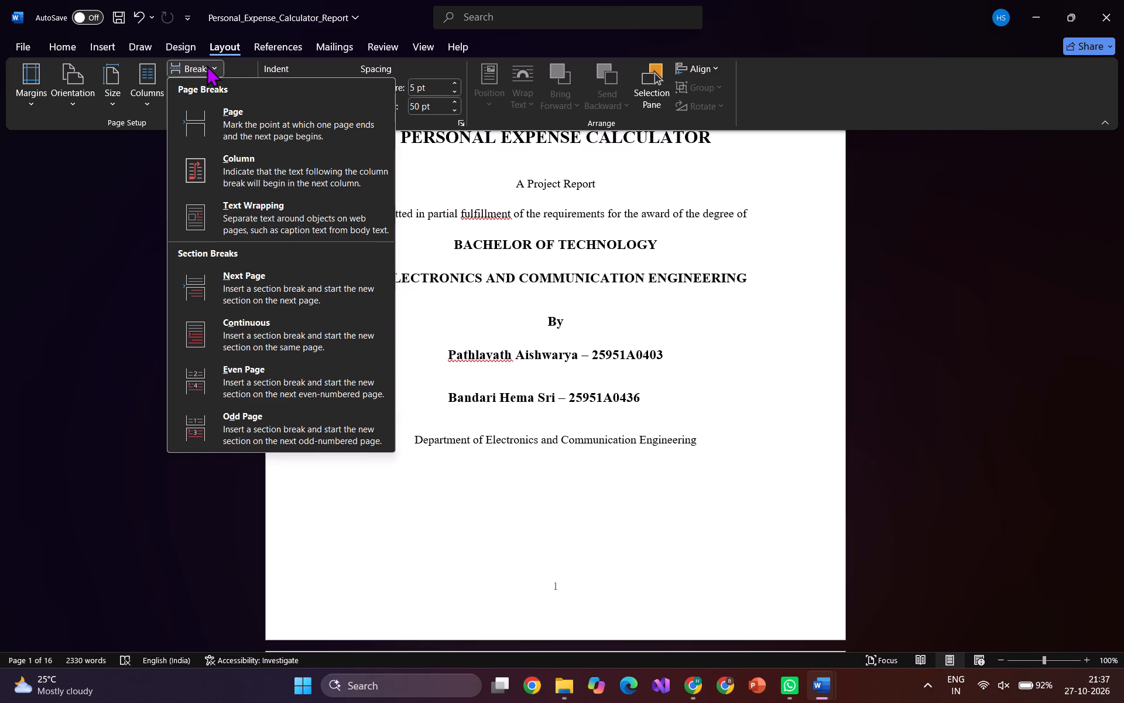
click(245, 279)
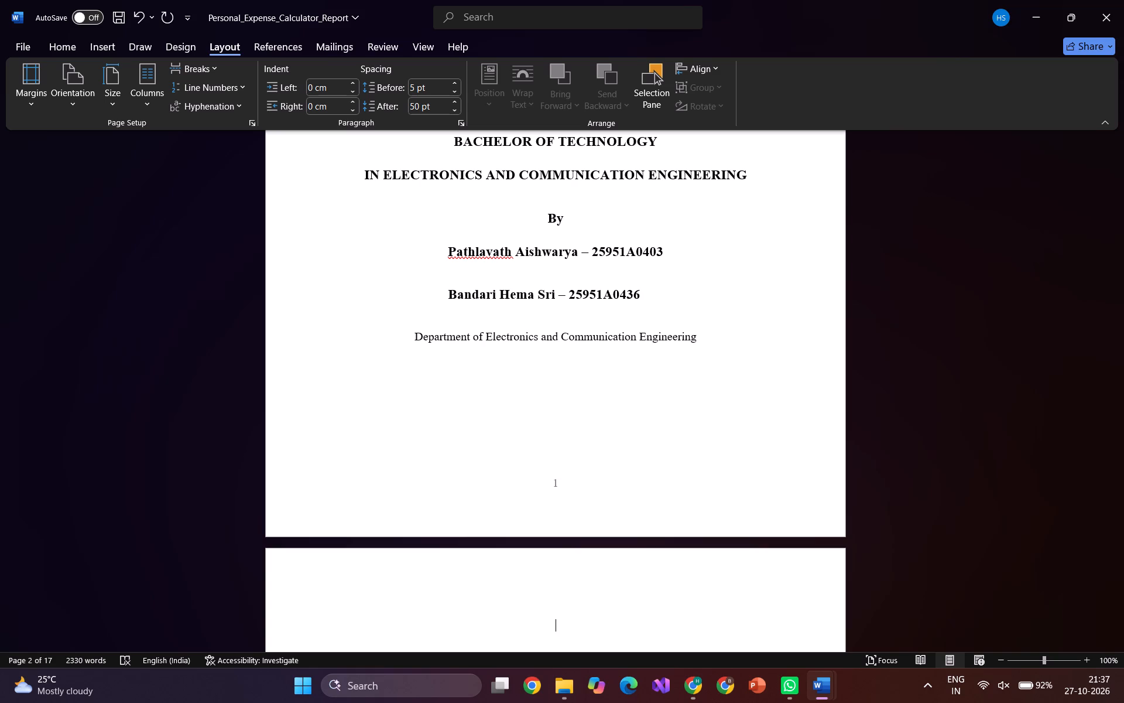
Check the page numbers on the pages following the new section break, up to the Acknowledgement page.
scroll(565, 452, down, 2)
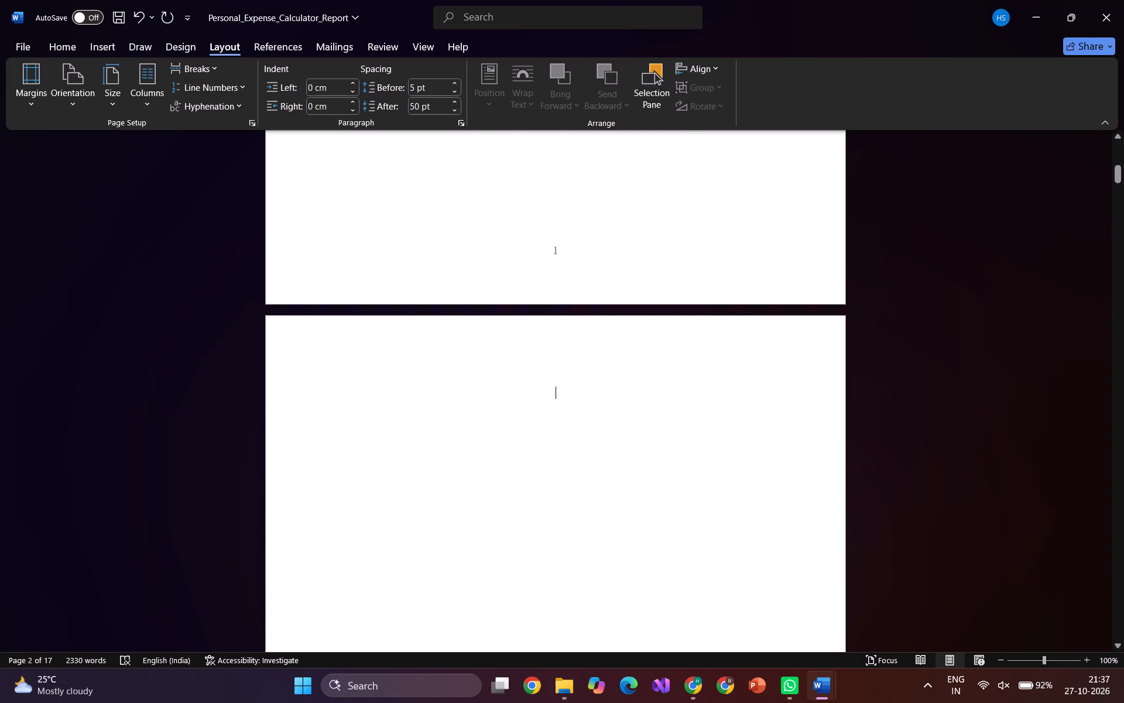
scroll(565, 452, down, 2)
scroll(565, 452, up, 1)
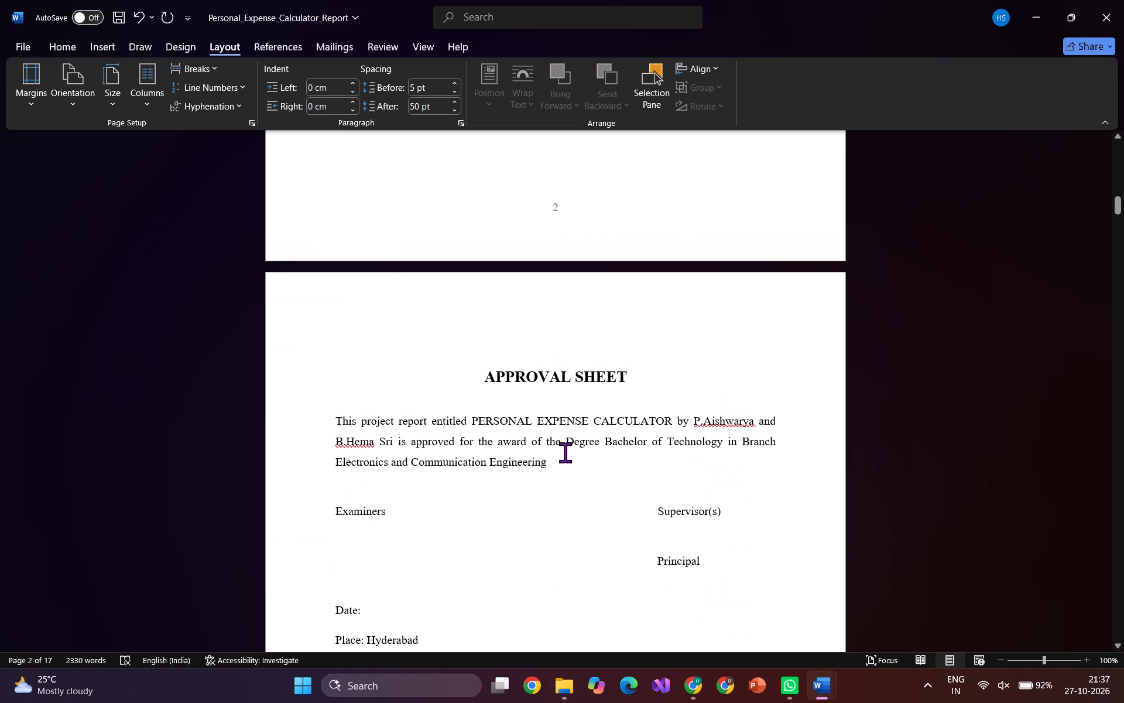
scroll(565, 452, down, 2)
scroll(565, 452, up, 1)
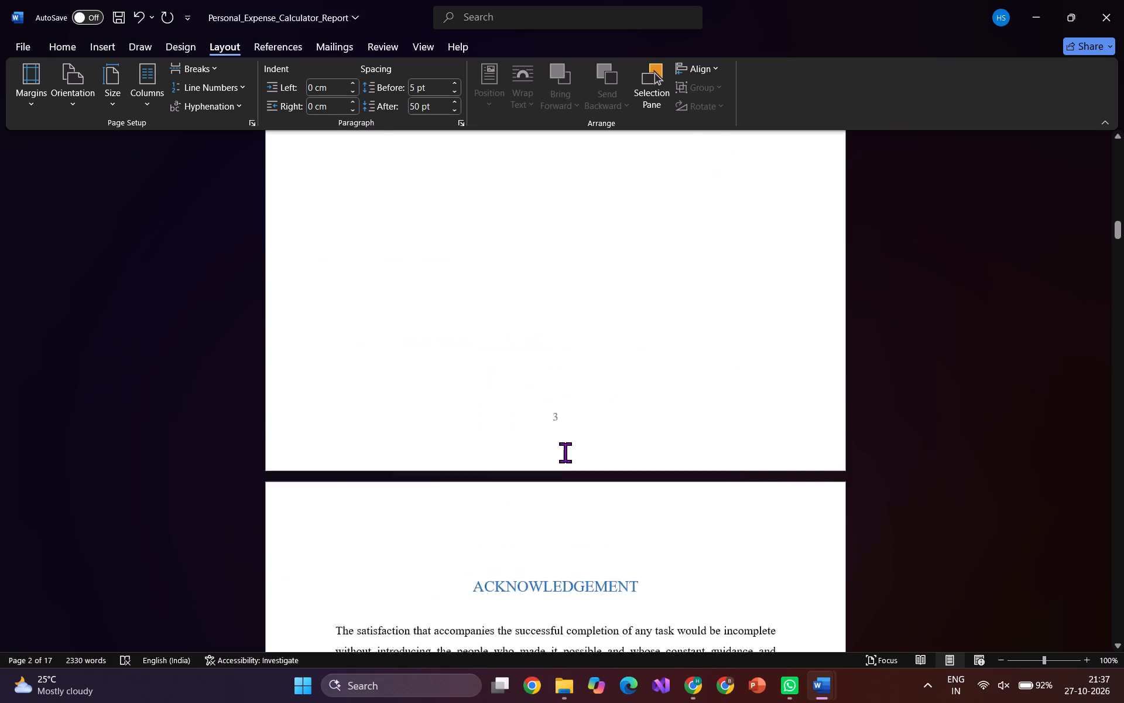
scroll(565, 452, up, 1)
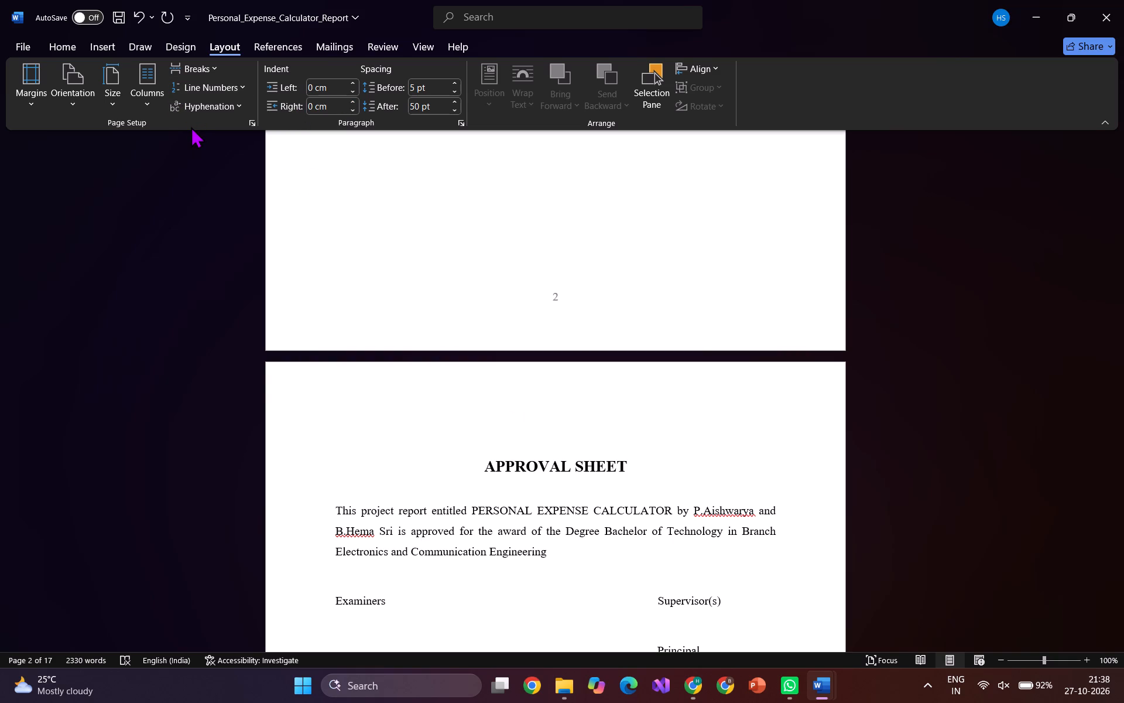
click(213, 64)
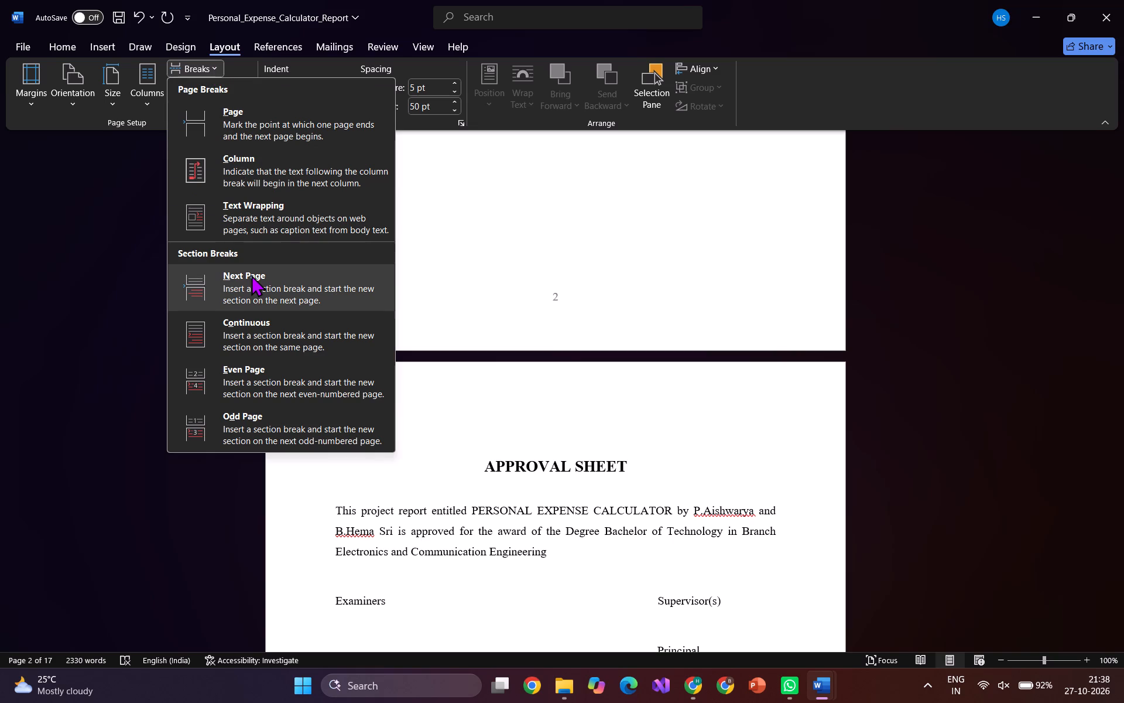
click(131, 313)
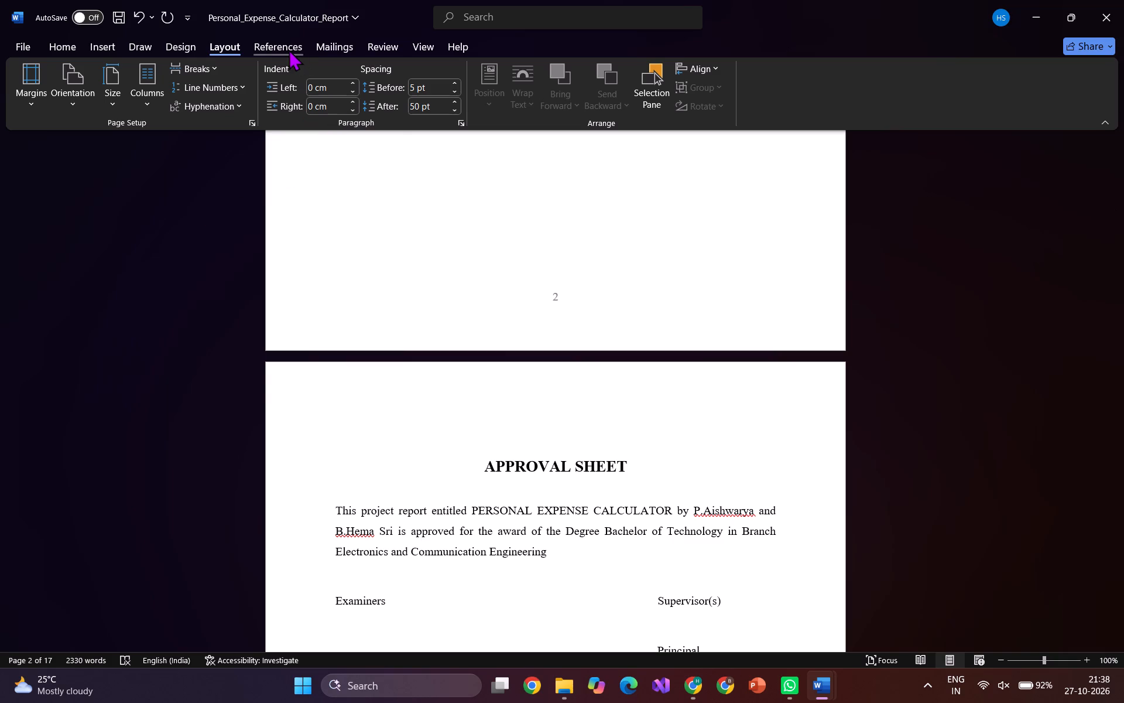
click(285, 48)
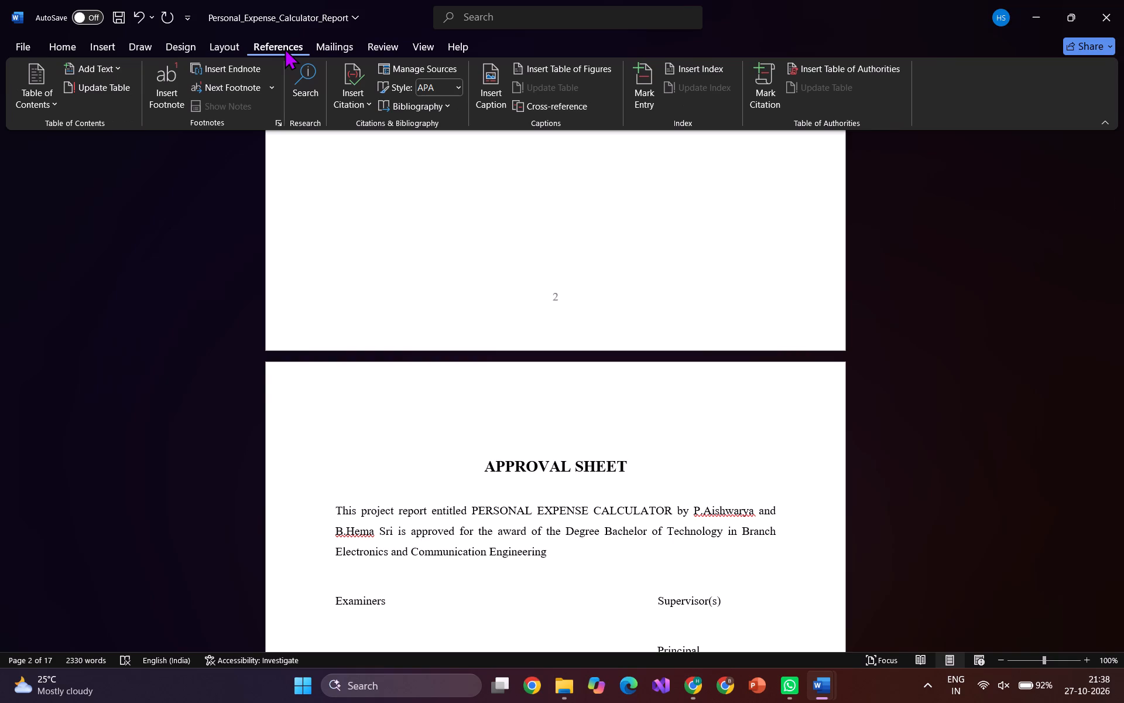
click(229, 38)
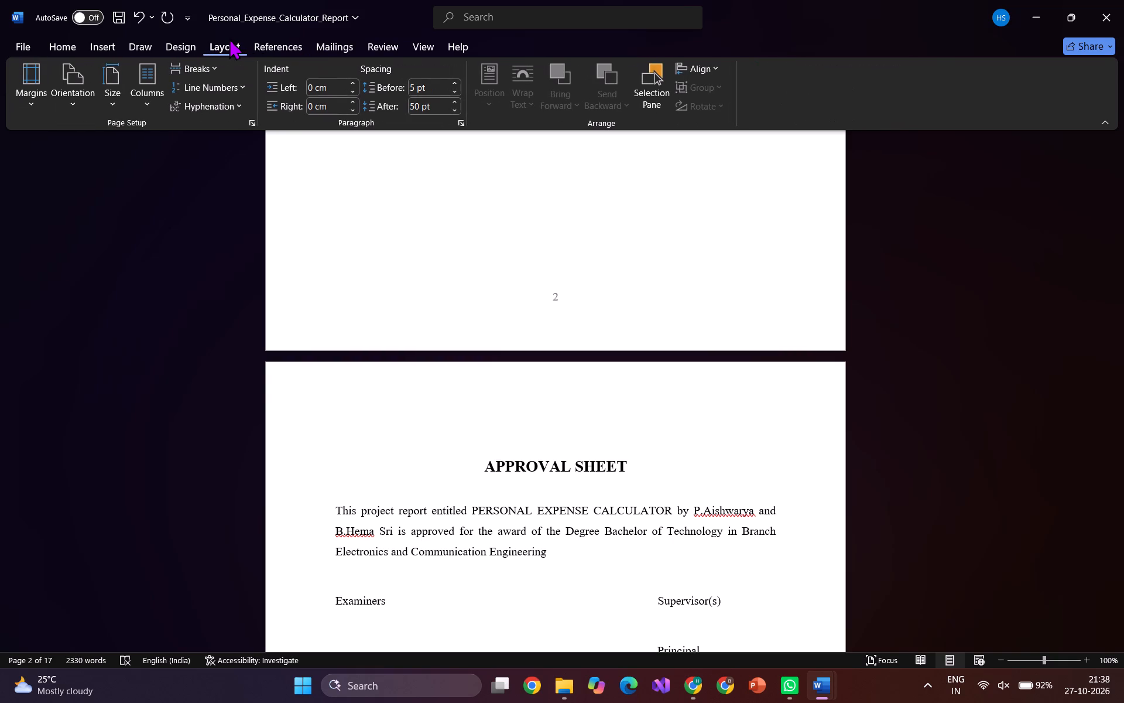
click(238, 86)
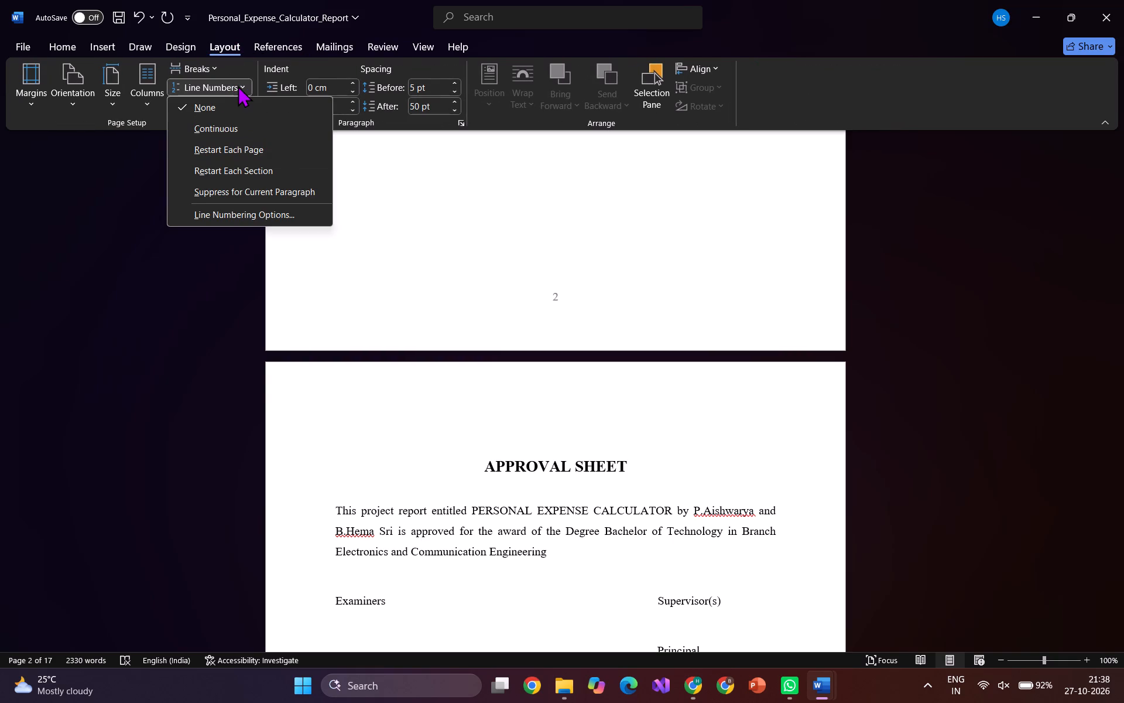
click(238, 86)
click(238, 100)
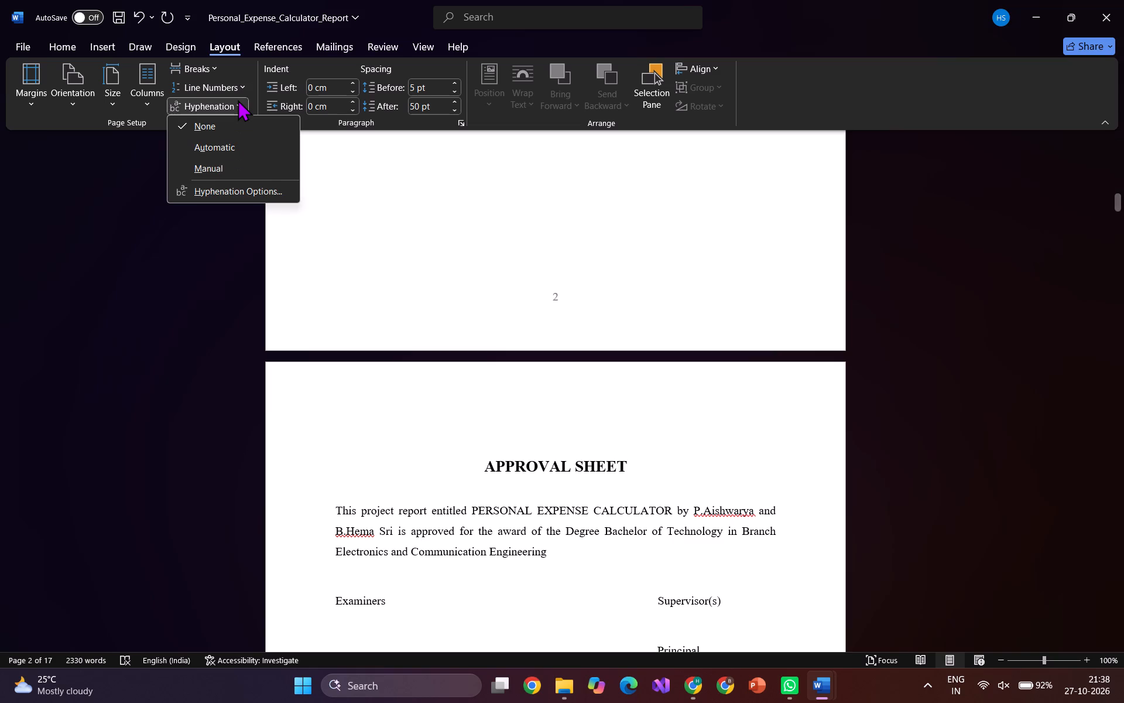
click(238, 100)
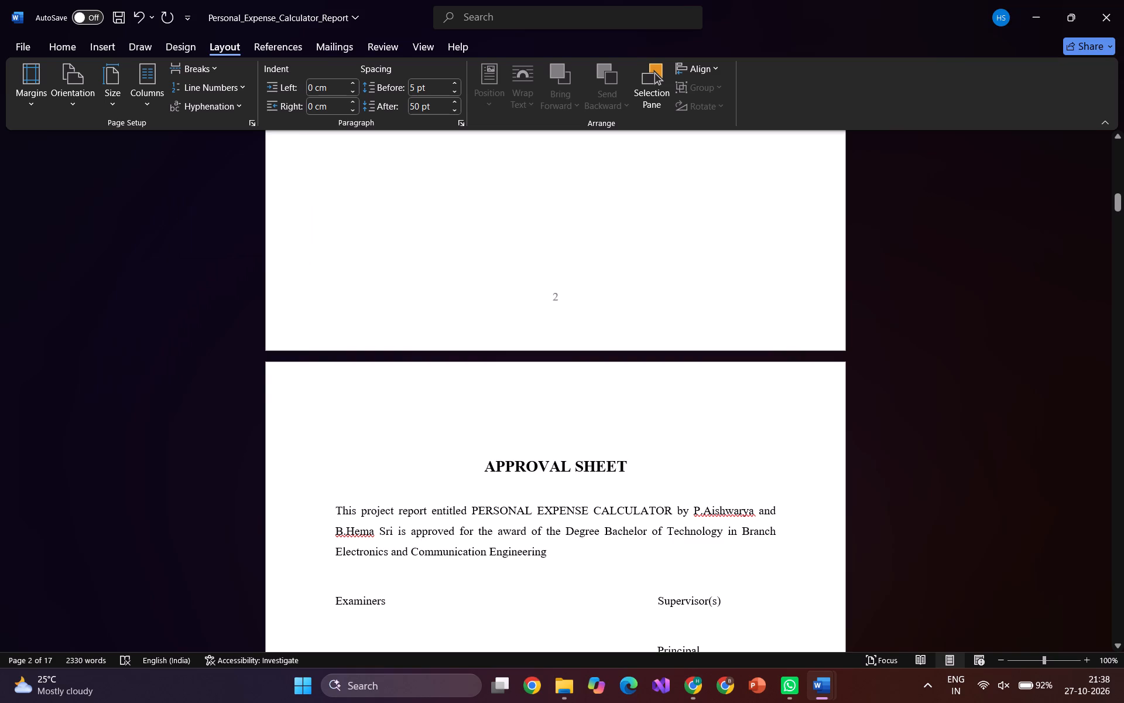
Unlink the Section 2 footer on the page before the Approval Sheet from the previous section, and exit footer editing.
double_click(525, 310)
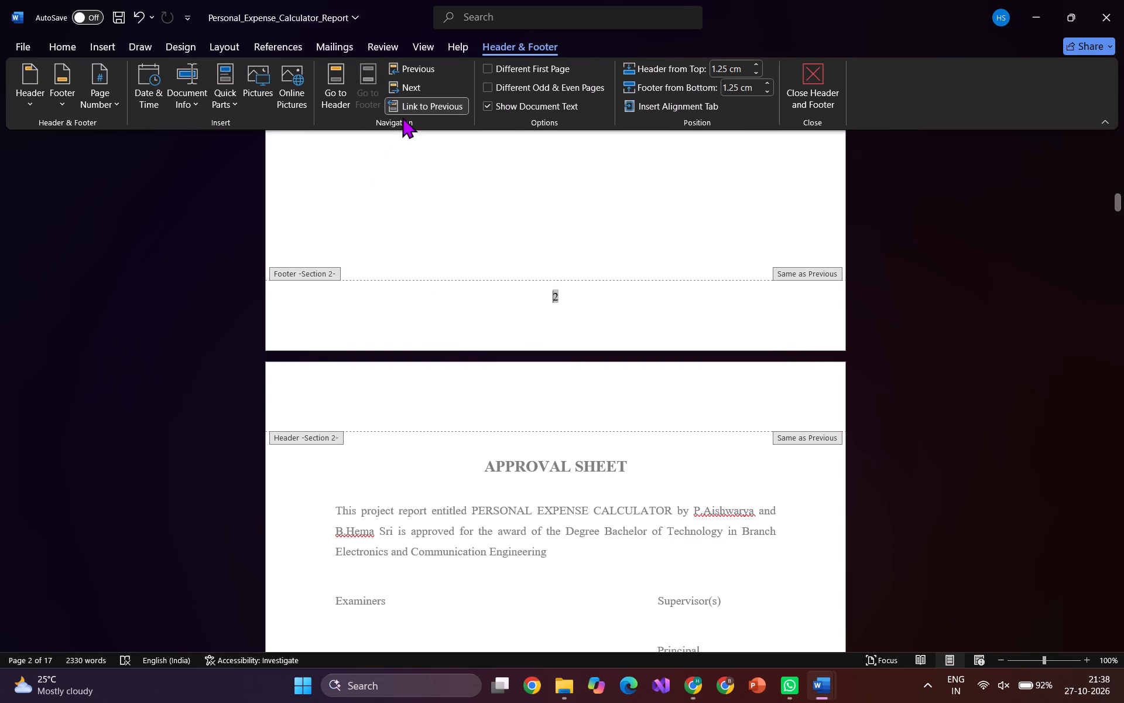
click(430, 105)
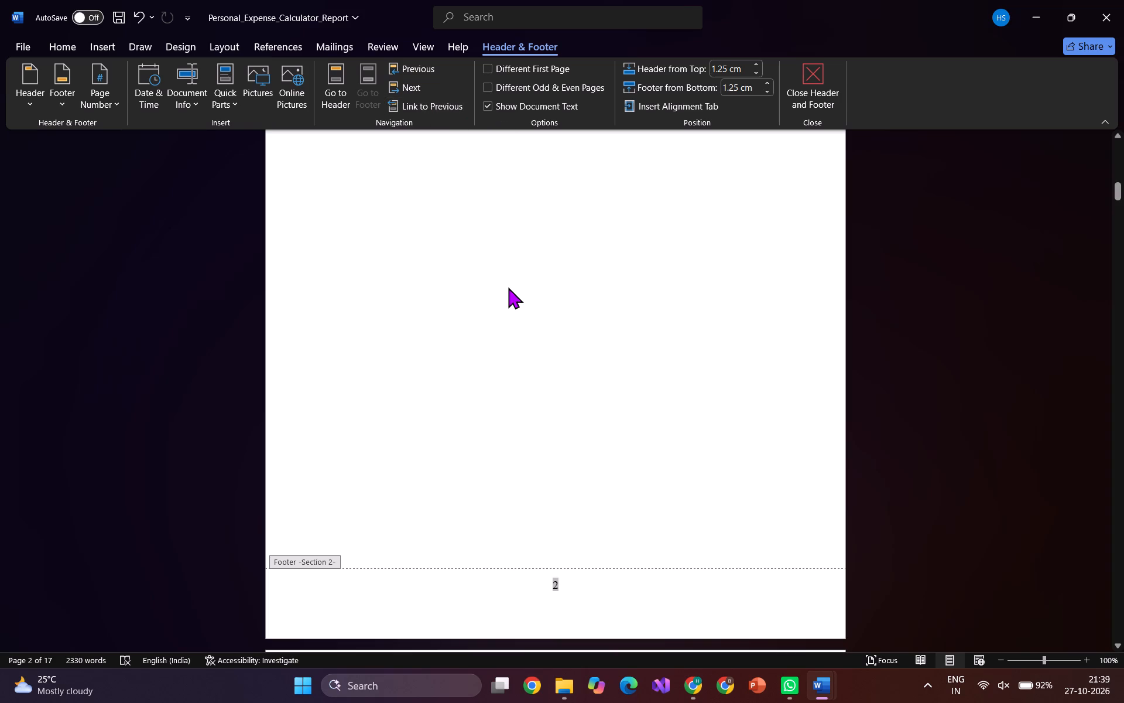
scroll(508, 287, up, 1)
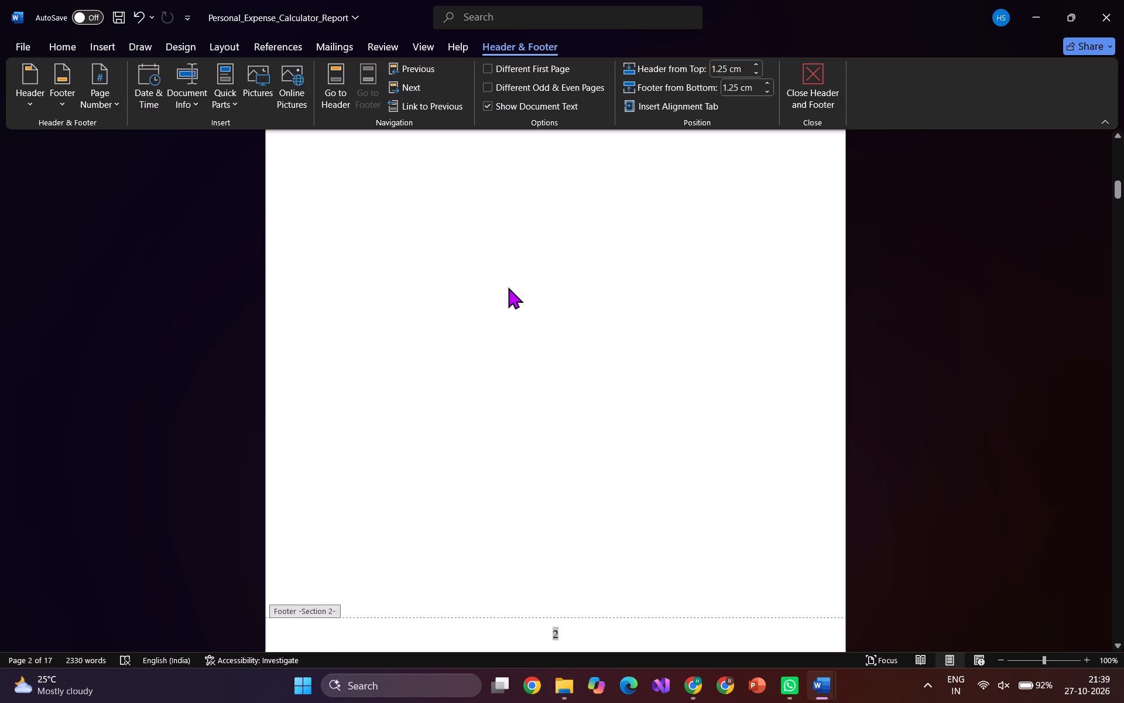
scroll(508, 287, up, 2)
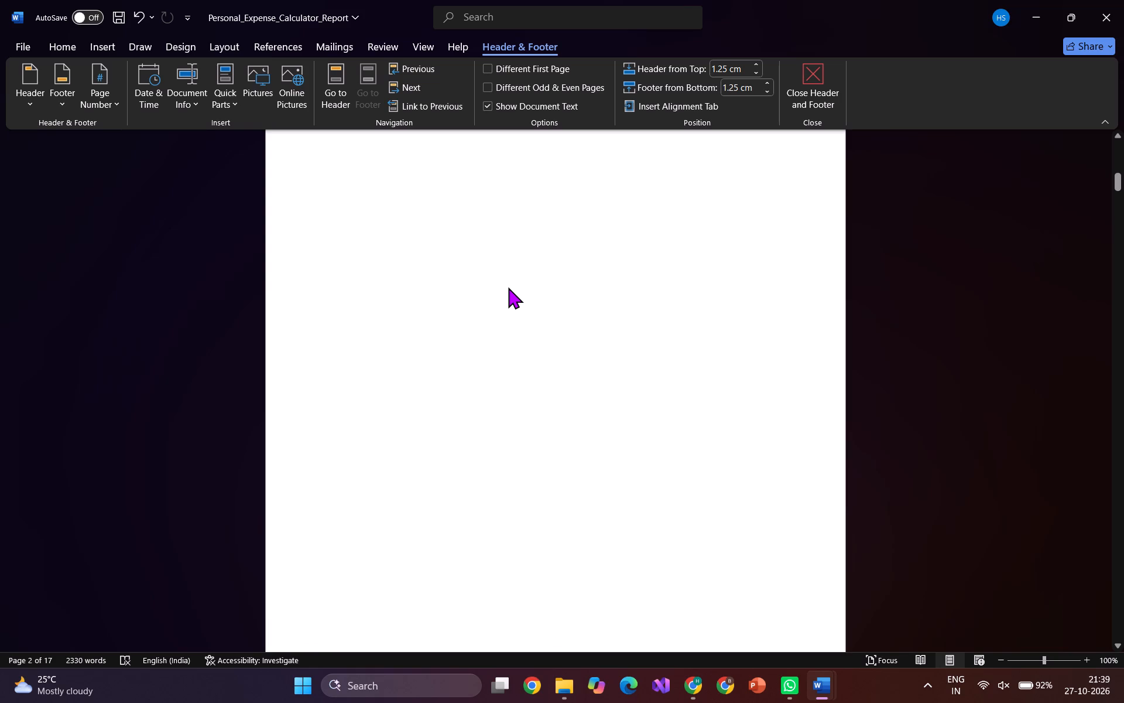
scroll(508, 287, up, 2)
scroll(508, 287, down, 1)
double_click(716, 306)
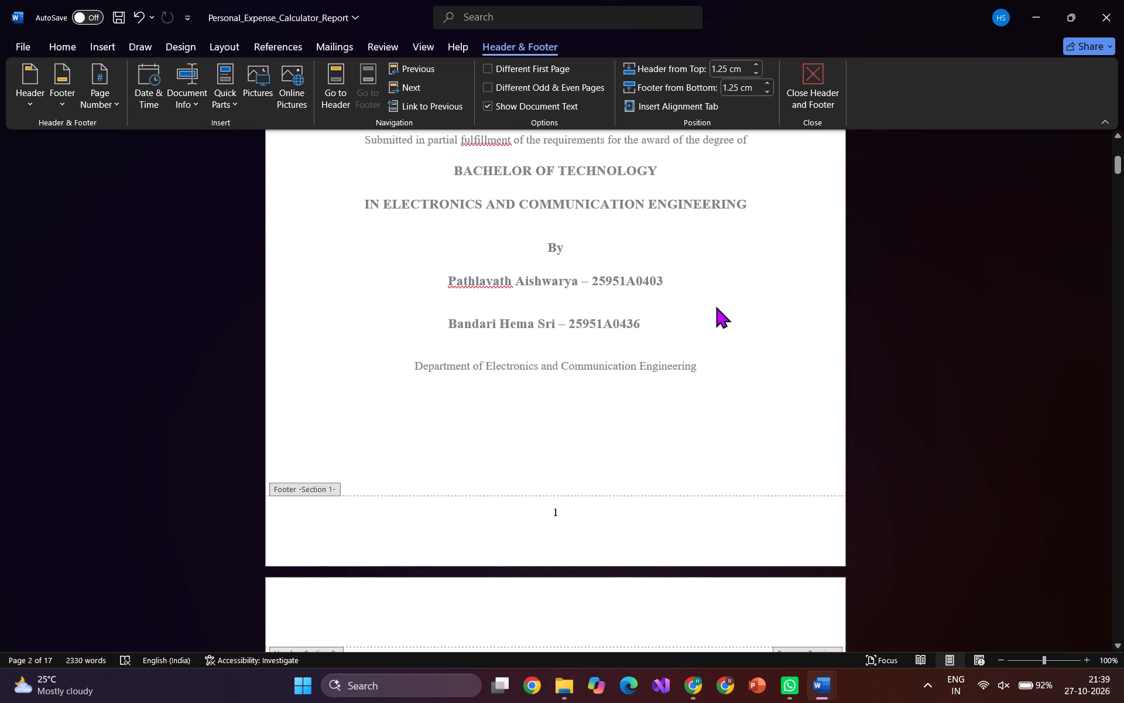
Review the title page and the blank page after it, examining the page number at the foot.
scroll(716, 306, down, 2)
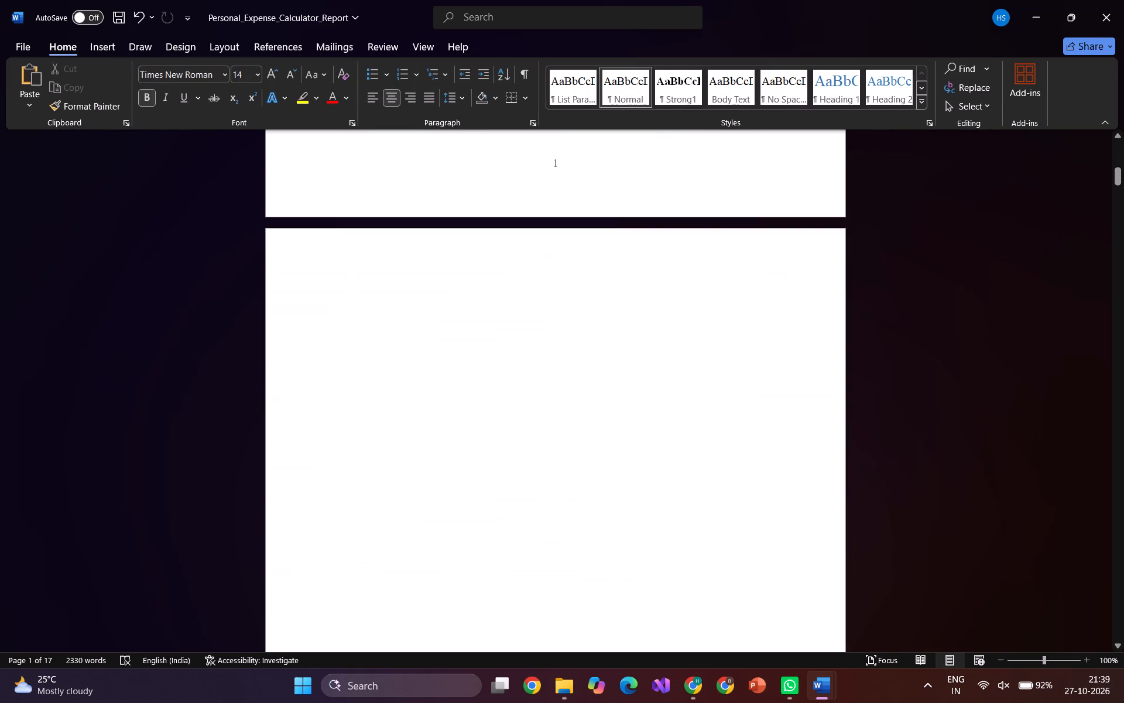
click(563, 183)
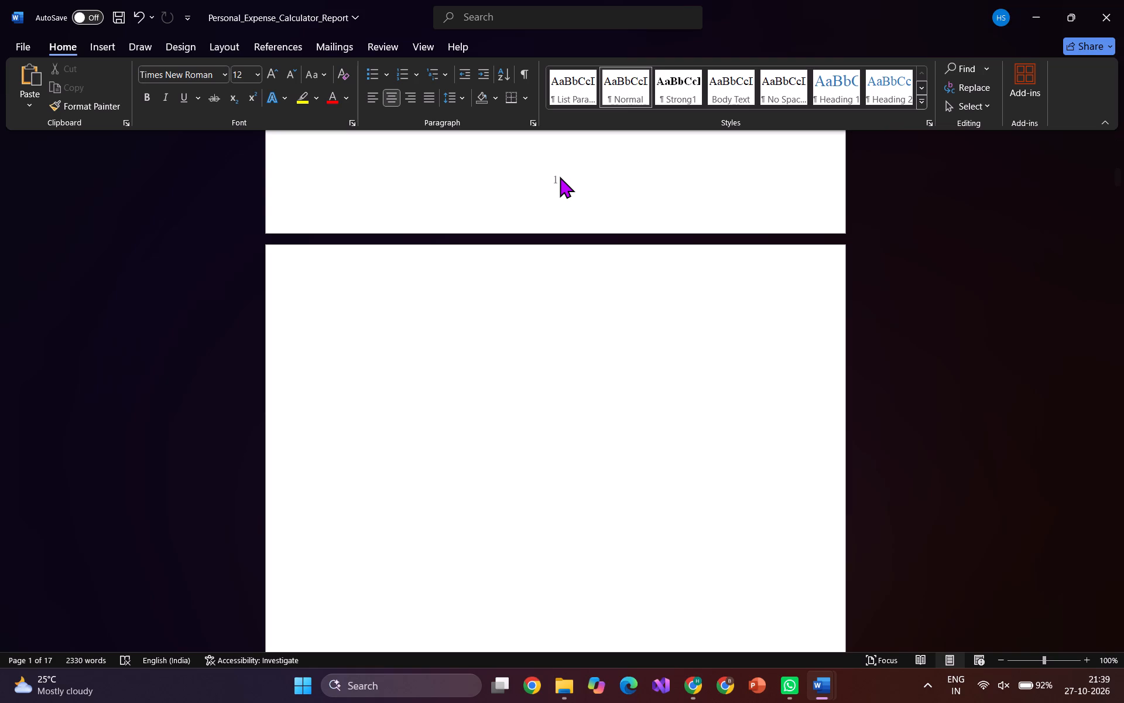
scroll(560, 176, up, 4)
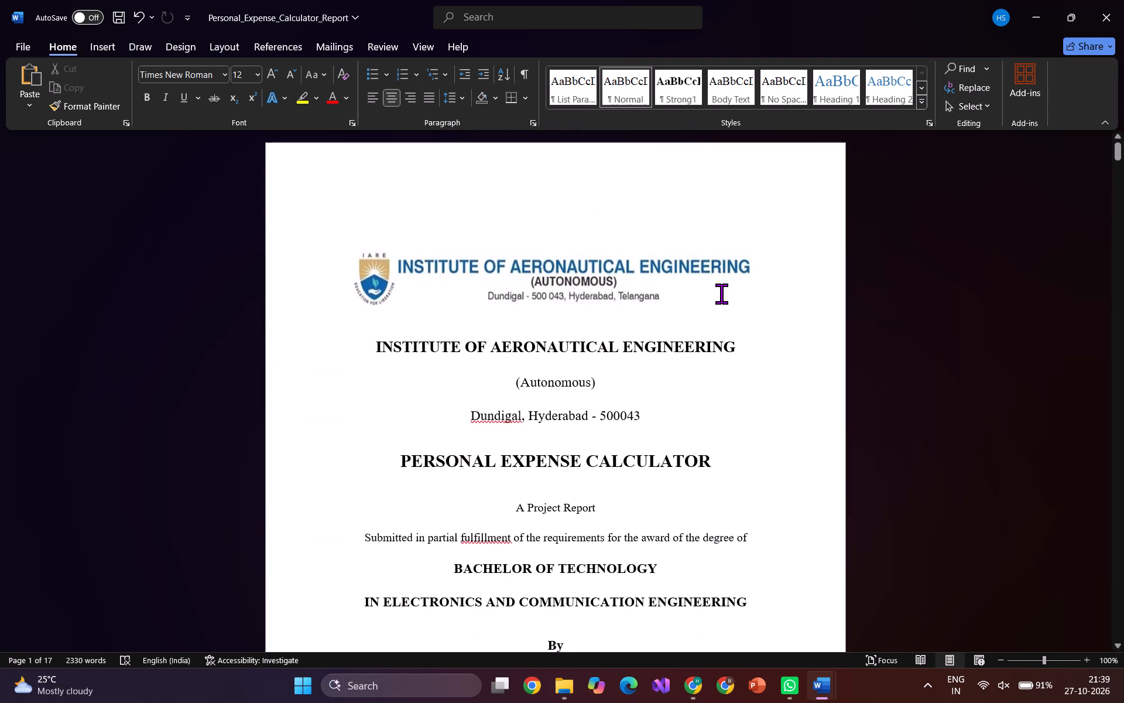
scroll(721, 294, down, 3)
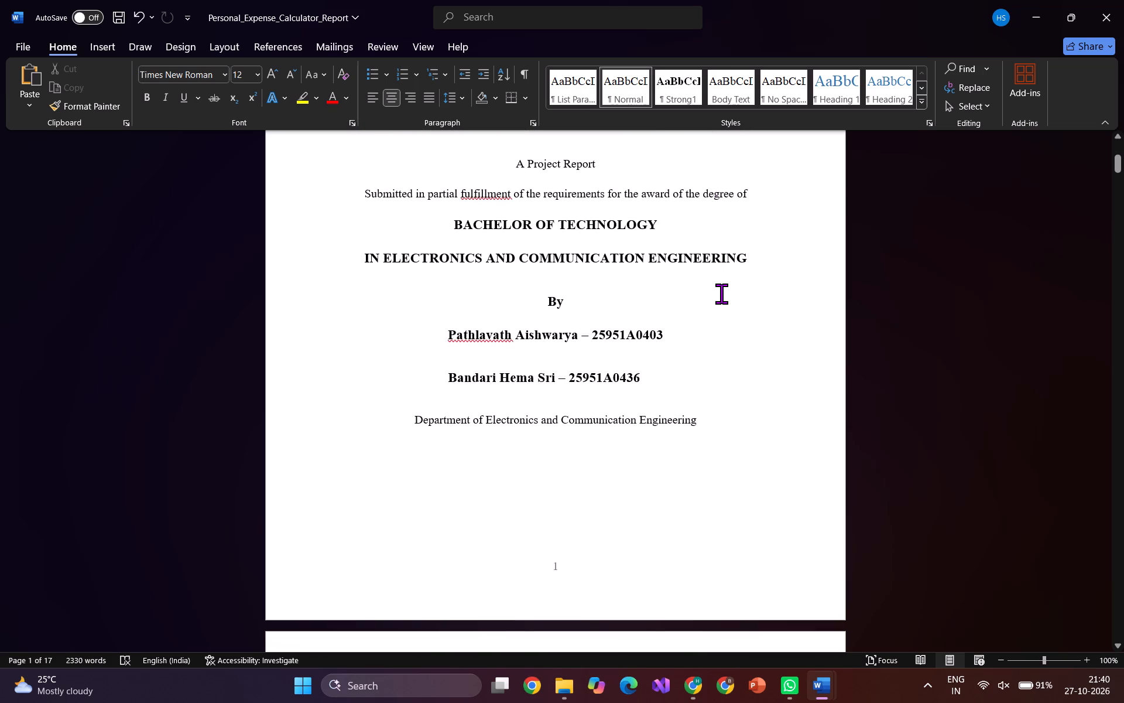
scroll(721, 294, down, 1)
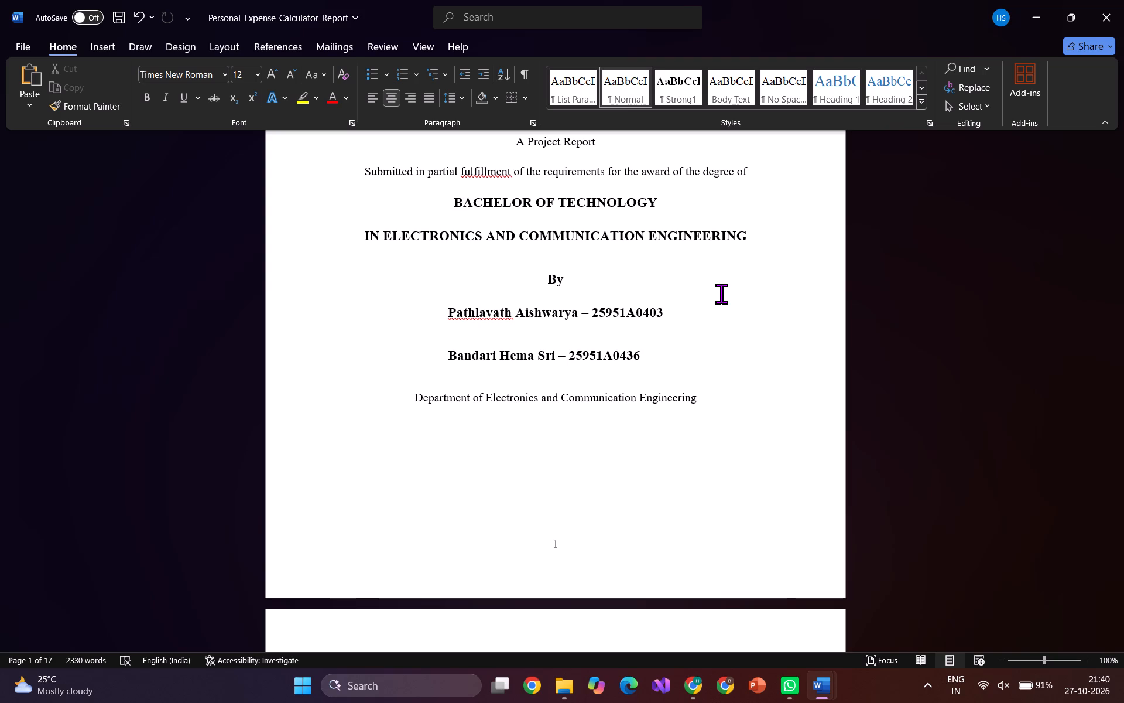
Open the title page's Section 1 footer and examine how the Section 2 footer and header follow it.
double_click(567, 556)
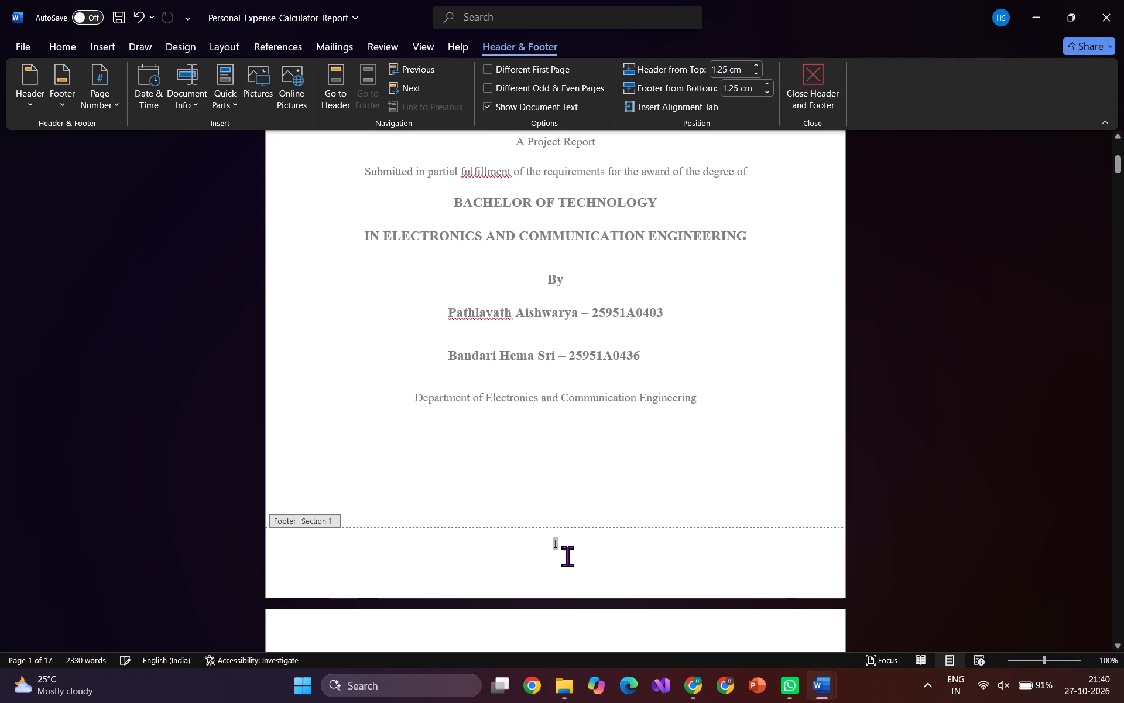
scroll(567, 556, down, 3)
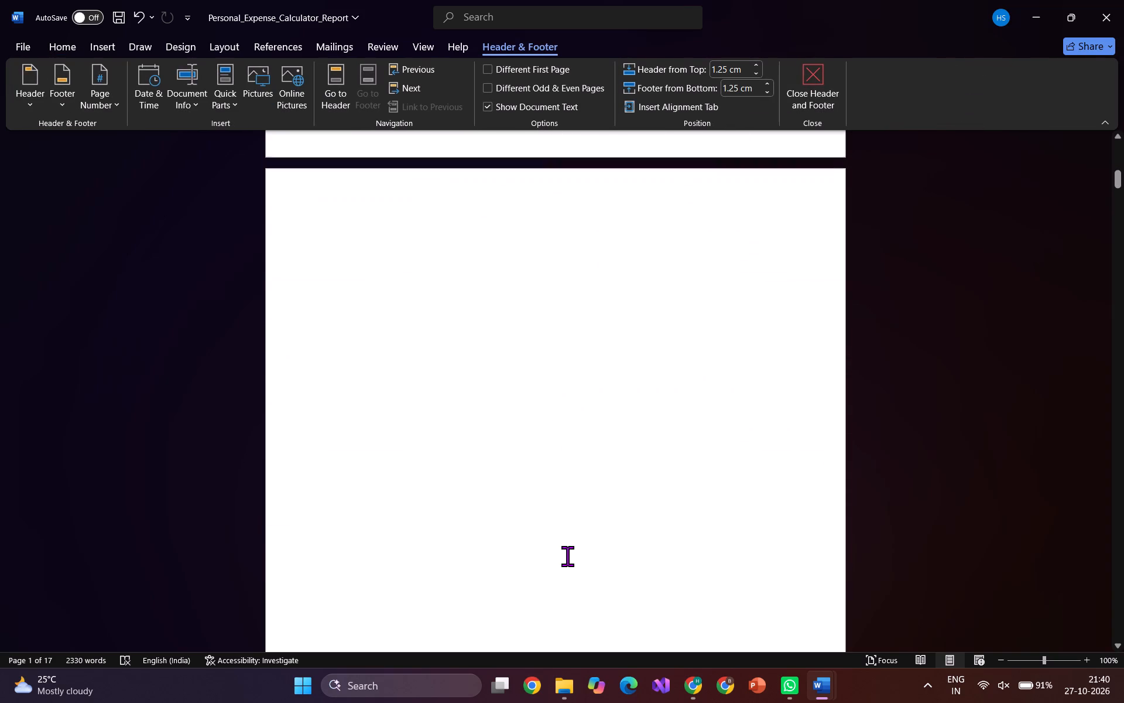
scroll(567, 556, down, 3)
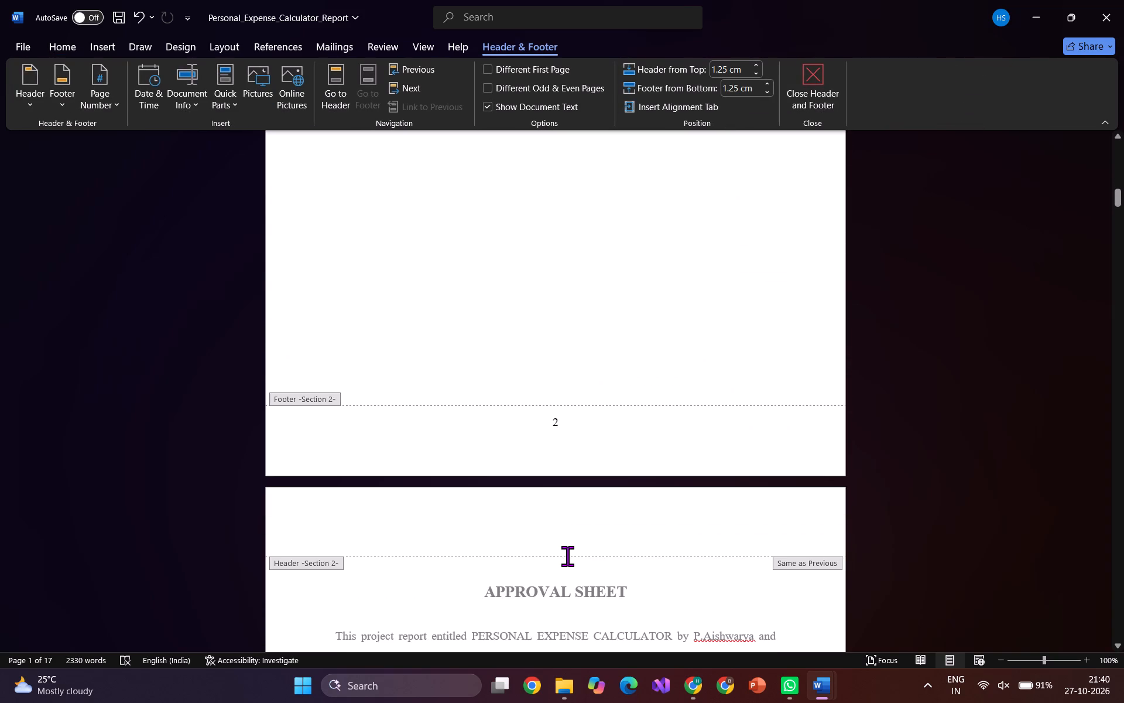
scroll(567, 556, down, 2)
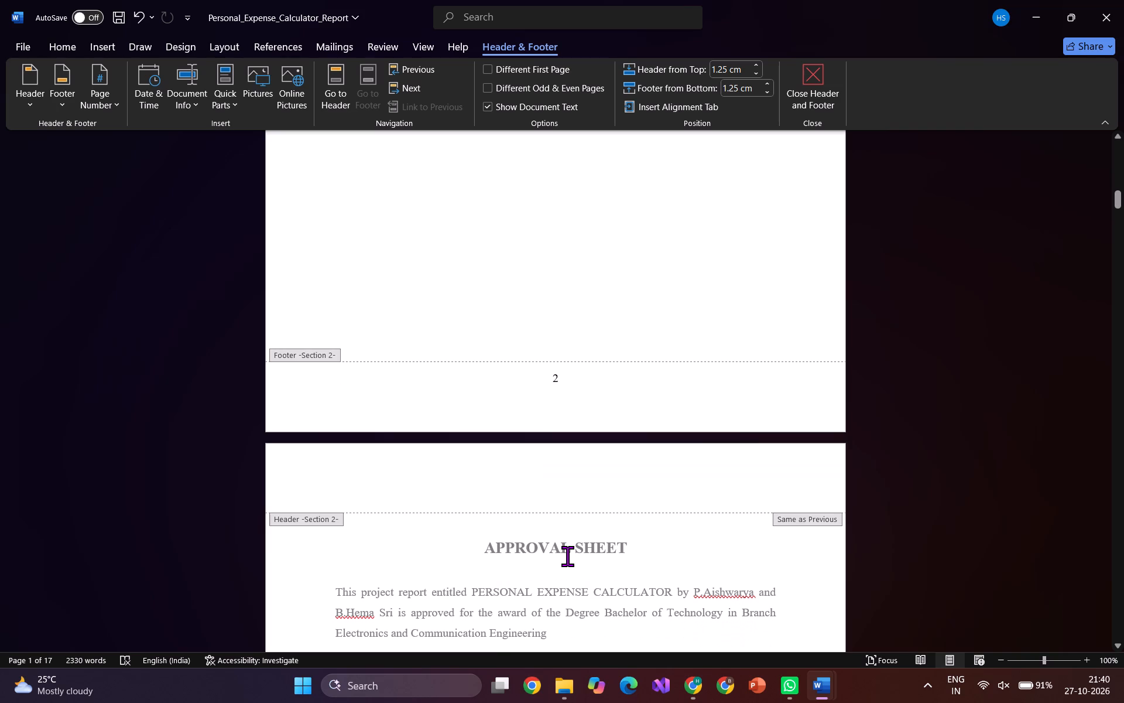
scroll(567, 556, down, 1)
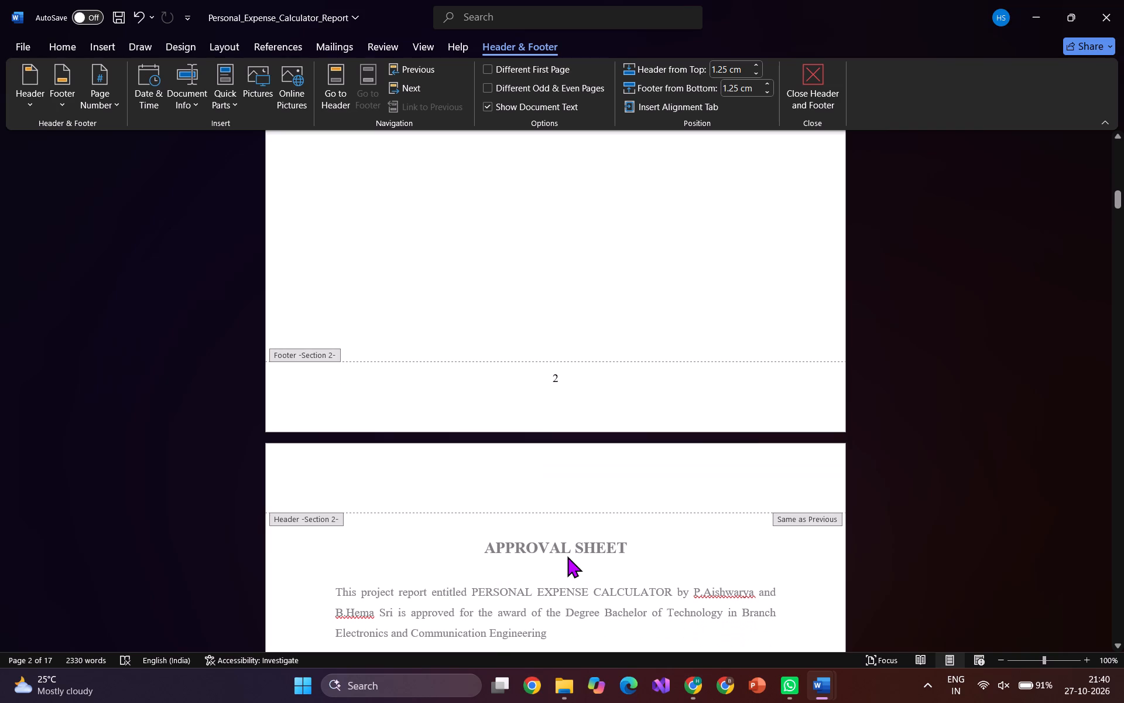
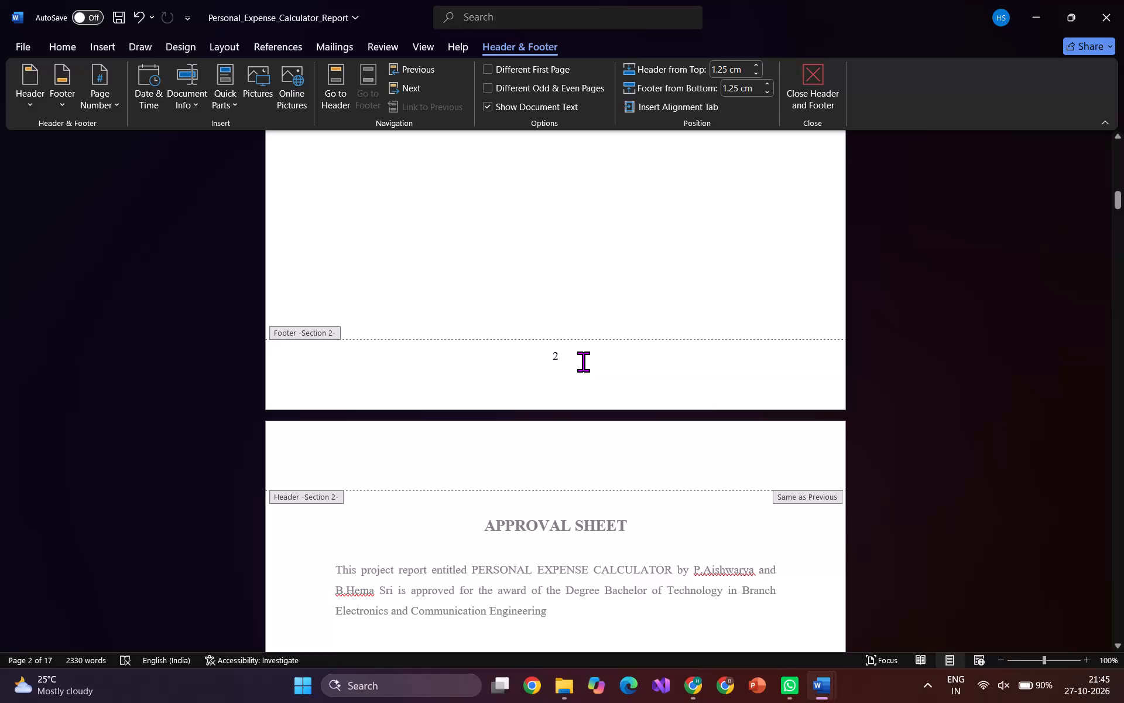
Check the Section 2 footers and page numbers from the Approval Sheet through to the last page of the report.
scroll(583, 361, down, 2)
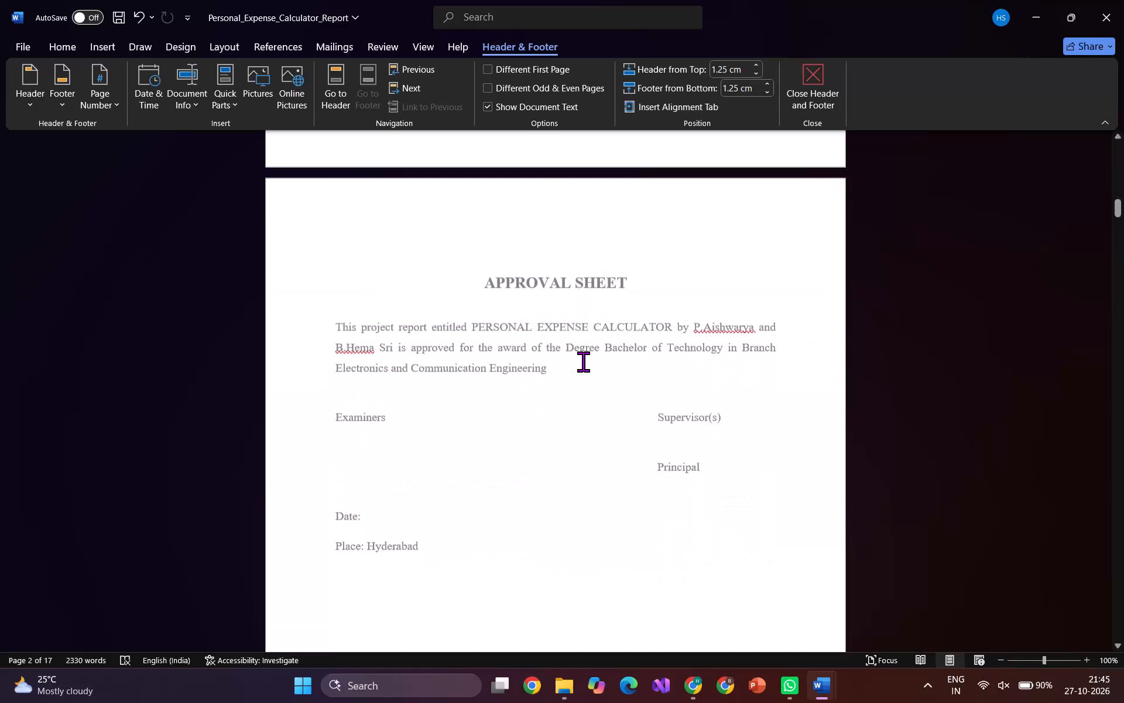
scroll(583, 361, down, 4)
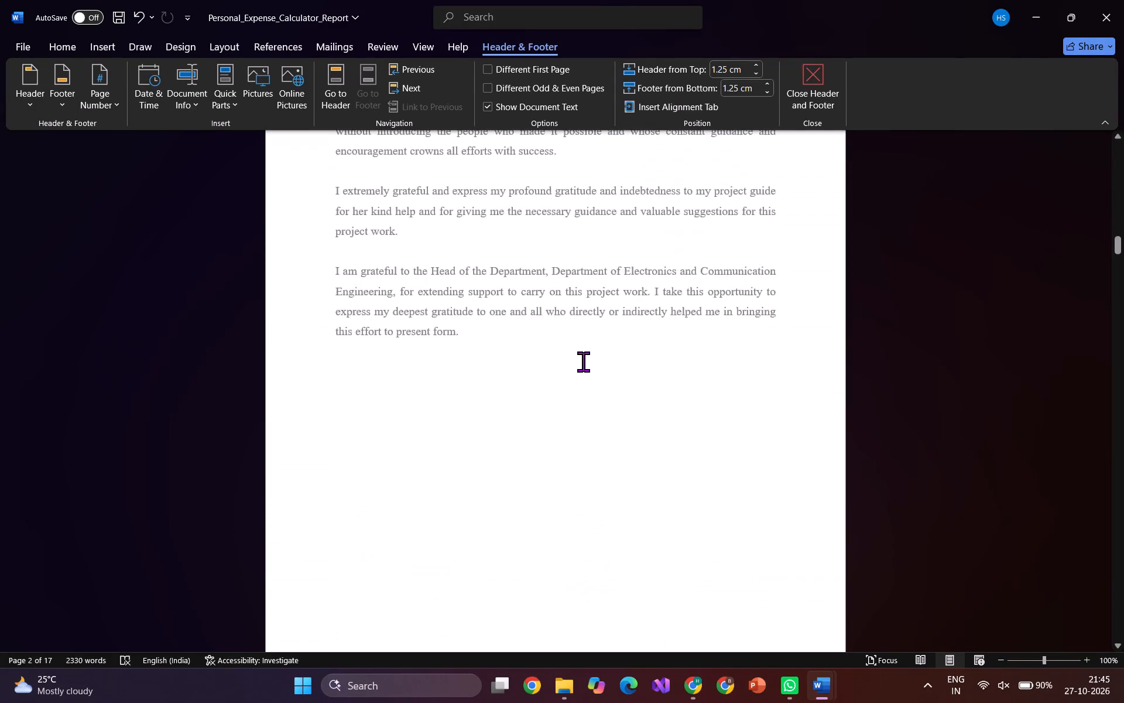
scroll(583, 361, down, 5)
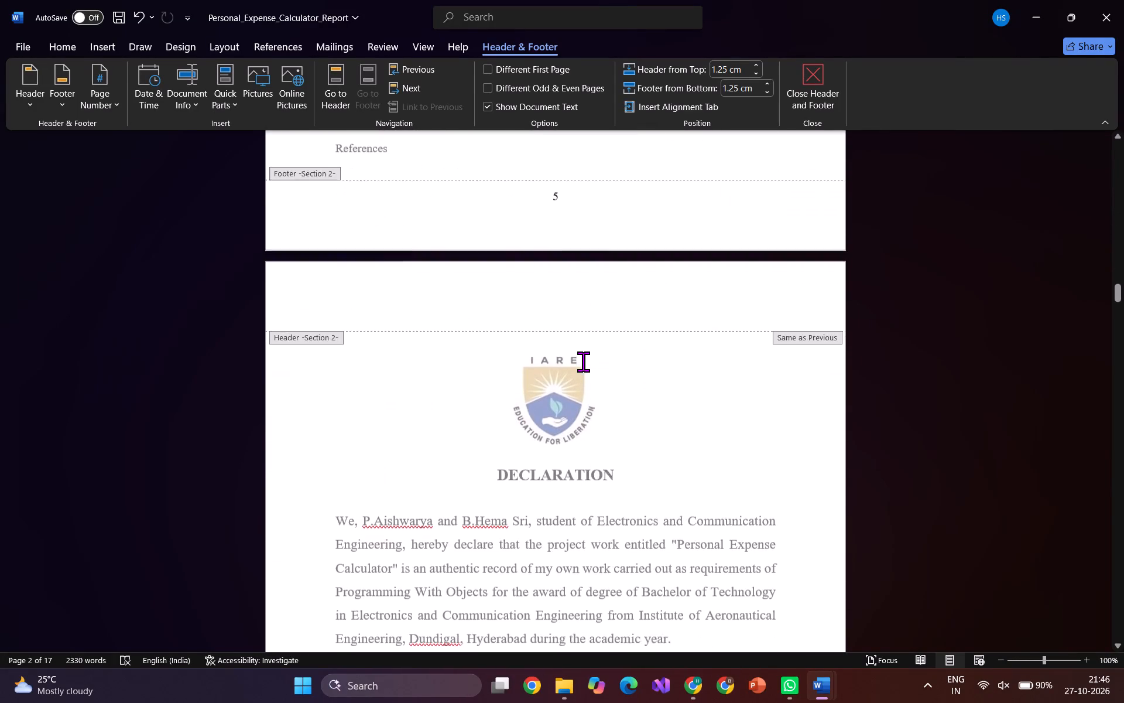
scroll(583, 361, down, 5)
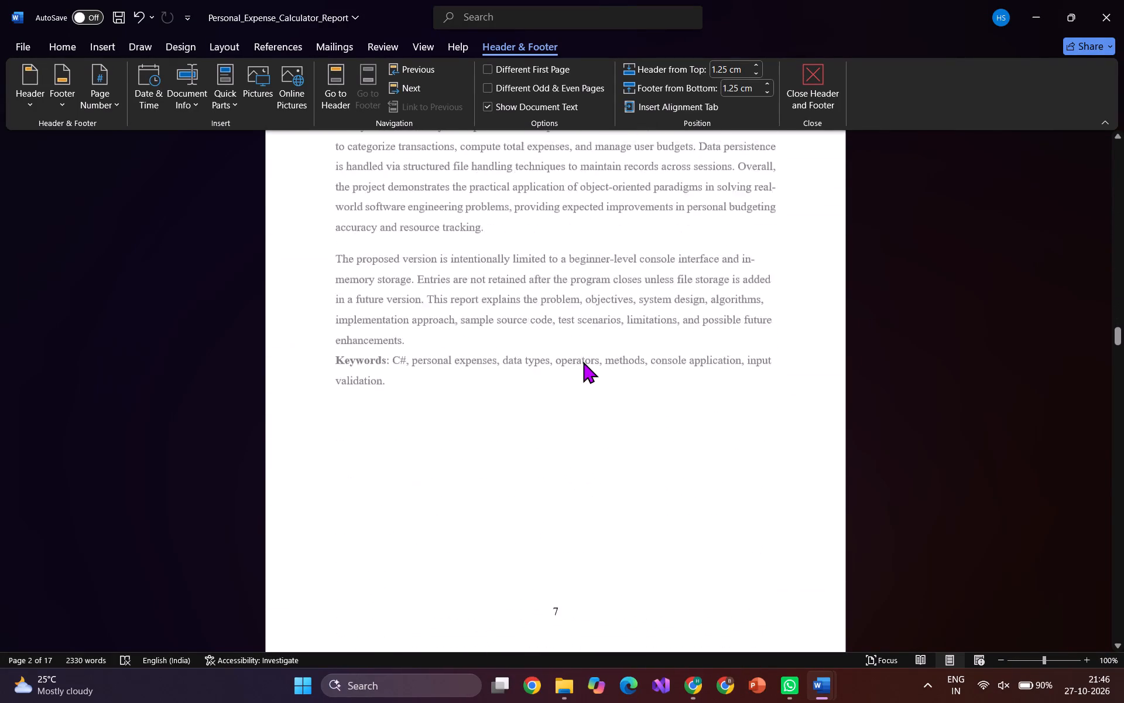
scroll(583, 361, down, 4)
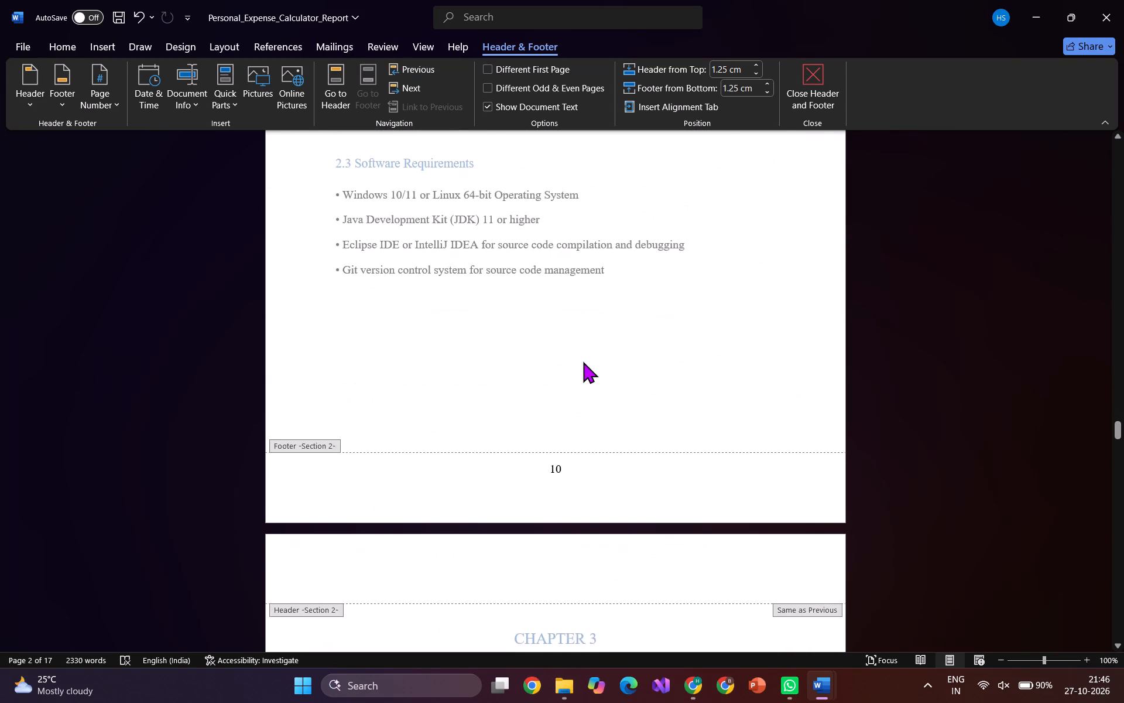
scroll(583, 361, down, 11)
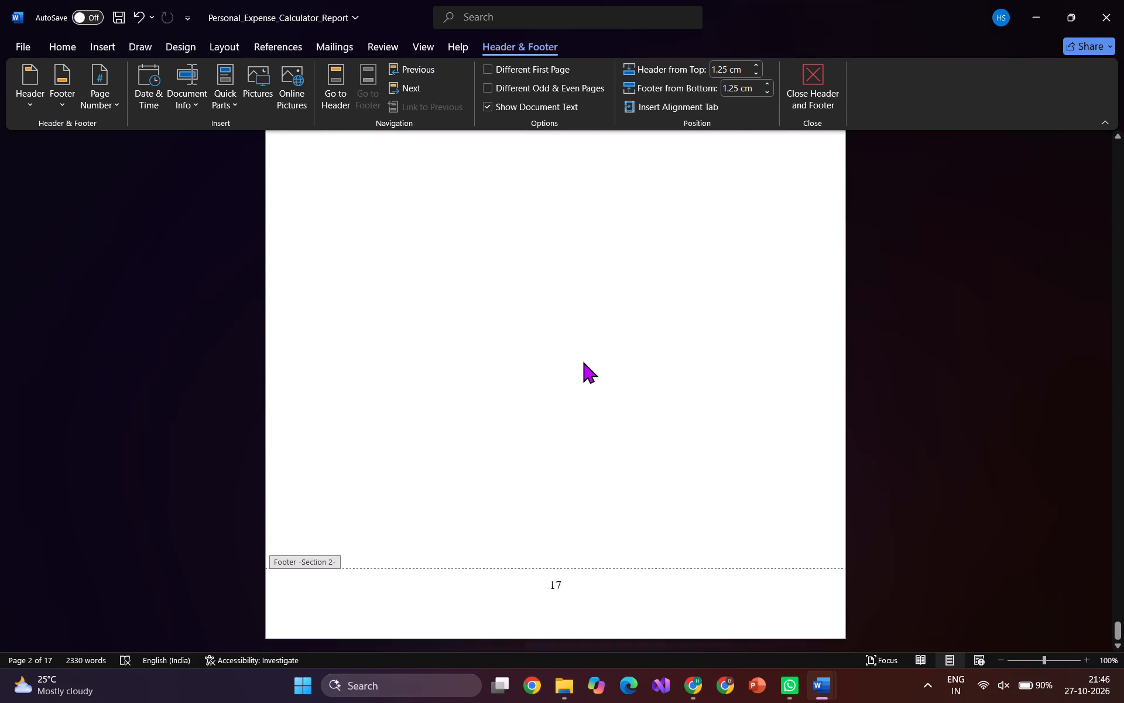
Recheck the page numbering backwards from the last page to the Section 1 header on the title page.
scroll(583, 361, up, 9)
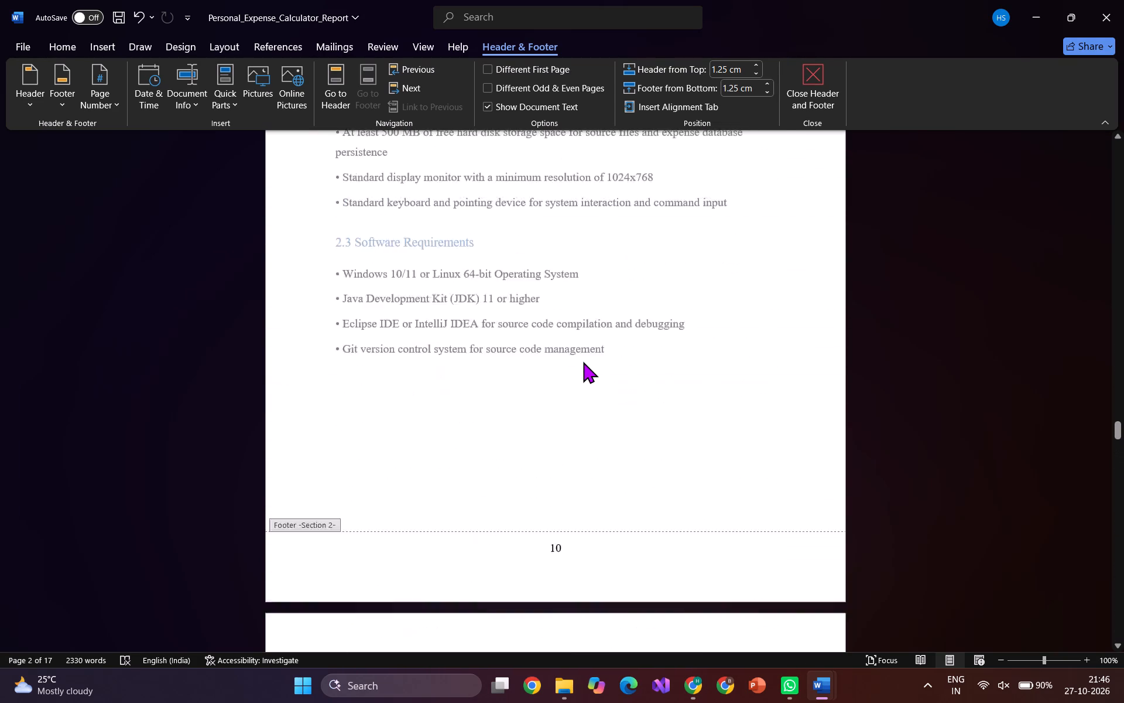
scroll(583, 361, up, 7)
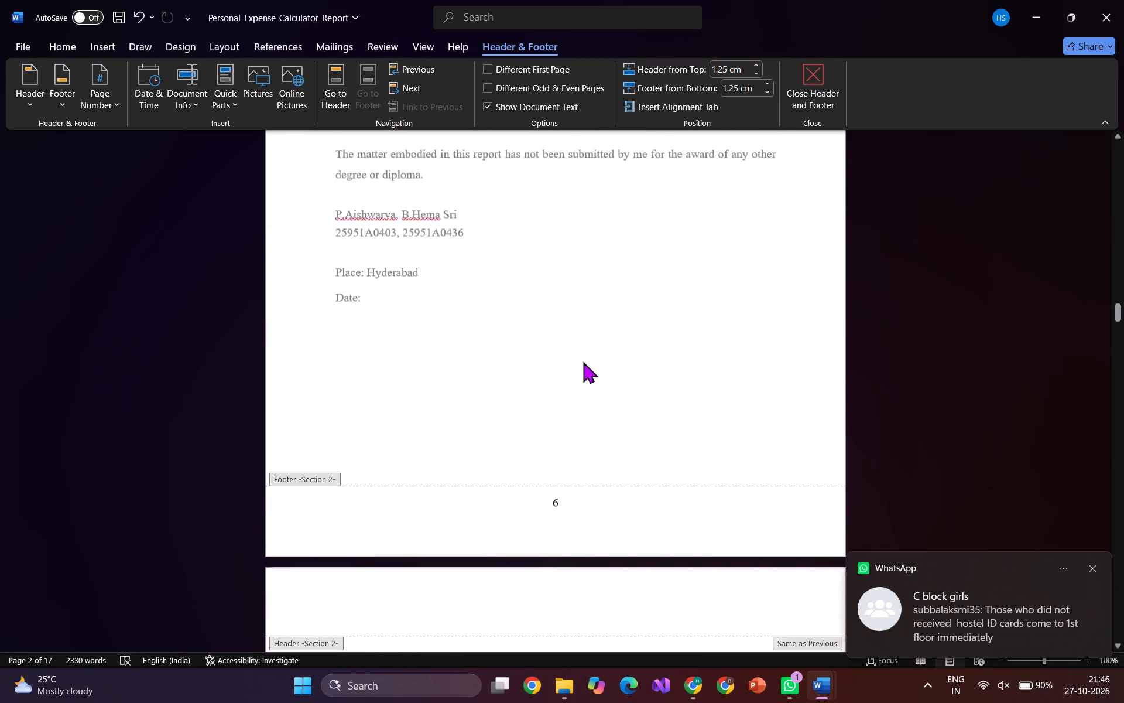
scroll(583, 361, up, 12)
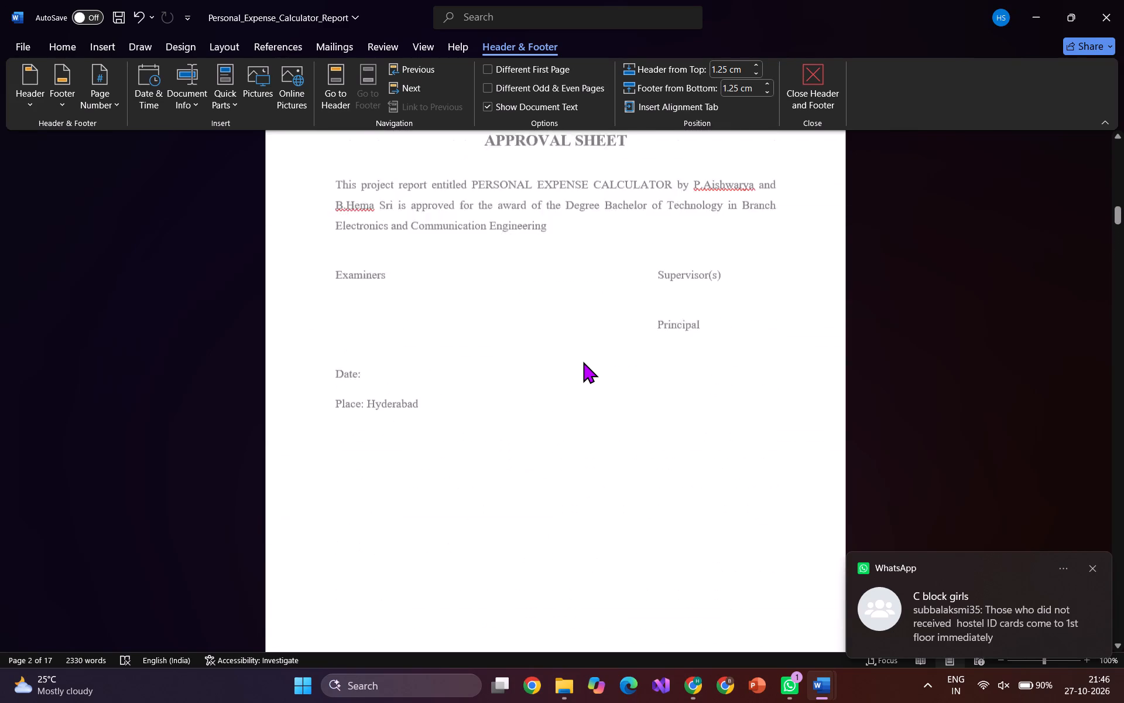
scroll(583, 361, up, 8)
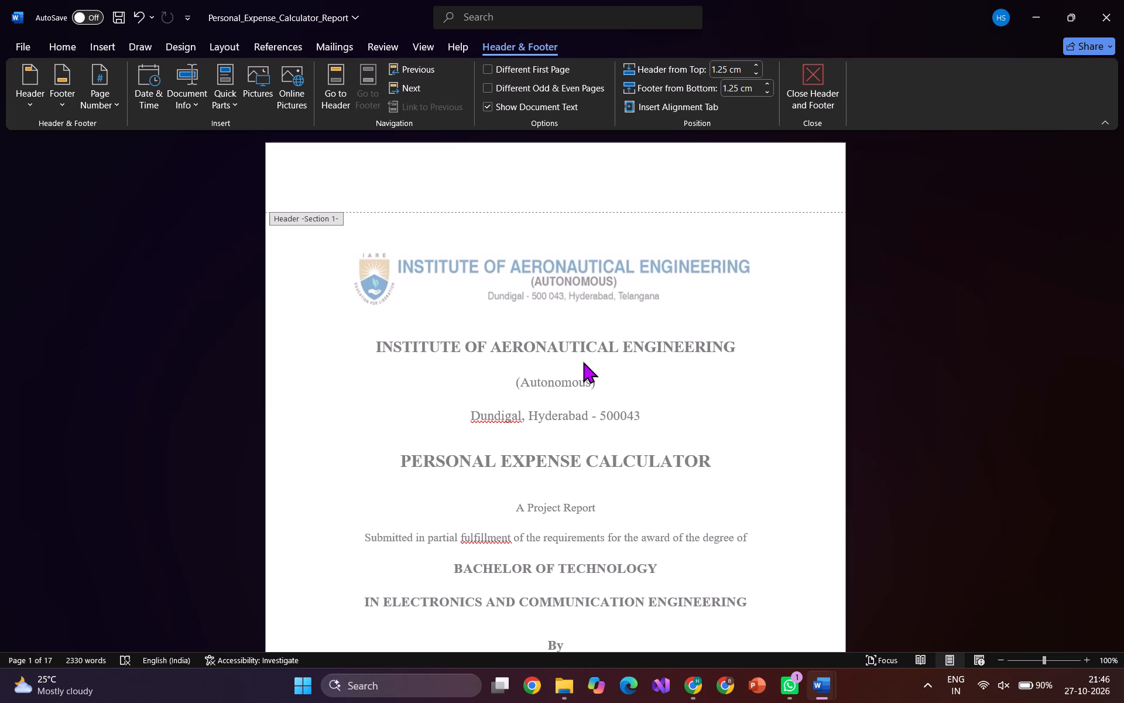
Compare the title page's Section 1 footer with the Section 2 footer and header around the blank page before the Approval Sheet.
scroll(615, 396, down, 3)
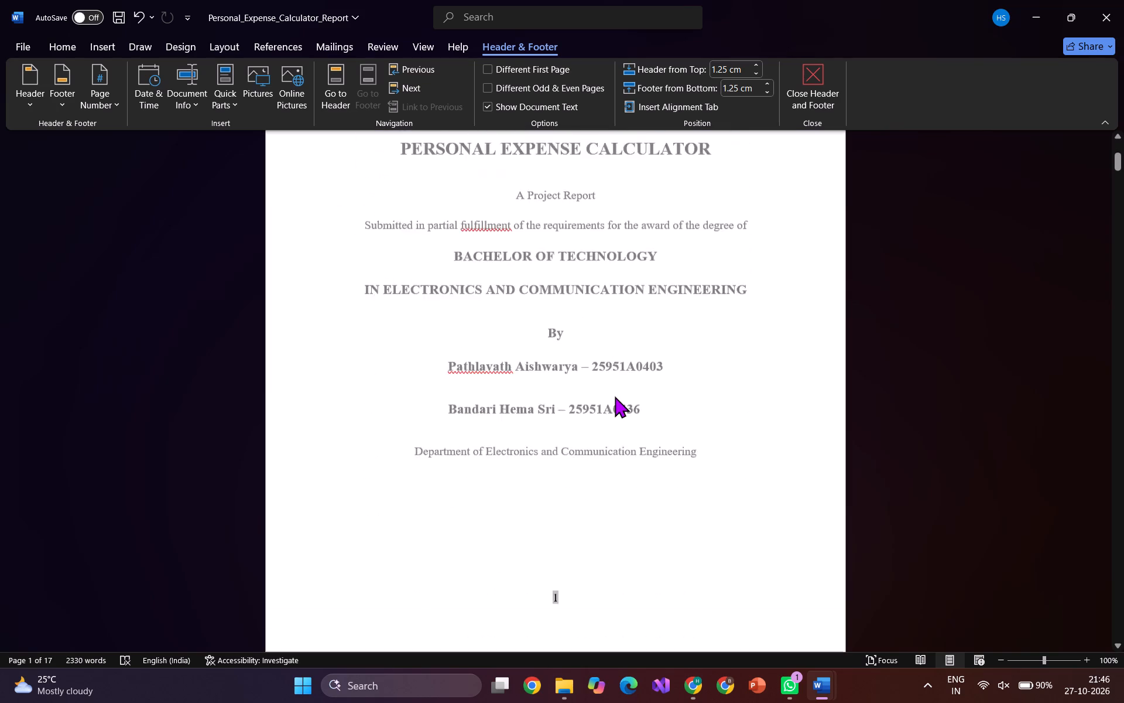
scroll(615, 396, down, 2)
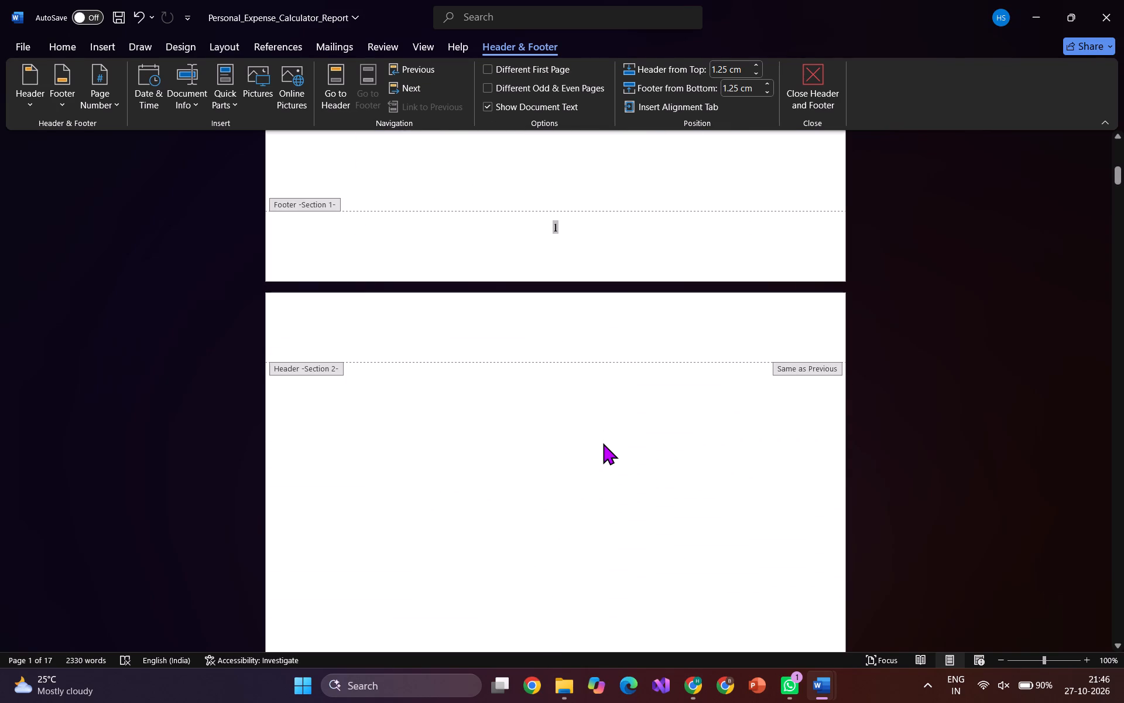
scroll(603, 443, down, 2)
scroll(619, 354, down, 1)
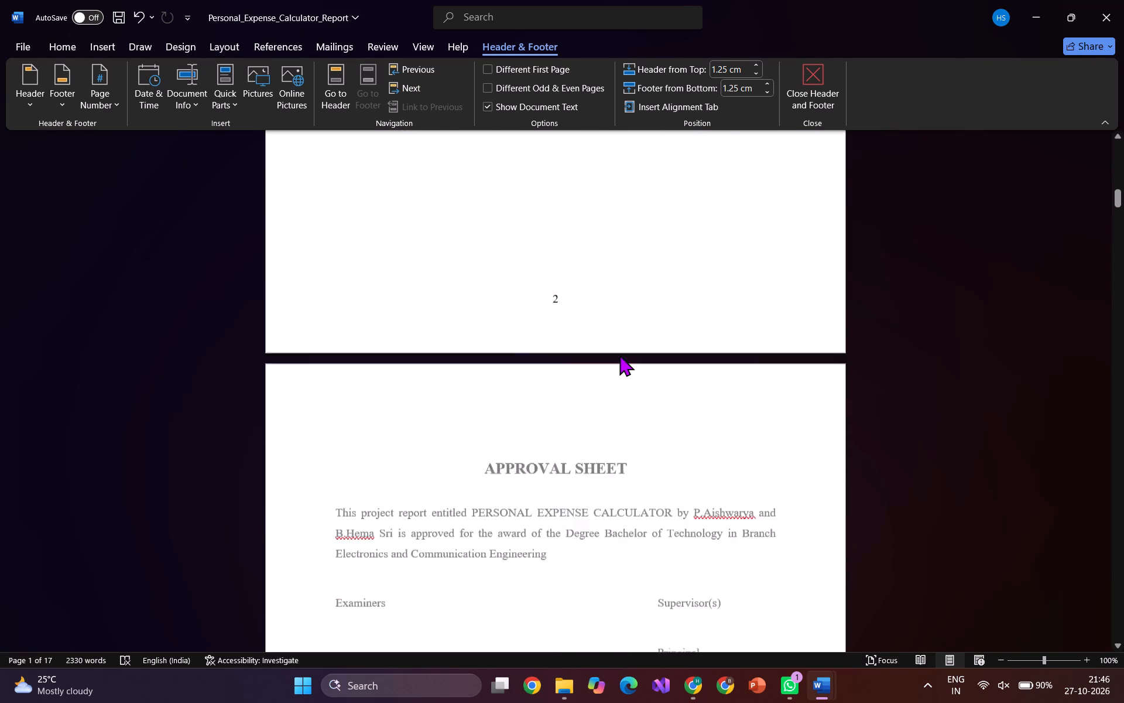
scroll(619, 354, down, 1)
scroll(603, 319, up, 2)
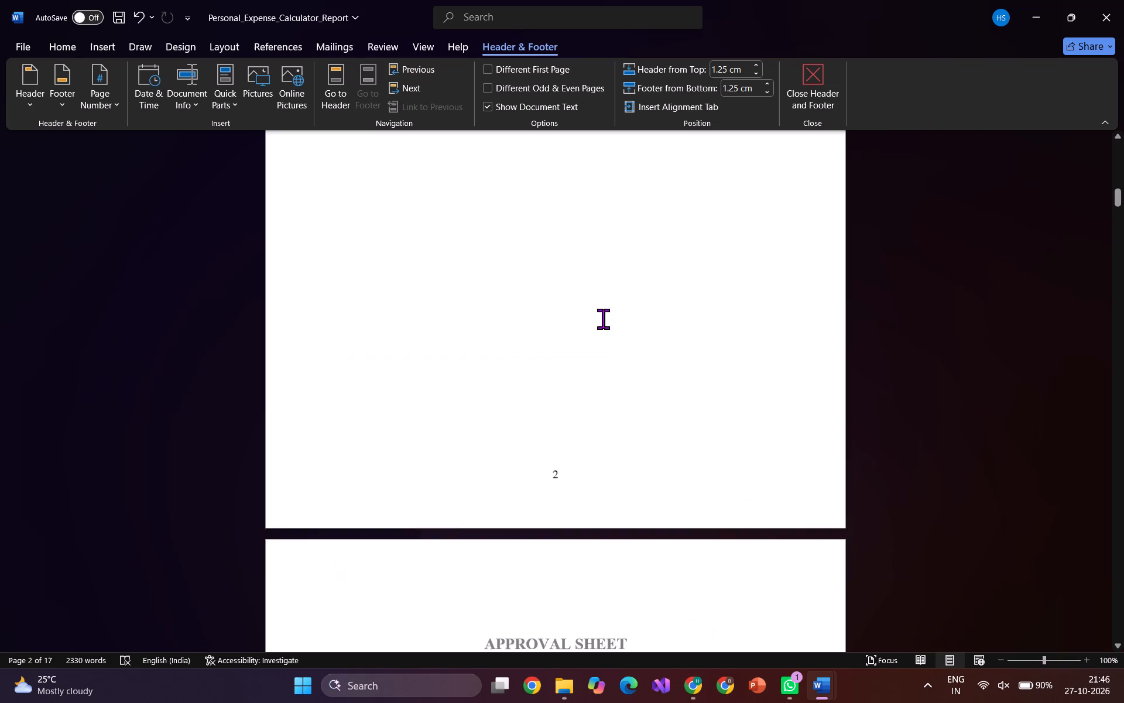
scroll(603, 319, up, 1)
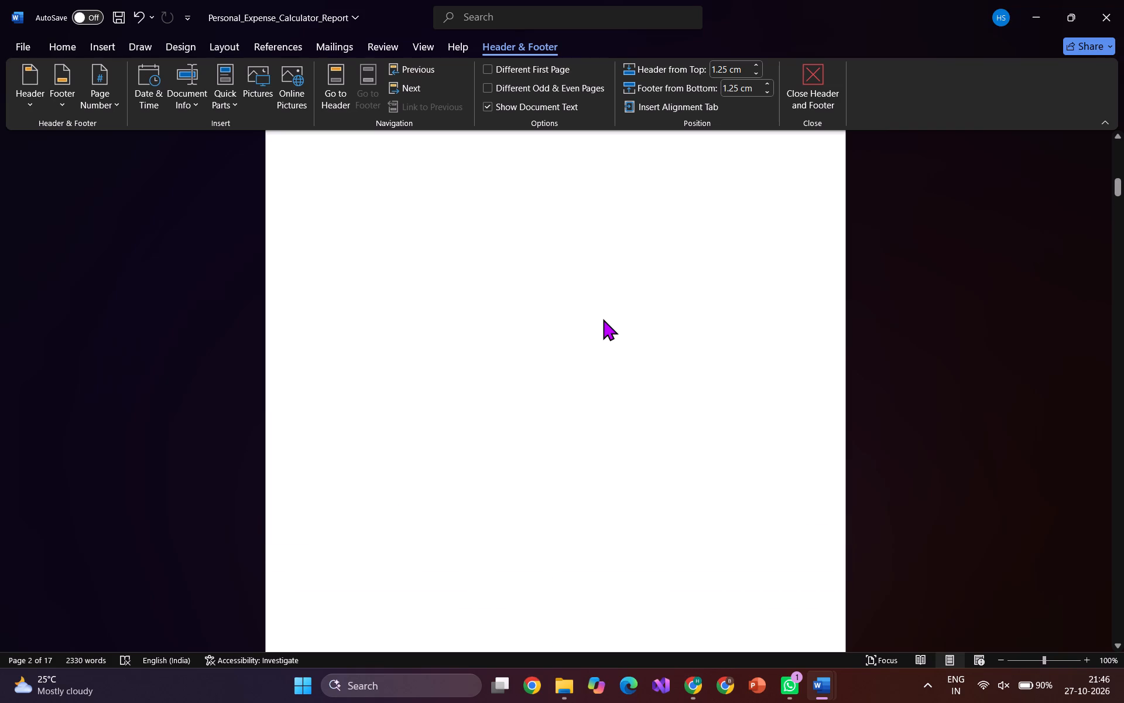
scroll(604, 407, down, 3)
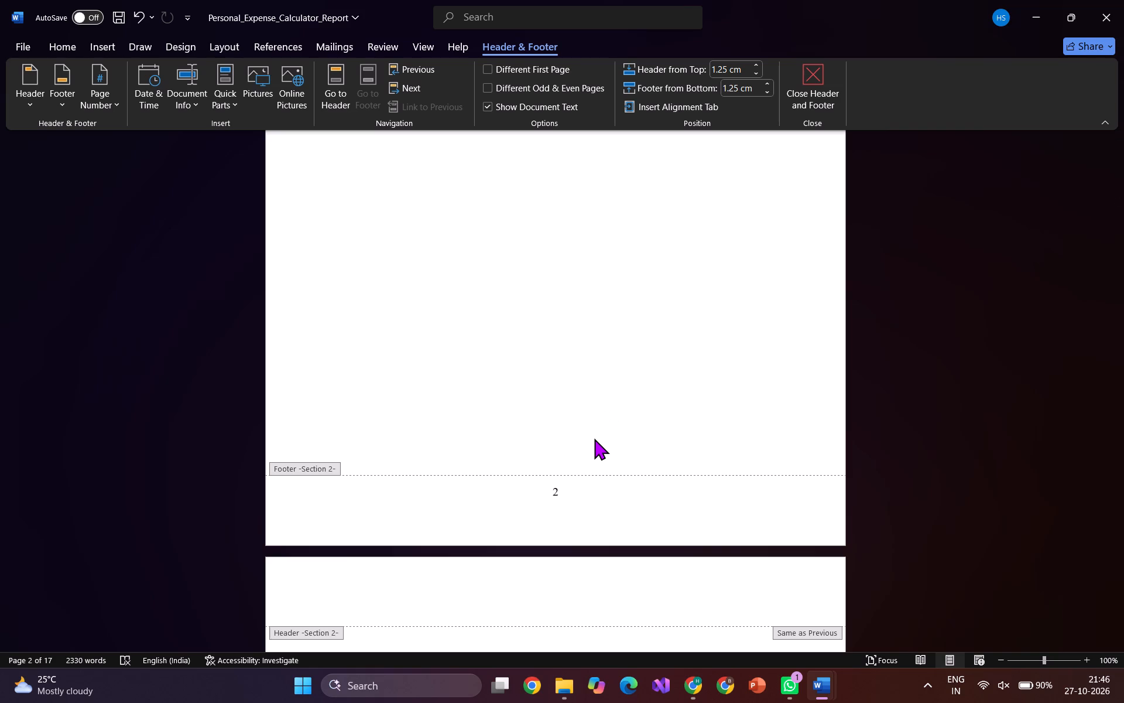
click(808, 475)
click(768, 475)
scroll(764, 517, down, 1)
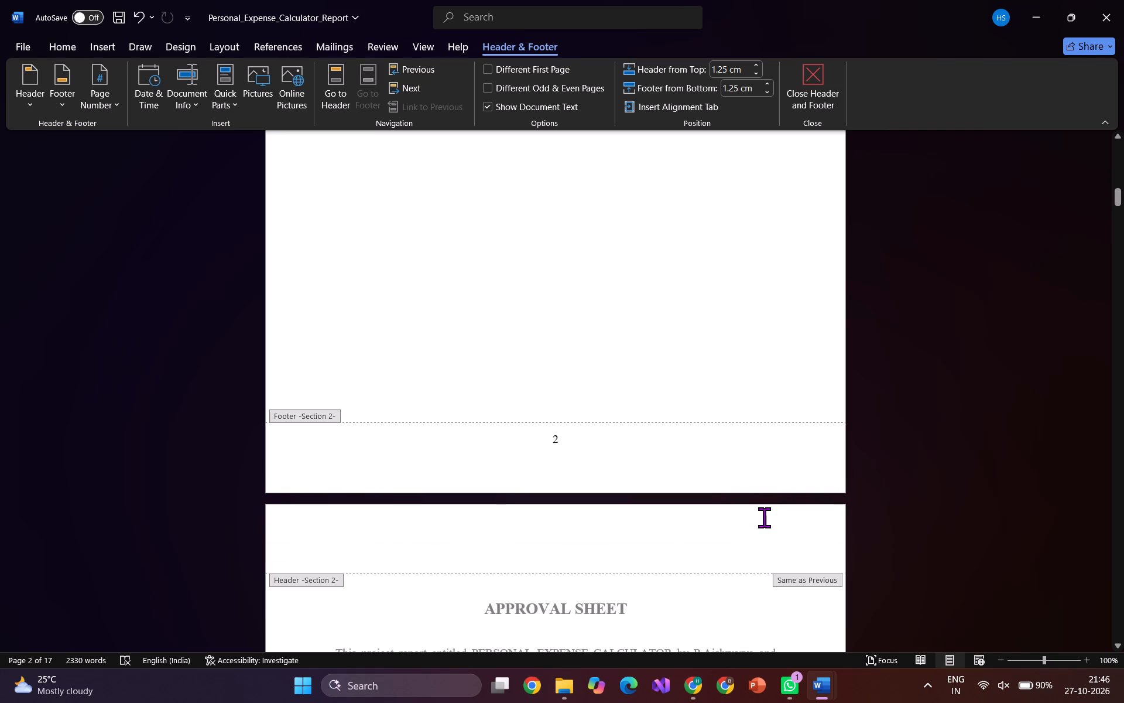
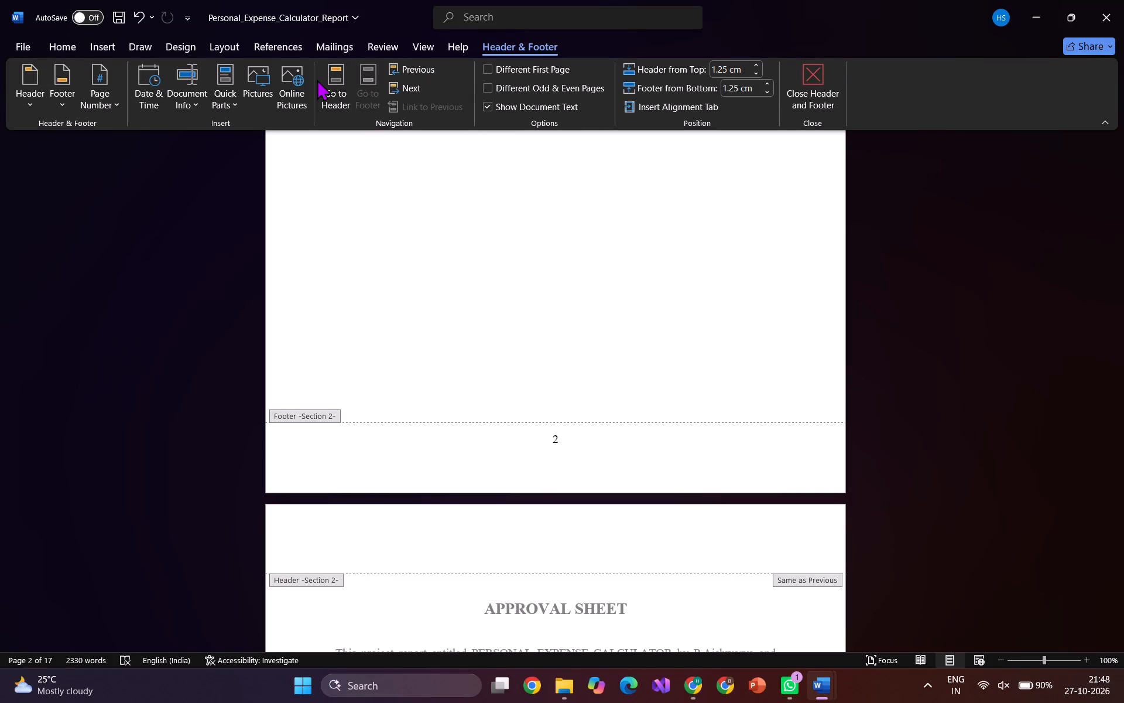
Format the Section 2 page numbers as lowercase Roman numerals (i, ii, iii, …) starting at 1 instead of continuing from the previous section.
click(105, 41)
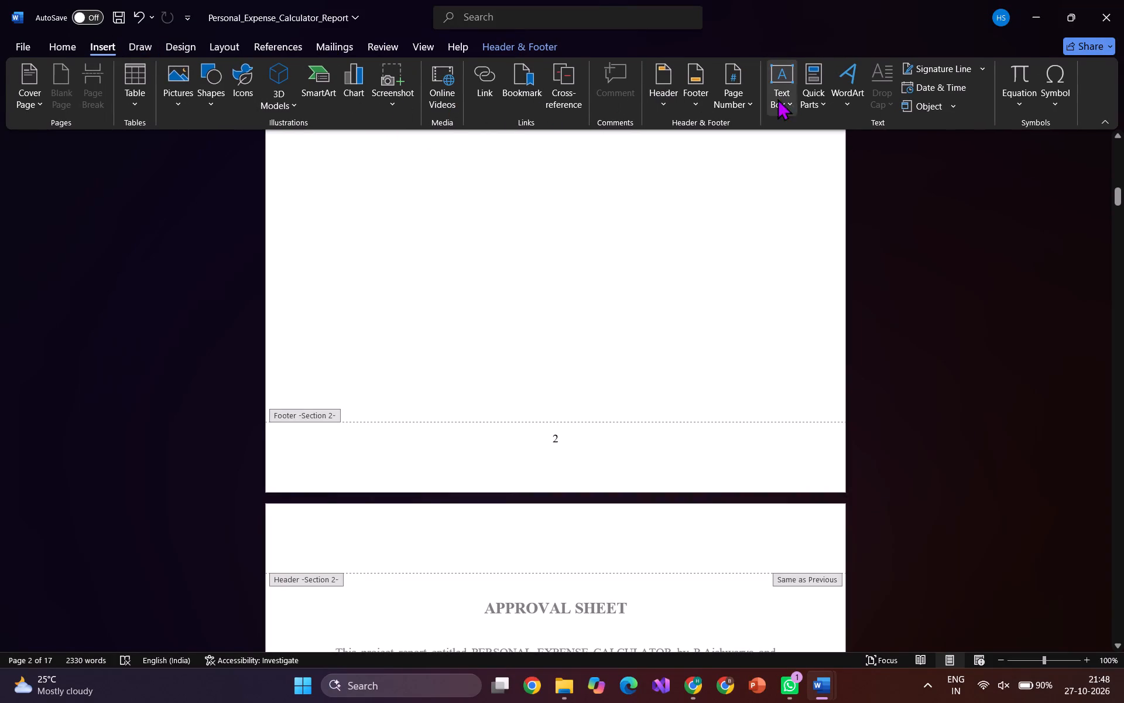
click(749, 99)
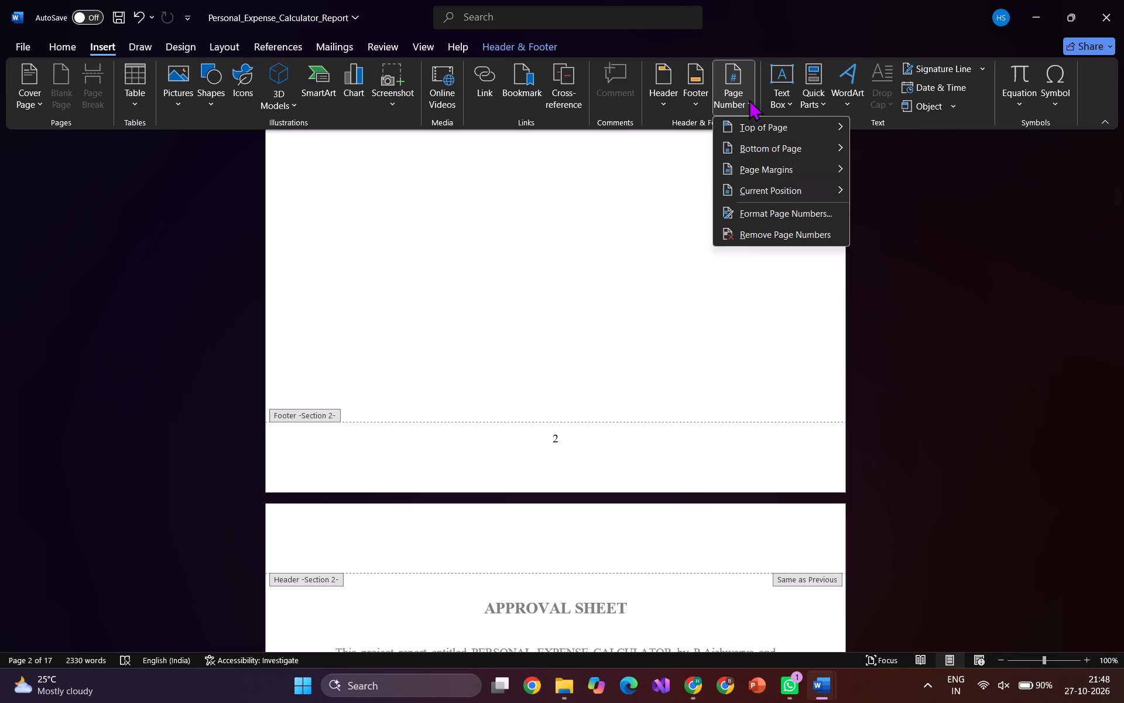
click(752, 216)
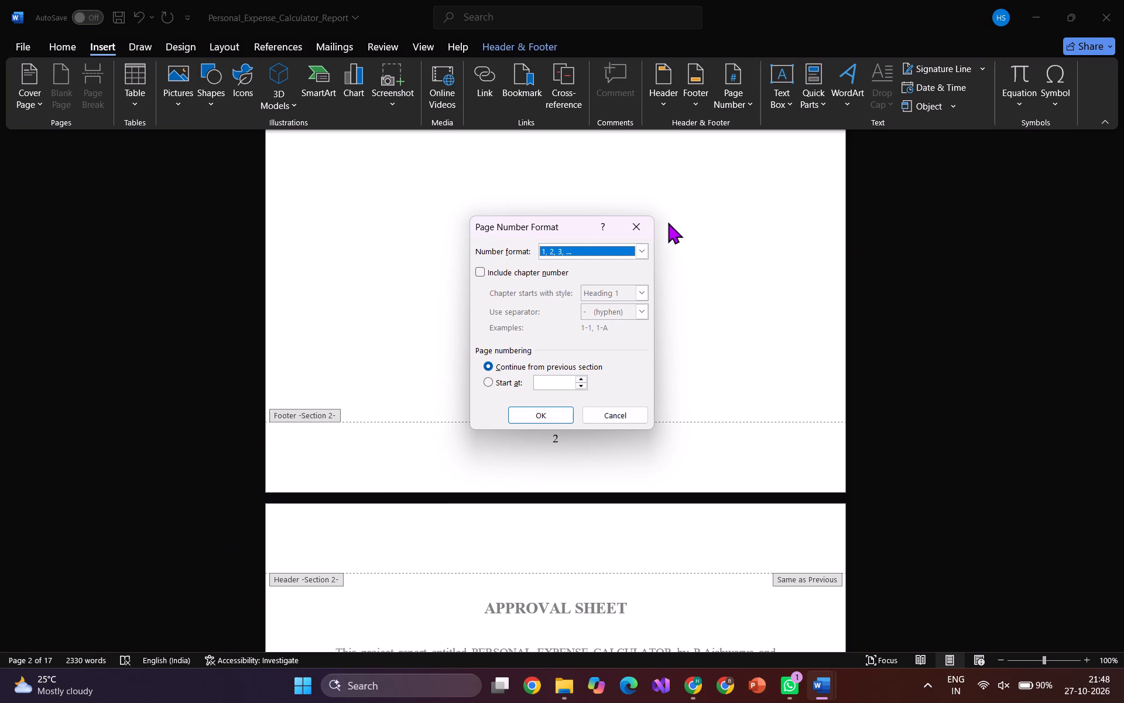
click(487, 383)
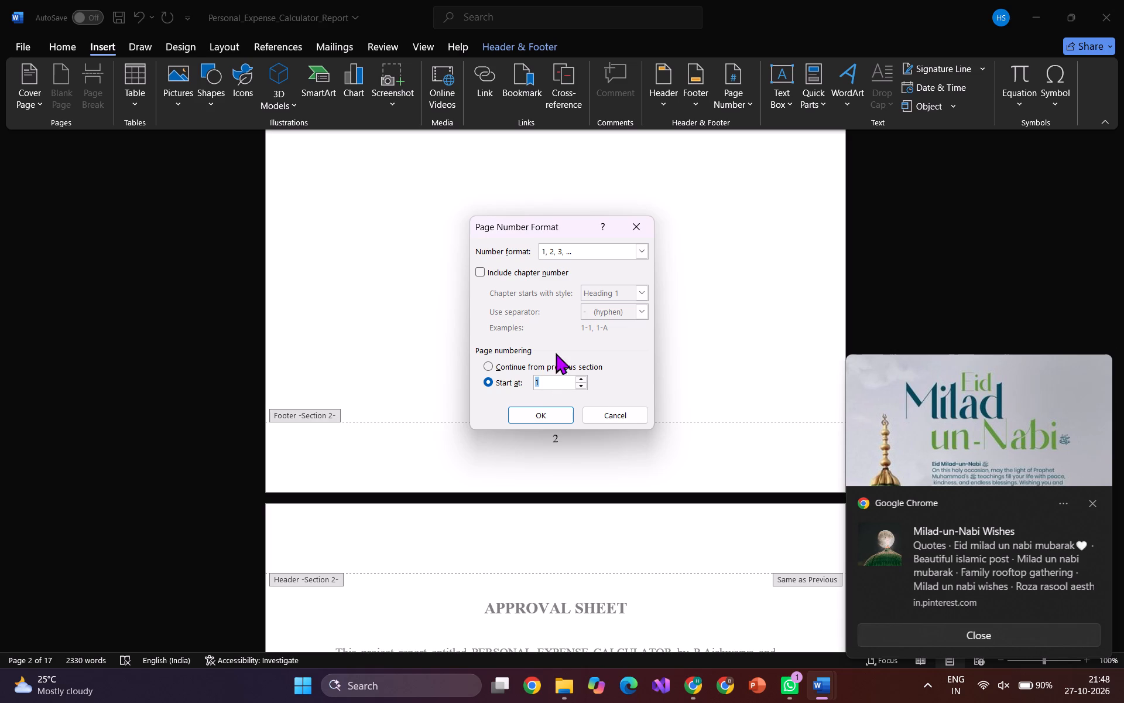
click(639, 256)
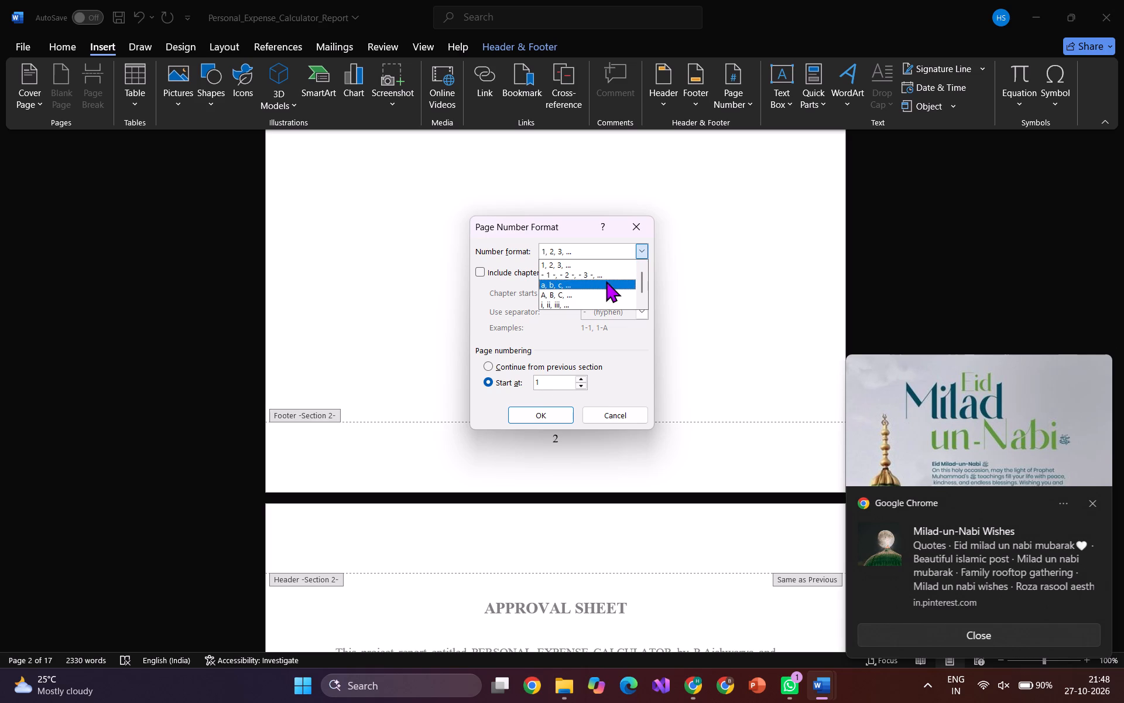
click(598, 306)
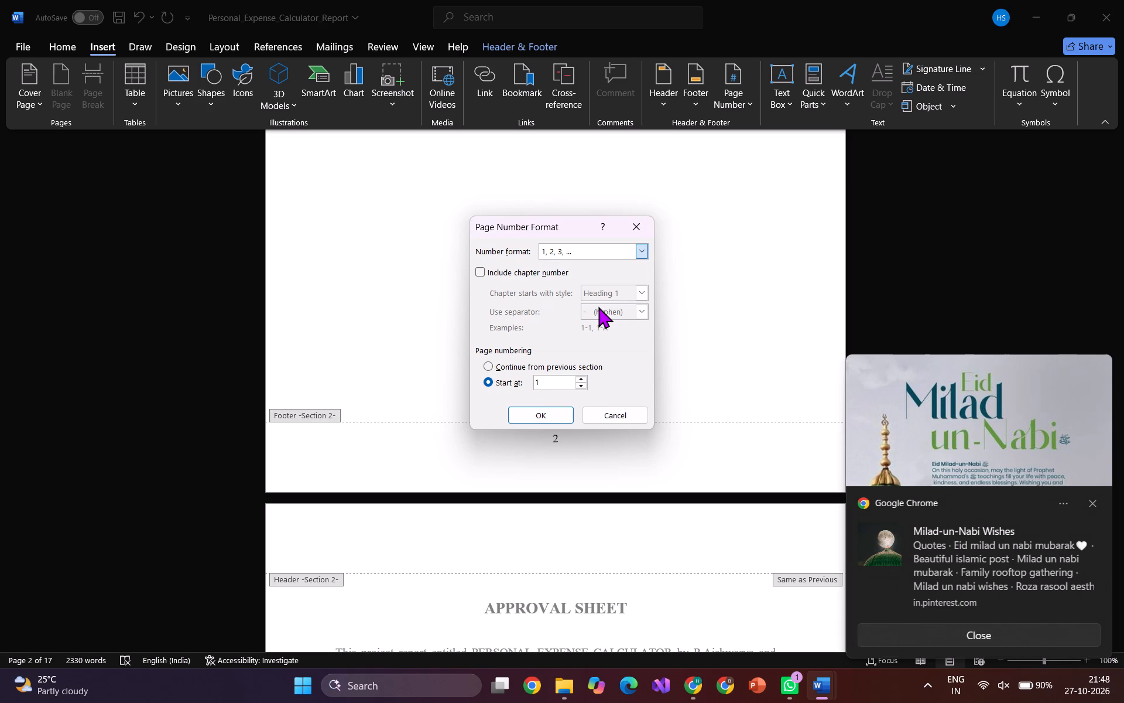
click(533, 418)
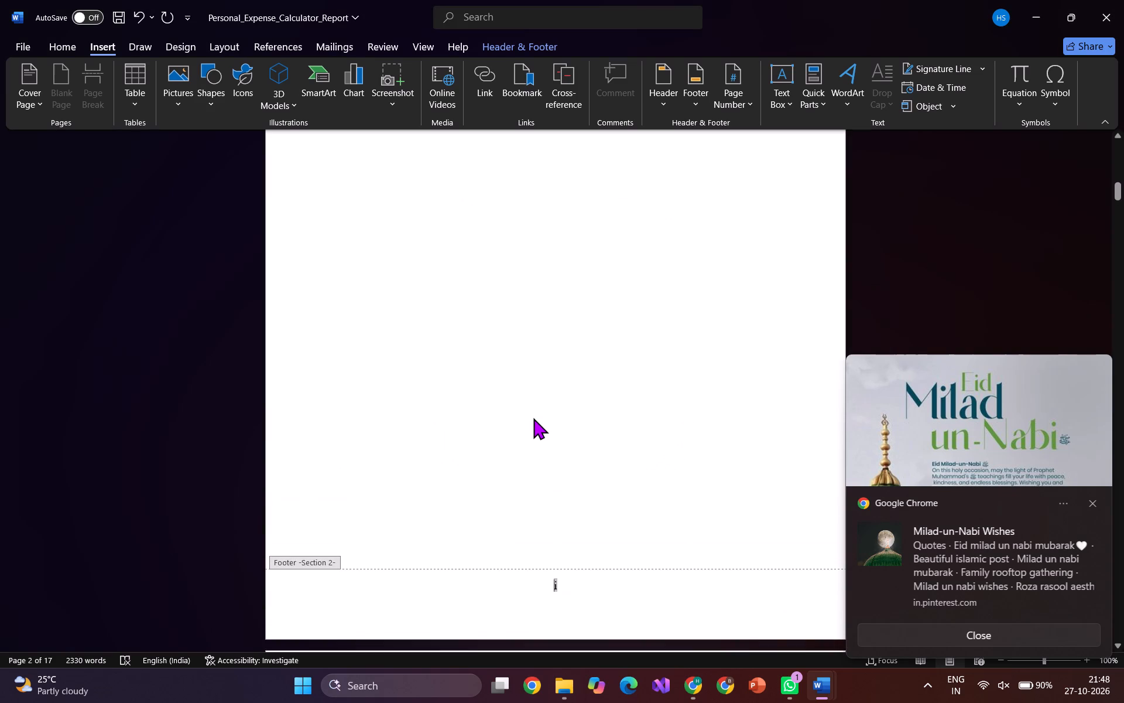
Check the Section 2 page numbering from the blank page through the front pages to Chapter 1 in a multi-page view.
scroll(533, 418, down, 5)
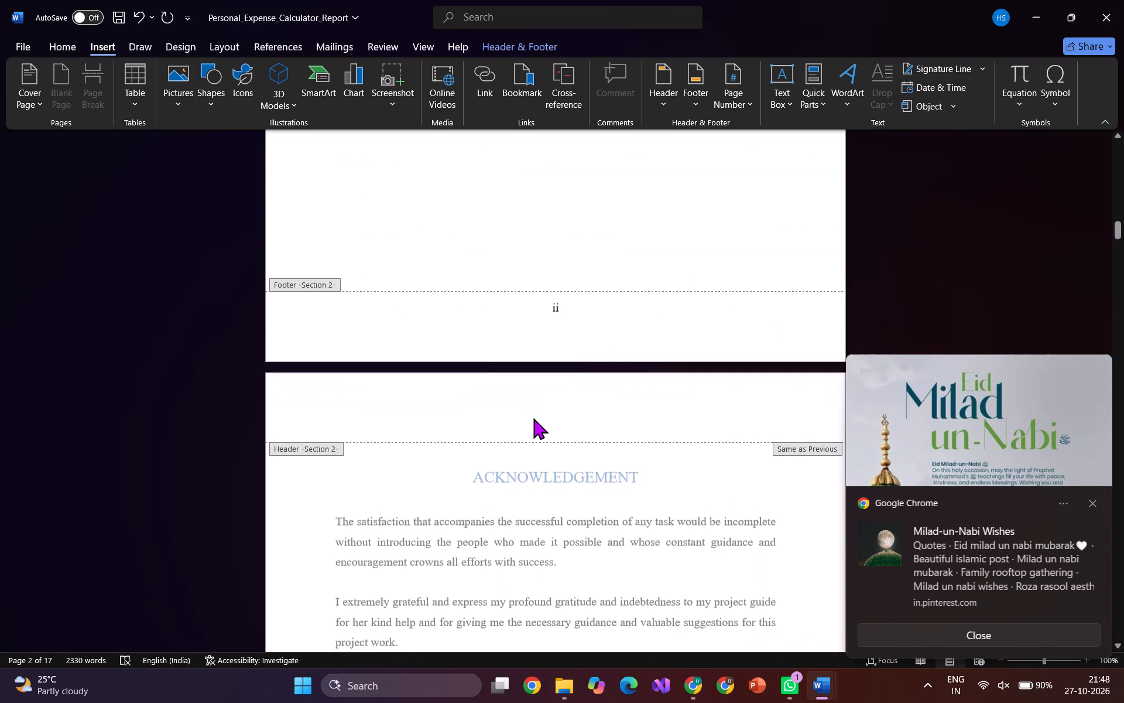
scroll(533, 418, down, 1)
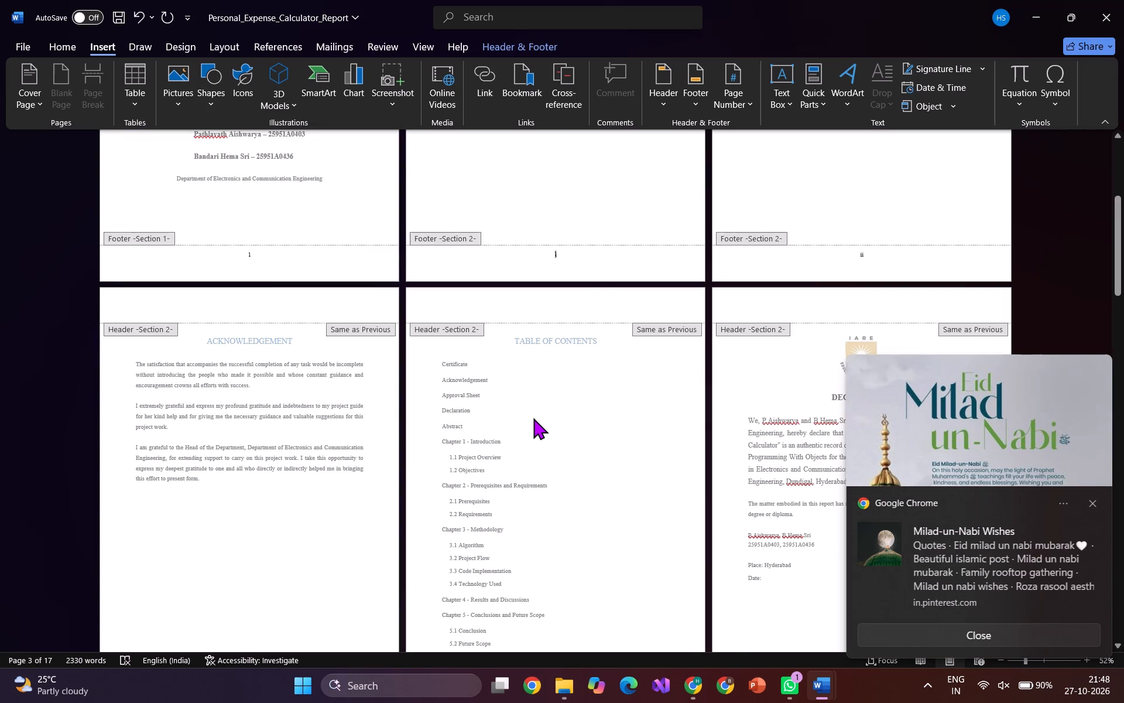
click(1093, 498)
scroll(828, 461, down, 1)
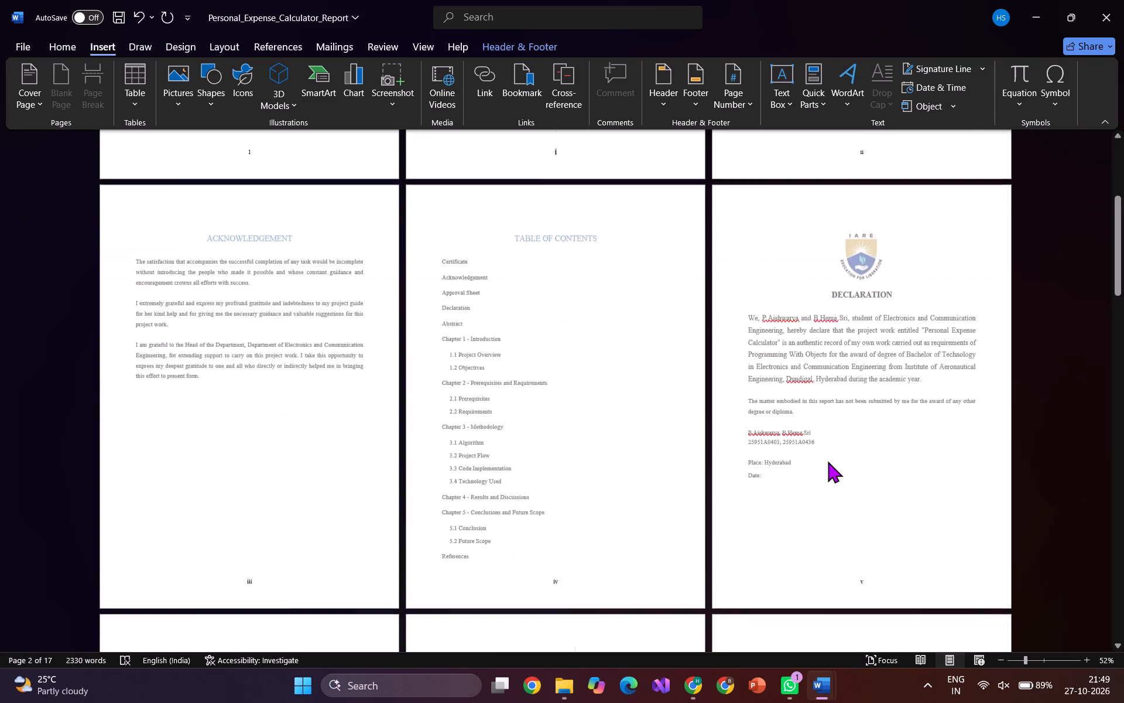
scroll(828, 461, down, 2)
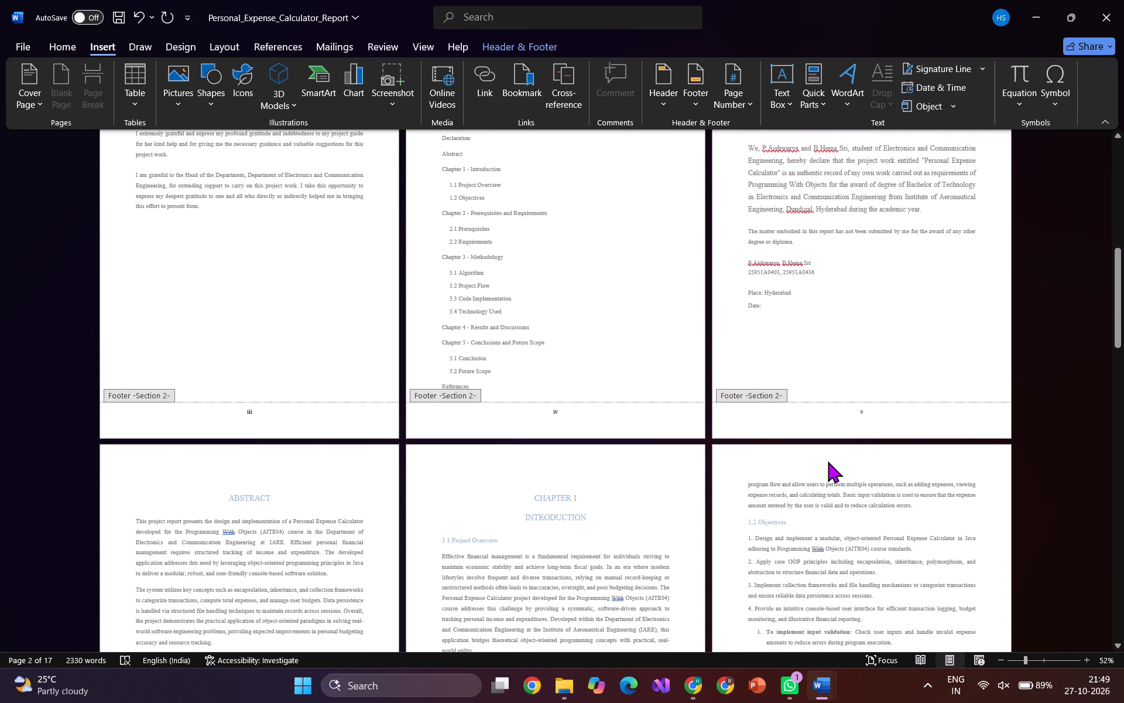
scroll(828, 461, down, 3)
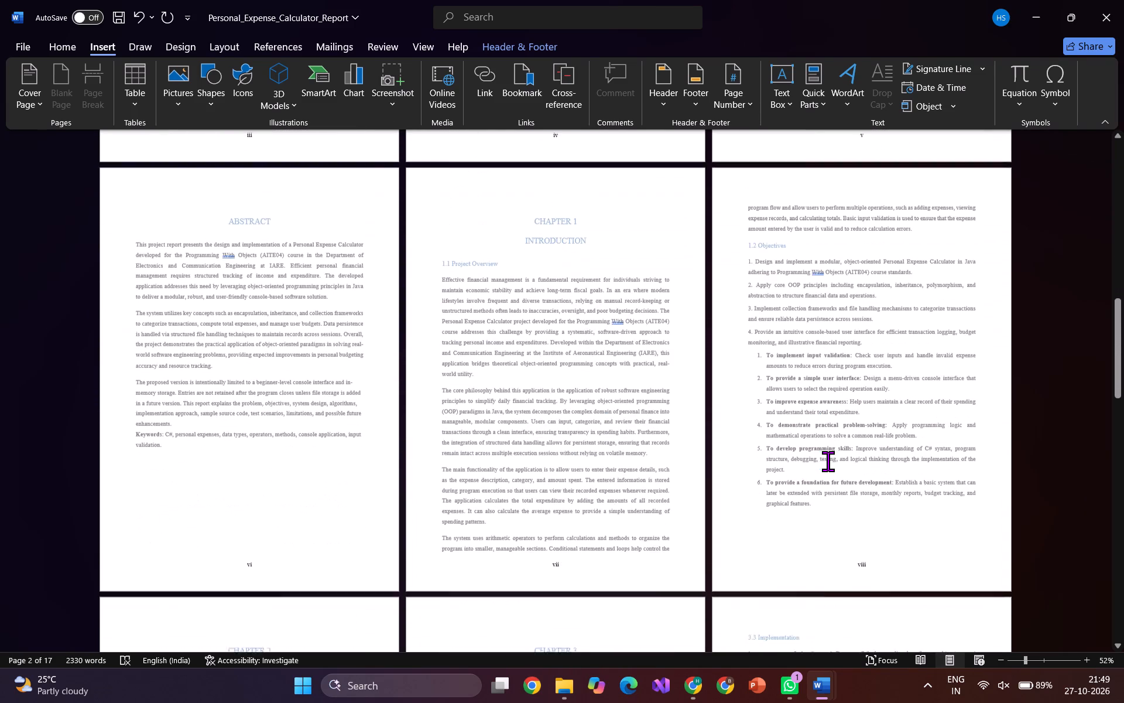
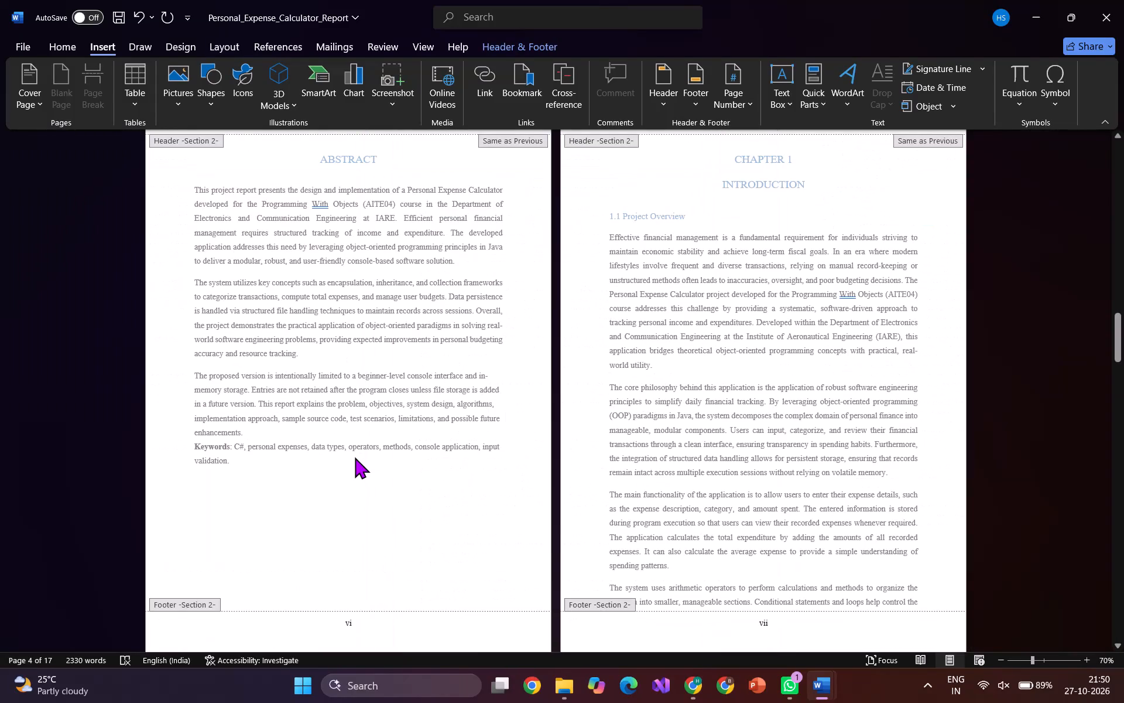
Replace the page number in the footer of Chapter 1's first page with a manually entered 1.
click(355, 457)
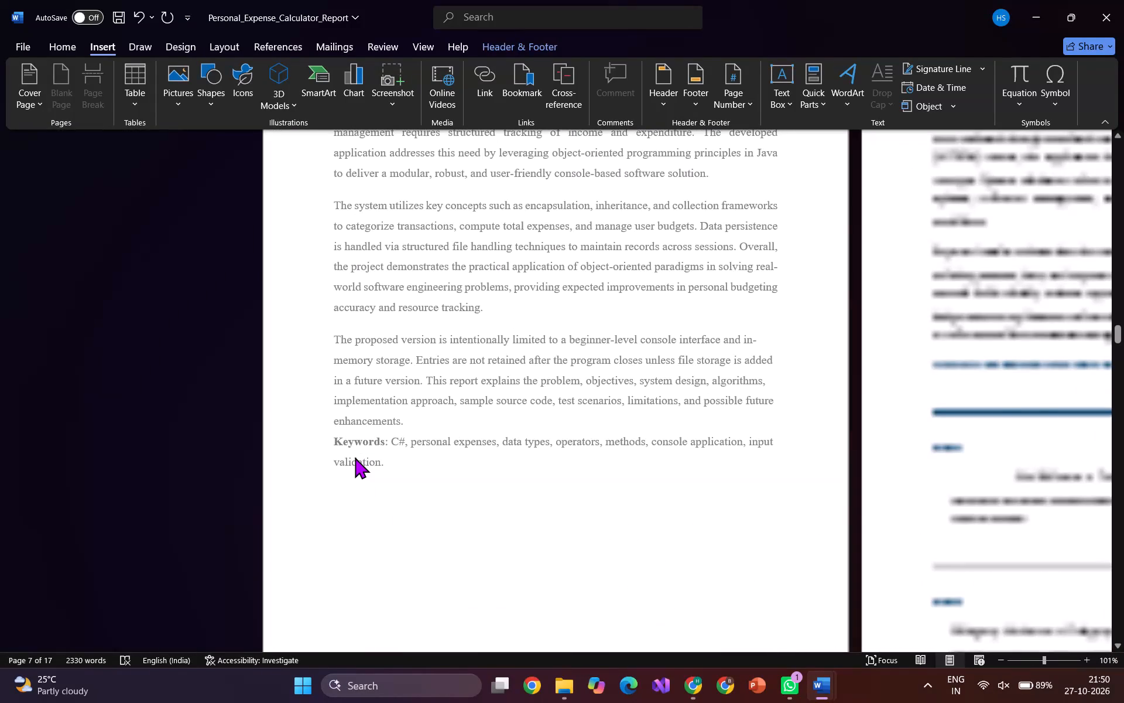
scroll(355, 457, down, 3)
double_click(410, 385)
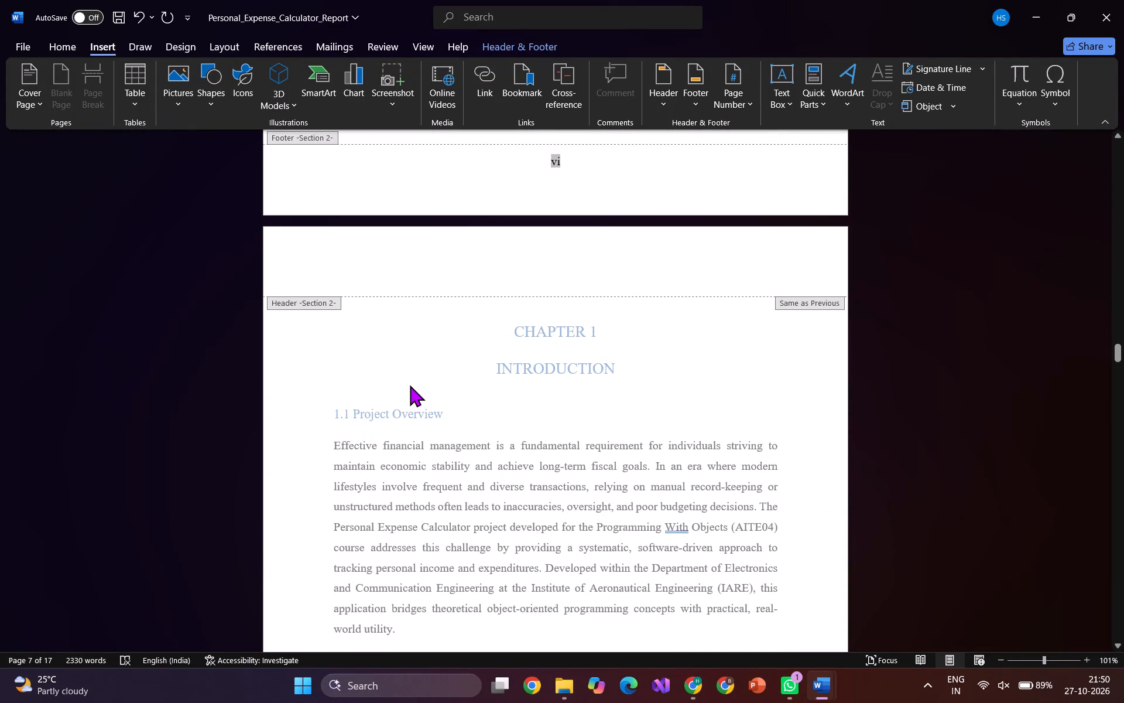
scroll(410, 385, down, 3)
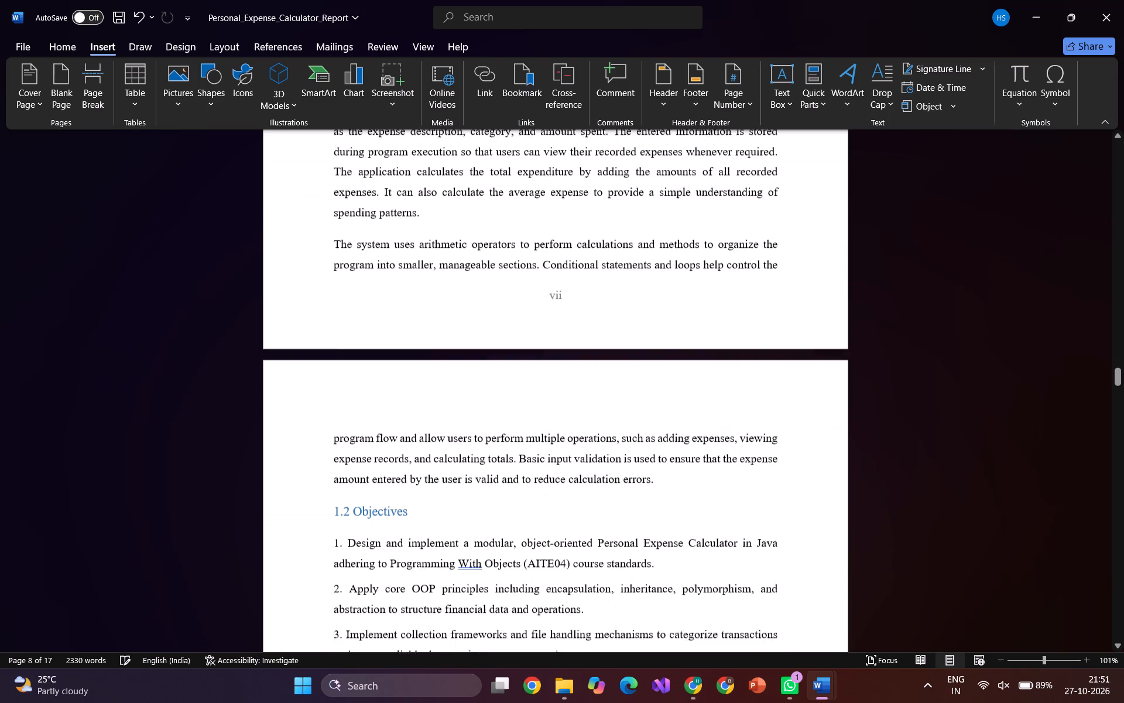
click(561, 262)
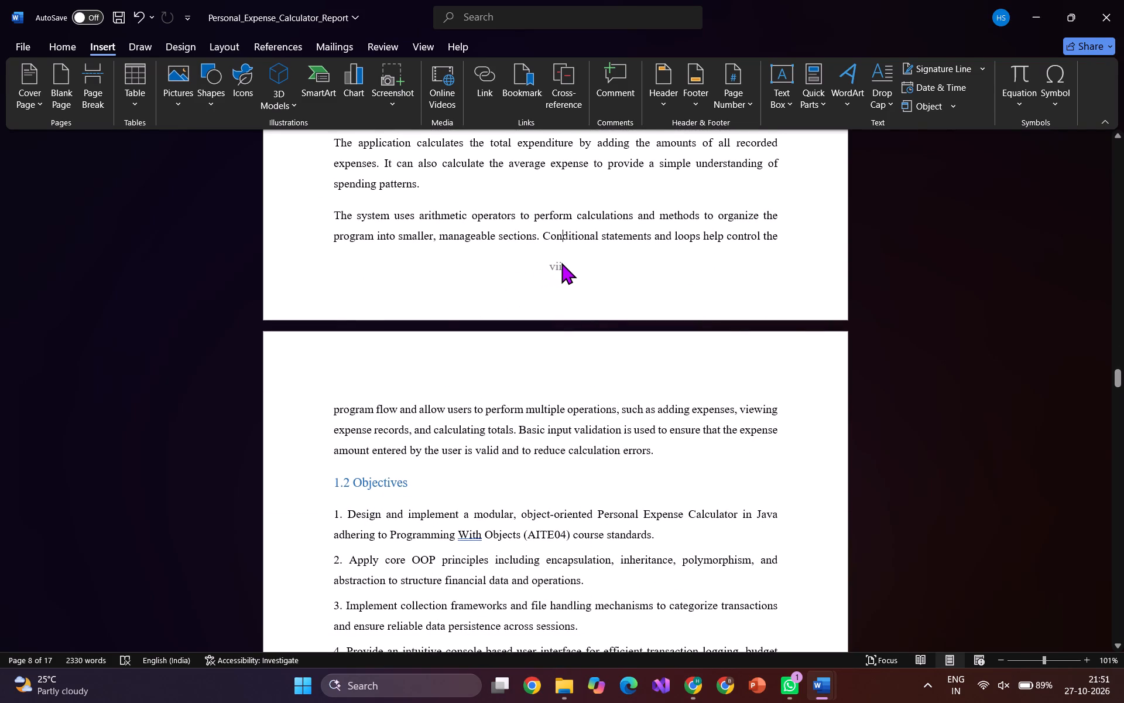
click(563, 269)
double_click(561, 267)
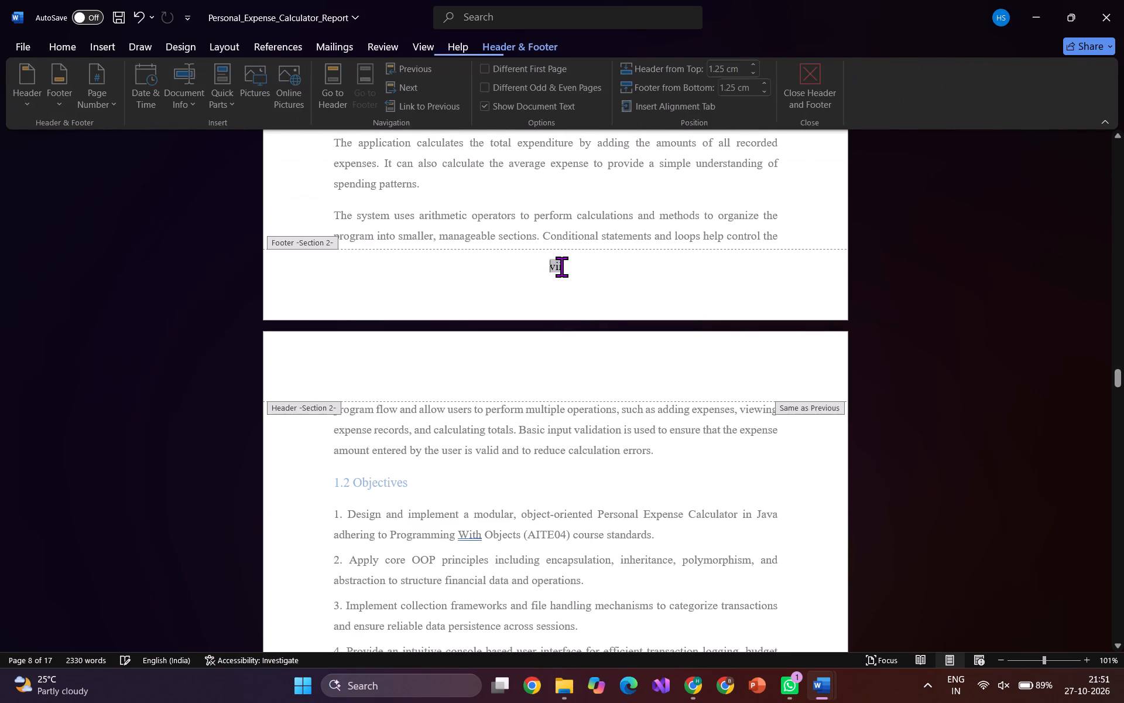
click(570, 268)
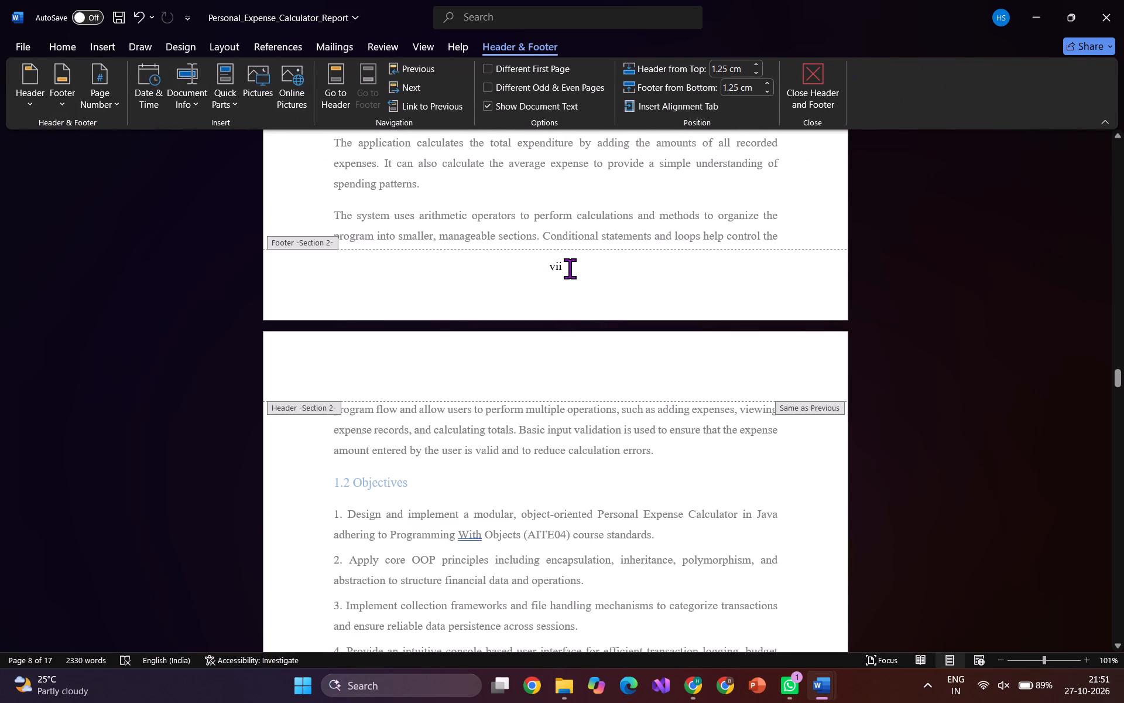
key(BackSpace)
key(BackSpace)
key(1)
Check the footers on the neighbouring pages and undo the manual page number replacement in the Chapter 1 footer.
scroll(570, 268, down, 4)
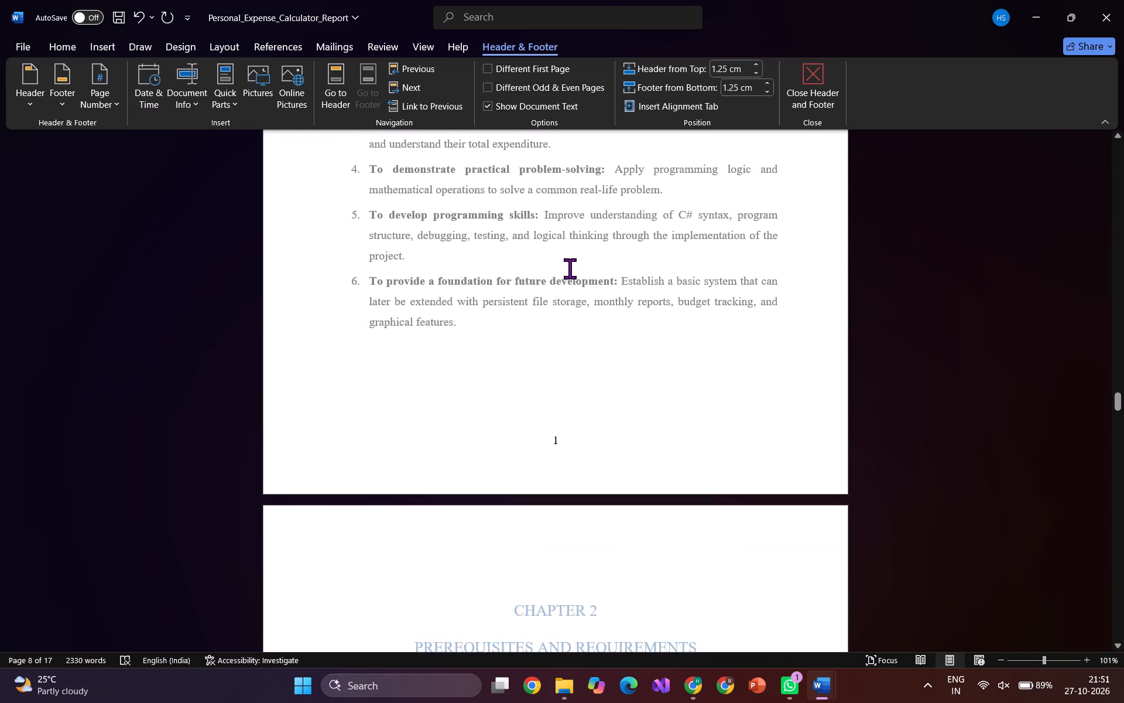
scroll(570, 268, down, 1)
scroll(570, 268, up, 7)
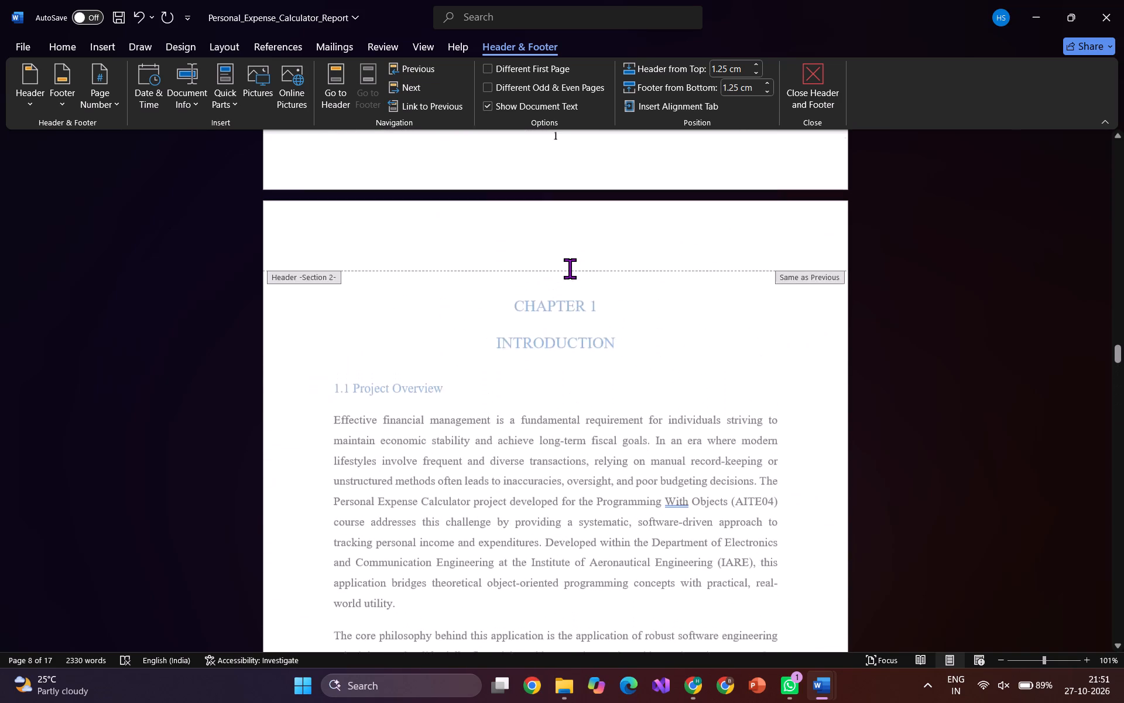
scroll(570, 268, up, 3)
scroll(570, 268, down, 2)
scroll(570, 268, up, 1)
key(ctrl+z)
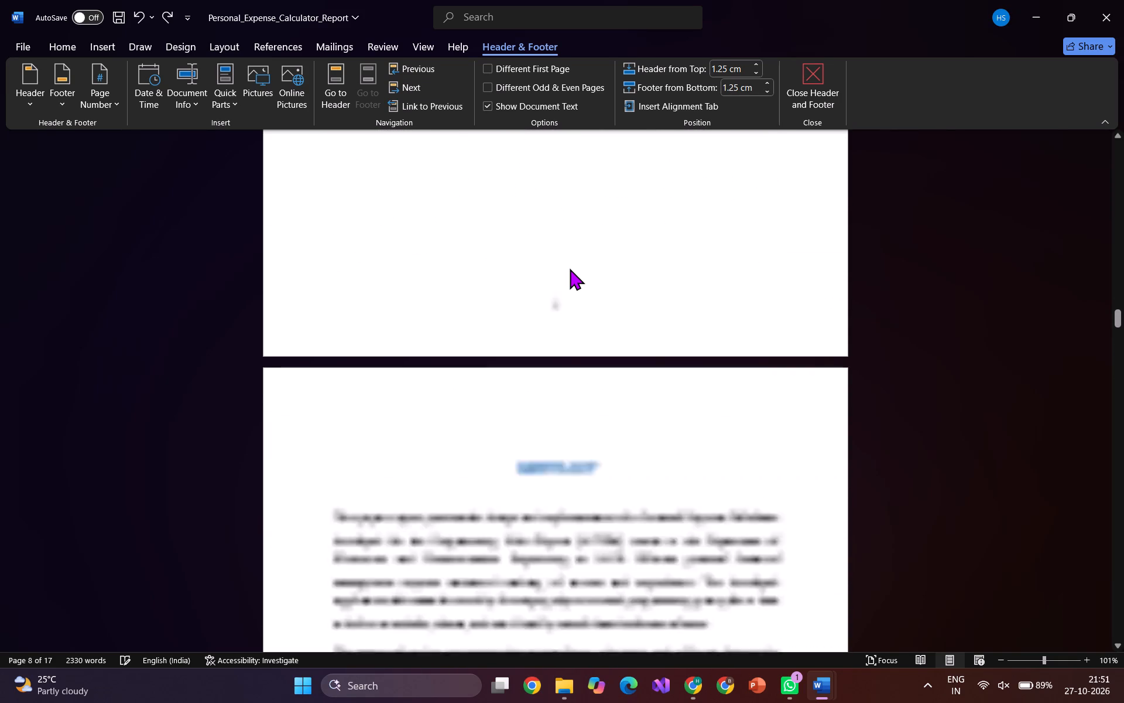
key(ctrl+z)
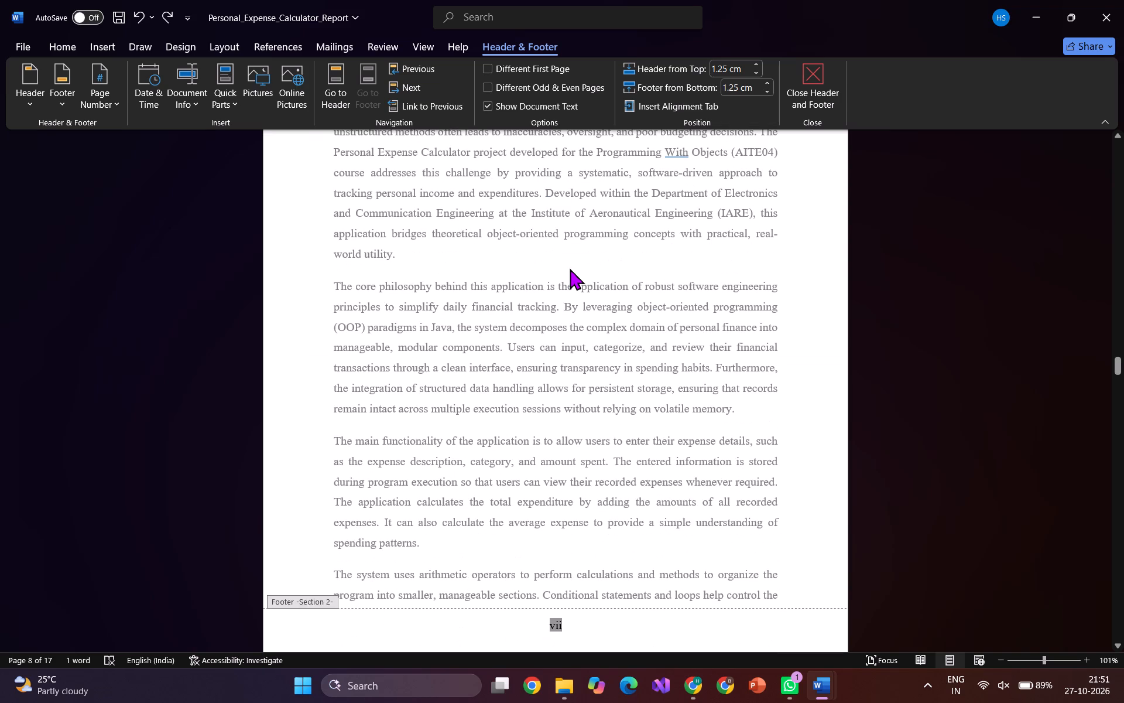
Review the Section 2 footer page numbers from the Acknowledgement through the Abstract to the first page of Chapter 1.
scroll(570, 268, down, 2)
click(922, 294)
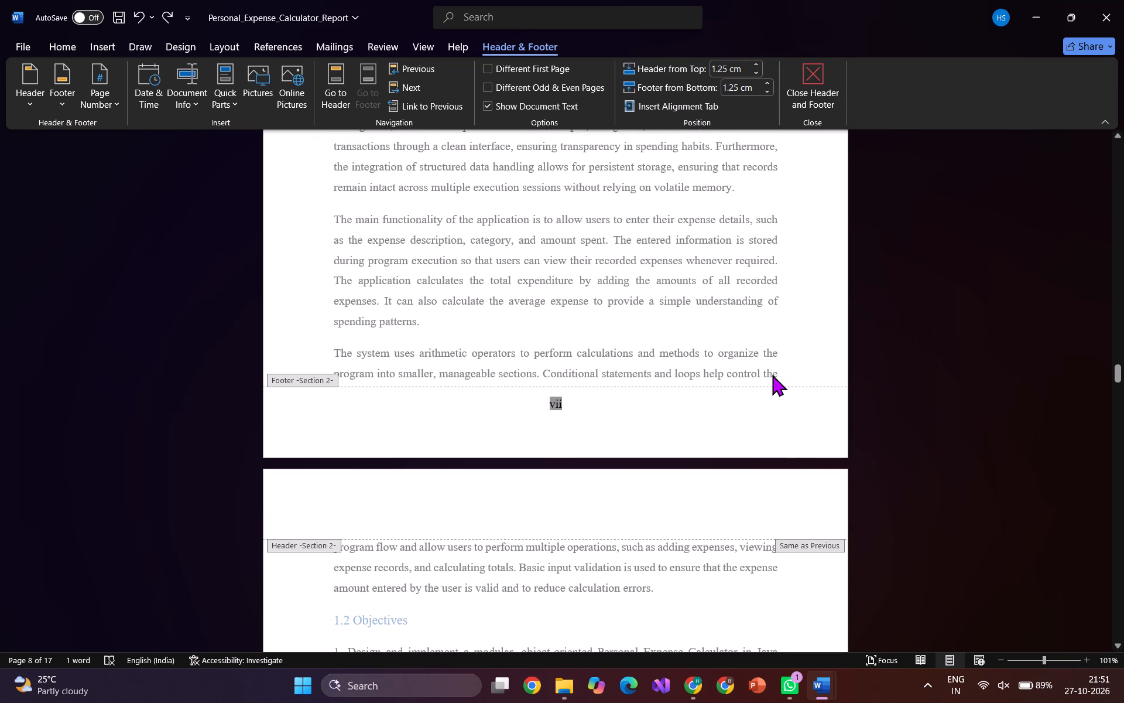
scroll(772, 374, up, 2)
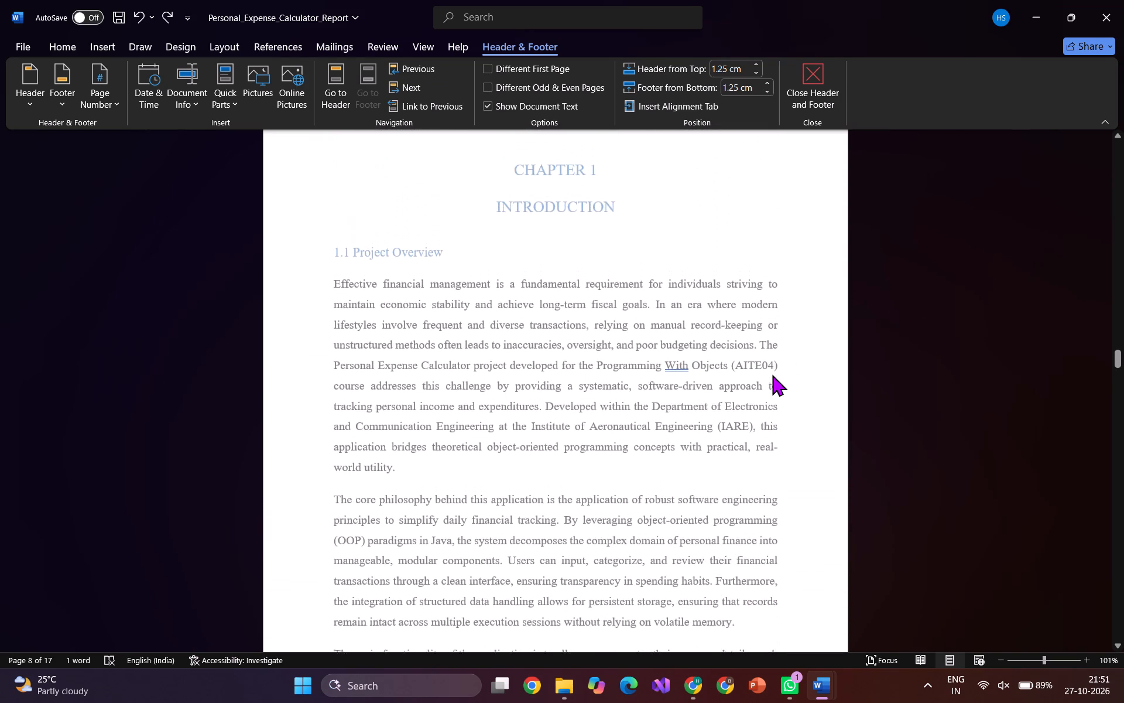
scroll(772, 374, up, 12)
scroll(772, 374, down, 1)
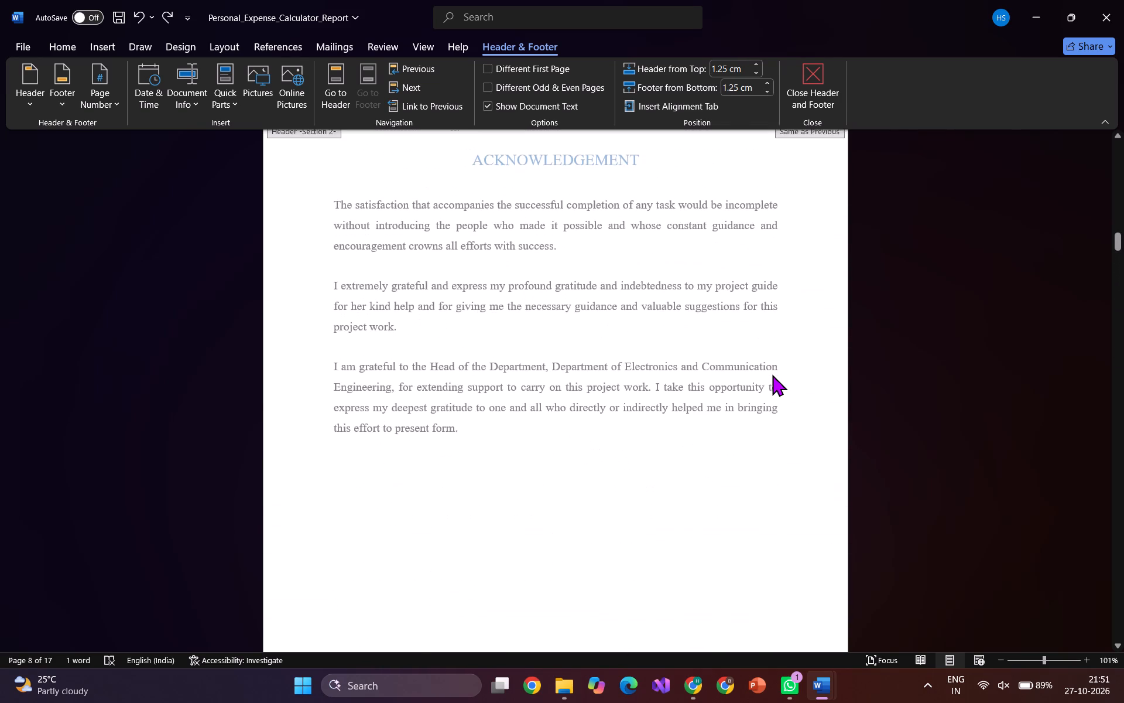
scroll(772, 374, down, 7)
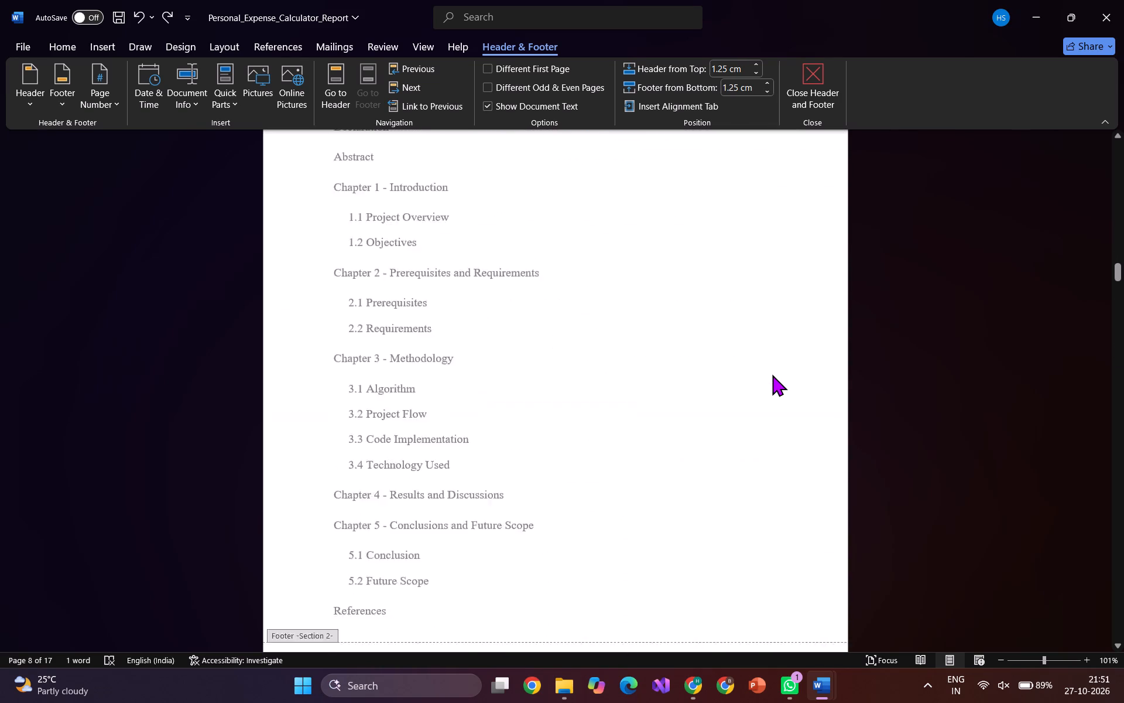
scroll(772, 374, down, 5)
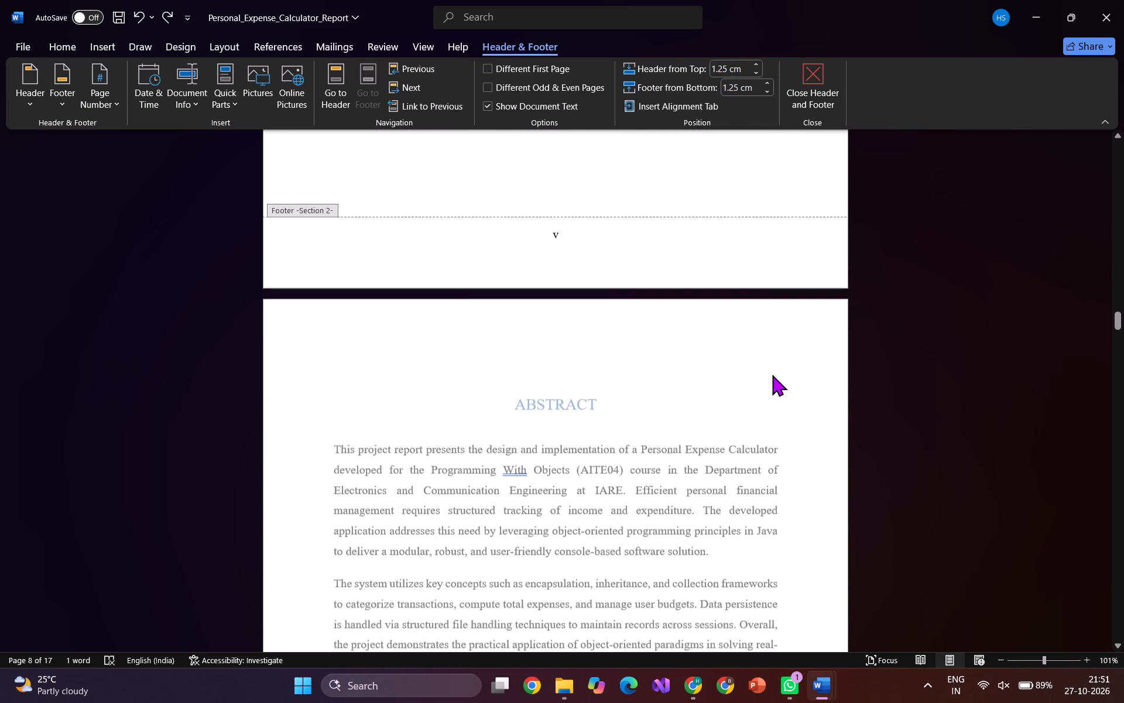
scroll(772, 374, down, 7)
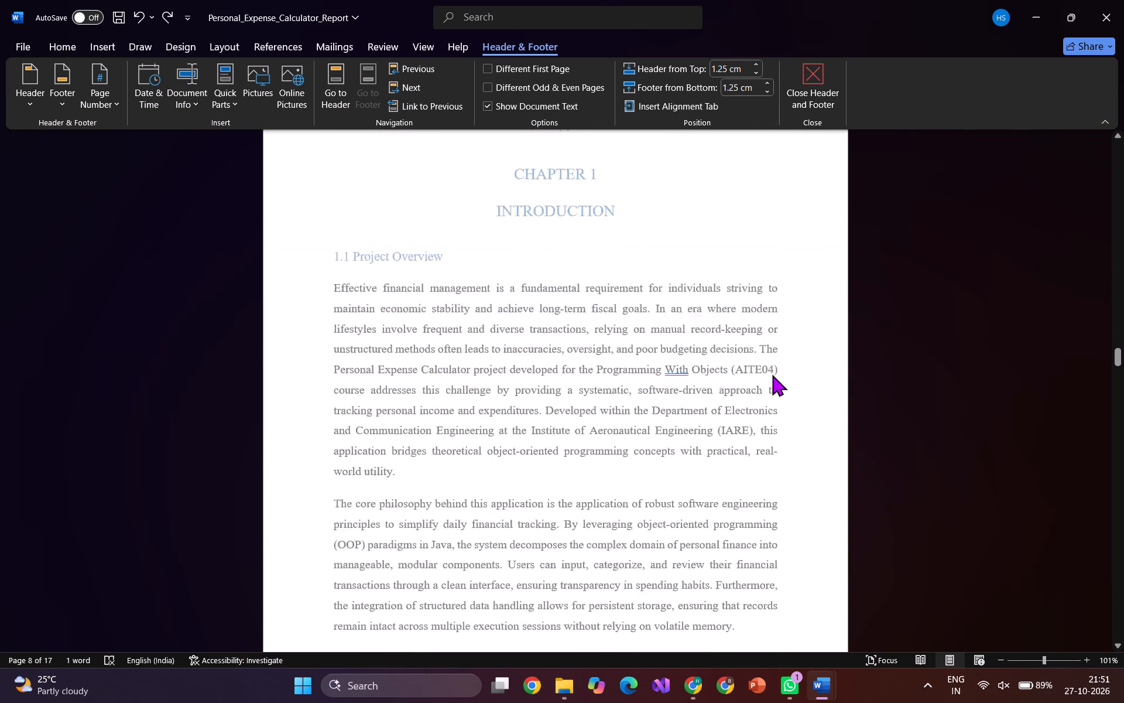
scroll(772, 374, down, 3)
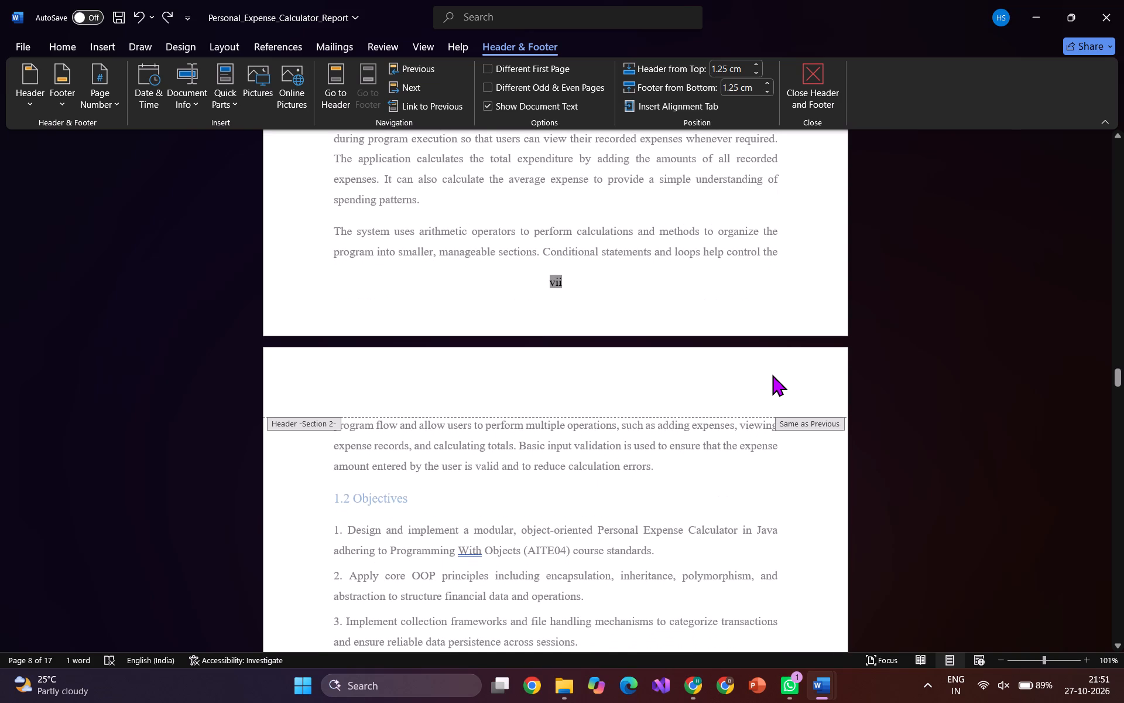
scroll(772, 374, up, 2)
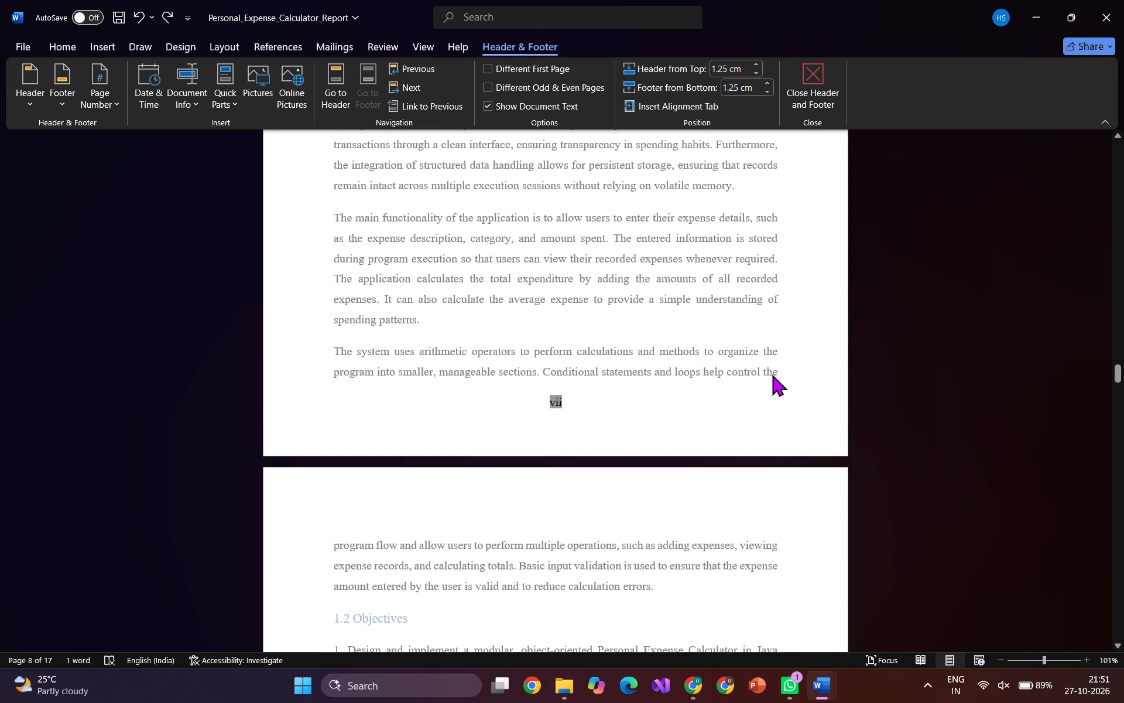
scroll(772, 374, up, 1)
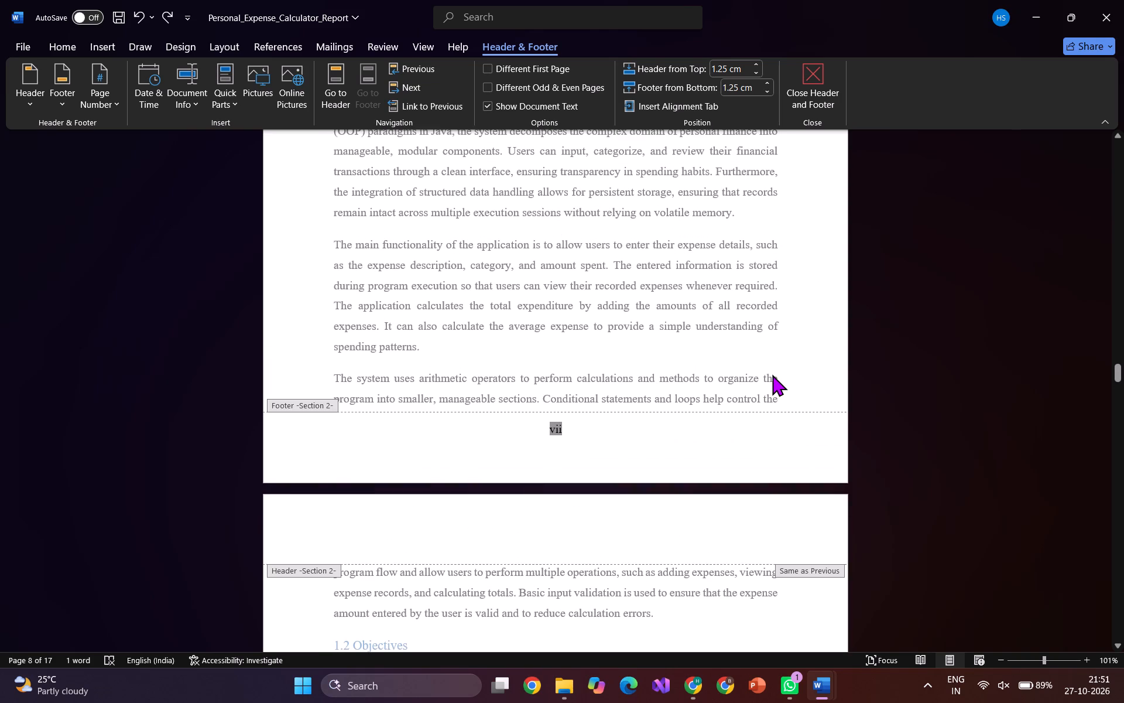
Examine the footer numbering and section labels where Chapter 1 ends and Chapter 2 begins.
scroll(772, 374, down, 4)
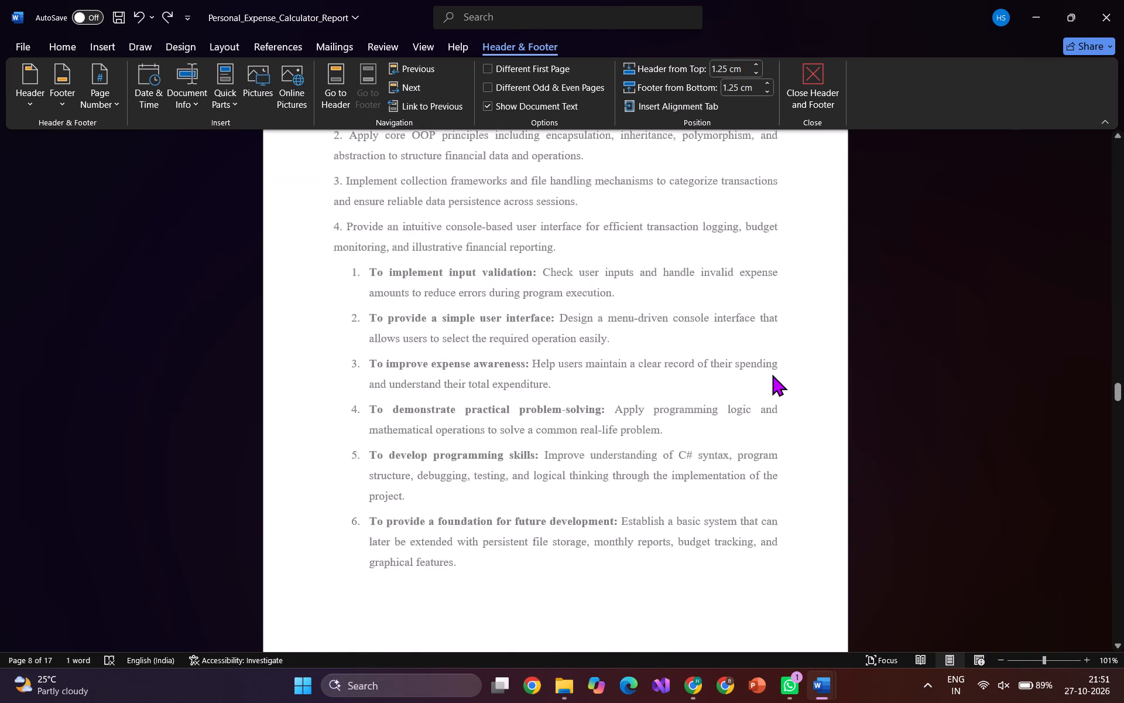
scroll(772, 374, down, 1)
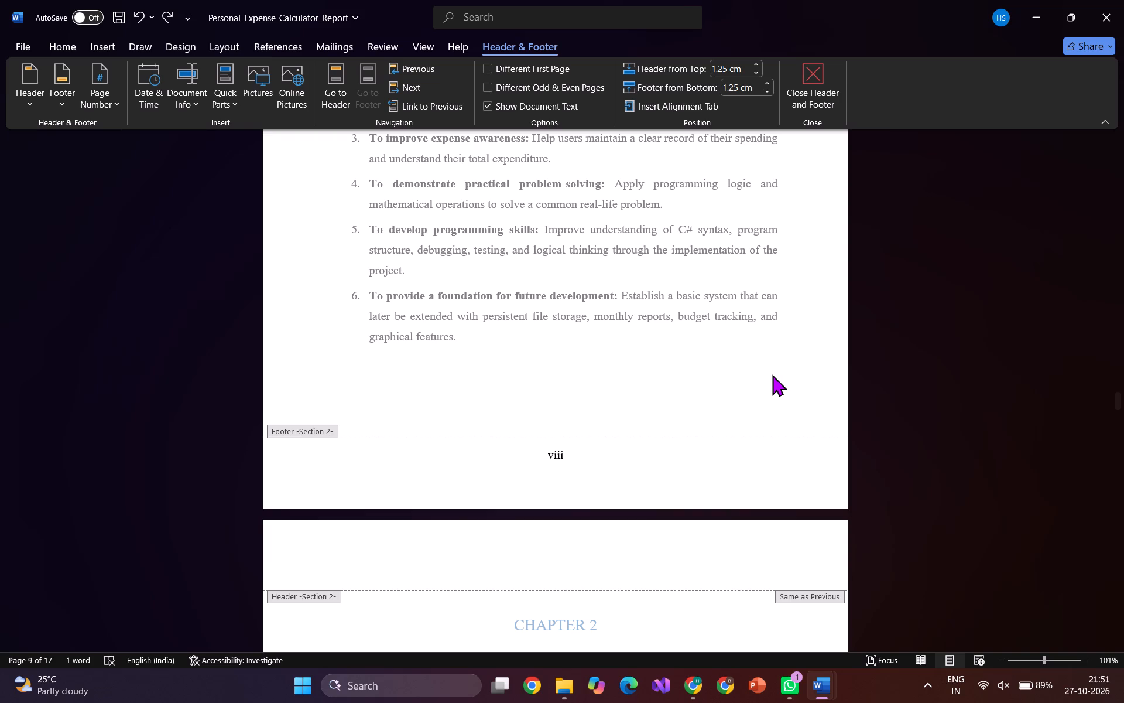
scroll(772, 374, up, 2)
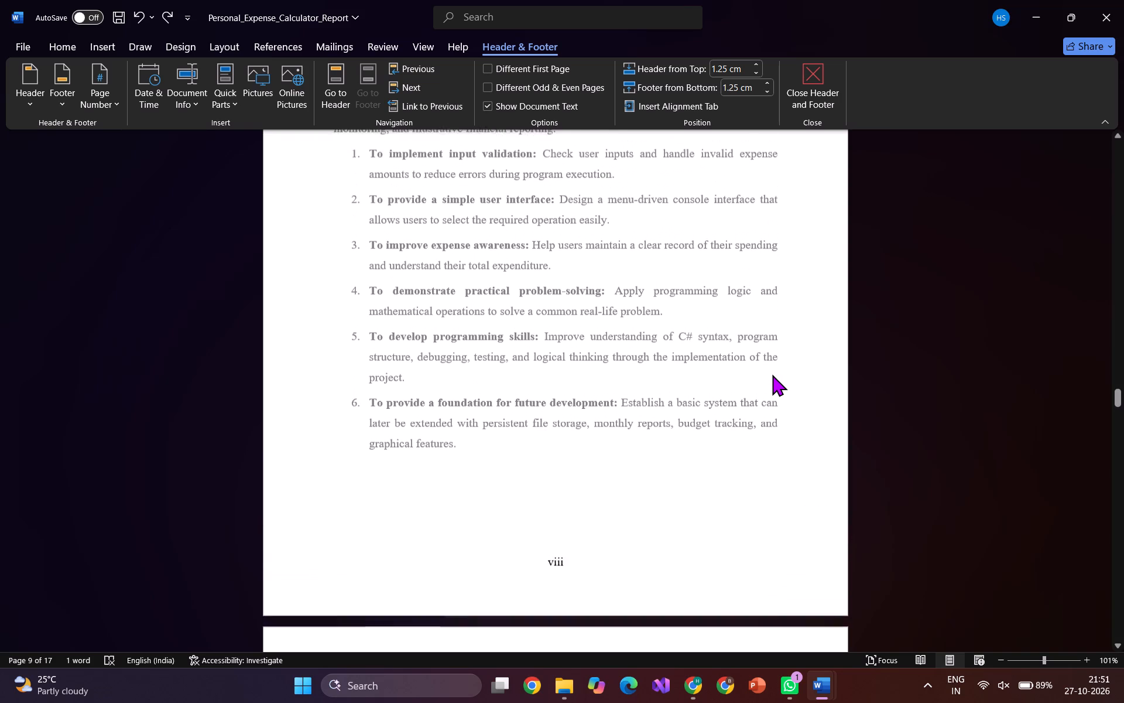
scroll(772, 374, up, 1)
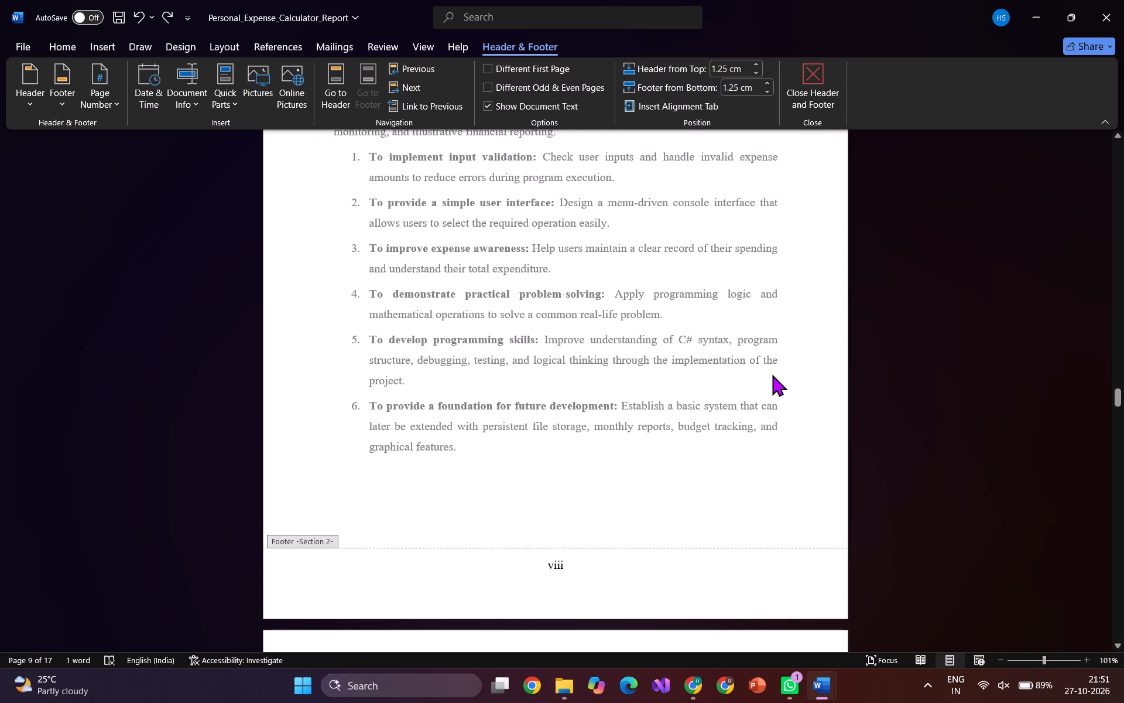
scroll(772, 374, up, 1)
scroll(772, 374, down, 2)
scroll(772, 374, up, 1)
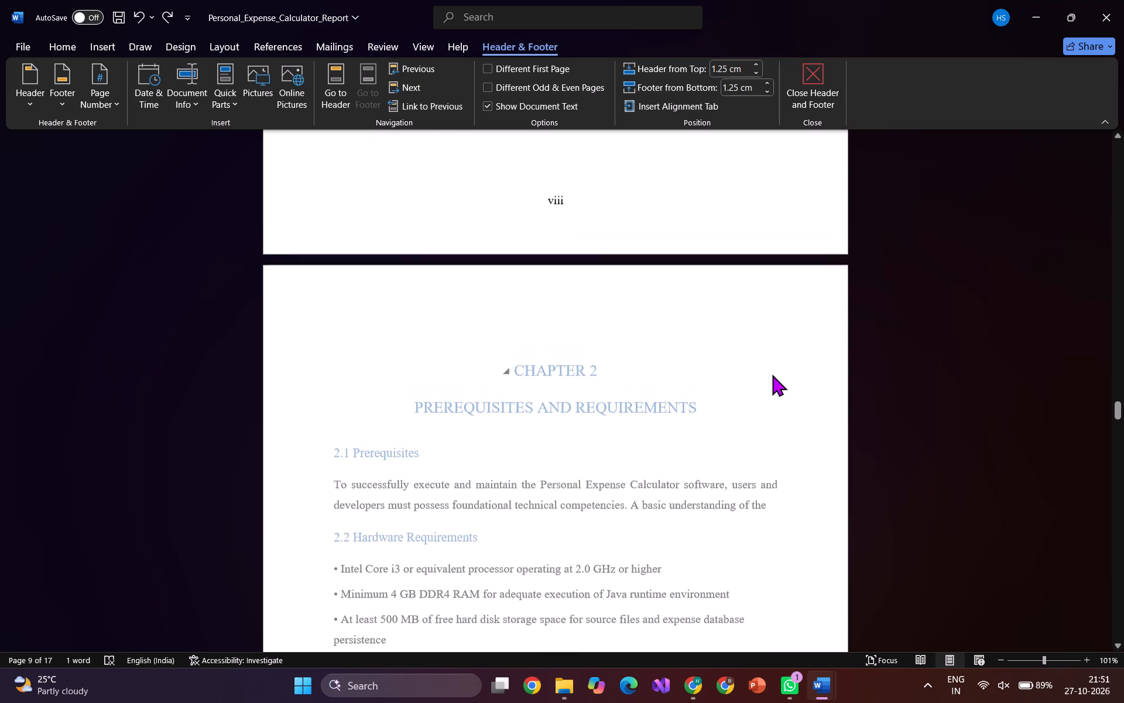
scroll(772, 374, up, 1)
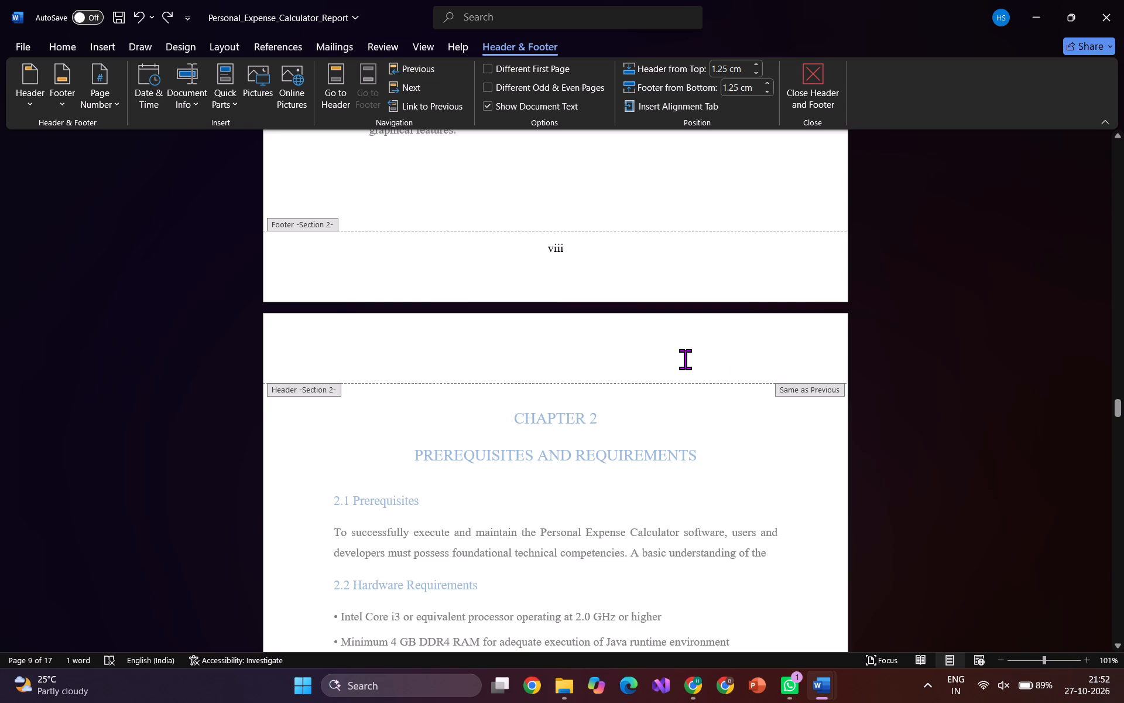
scroll(685, 359, down, 2)
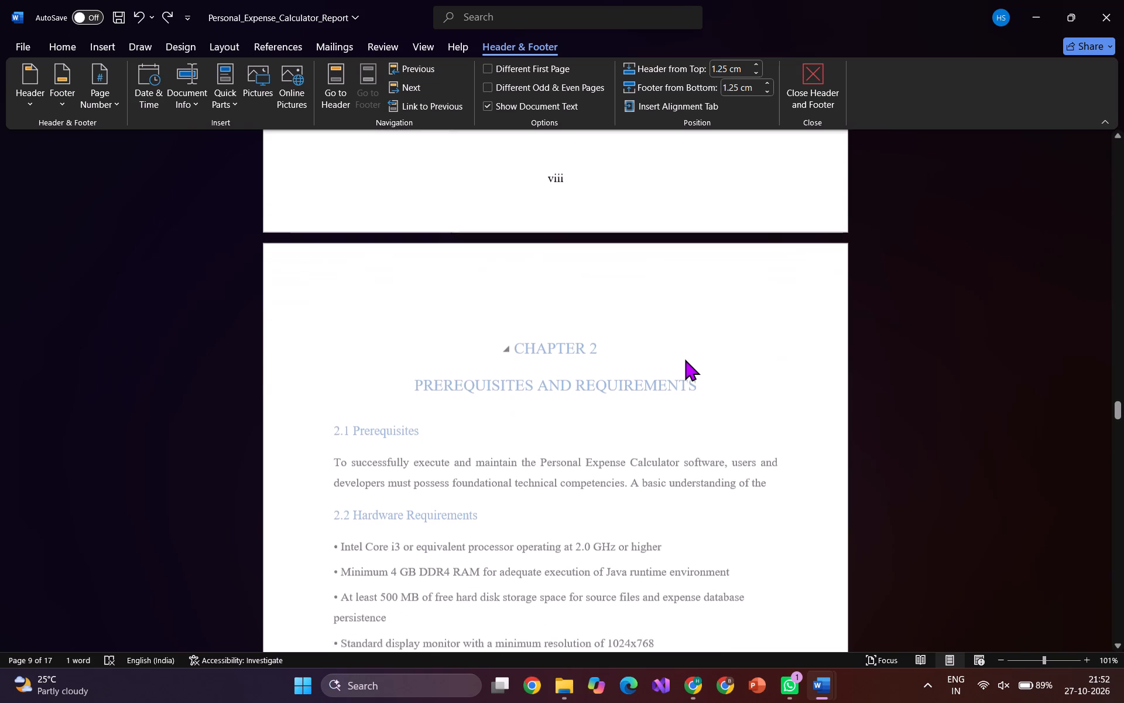
scroll(685, 359, down, 3)
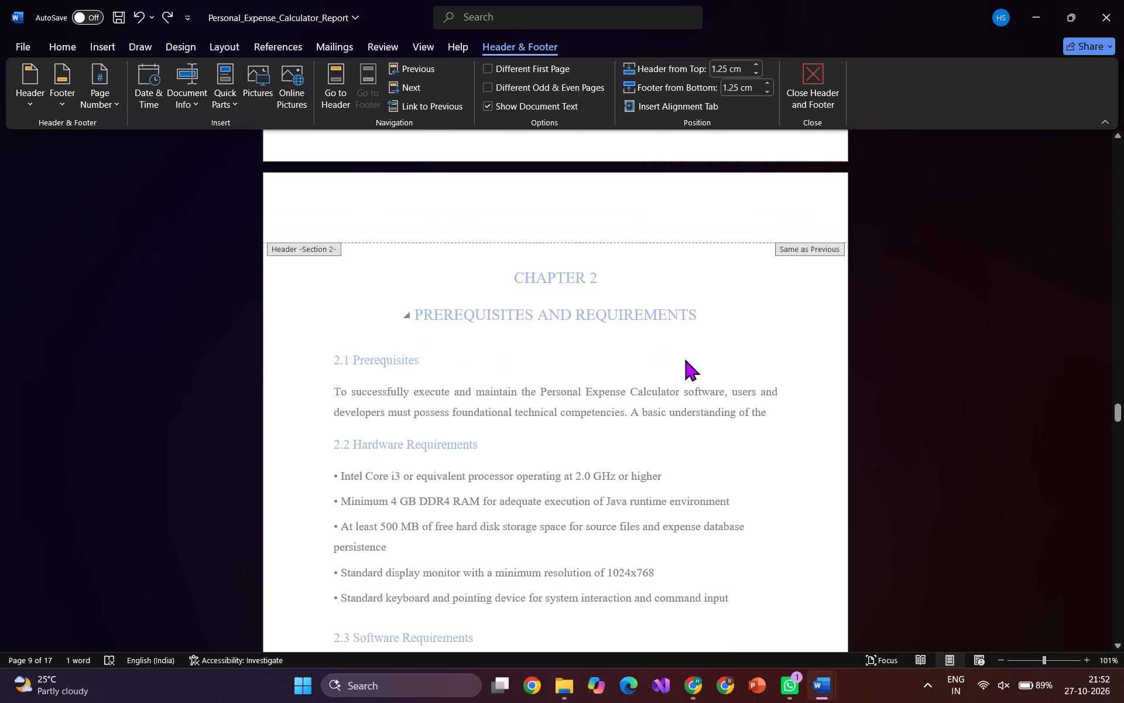
scroll(685, 359, down, 3)
scroll(685, 359, up, 2)
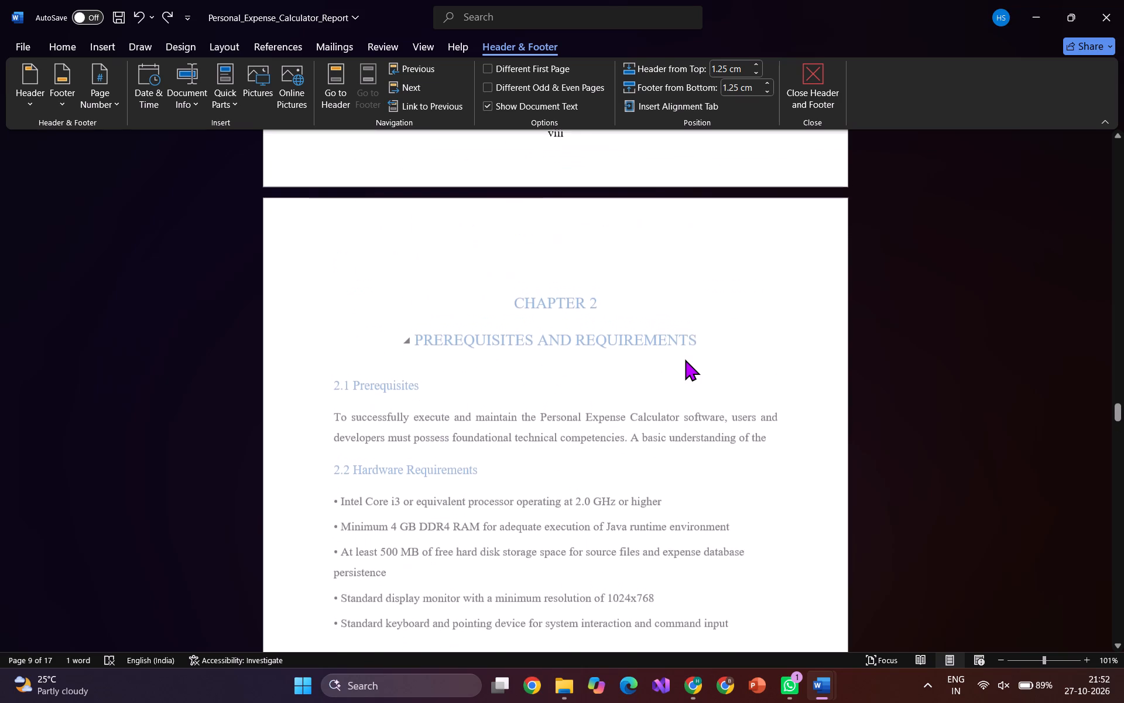
scroll(685, 359, up, 1)
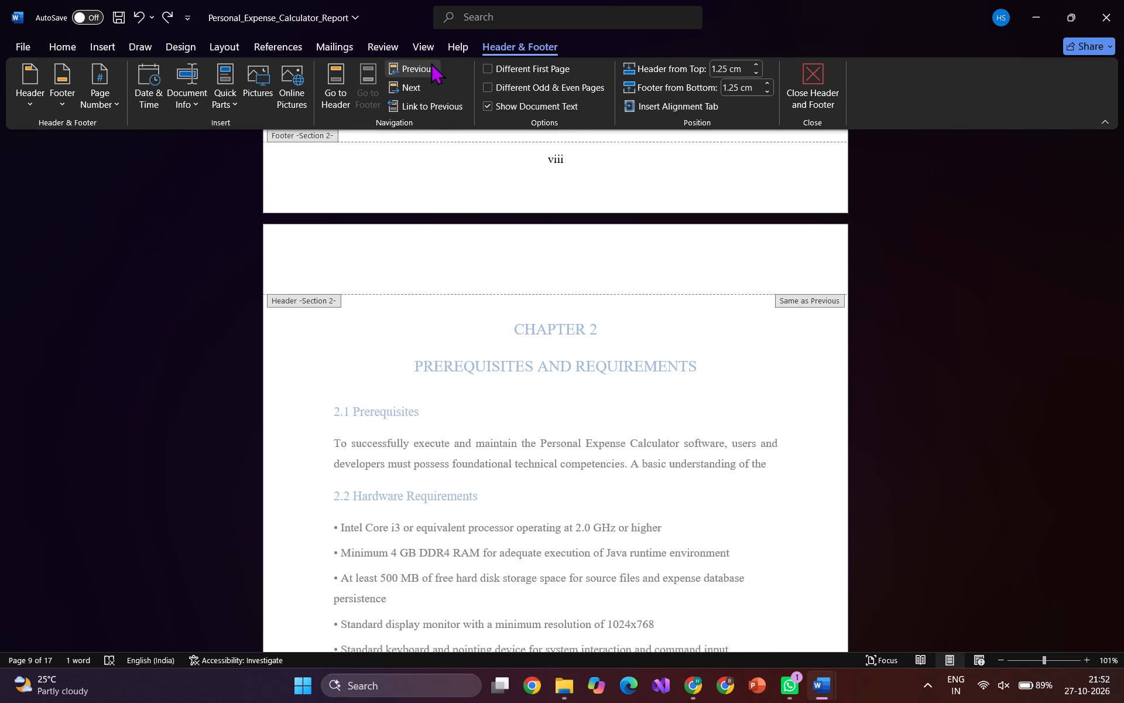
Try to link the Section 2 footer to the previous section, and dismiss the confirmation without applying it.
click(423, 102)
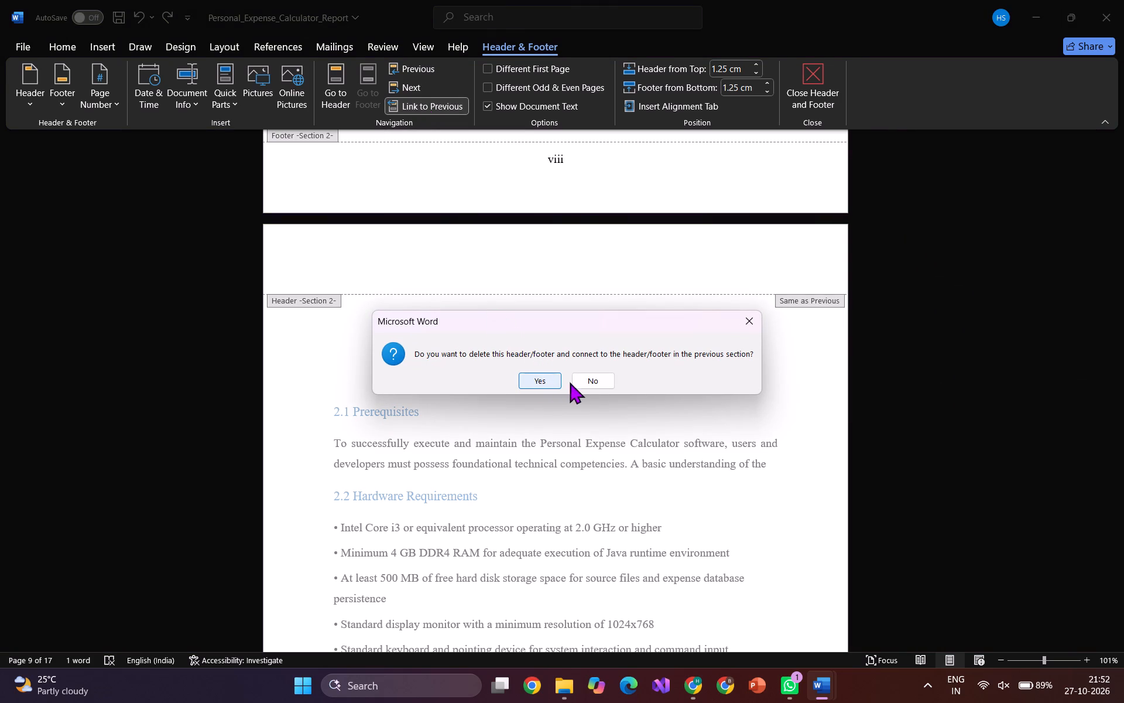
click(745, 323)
Examine the Section 2 footer page numbers at the end of Chapter 2 and on the first page of Chapter 3.
scroll(643, 351, down, 1)
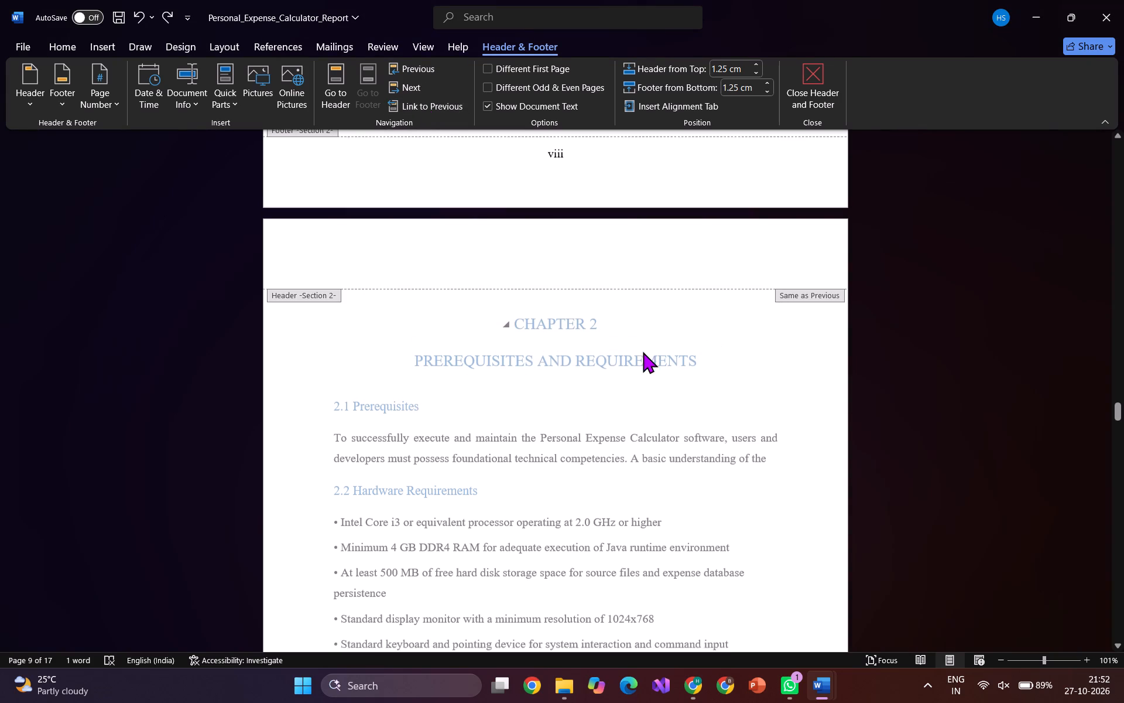
scroll(643, 351, down, 3)
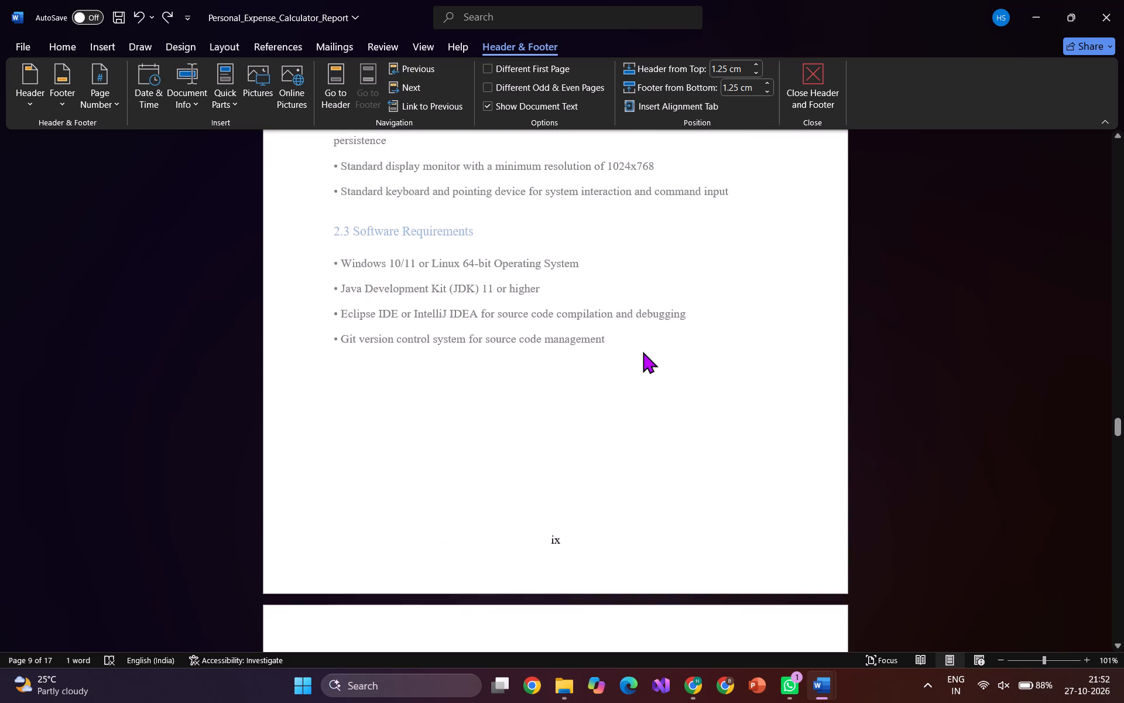
scroll(643, 351, down, 1)
click(566, 508)
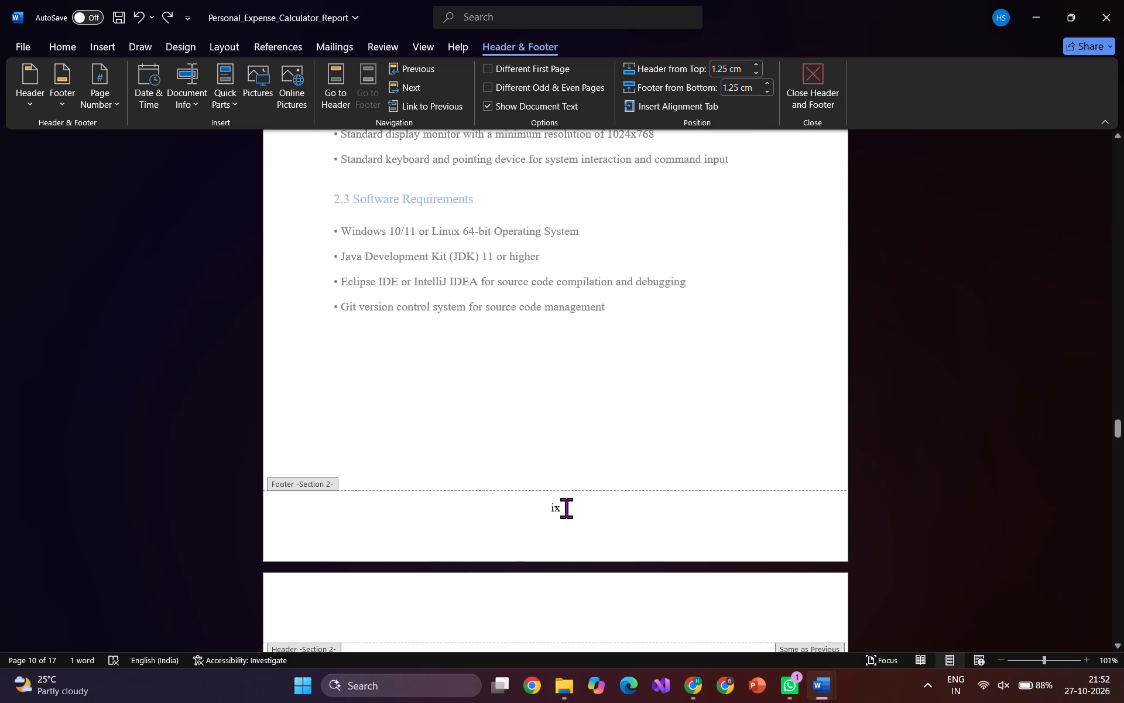
scroll(566, 508, down, 2)
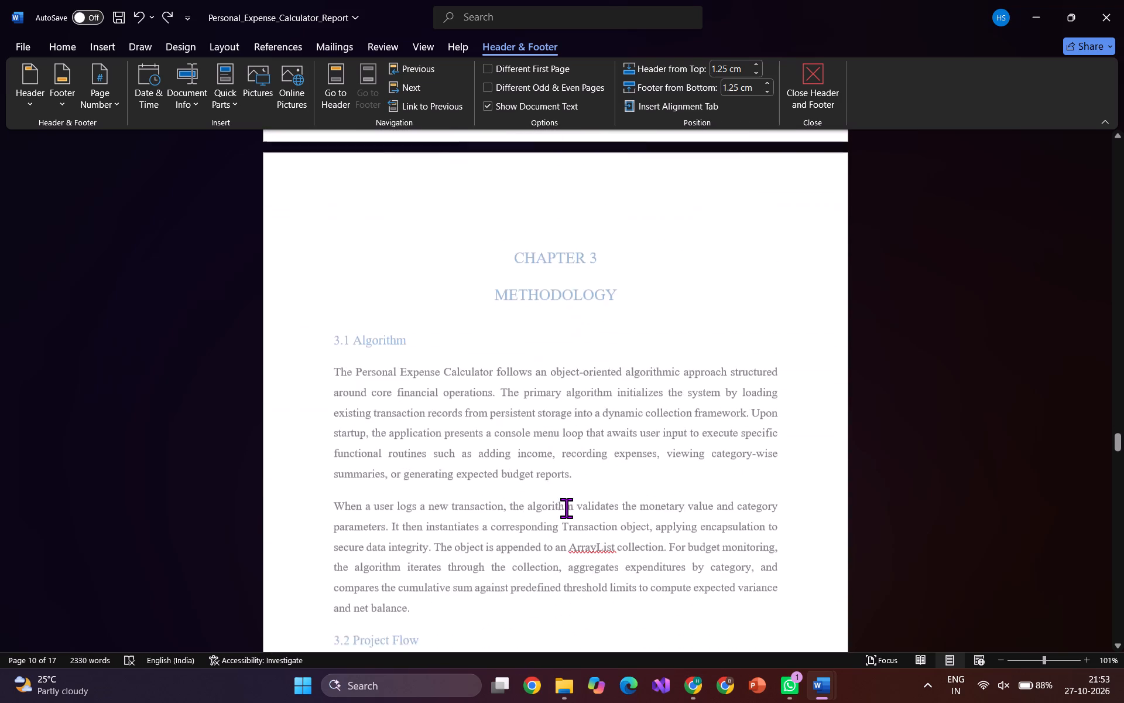
scroll(566, 508, down, 2)
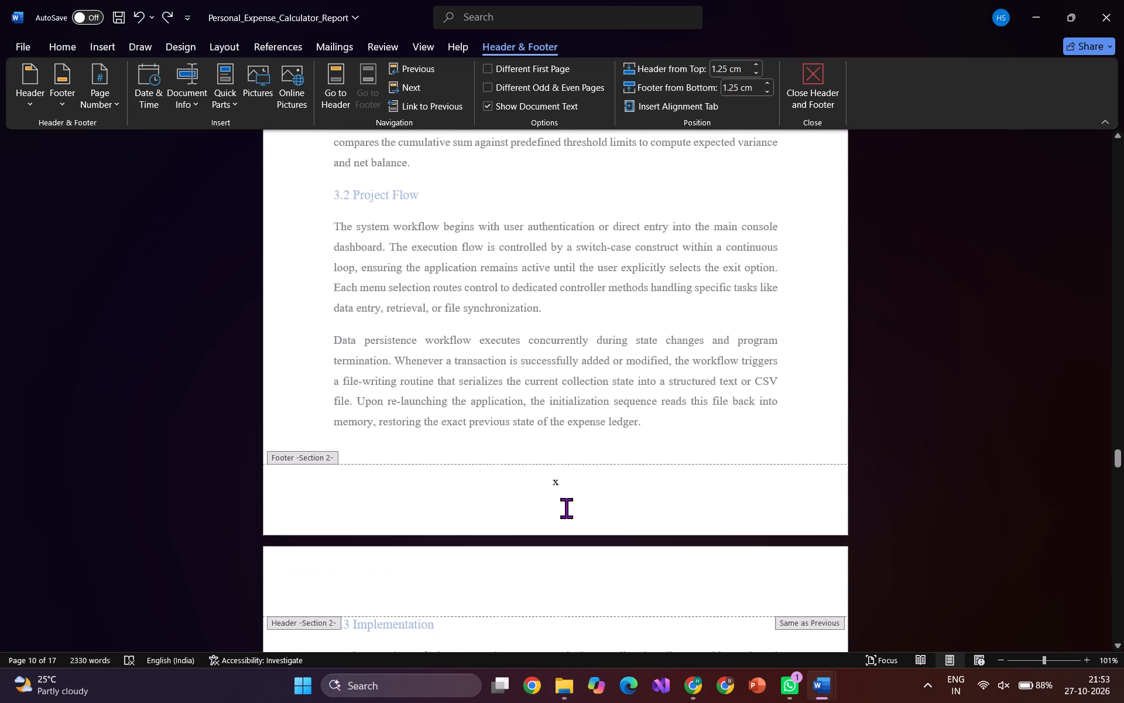
scroll(566, 508, down, 2)
scroll(566, 508, up, 4)
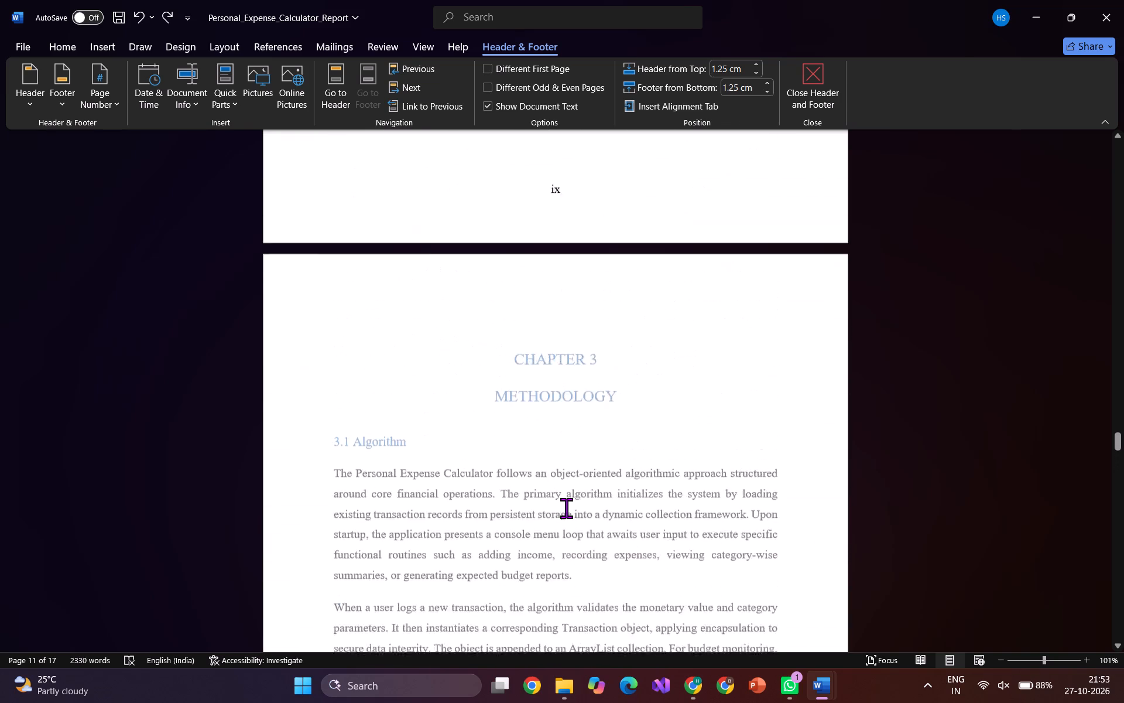
scroll(566, 508, up, 1)
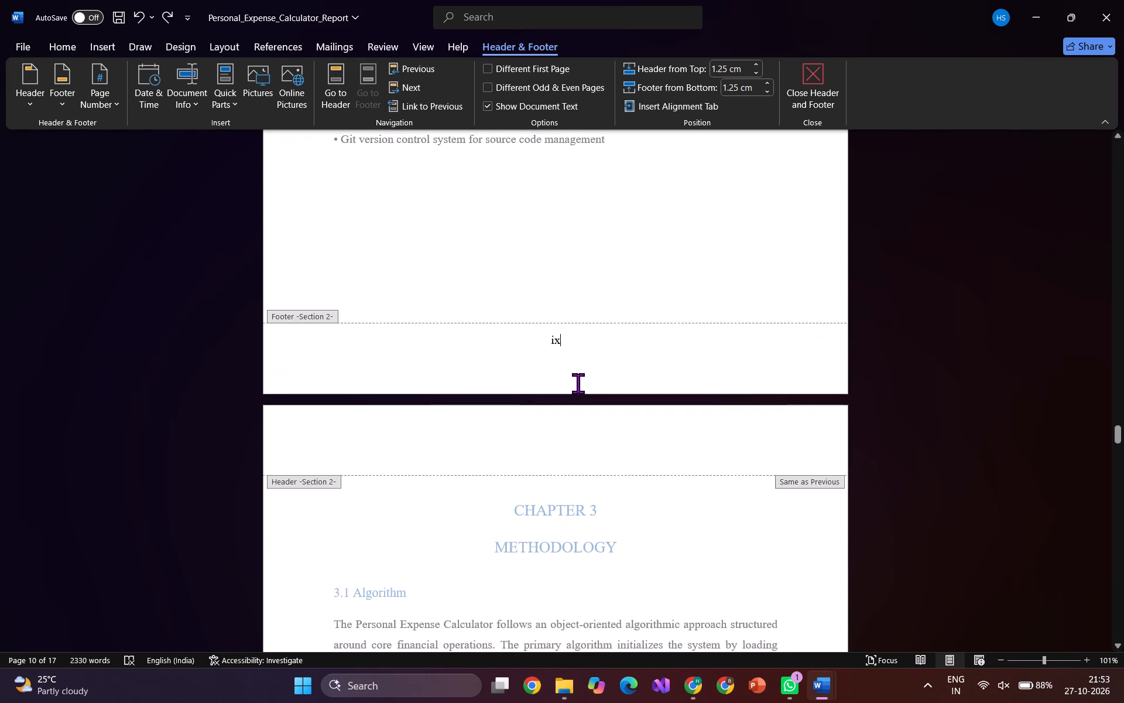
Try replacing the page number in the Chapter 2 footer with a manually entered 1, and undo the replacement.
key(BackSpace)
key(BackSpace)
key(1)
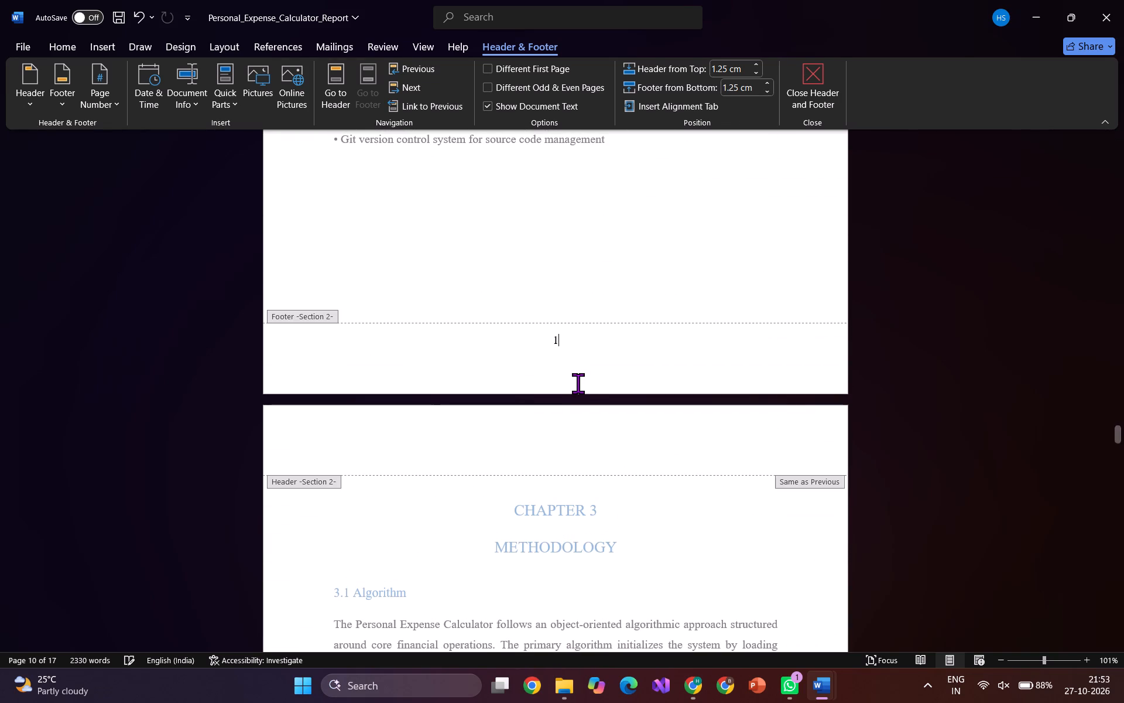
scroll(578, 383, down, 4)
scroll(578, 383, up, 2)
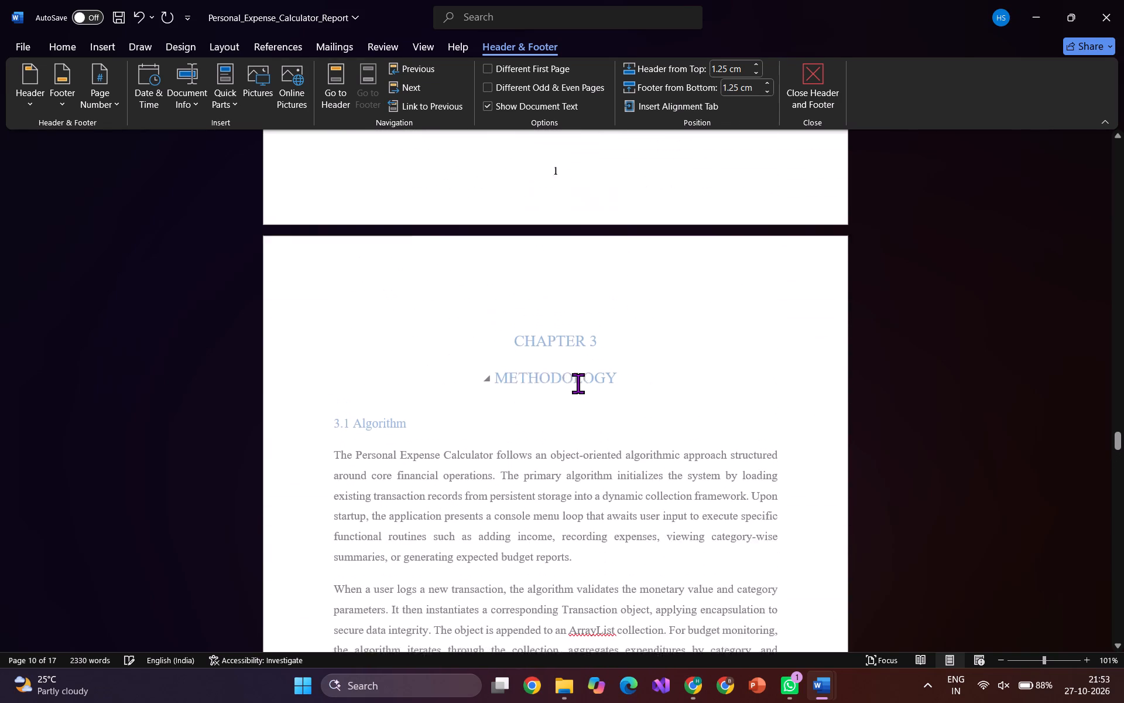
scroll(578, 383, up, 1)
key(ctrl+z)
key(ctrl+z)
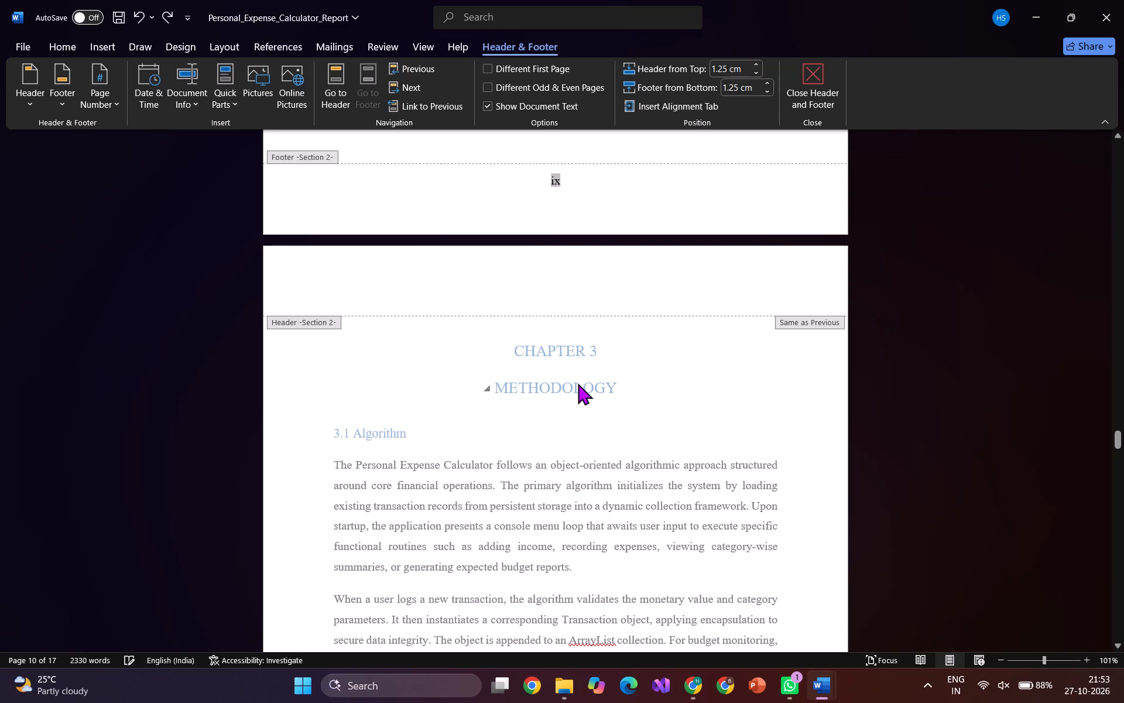
Review the footer numbering and section labels around Chapter 3, from its opening page to the start of 3.3 Implementation.
scroll(578, 383, down, 4)
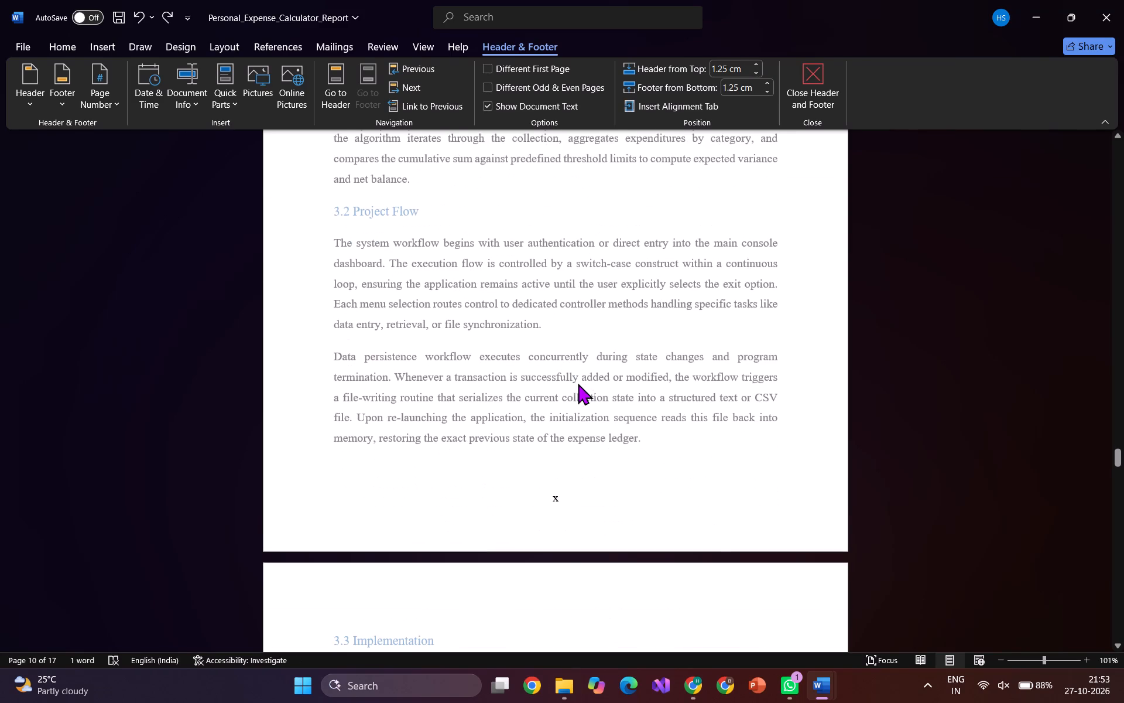
click(881, 399)
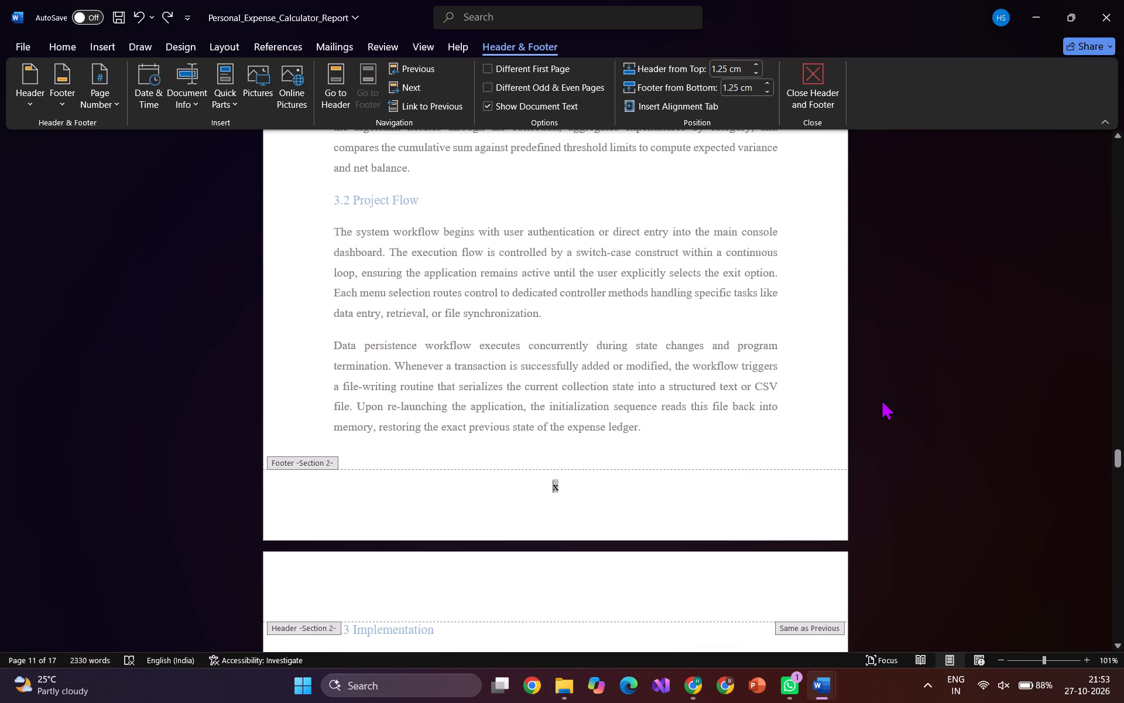
scroll(784, 364, up, 1)
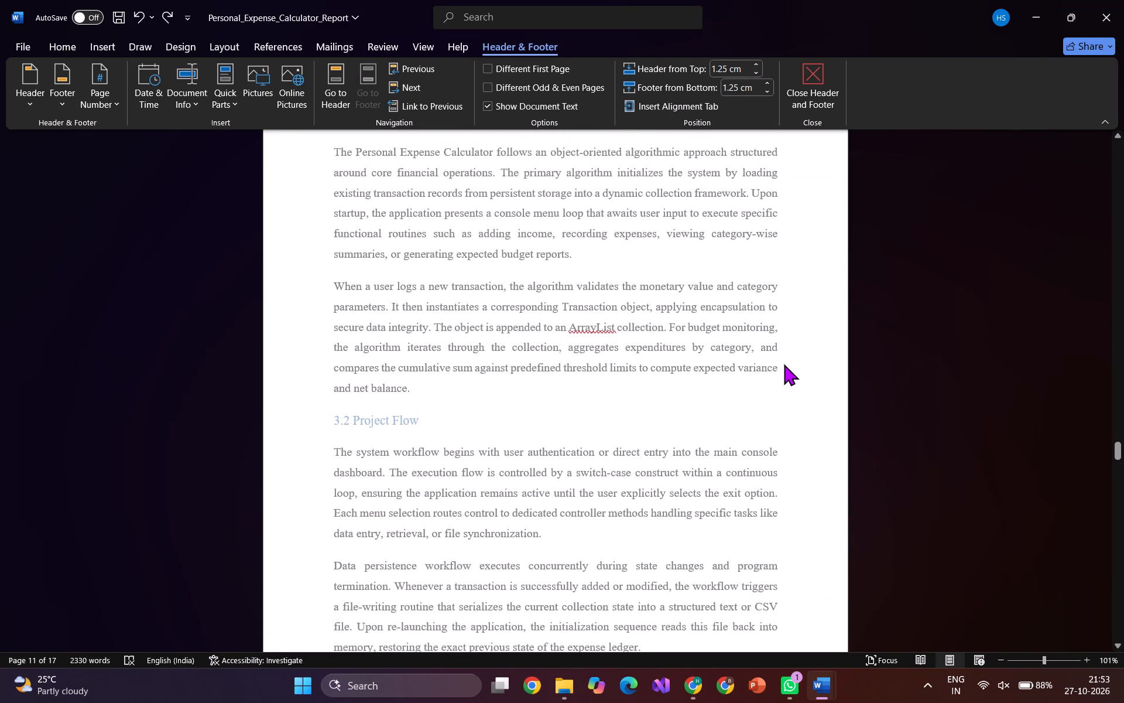
scroll(784, 364, up, 2)
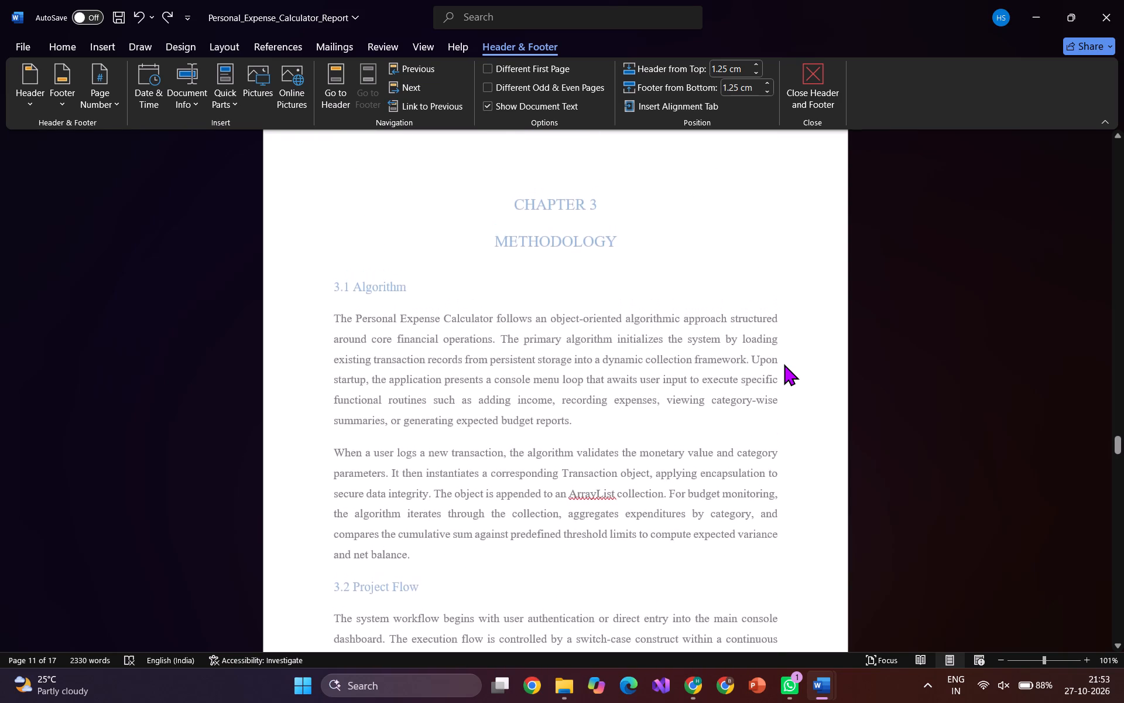
scroll(784, 364, up, 4)
scroll(784, 364, down, 3)
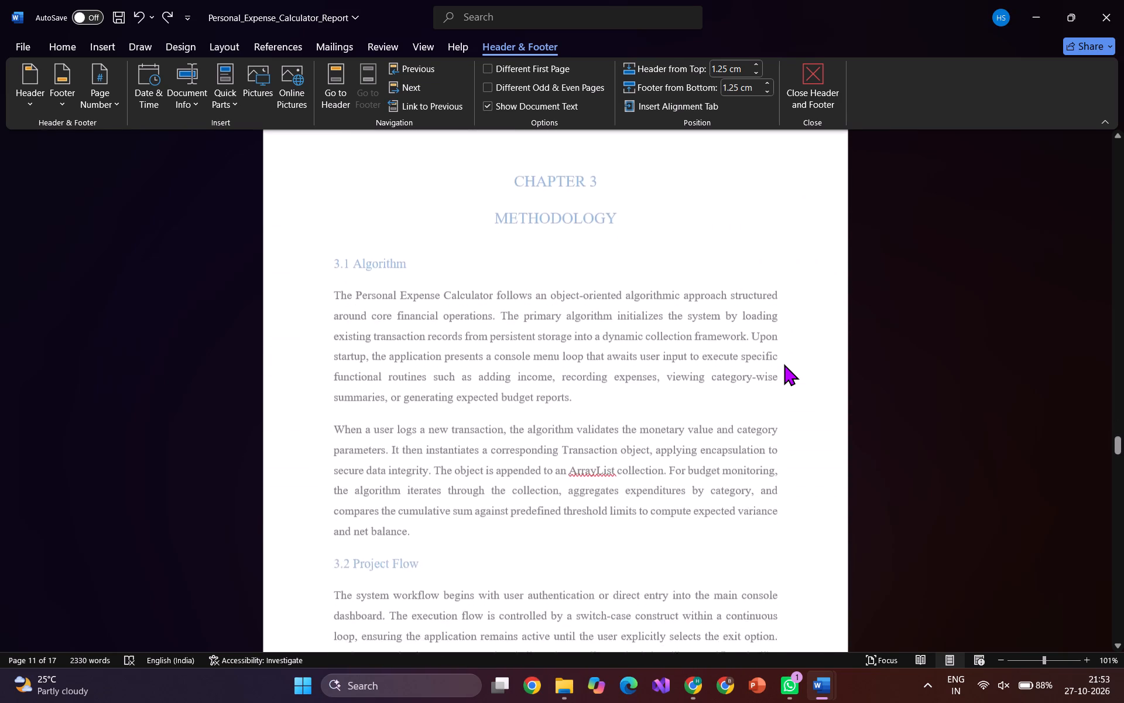
scroll(784, 364, down, 3)
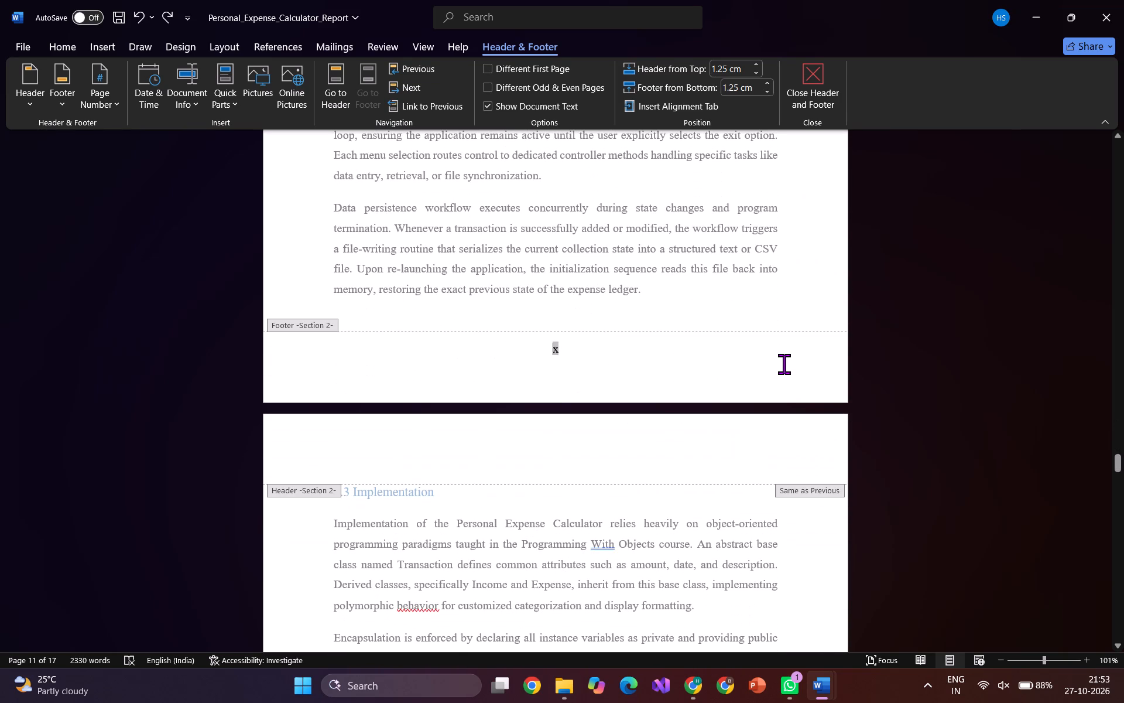
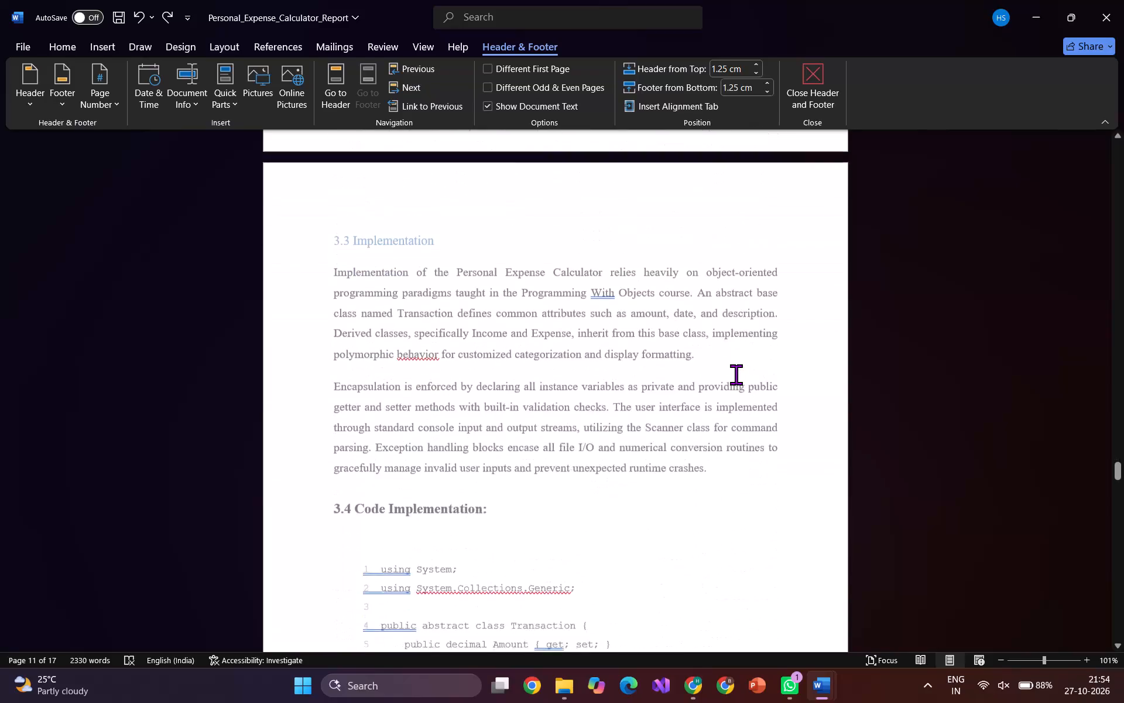
Examine the footer page numbering and page layout from section 3.3 Implementation through Chapters 4 and 5 to the References page.
scroll(736, 374, down, 2)
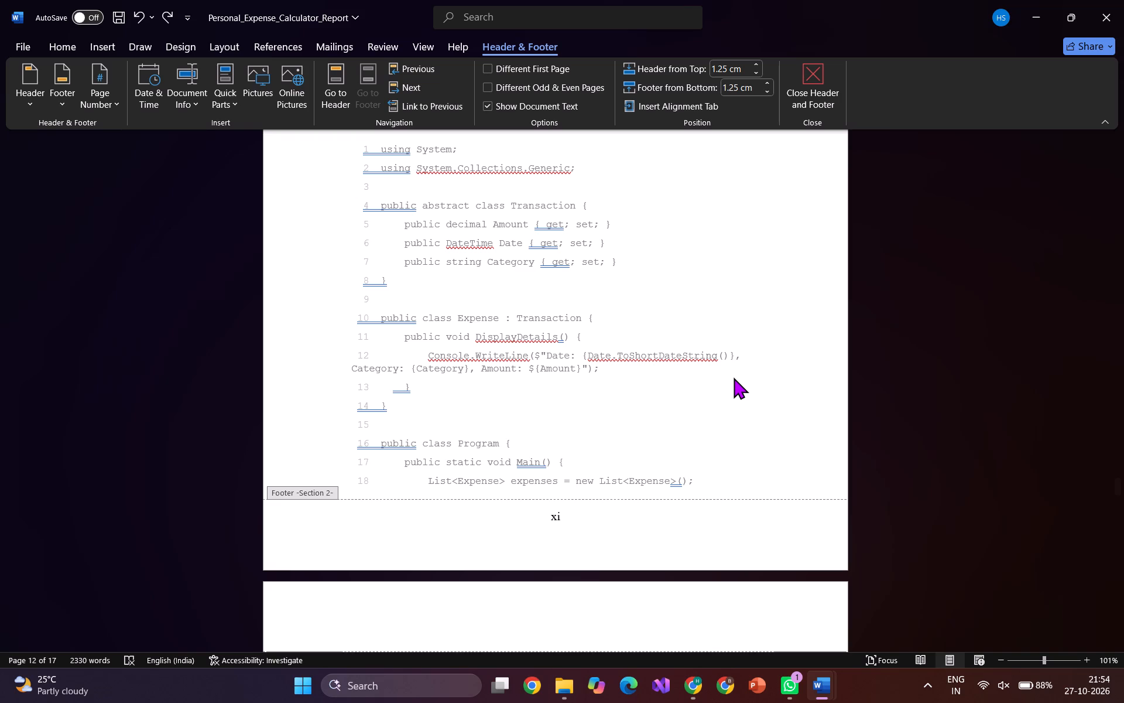
scroll(656, 406, down, 3)
scroll(656, 406, up, 1)
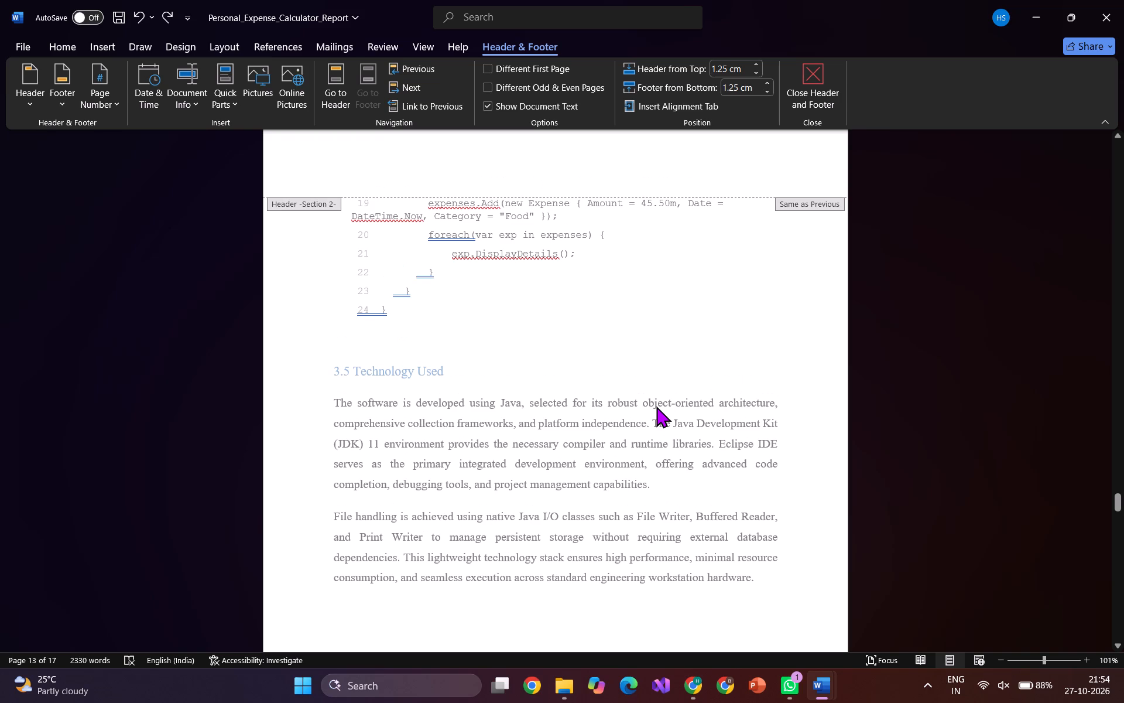
scroll(656, 406, down, 1)
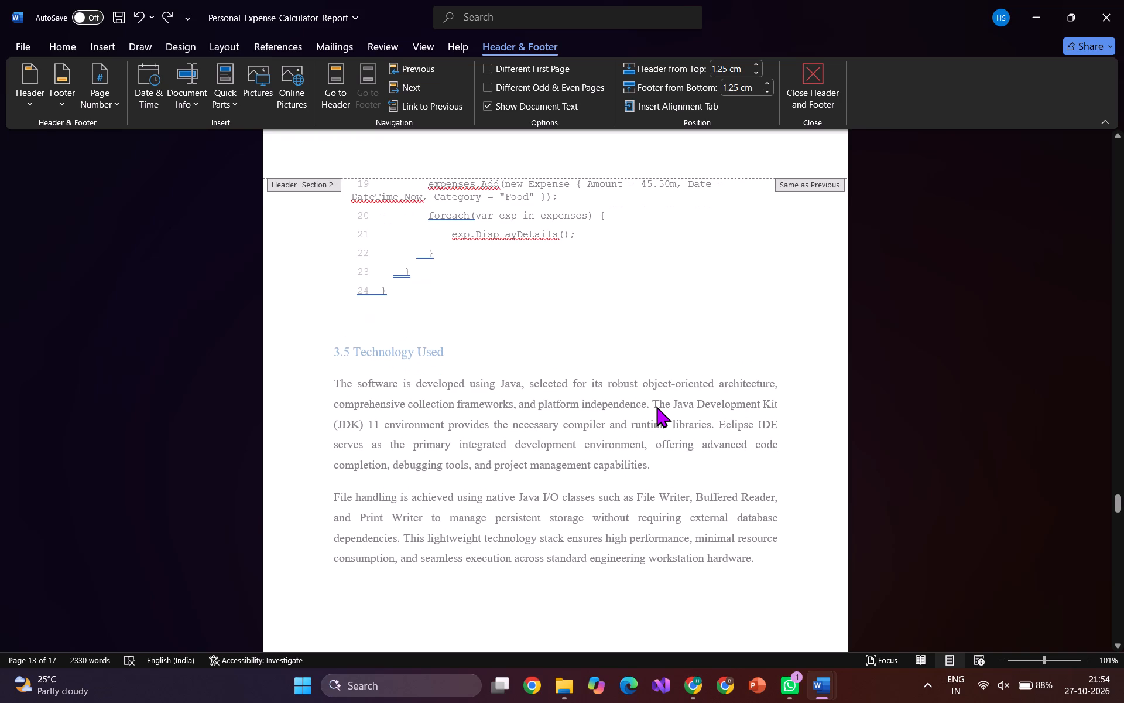
scroll(656, 406, down, 2)
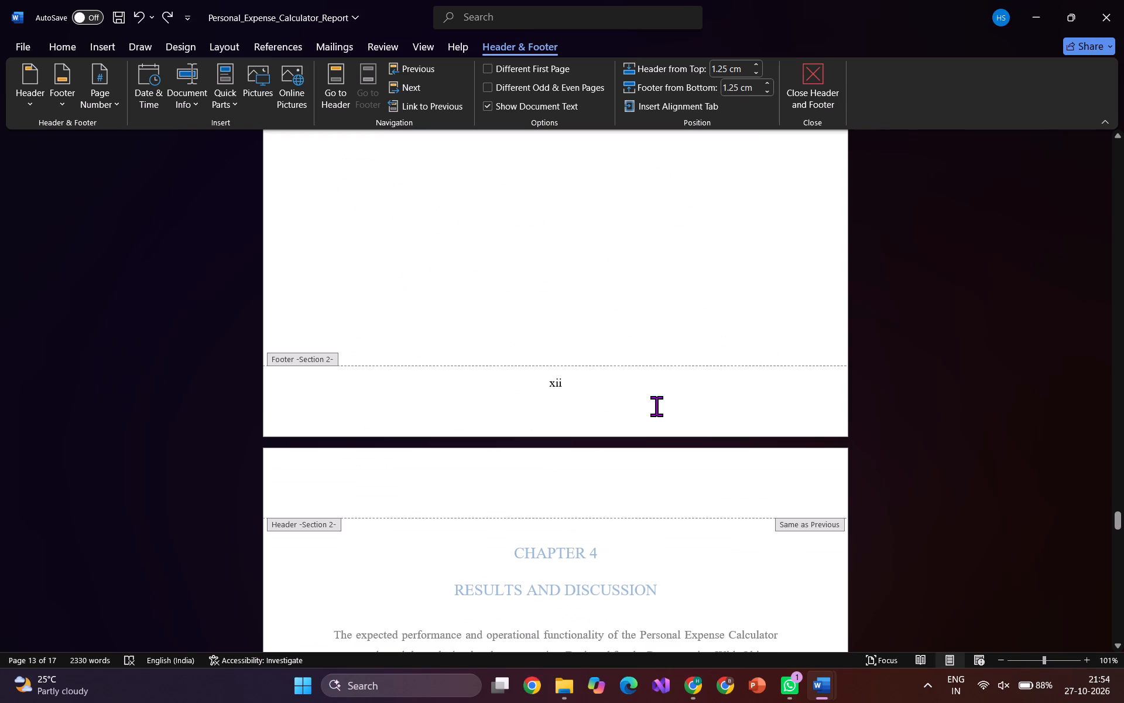
scroll(656, 406, down, 1)
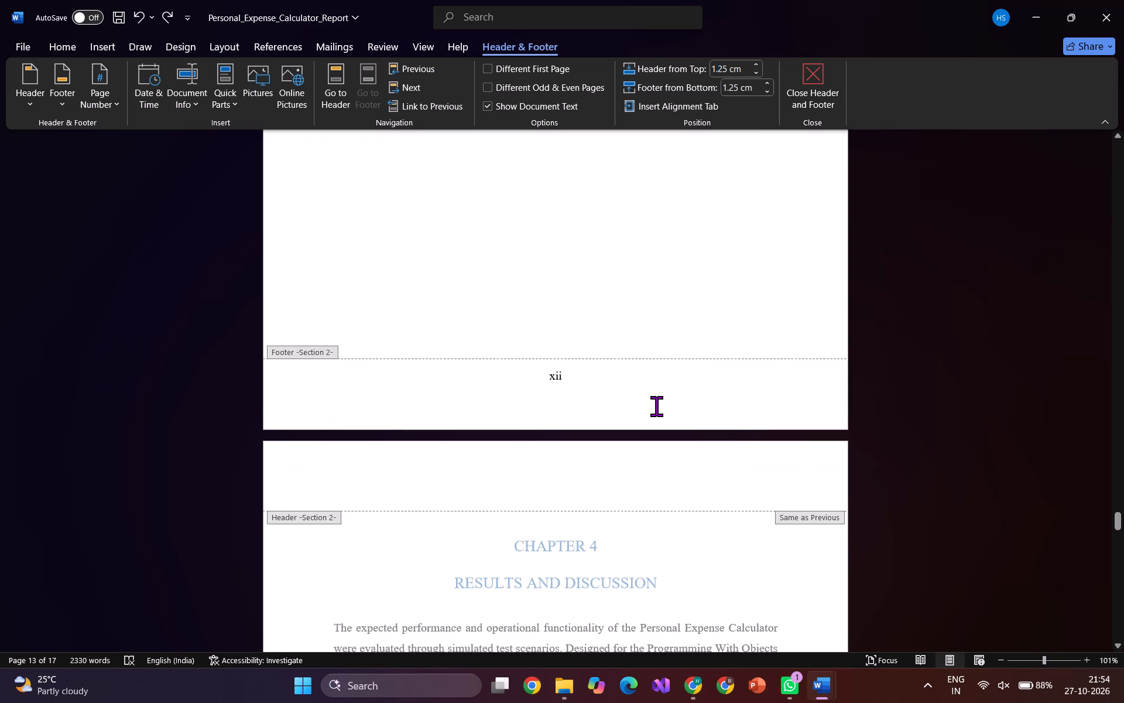
scroll(656, 406, down, 3)
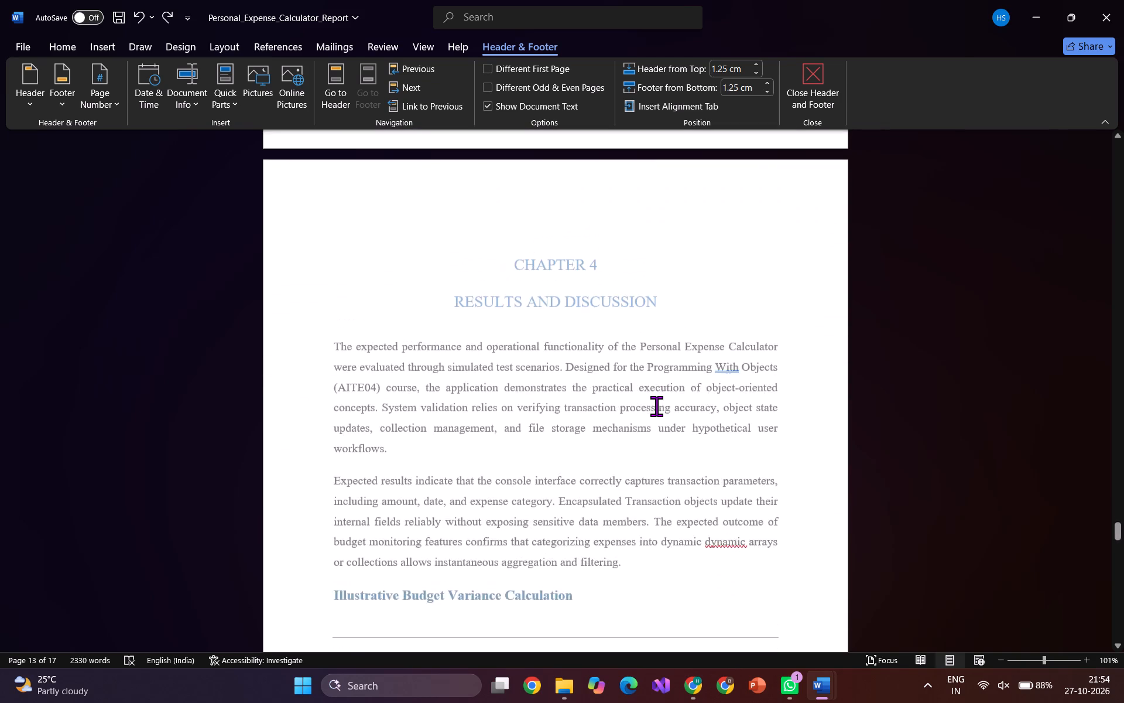
scroll(656, 406, down, 3)
scroll(656, 406, up, 1)
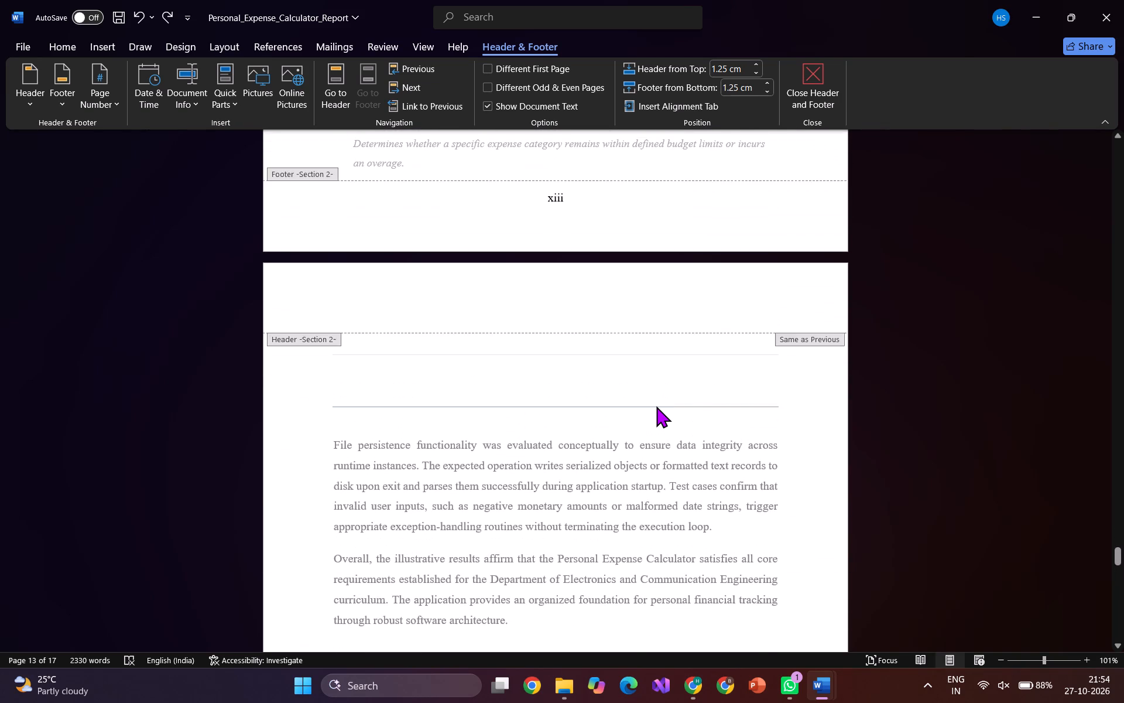
scroll(656, 406, up, 1)
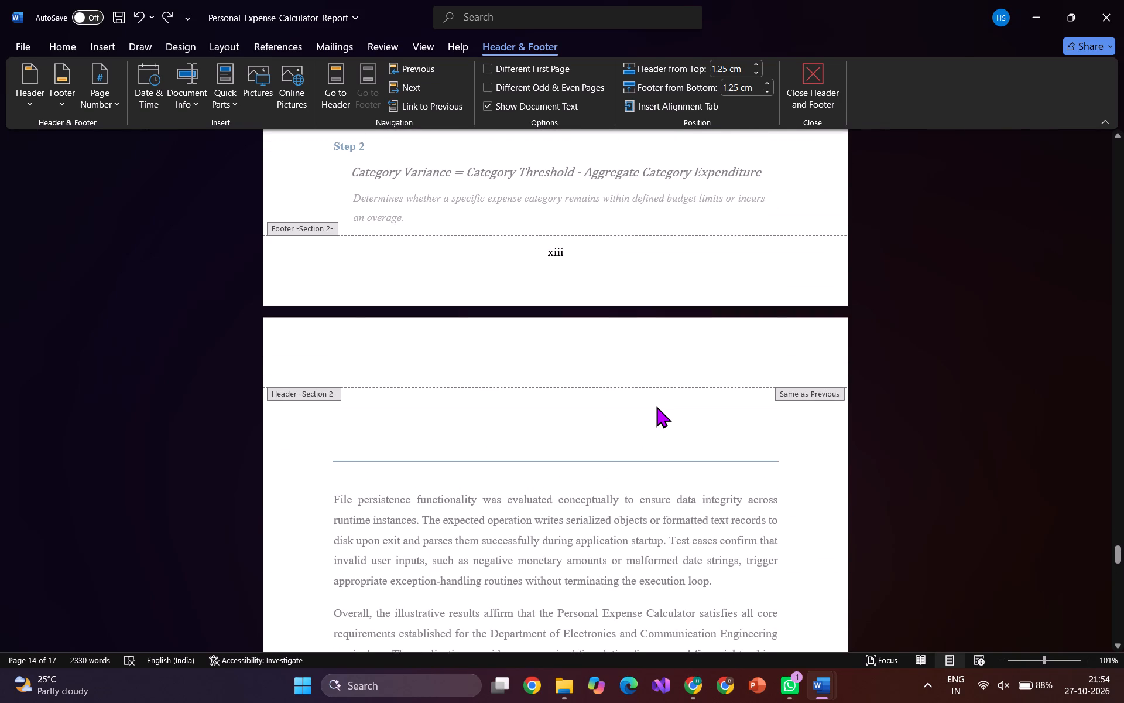
scroll(656, 406, down, 2)
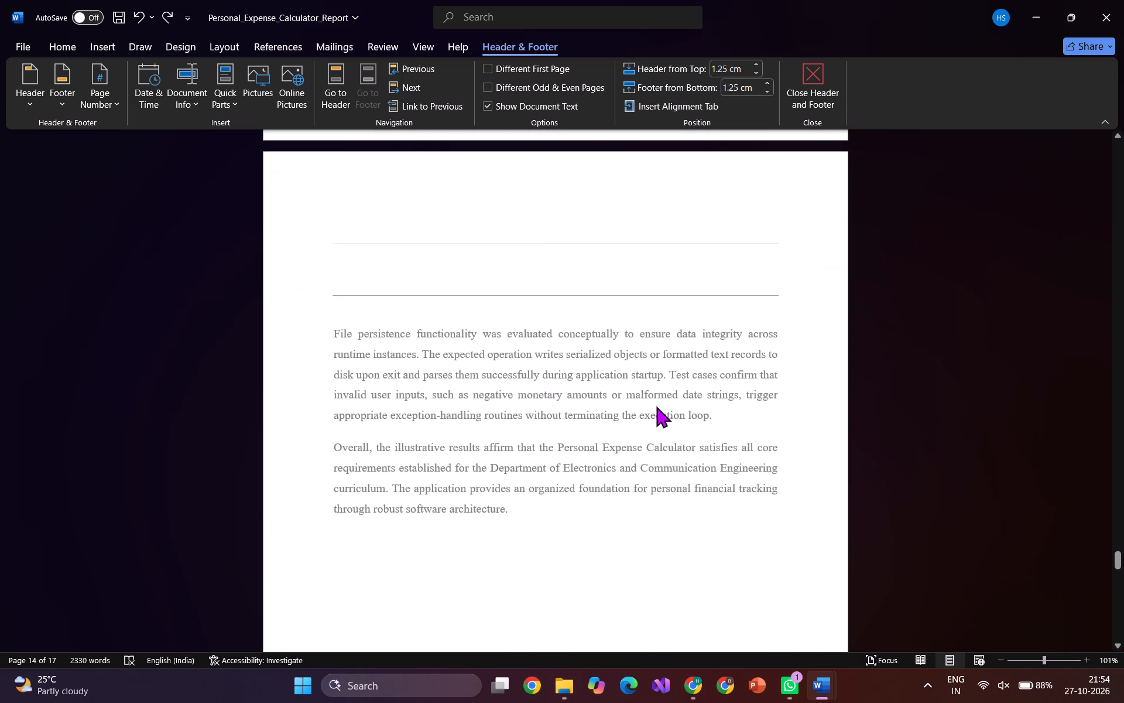
scroll(656, 406, down, 2)
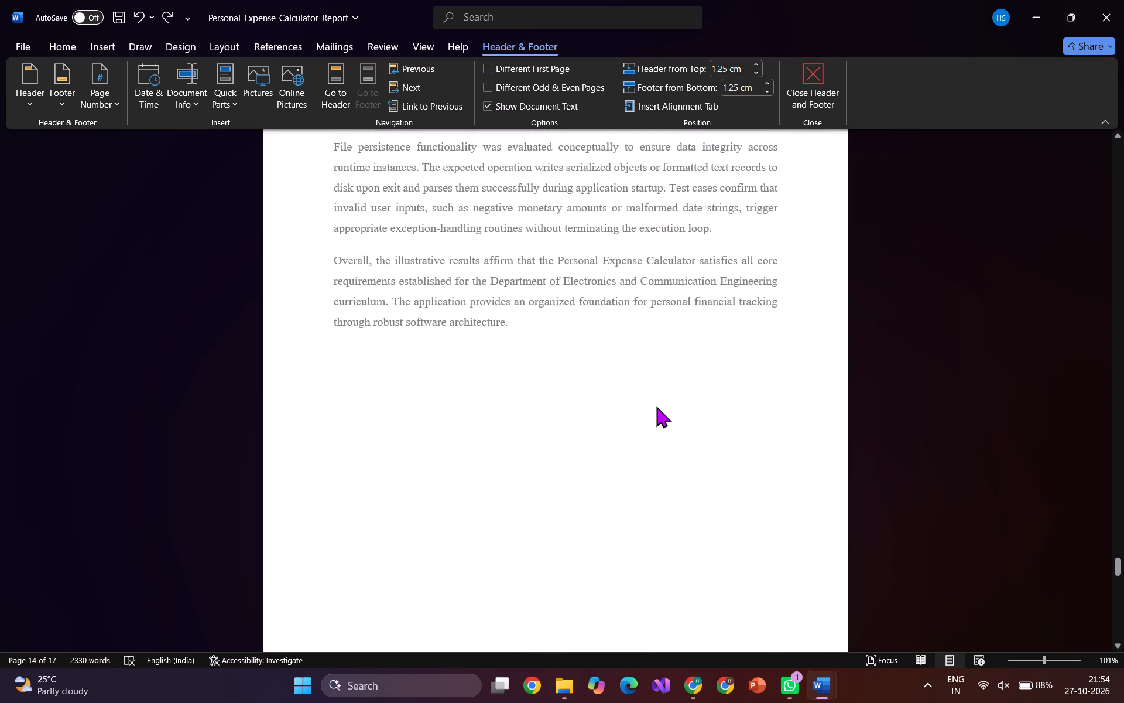
scroll(656, 406, down, 1)
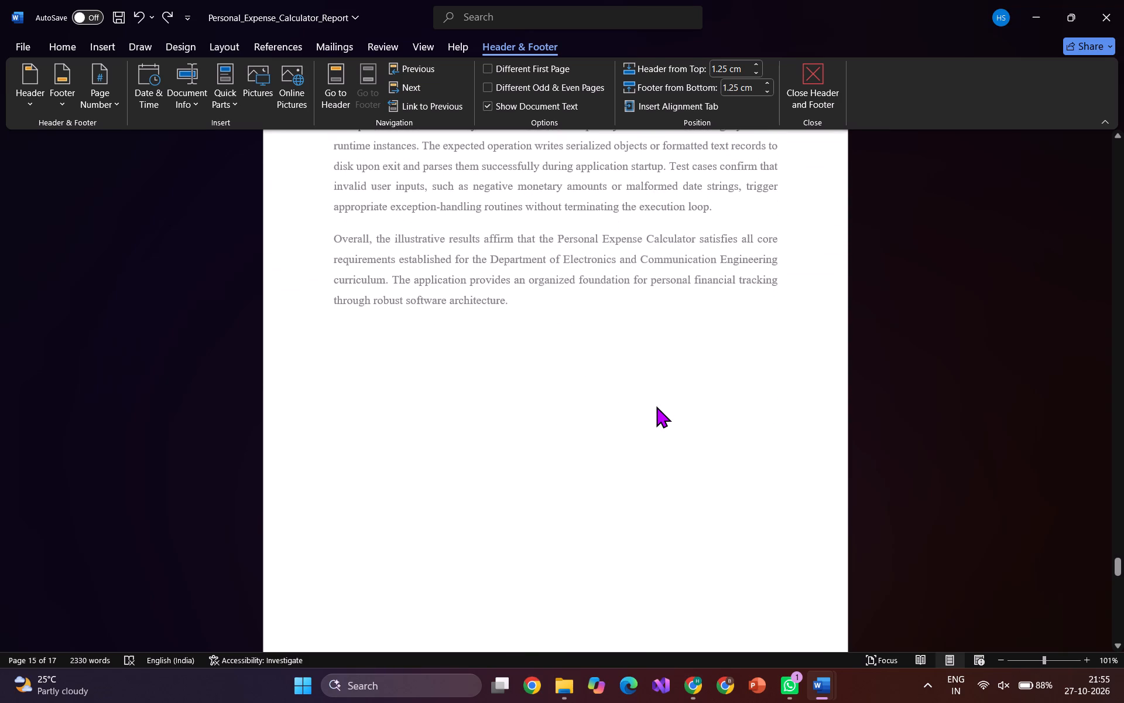
scroll(656, 406, down, 4)
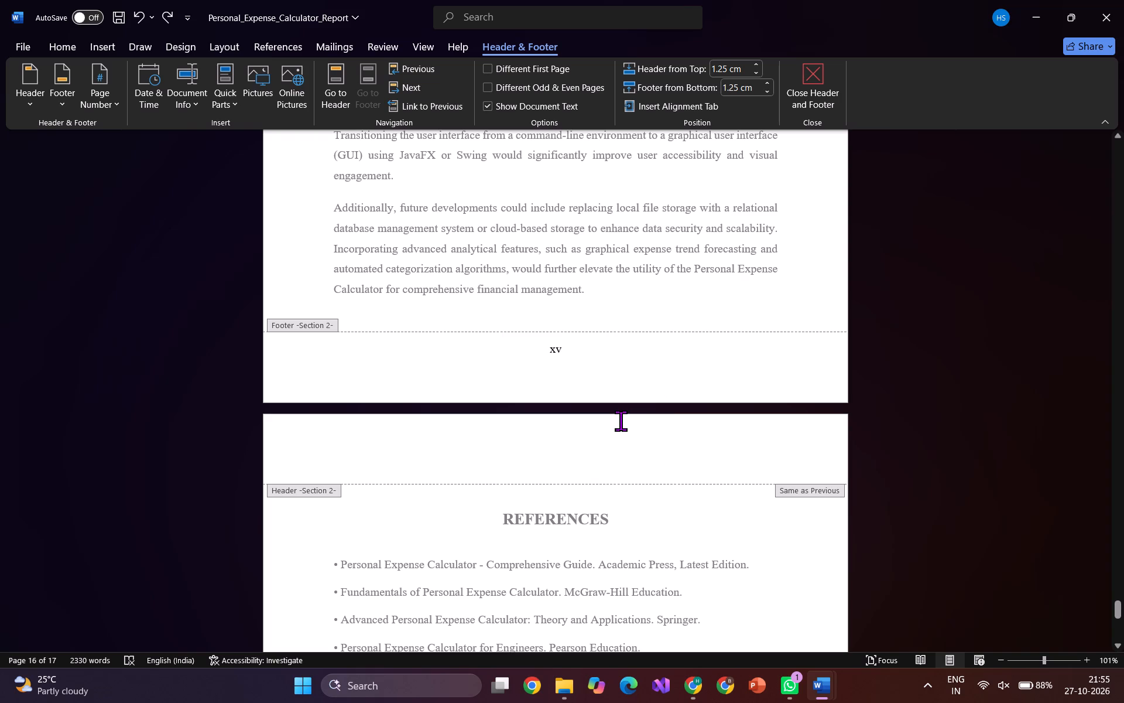
scroll(621, 421, up, 1)
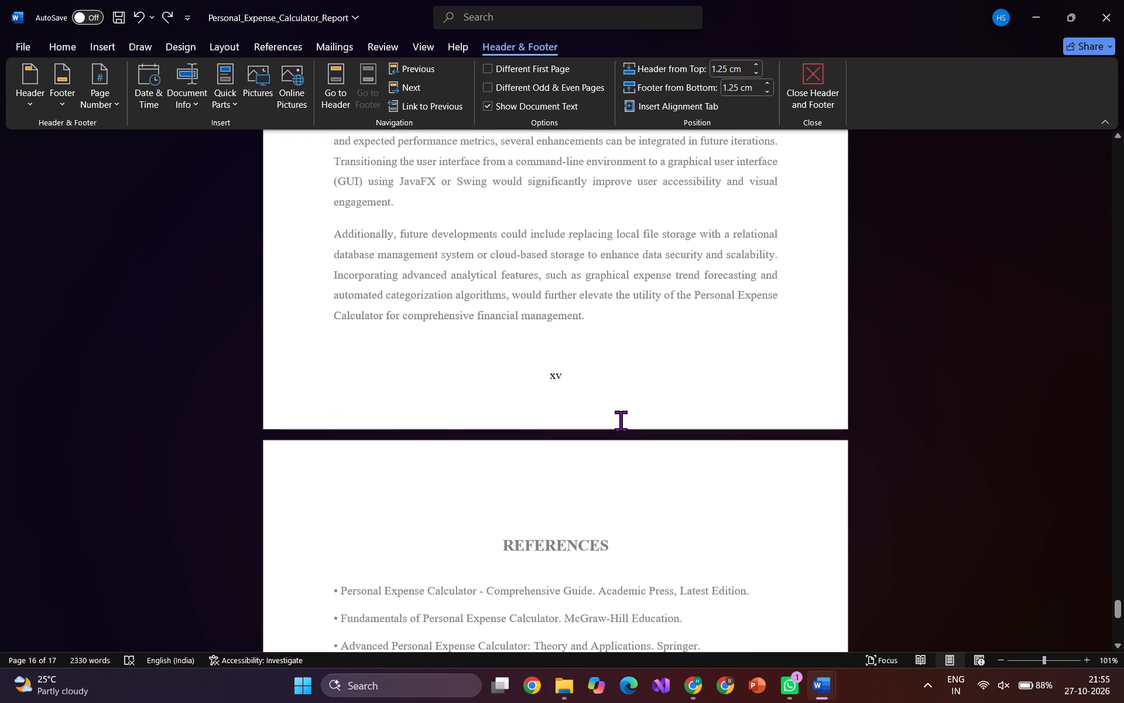
scroll(621, 421, up, 1)
scroll(621, 421, down, 1)
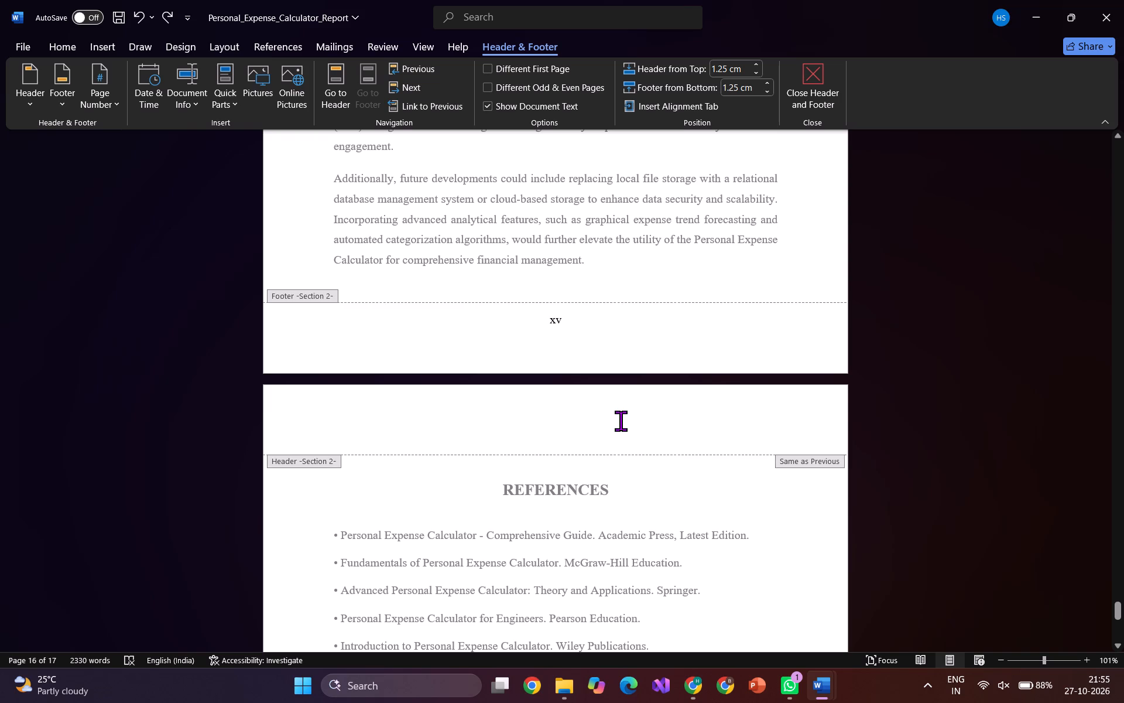
scroll(621, 421, up, 6)
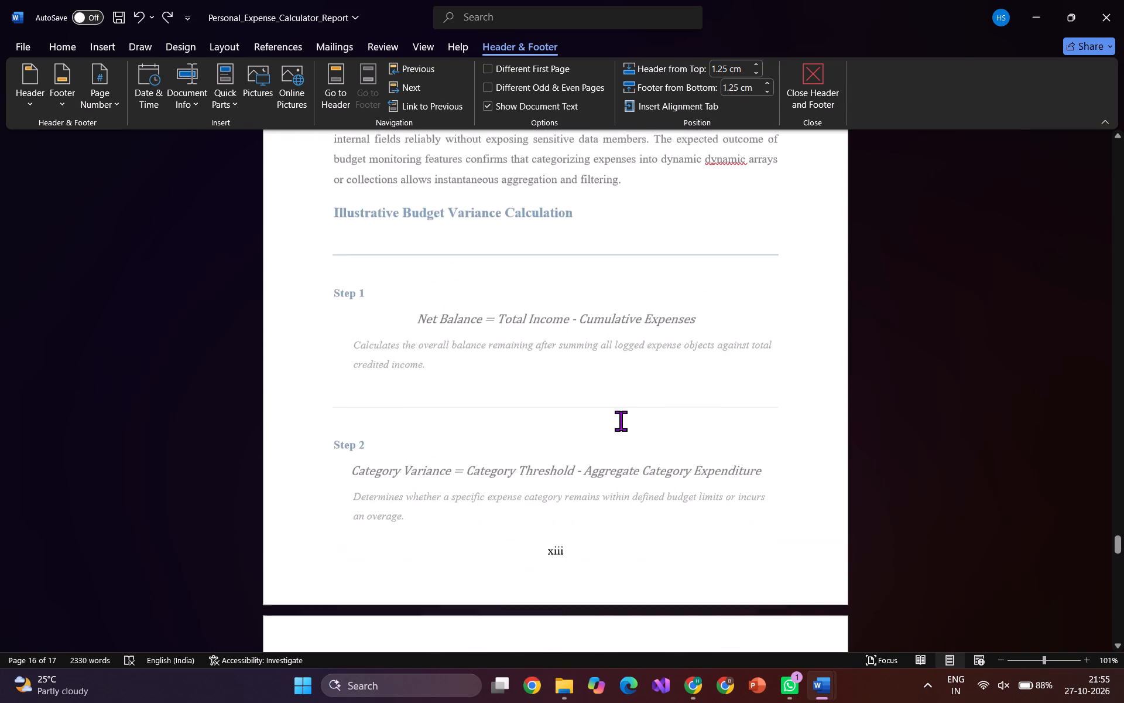
scroll(621, 421, up, 1)
scroll(621, 421, down, 4)
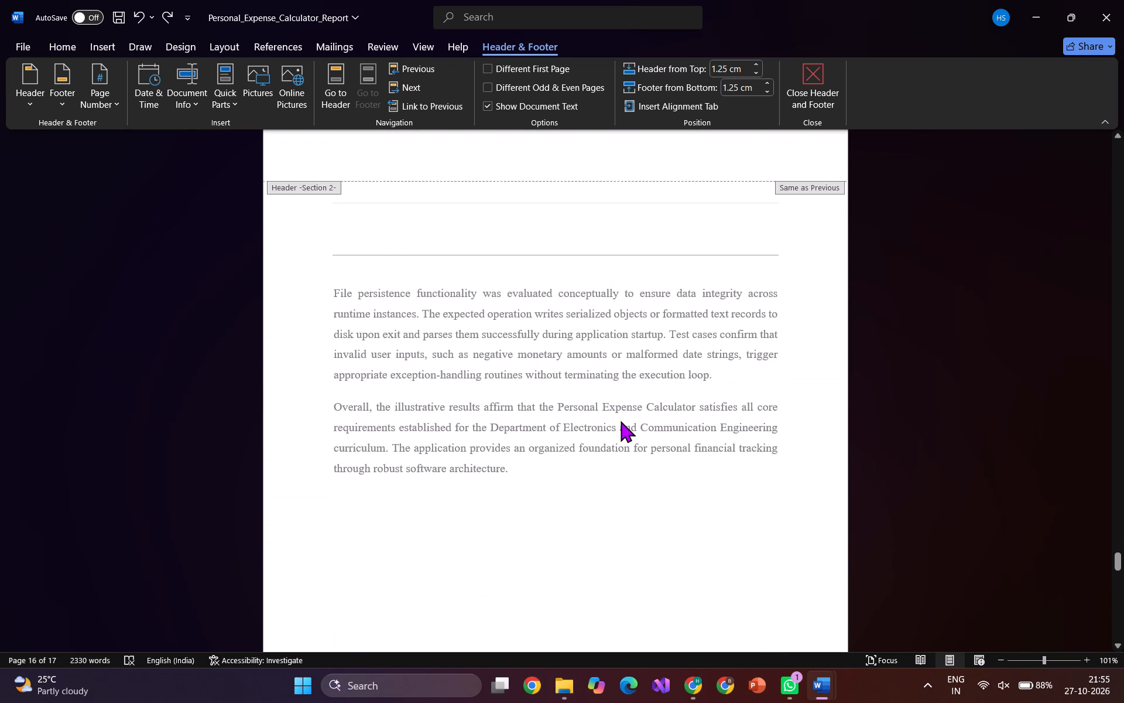
scroll(621, 421, down, 2)
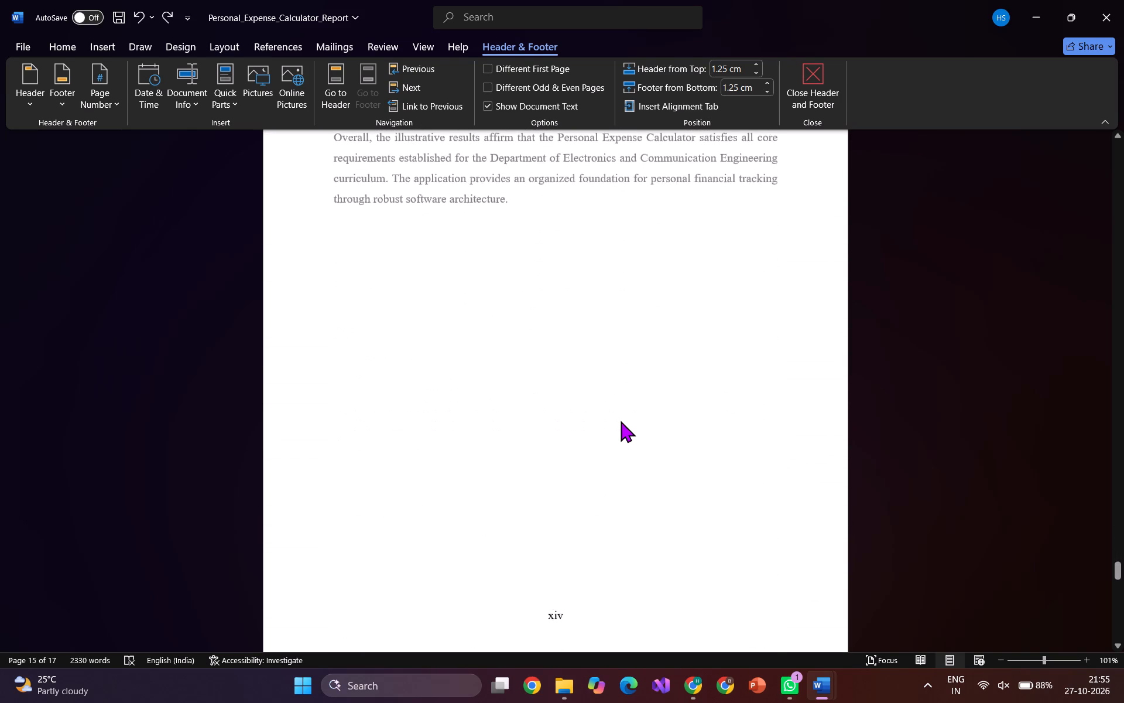
scroll(621, 421, down, 2)
scroll(621, 421, up, 3)
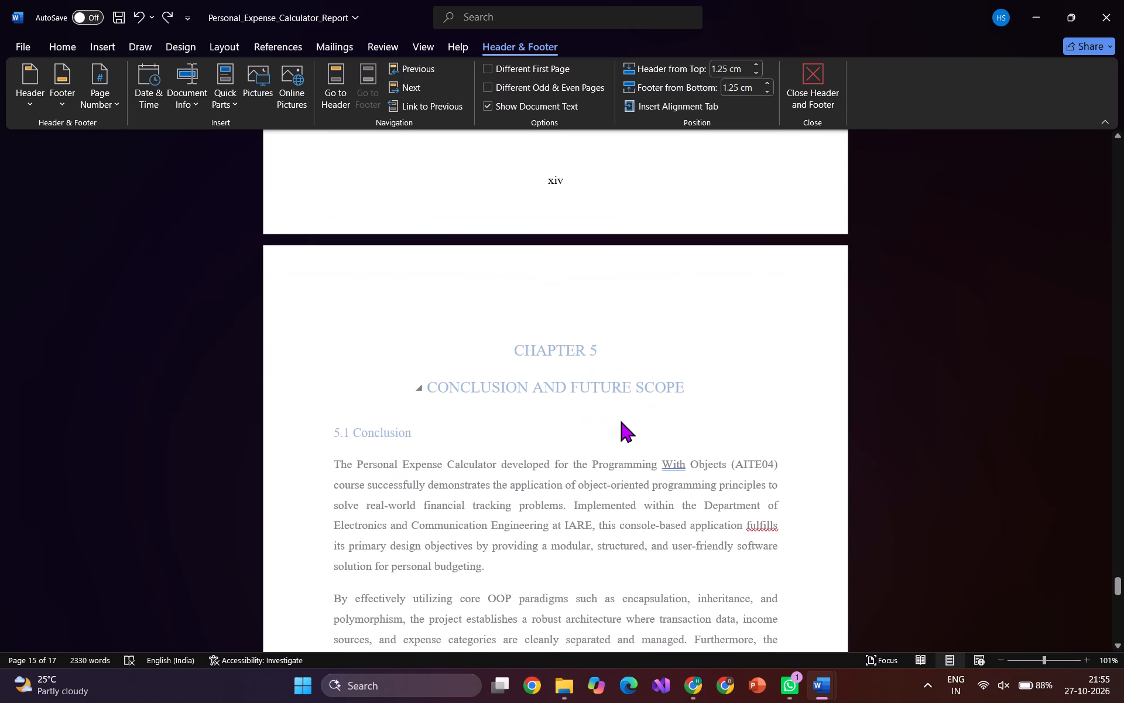
Check the footer page numbers on the front pages, contents and declaration, through to the first page of Chapter 1.
scroll(621, 421, up, 16)
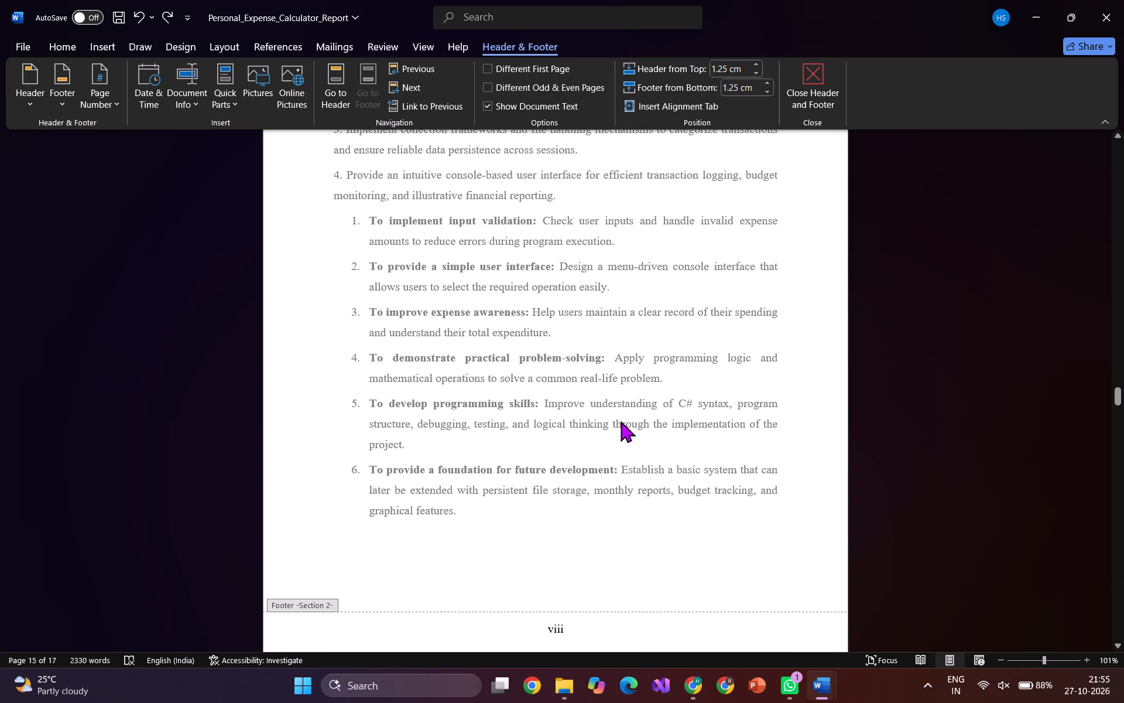
scroll(621, 421, up, 2)
scroll(621, 421, down, 1)
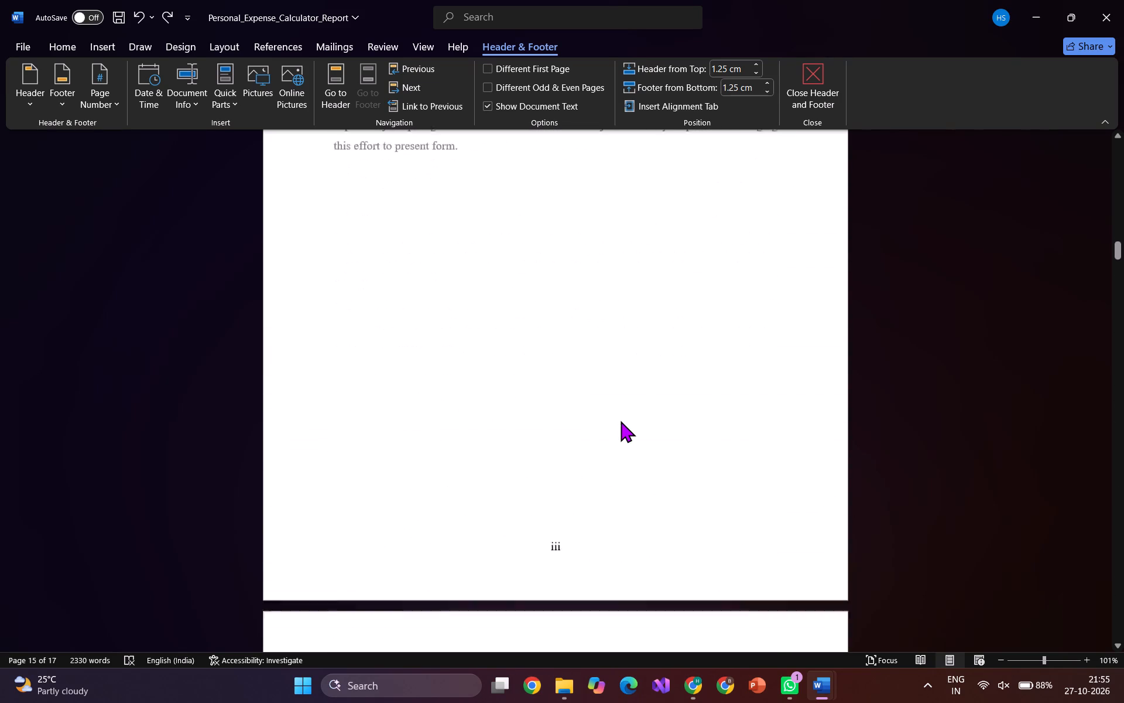
scroll(621, 421, down, 3)
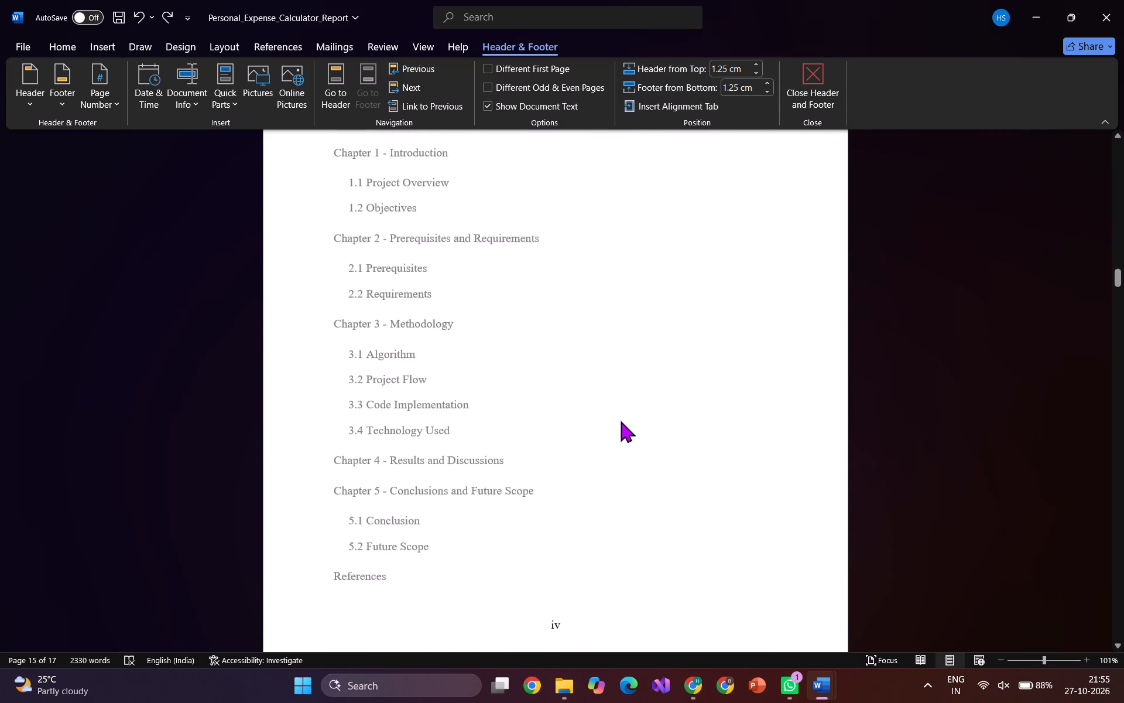
scroll(621, 421, down, 5)
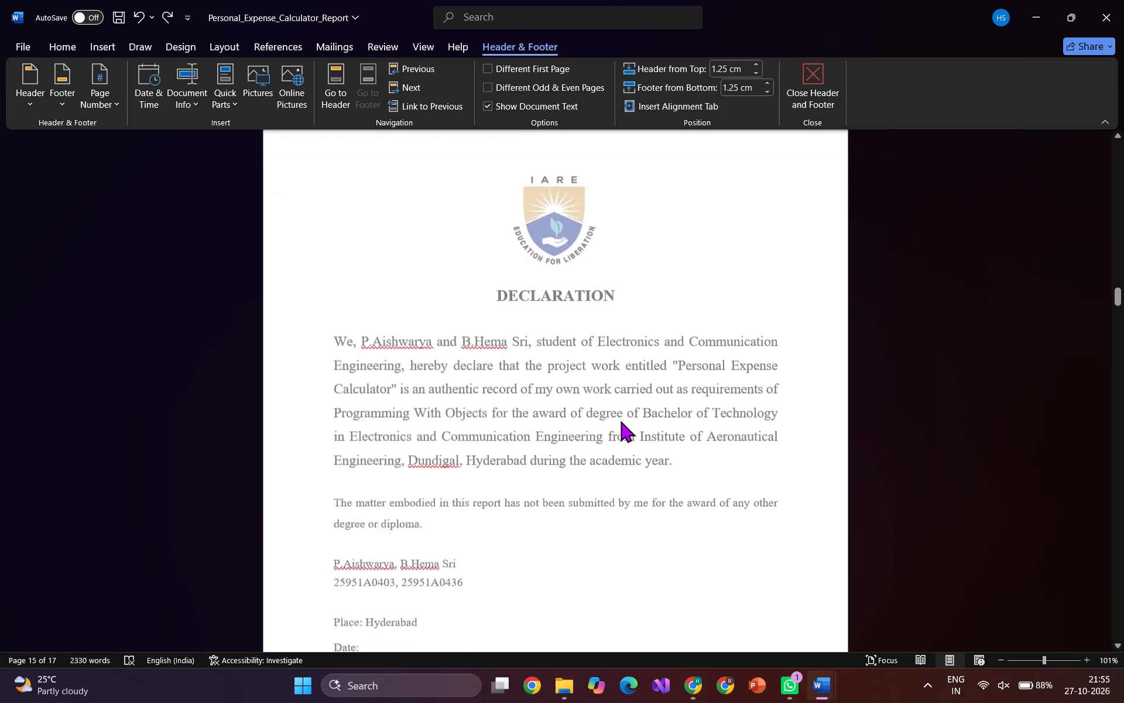
scroll(621, 421, down, 6)
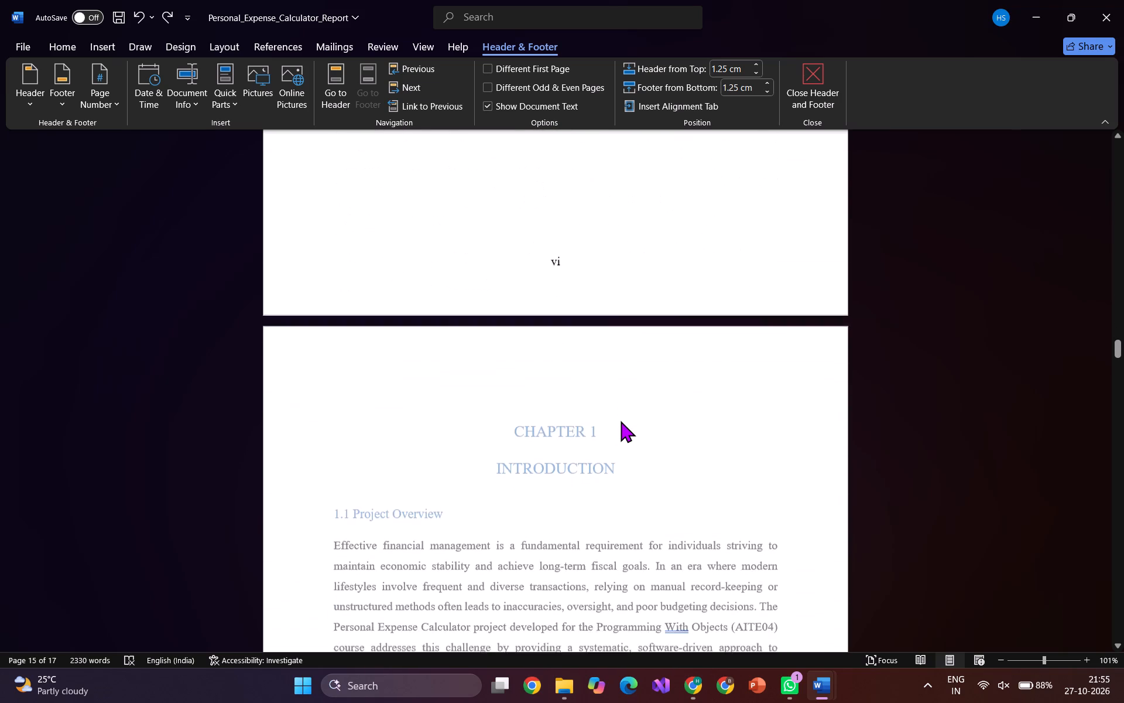
scroll(621, 421, down, 5)
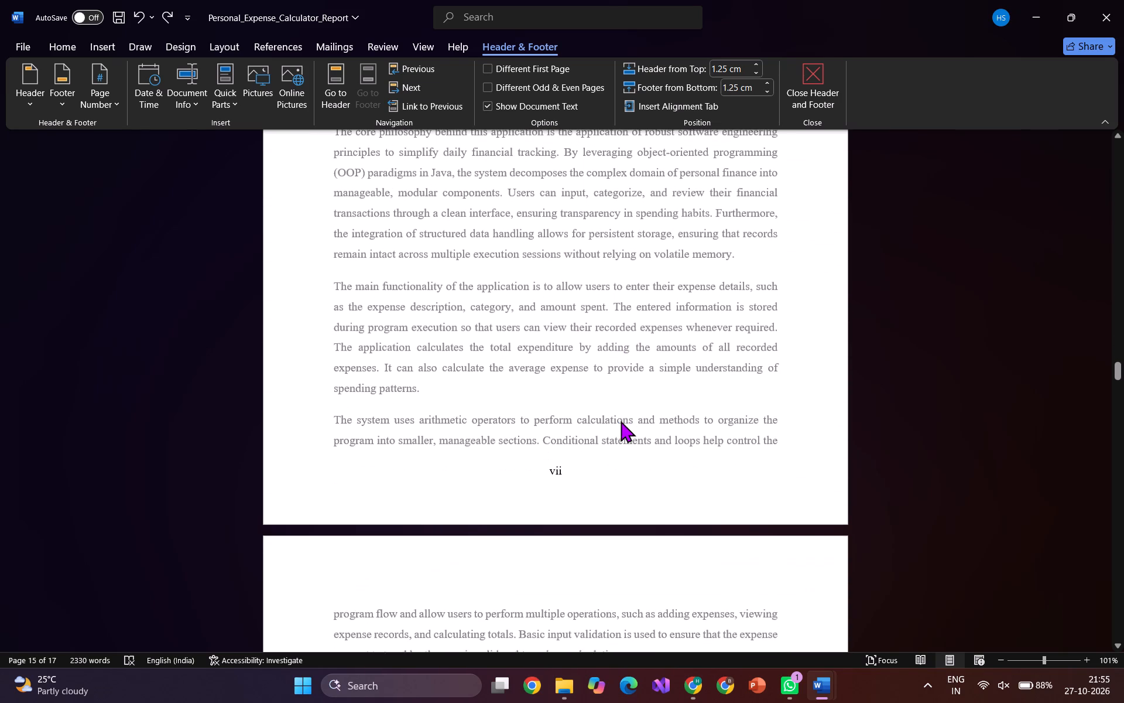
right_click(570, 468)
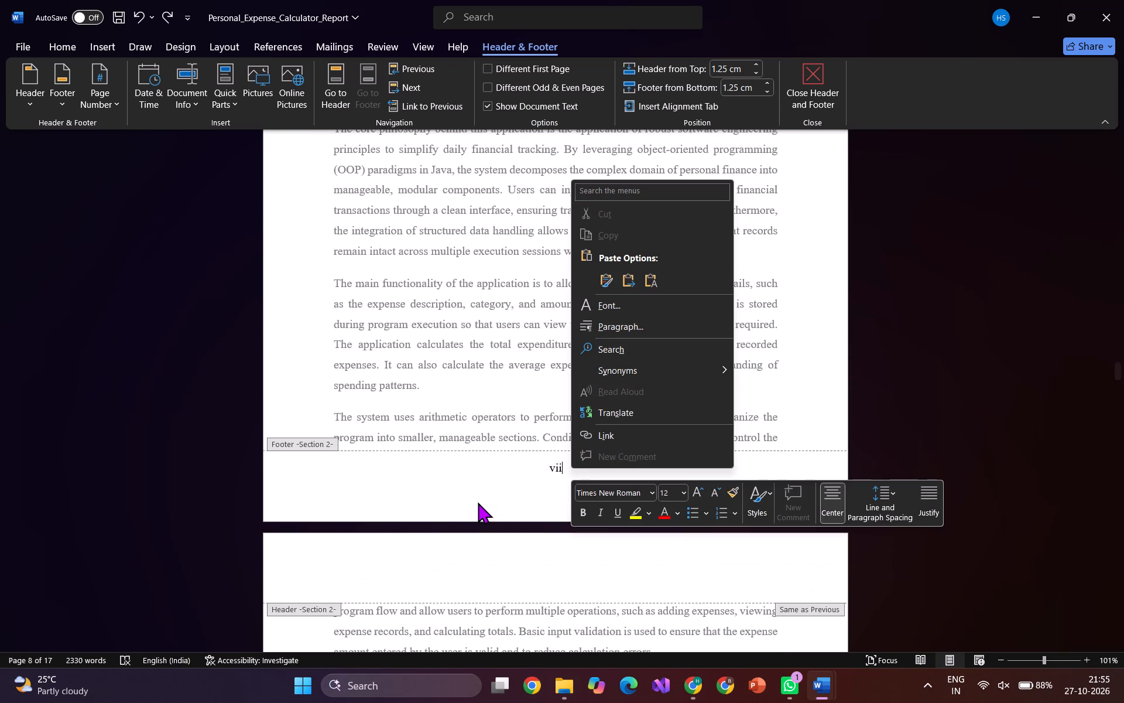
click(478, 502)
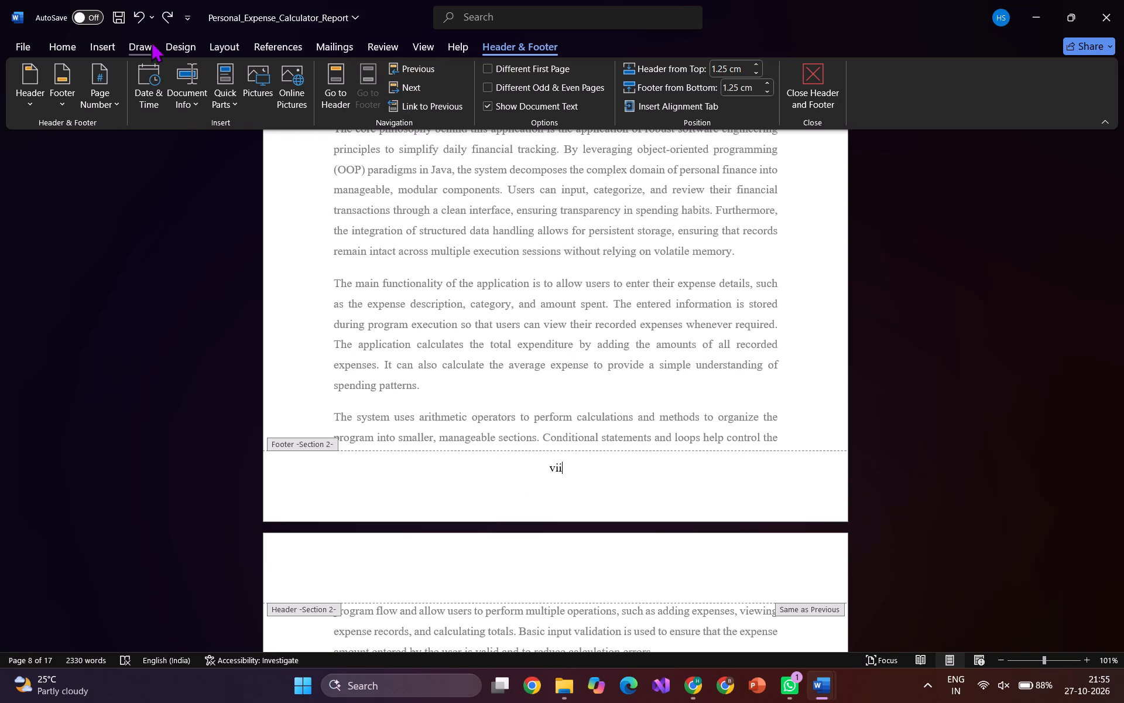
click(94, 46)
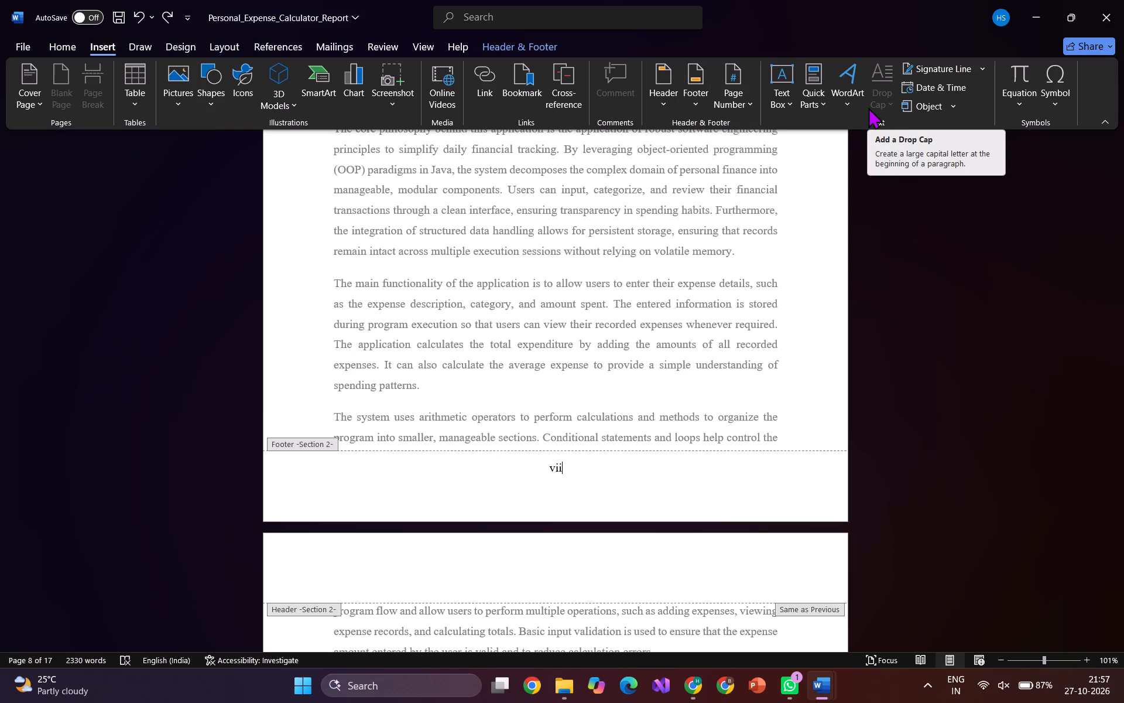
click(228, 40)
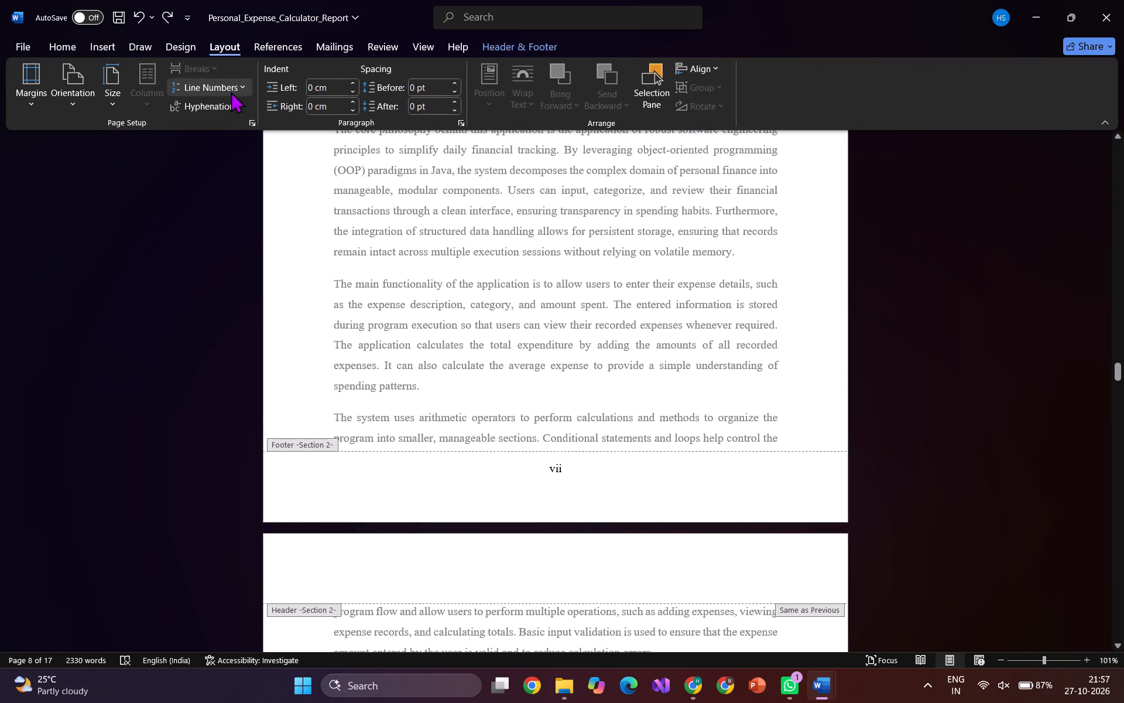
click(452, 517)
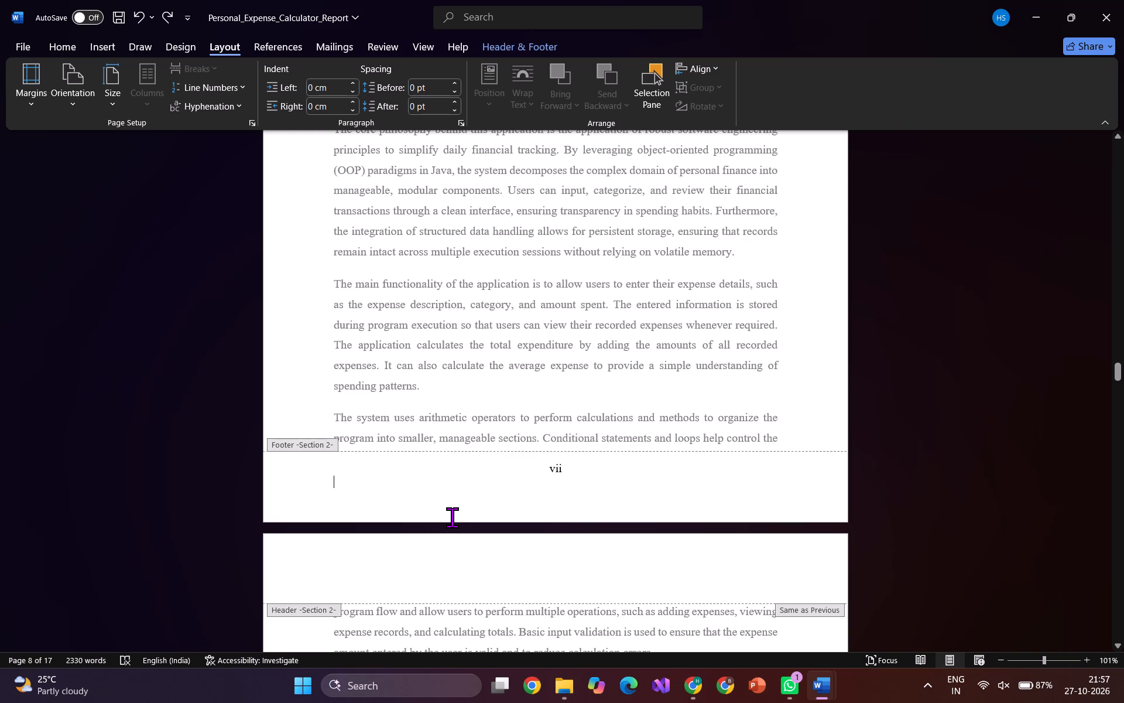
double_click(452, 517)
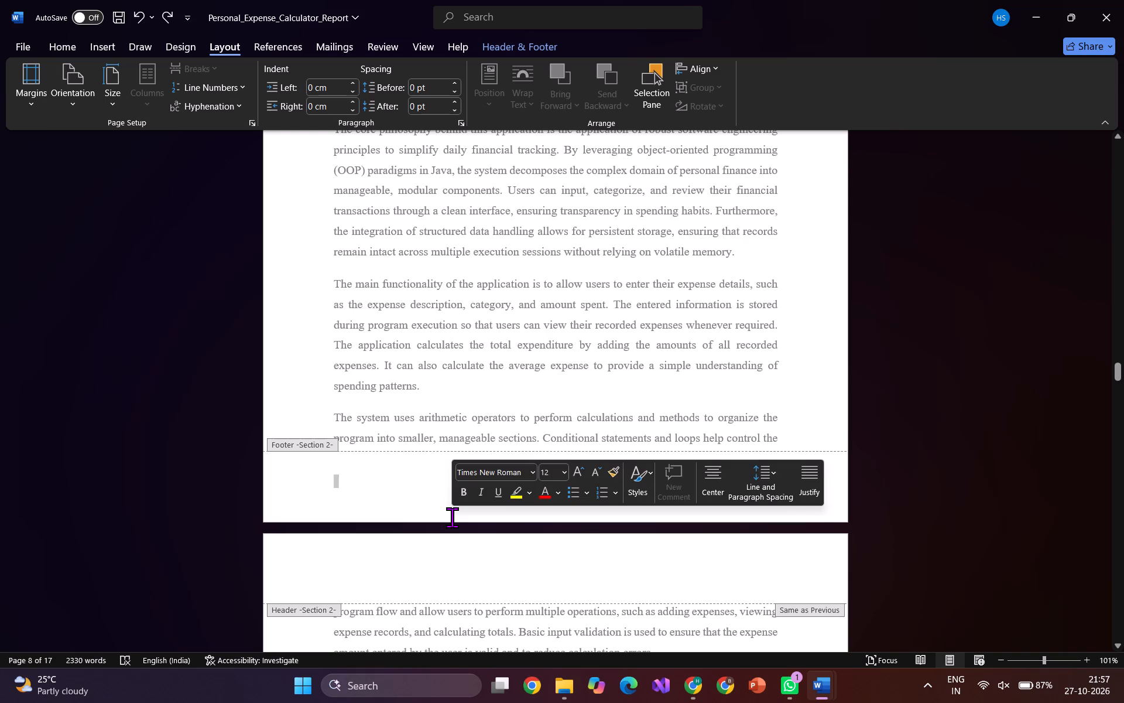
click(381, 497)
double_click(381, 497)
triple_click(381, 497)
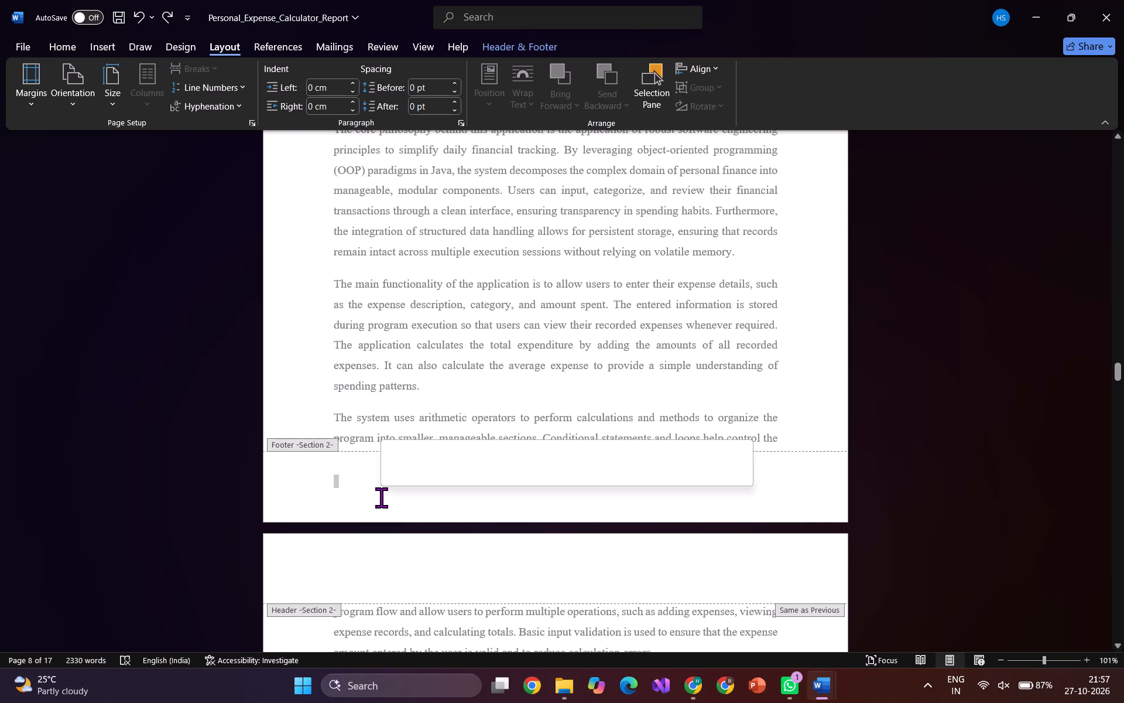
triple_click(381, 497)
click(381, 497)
Leave footer editing and return to the body text at the end of Chapter 1's first page.
click(993, 421)
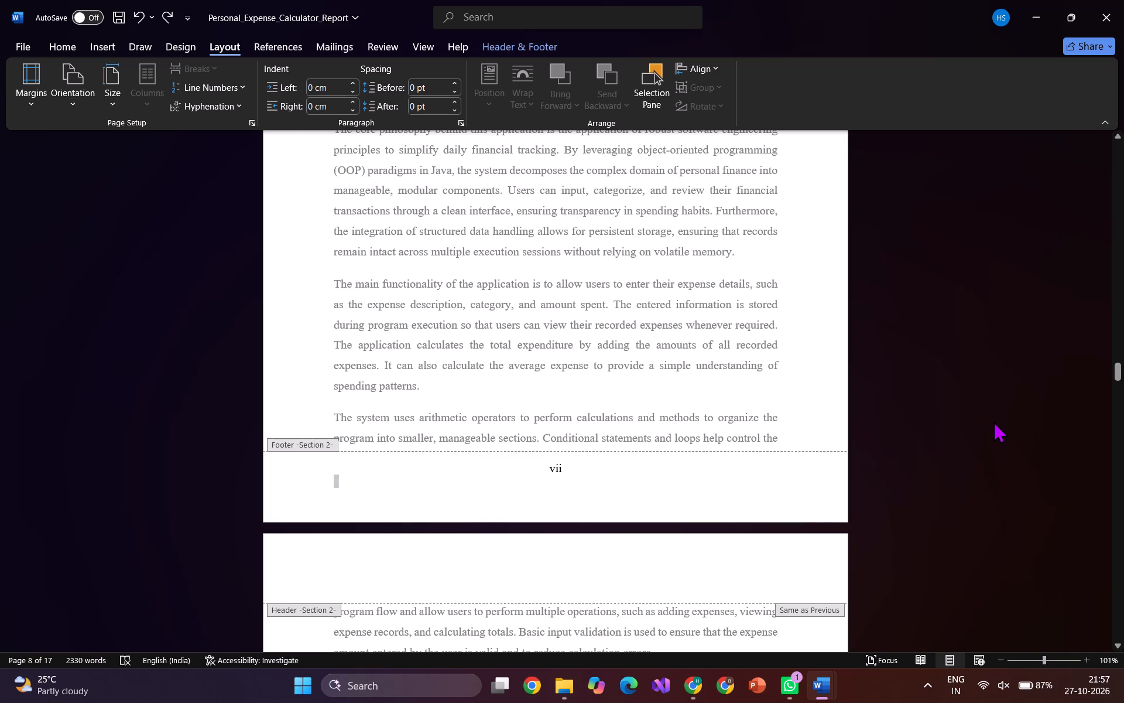
double_click(993, 421)
click(787, 513)
Examine the page layout and footer numbering from Chapter 1 through the Chapter 2 requirements and back to the Chapter 1 heading.
scroll(787, 513, down, 1)
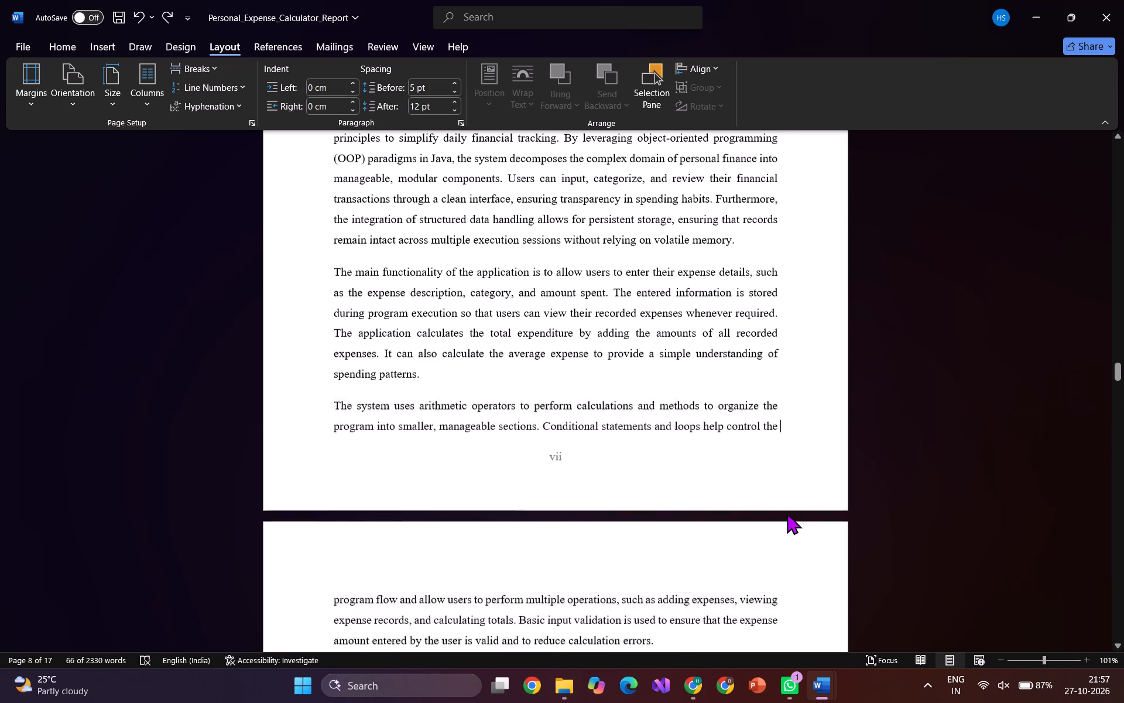
scroll(787, 513, down, 4)
scroll(787, 513, up, 2)
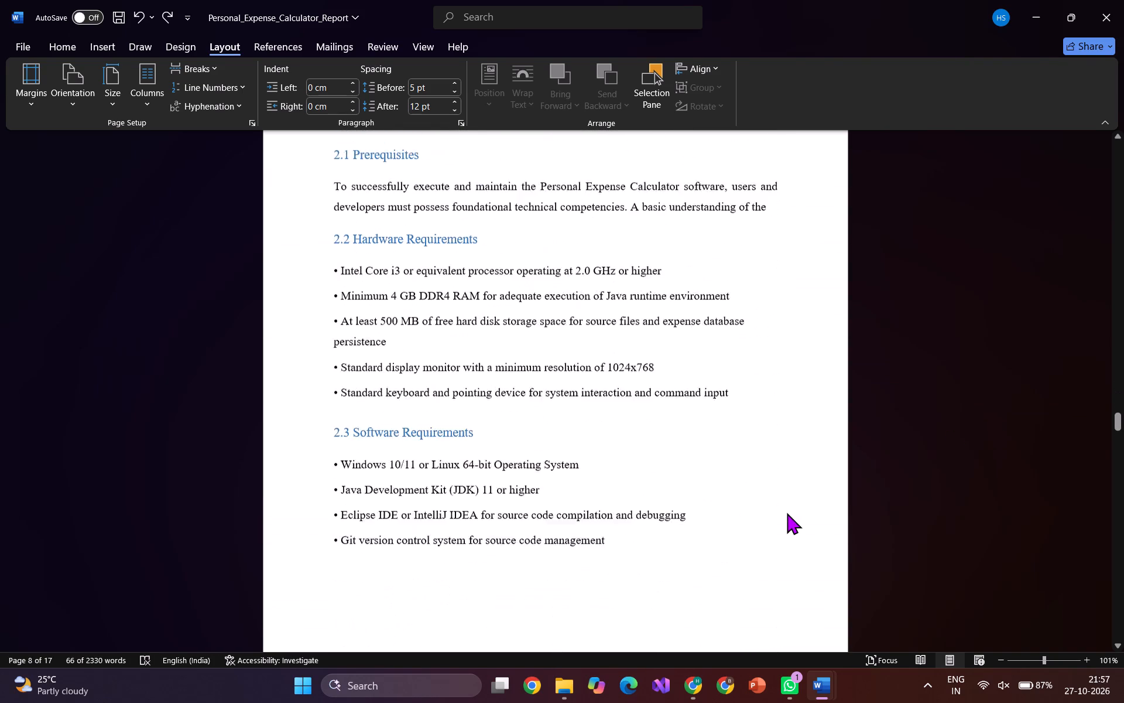
scroll(787, 513, up, 5)
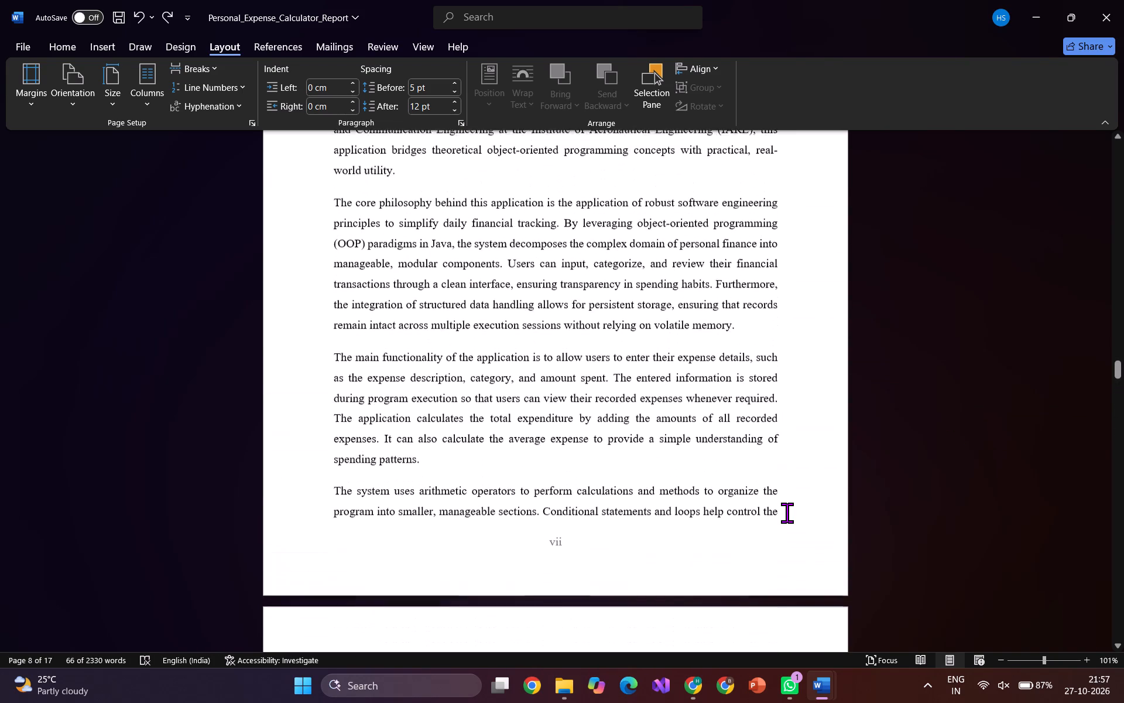
scroll(787, 513, up, 5)
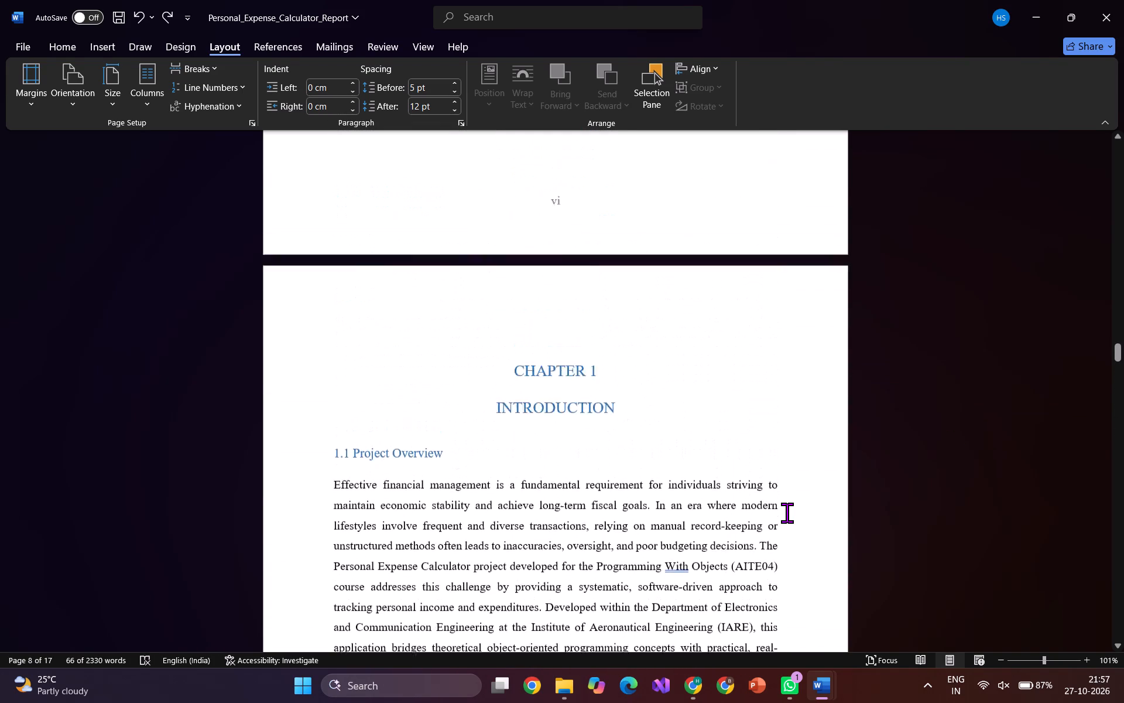
Insert a Plain Number 2 bottom-of-page number in the footer of the page before Chapter 1, then return to the body text.
scroll(787, 513, up, 1)
double_click(666, 271)
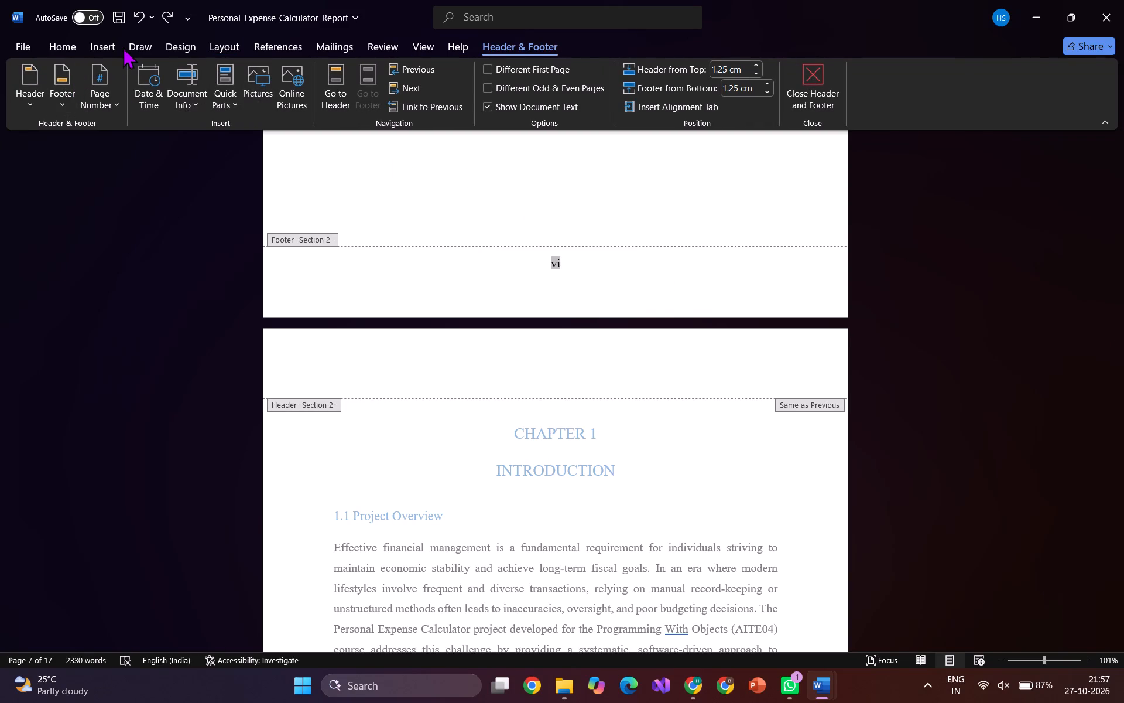
click(102, 48)
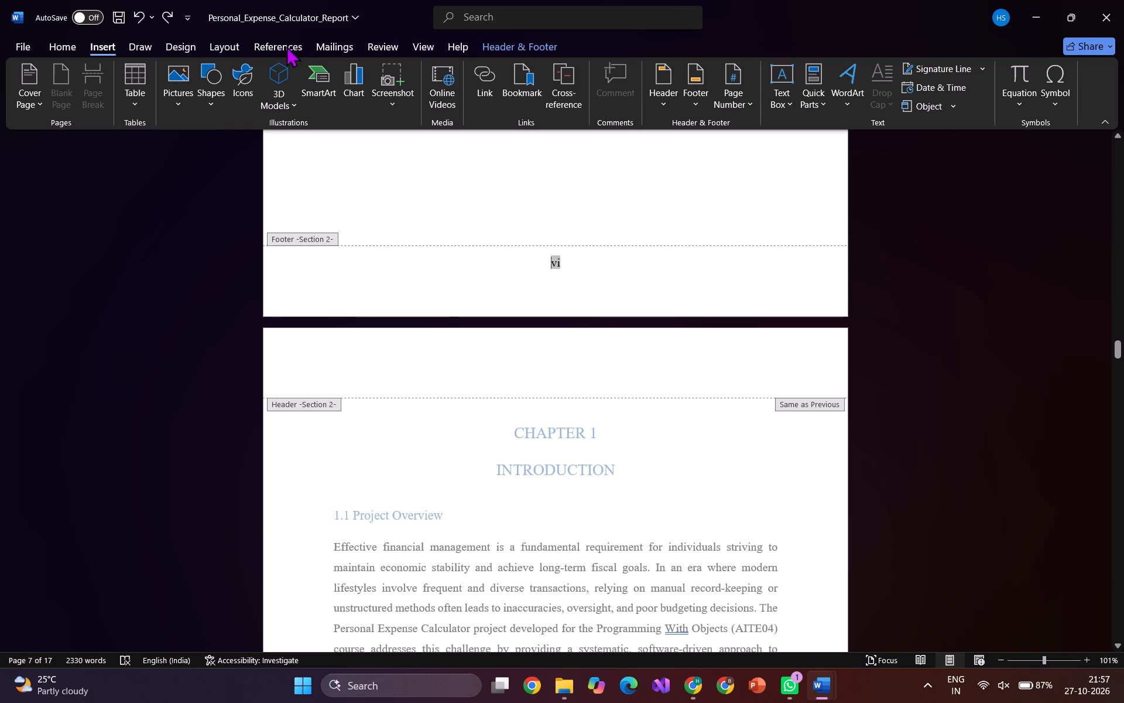
click(228, 43)
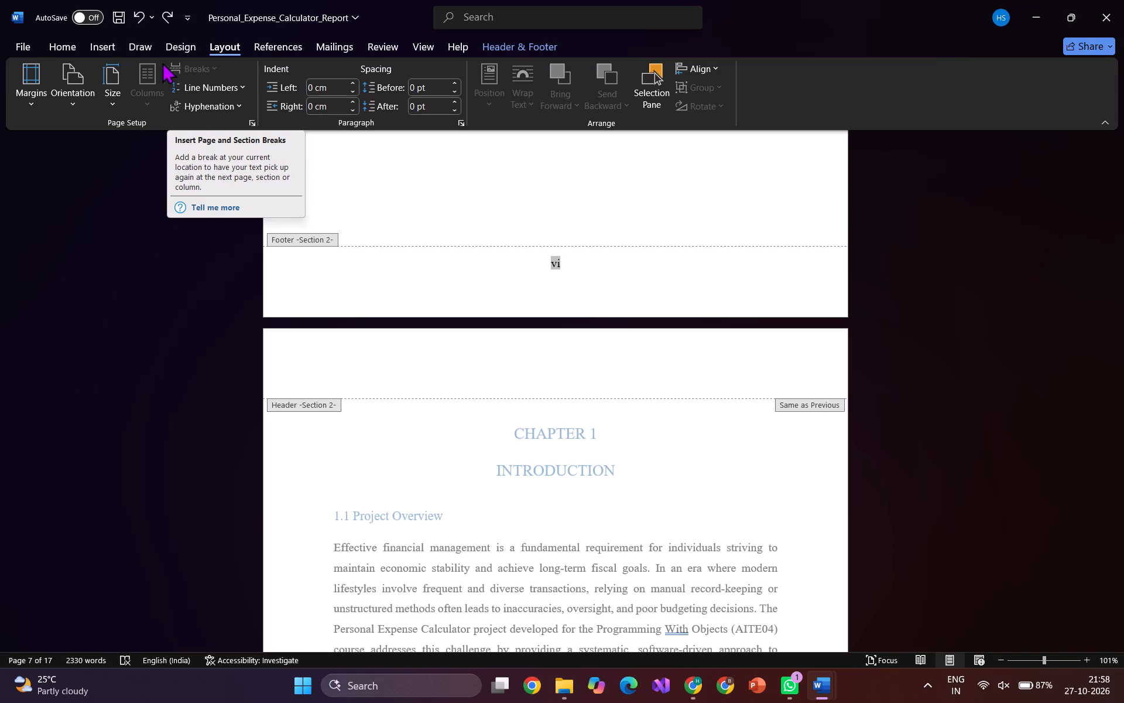
click(138, 42)
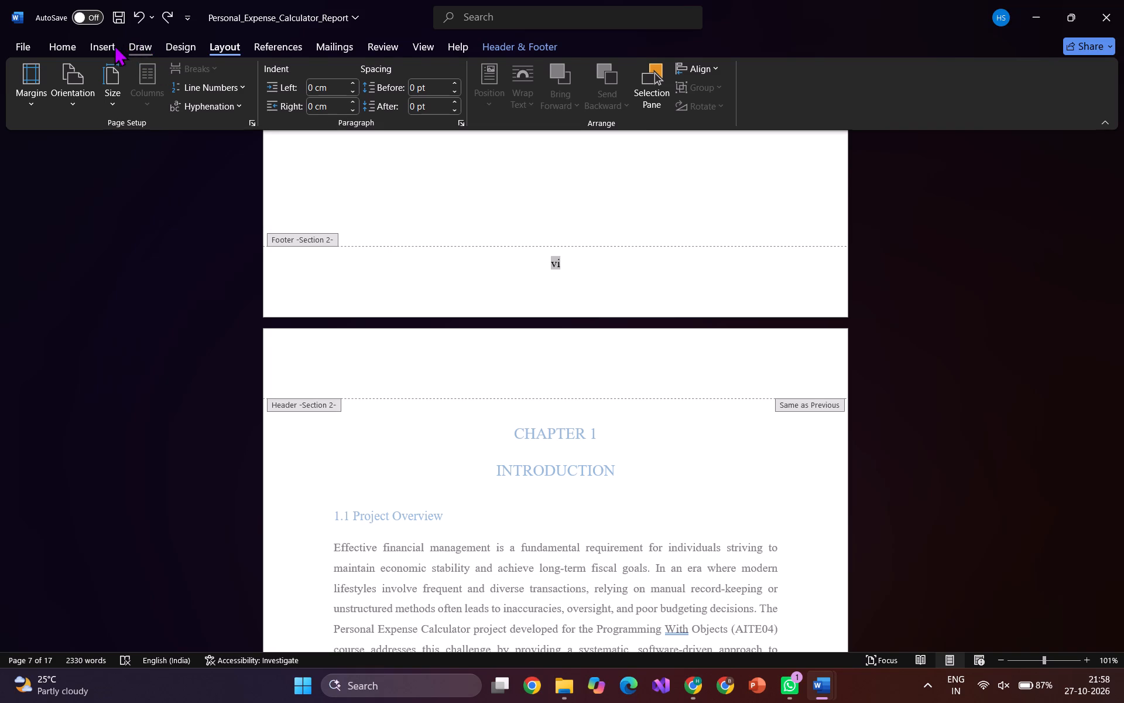
click(113, 45)
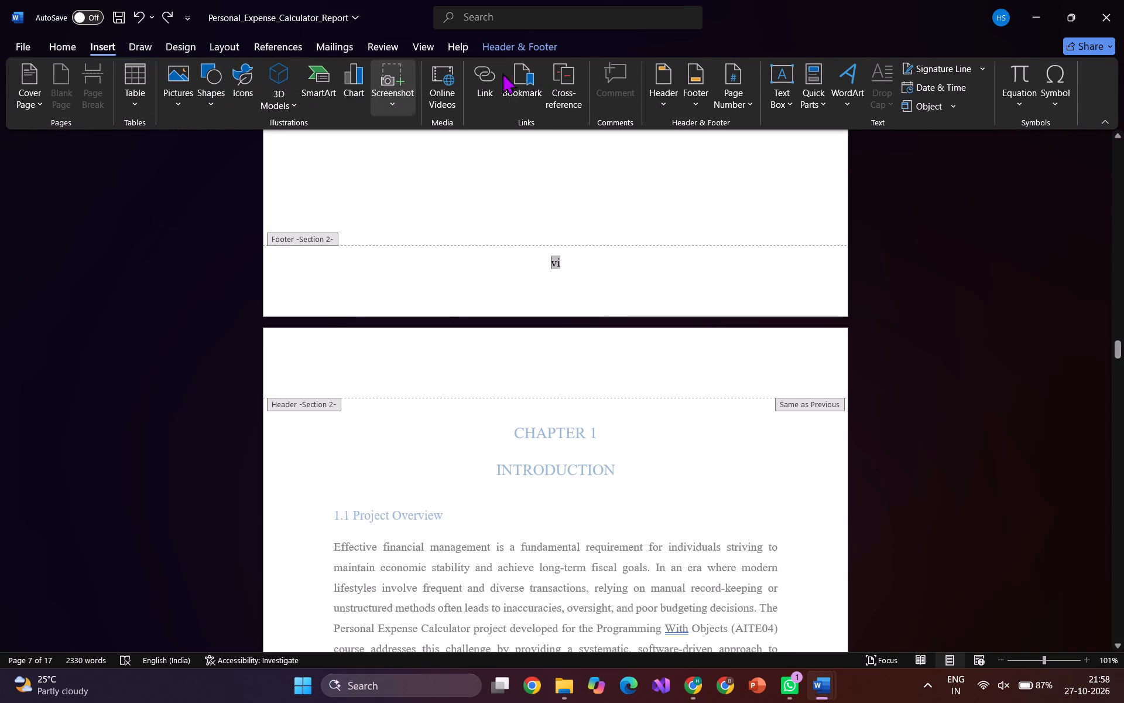
click(745, 99)
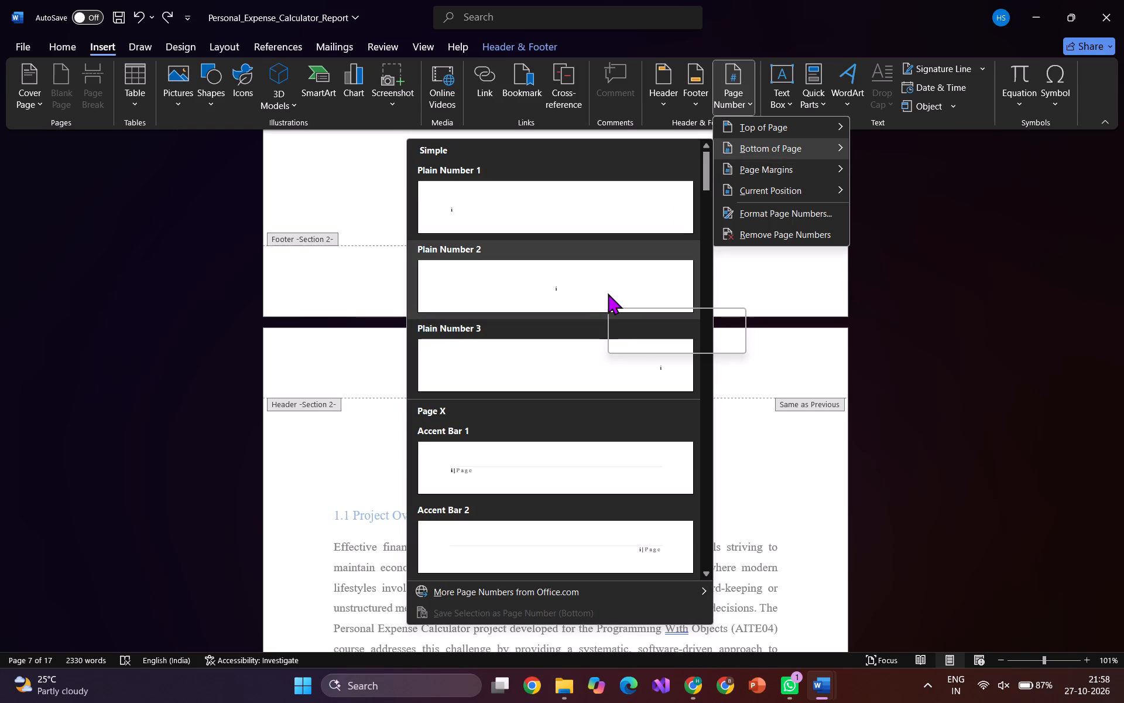
click(608, 293)
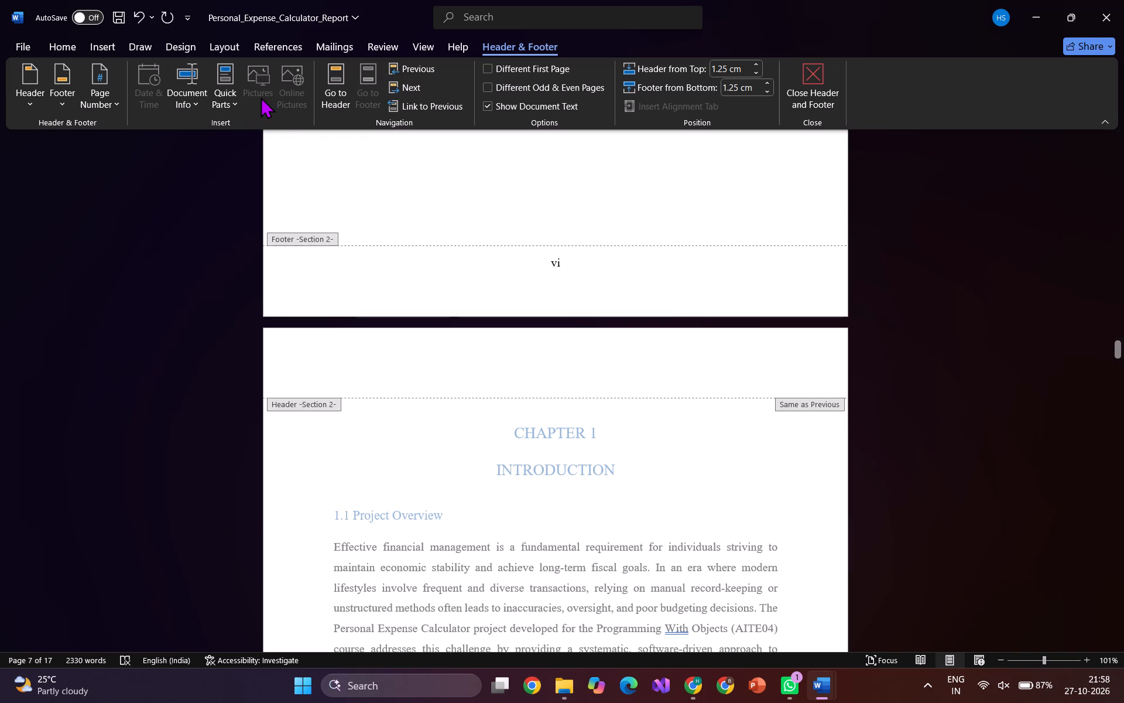
double_click(926, 225)
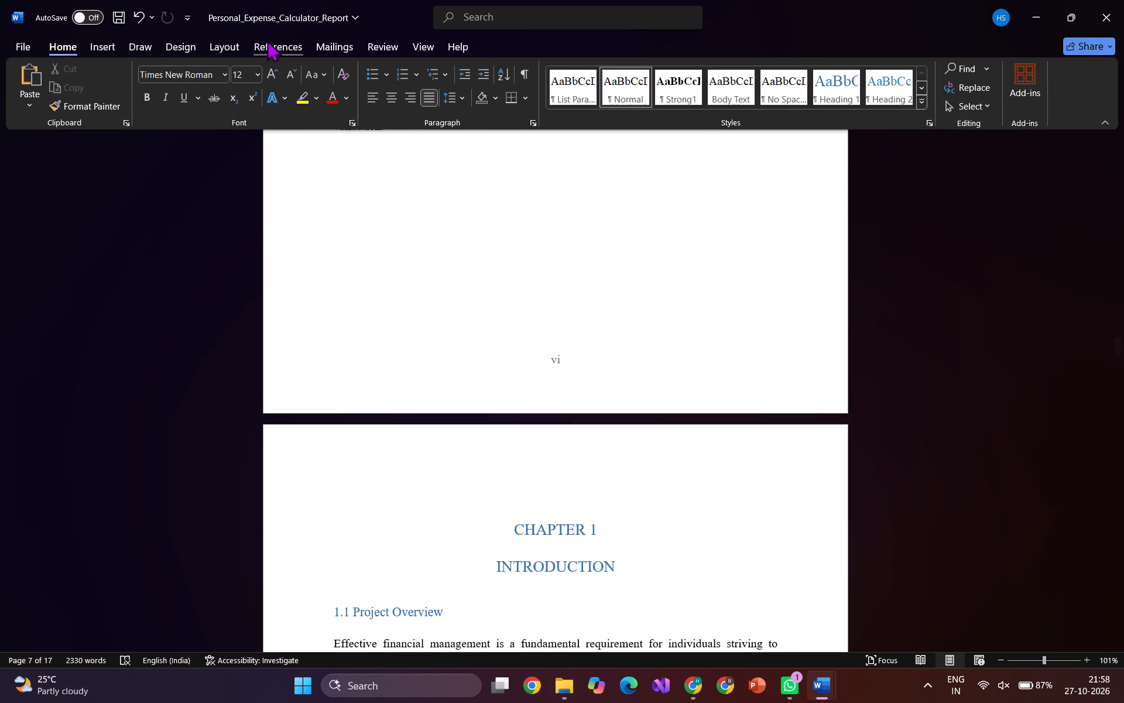
Insert a Next Page section break at the end of the page preceding Chapter 1.
click(225, 45)
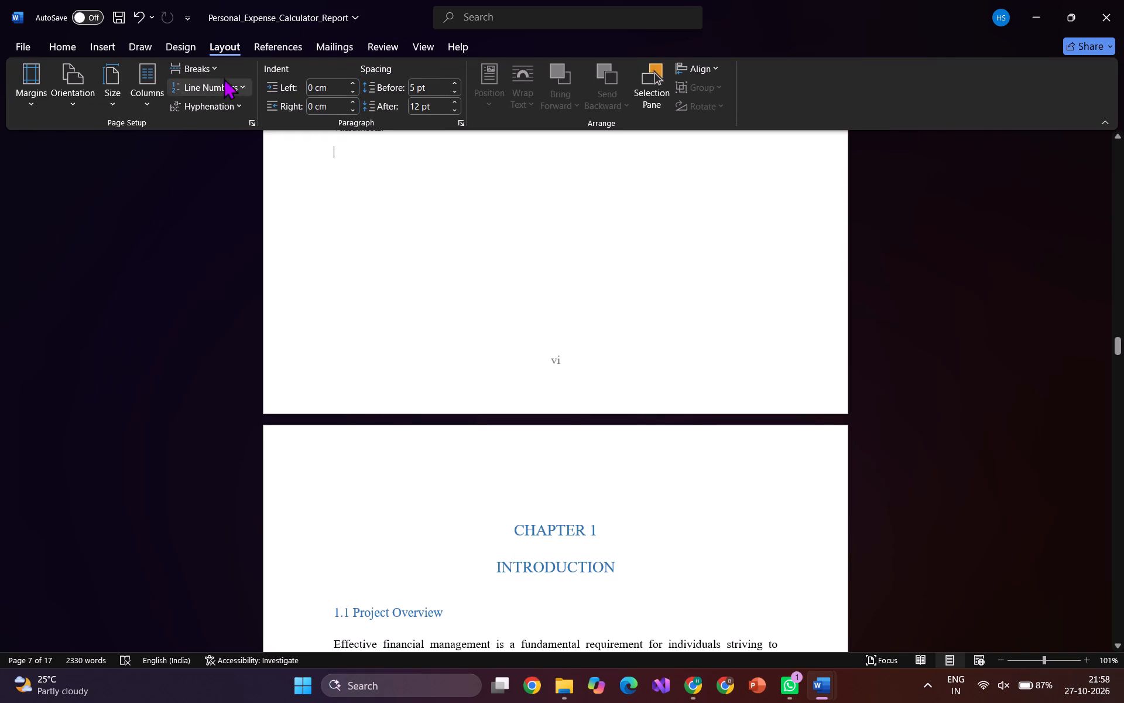
click(218, 67)
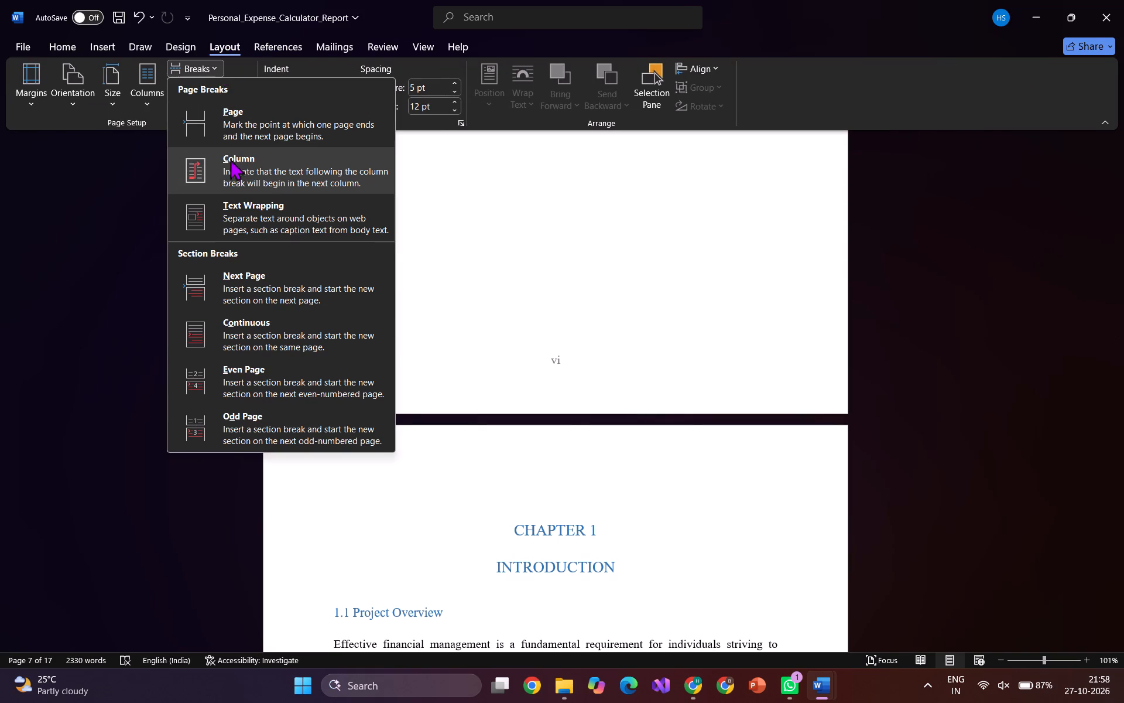
click(268, 267)
Unlink the footer of the new section before Chapter 1 from the previous section's footer.
scroll(408, 452, down, 5)
scroll(408, 452, up, 1)
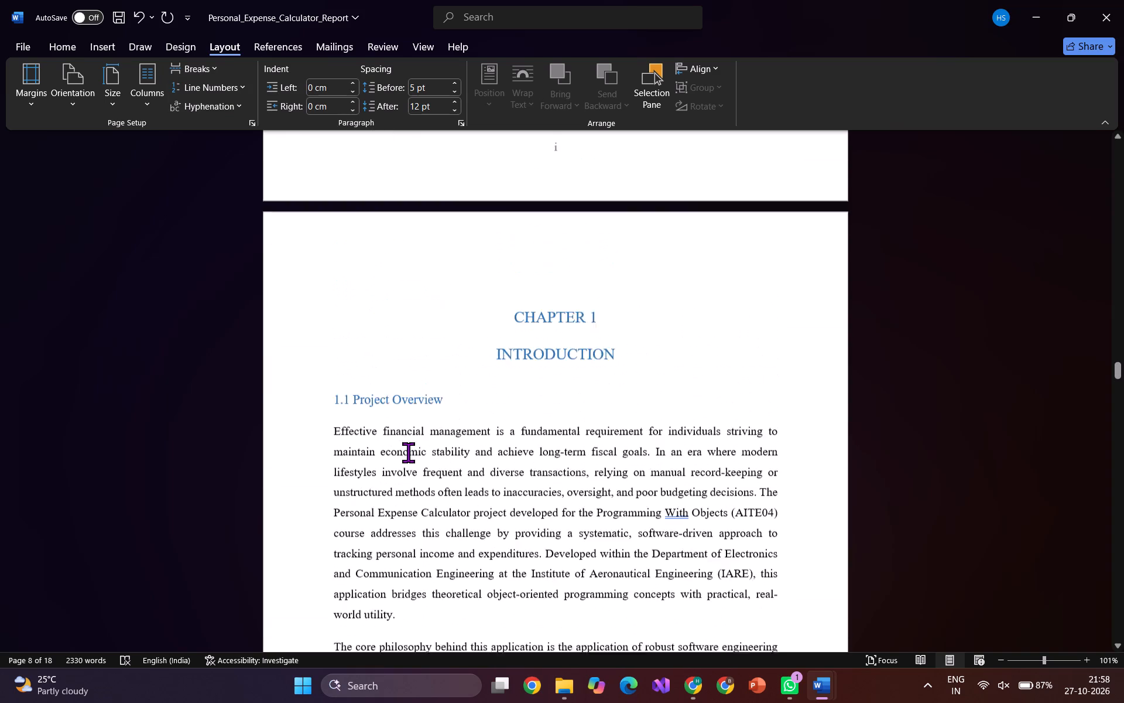
scroll(408, 452, up, 1)
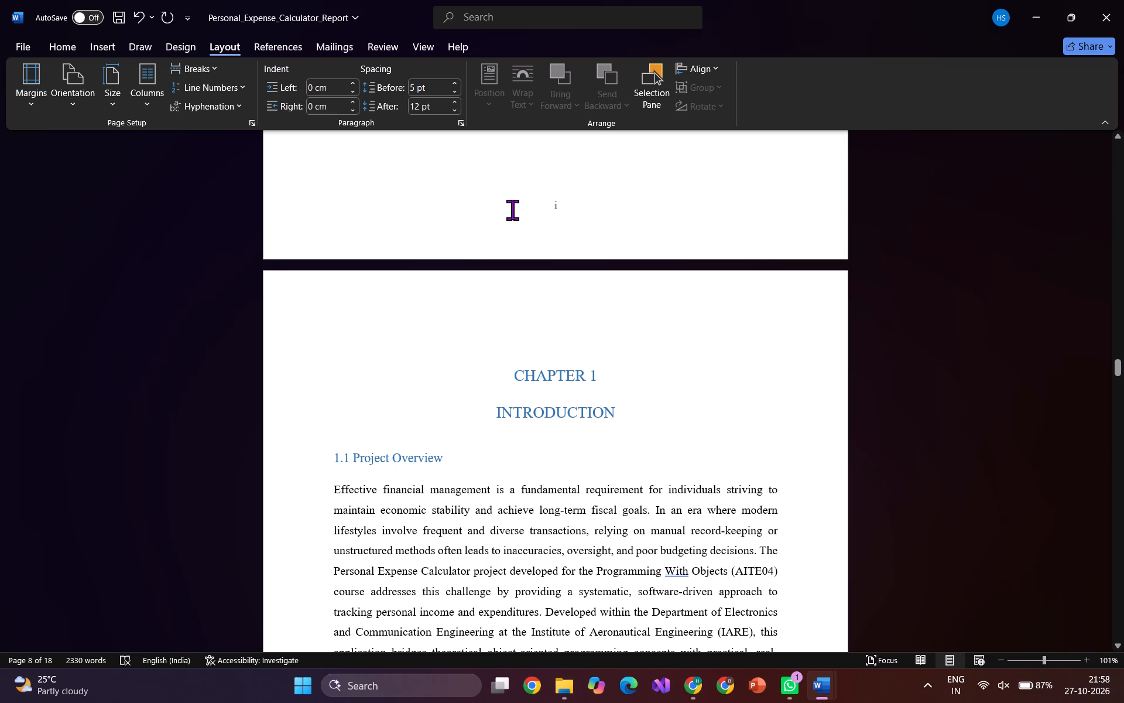
double_click(512, 210)
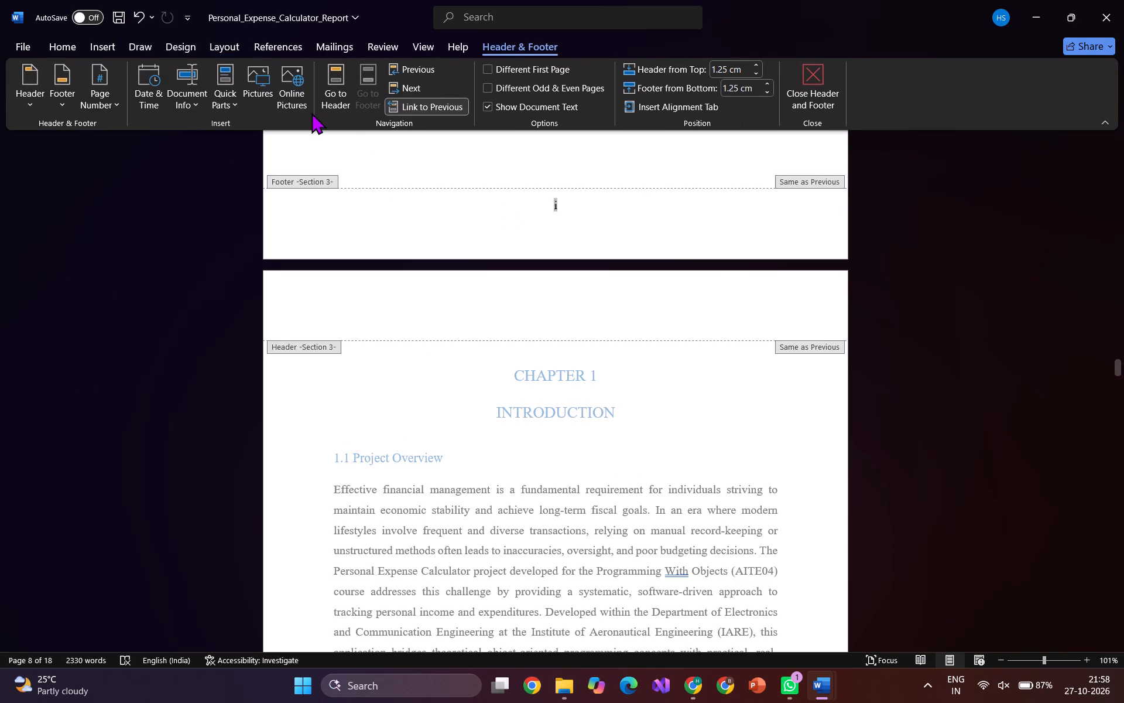
click(444, 102)
Set the page number format of the section containing Chapter 1 to 1, 2, 3, ….
scroll(568, 395, down, 2)
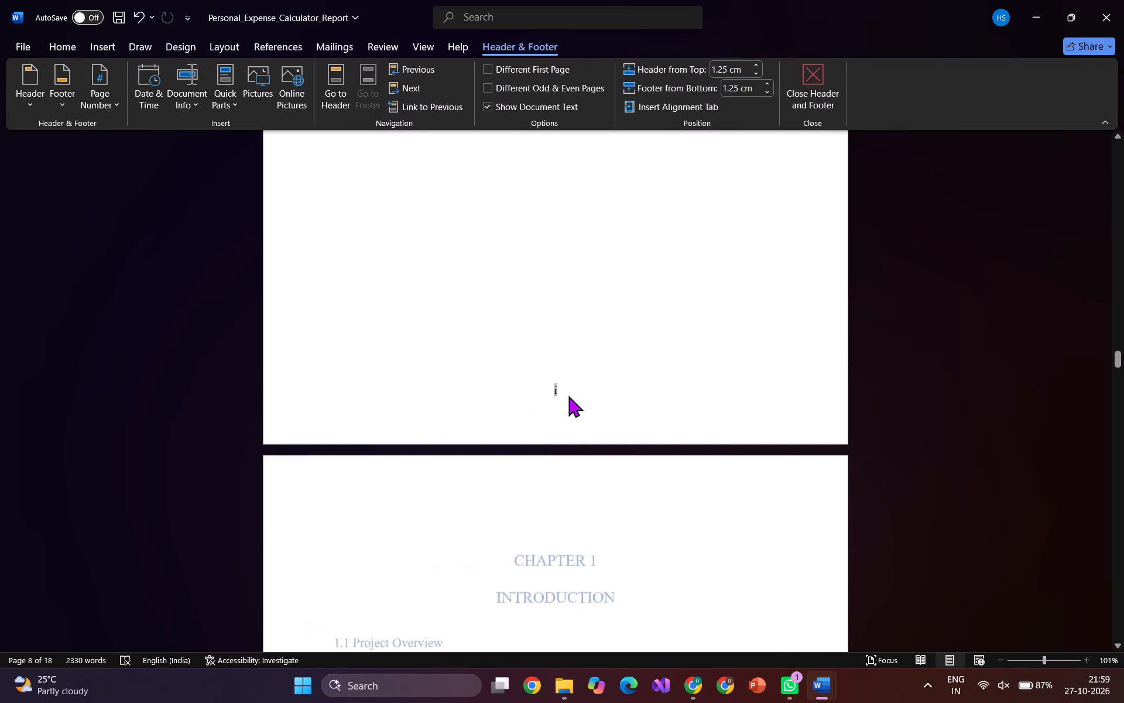
scroll(568, 395, down, 2)
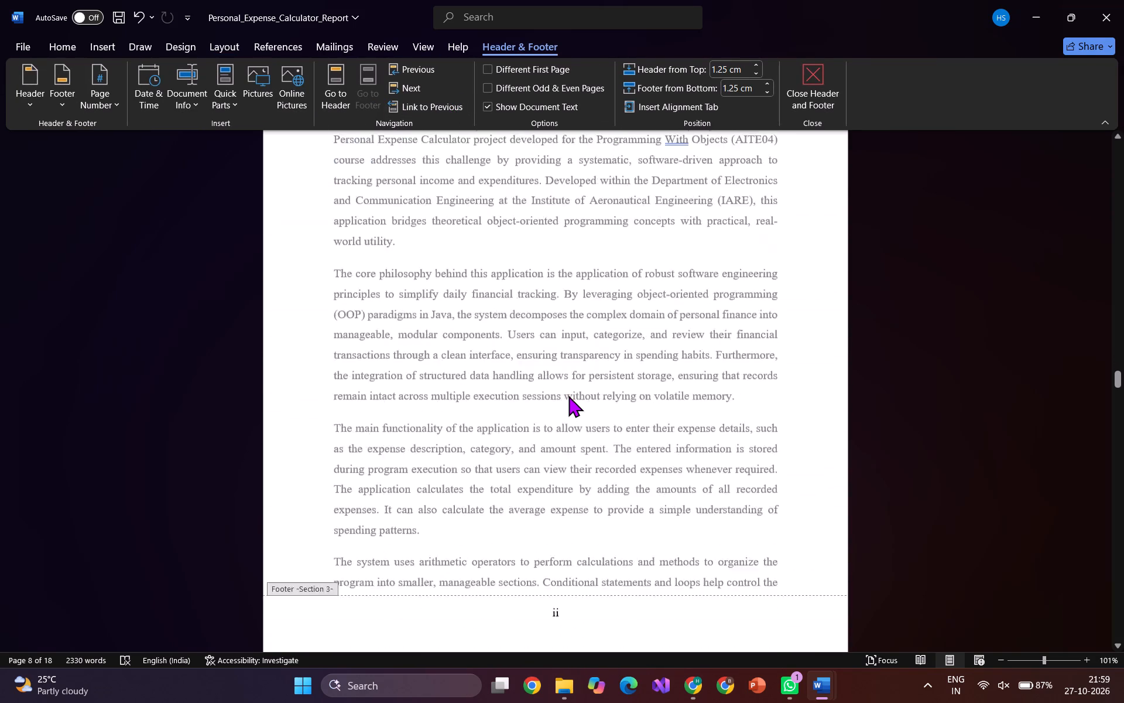
scroll(568, 395, up, 2)
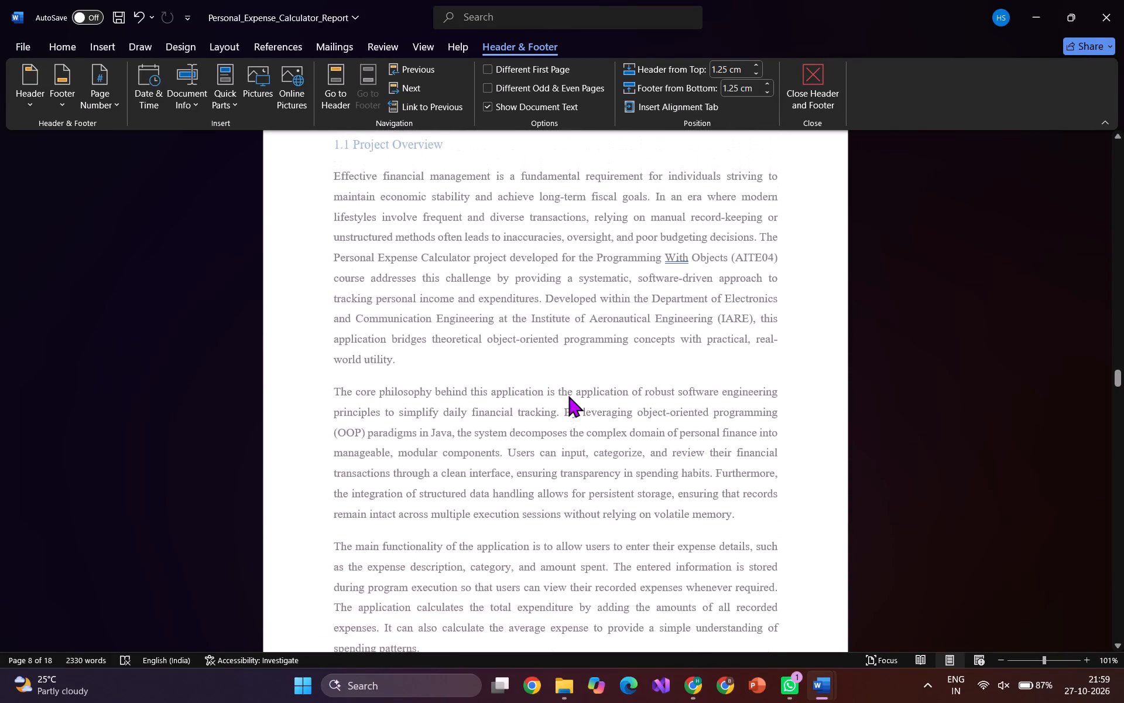
scroll(568, 395, up, 2)
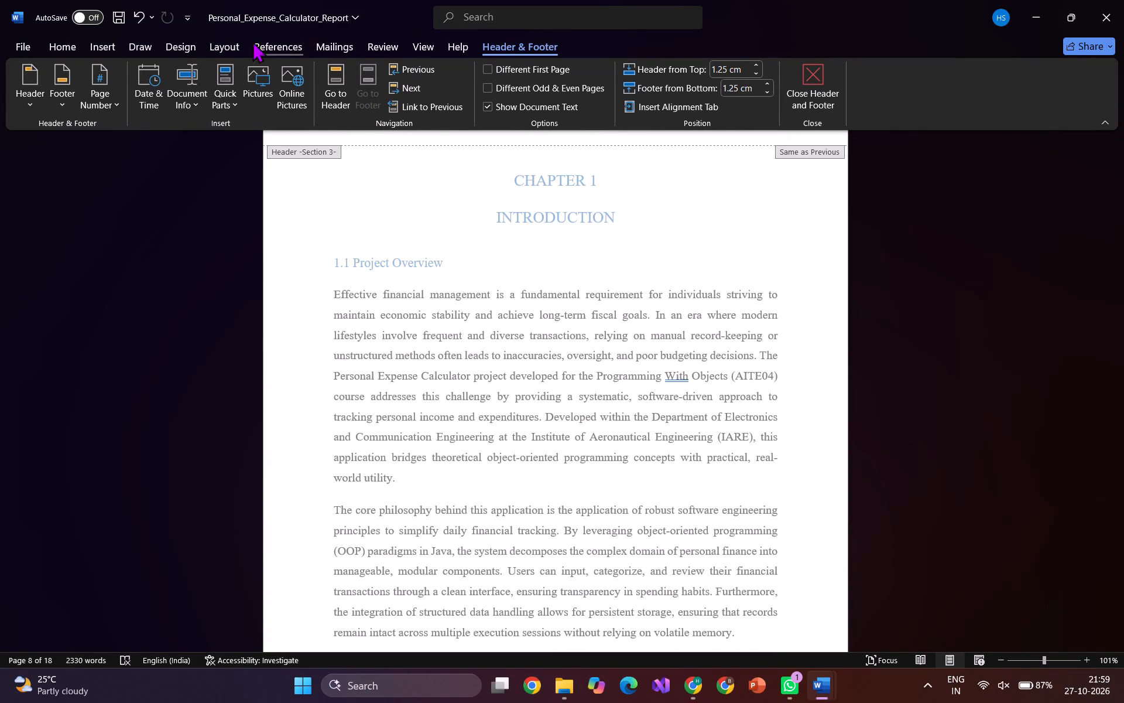
click(233, 46)
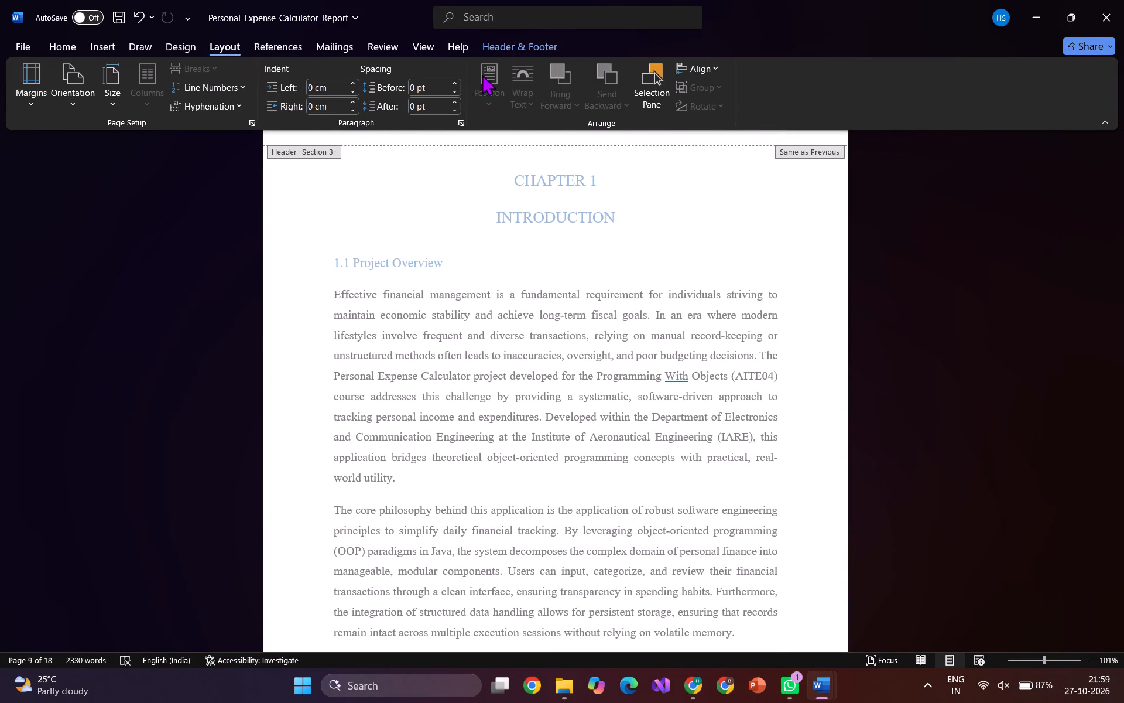
click(104, 40)
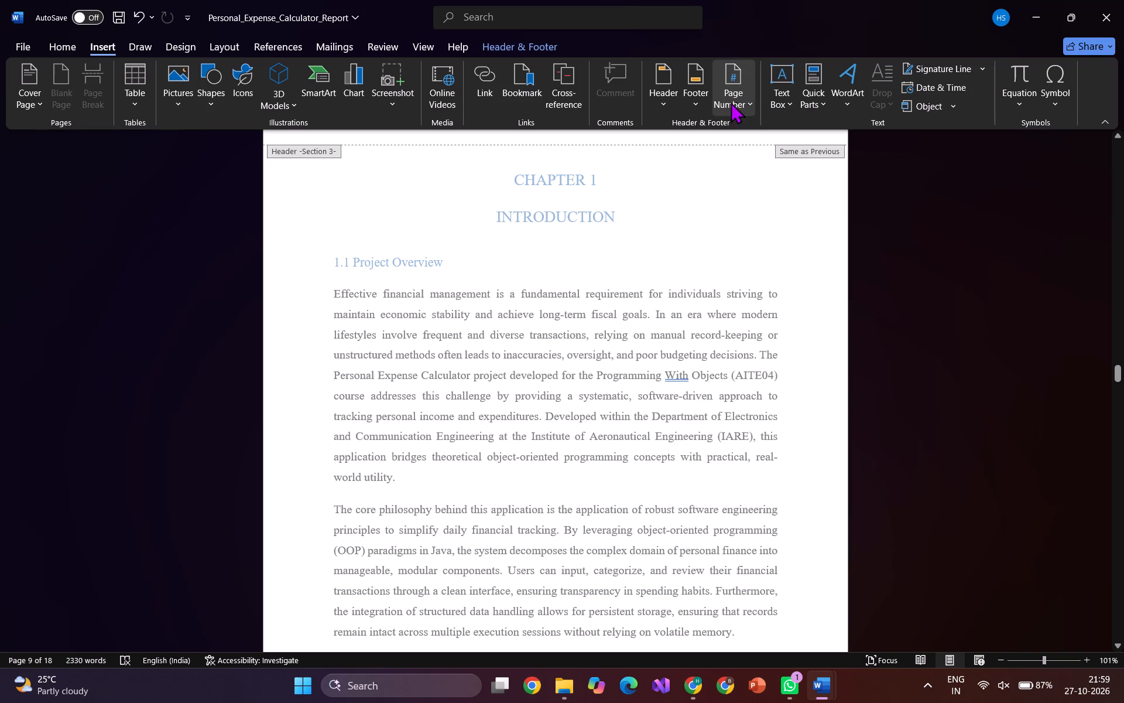
click(748, 101)
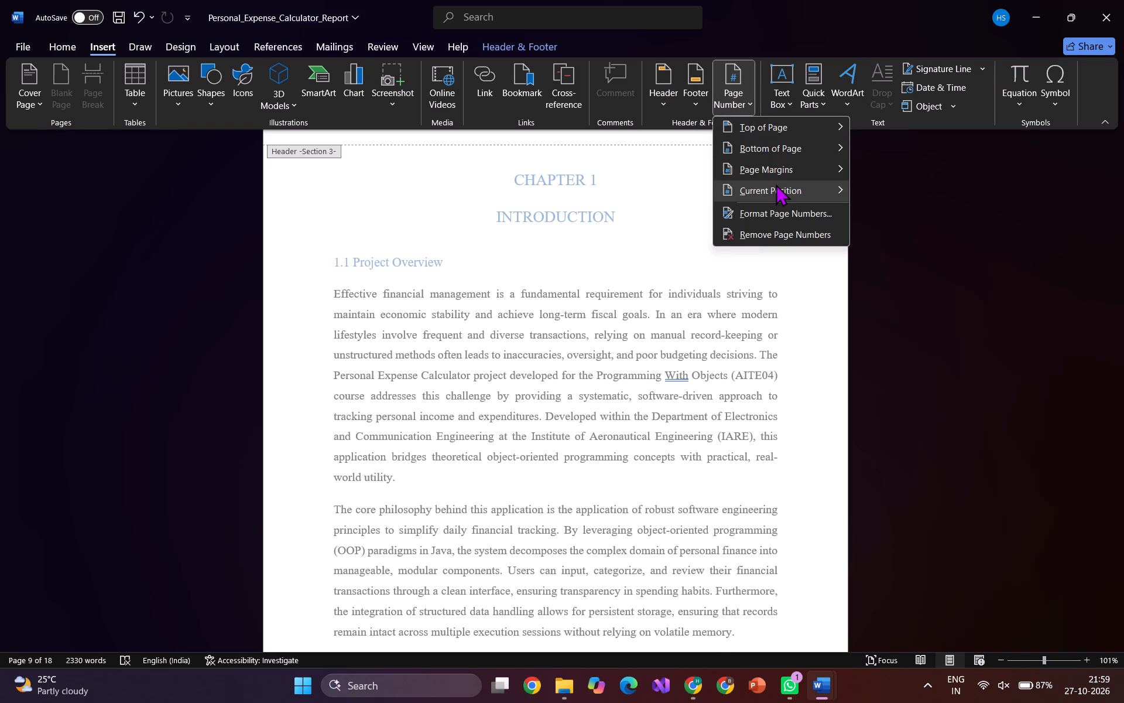
click(784, 217)
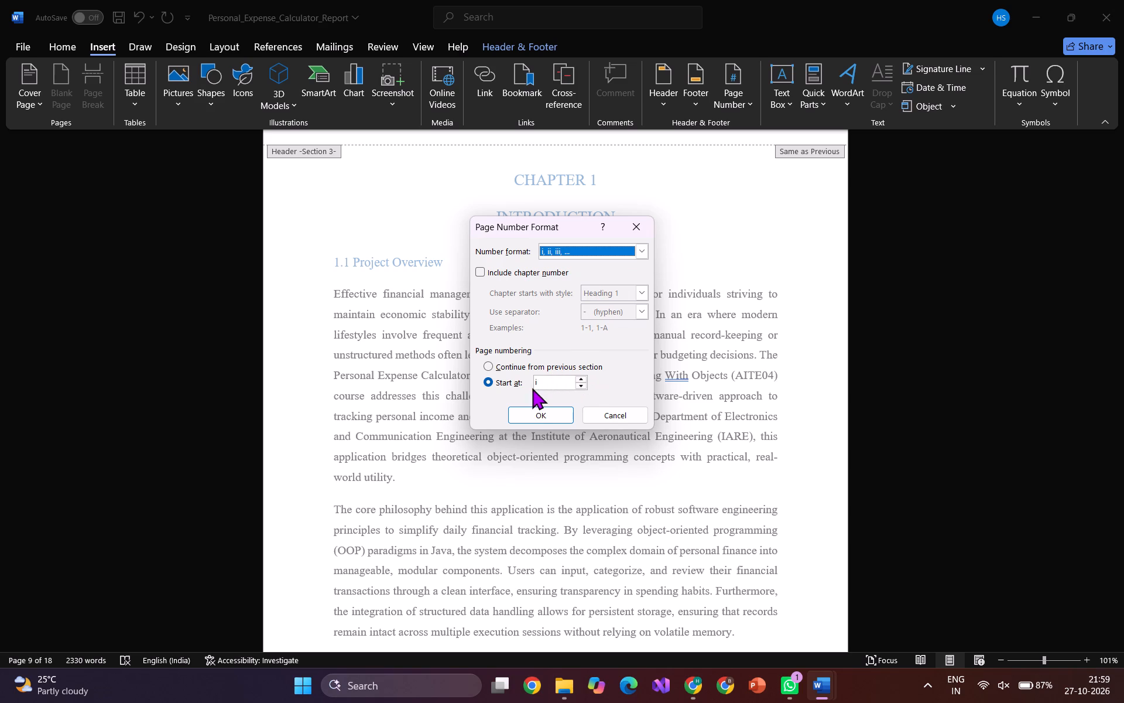
click(640, 250)
click(586, 263)
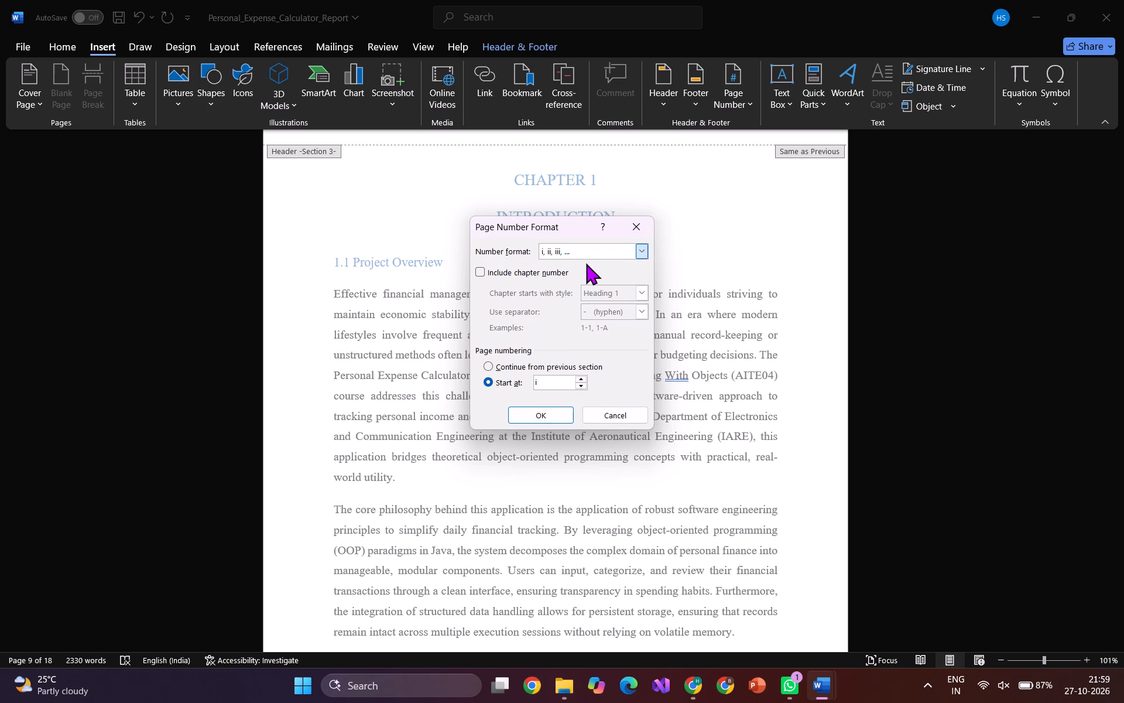
click(547, 415)
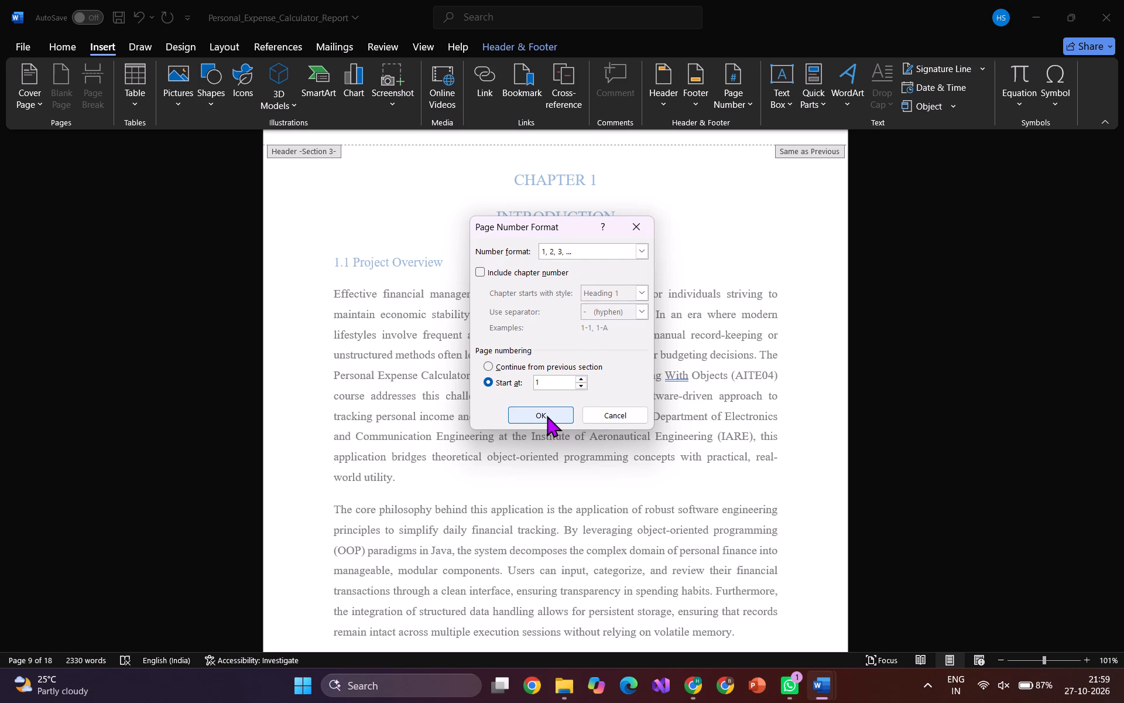
Check the footer page numbers on the pages before and after the Chapter 1 heading, including the blank page.
scroll(547, 415, down, 5)
scroll(547, 415, up, 4)
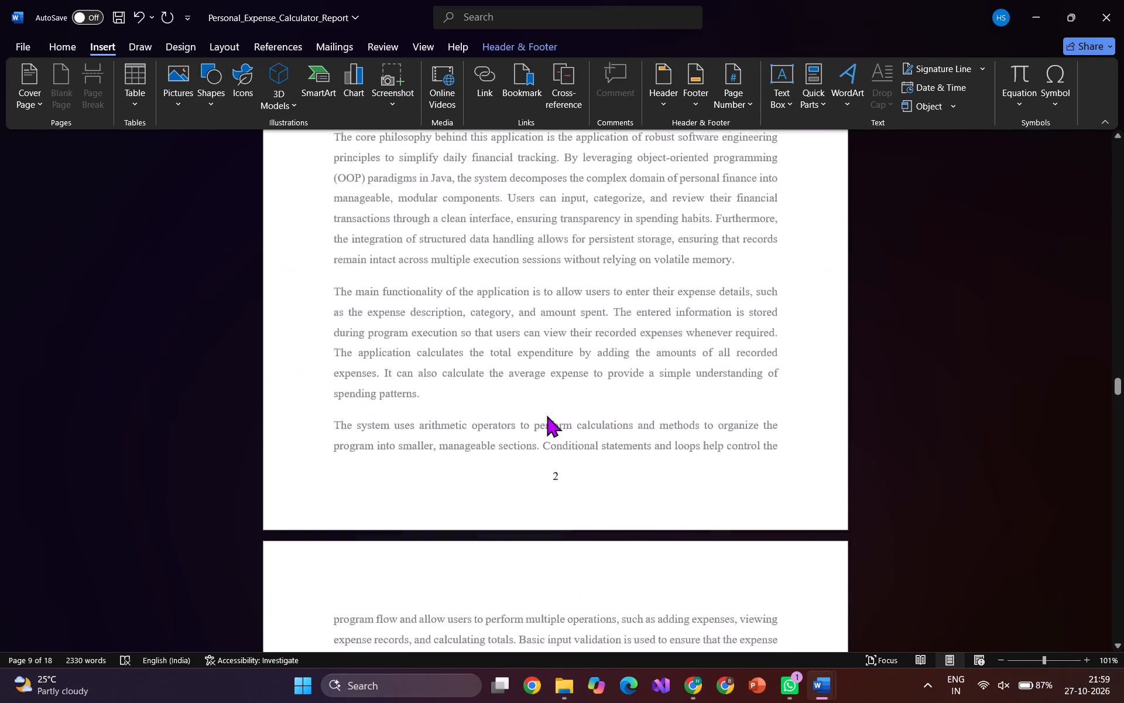
scroll(547, 415, up, 2)
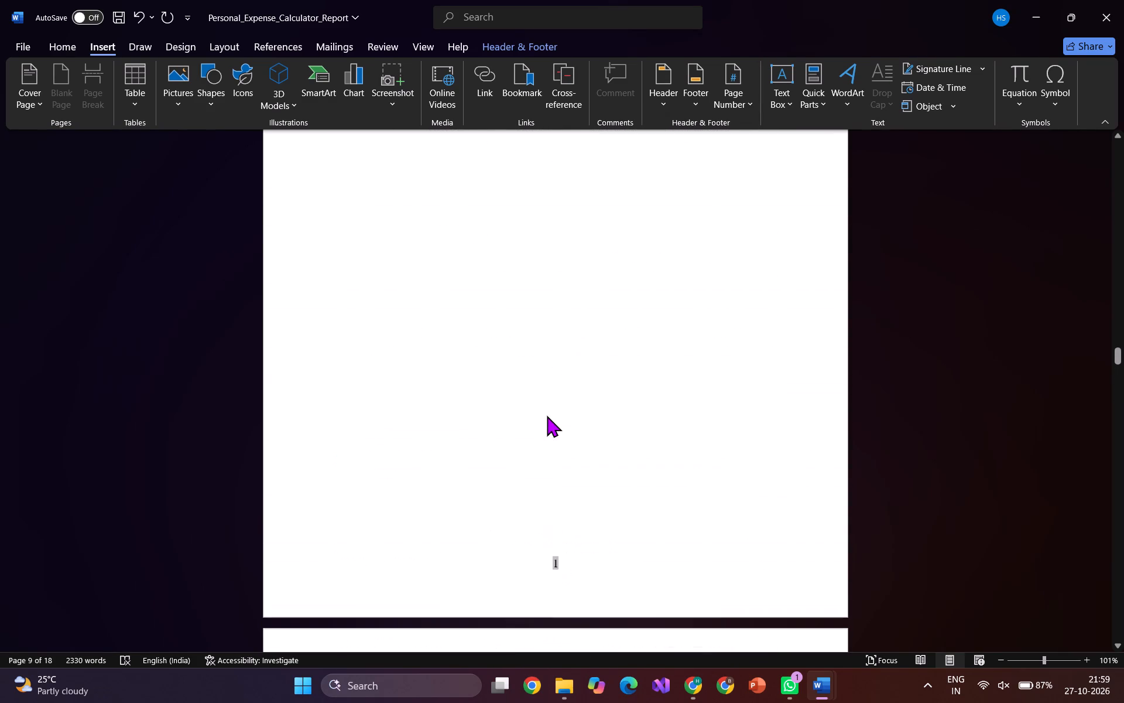
scroll(547, 415, up, 5)
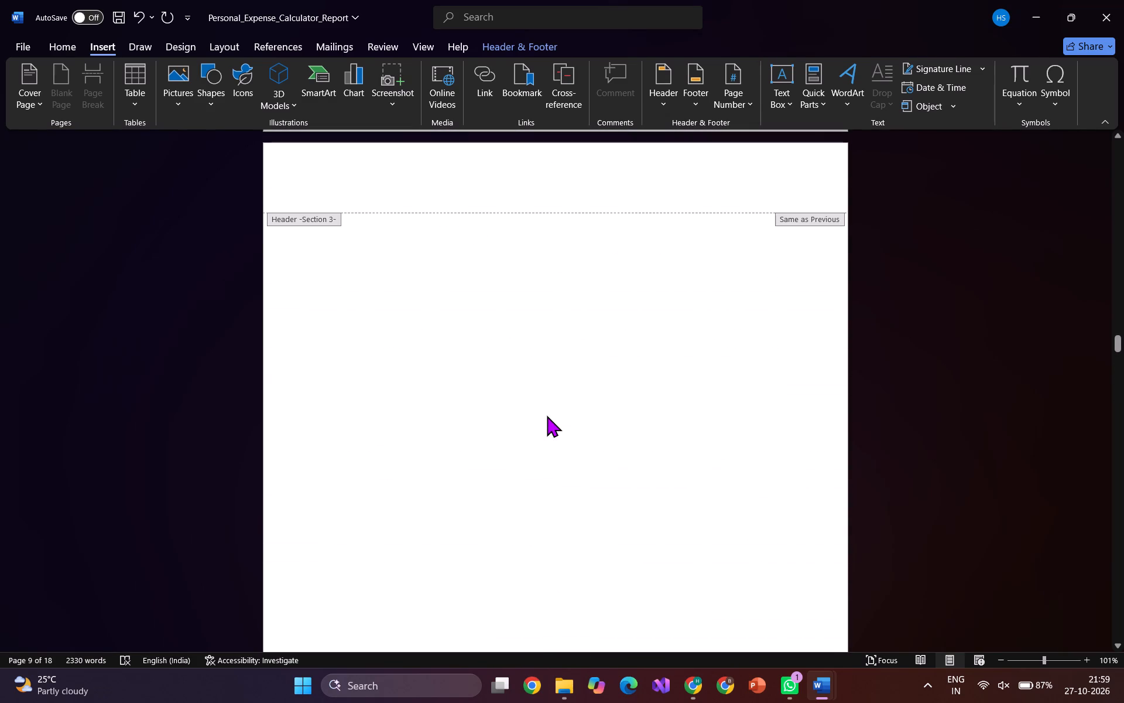
scroll(547, 415, up, 2)
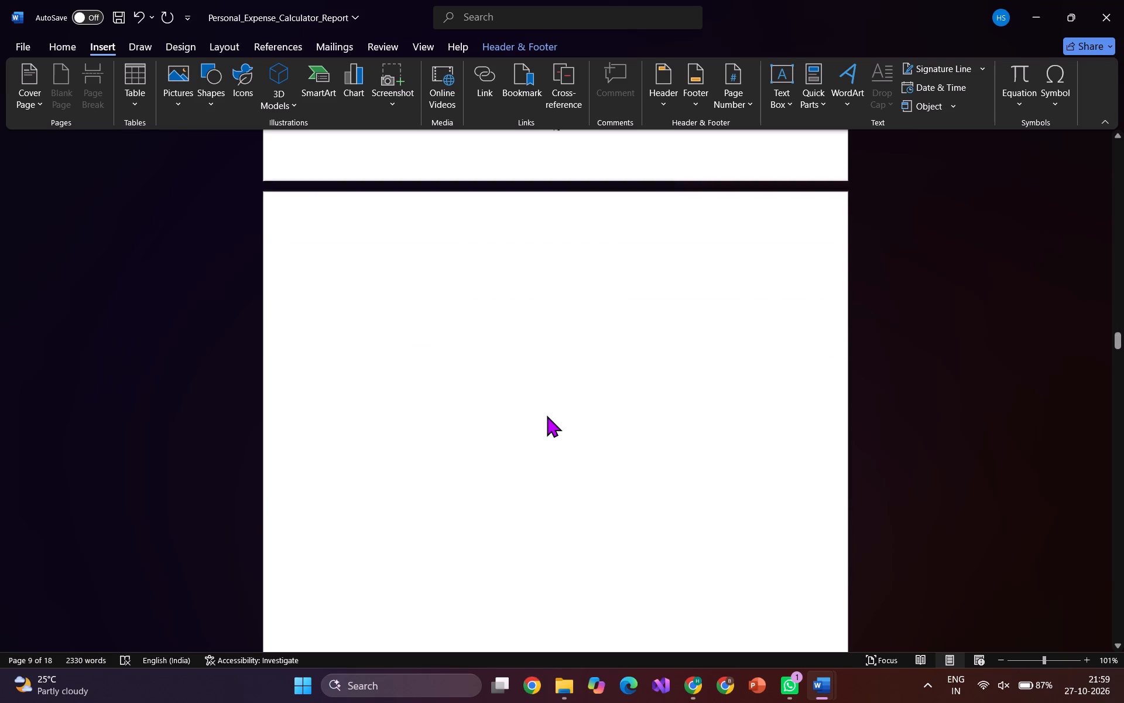
scroll(547, 415, down, 2)
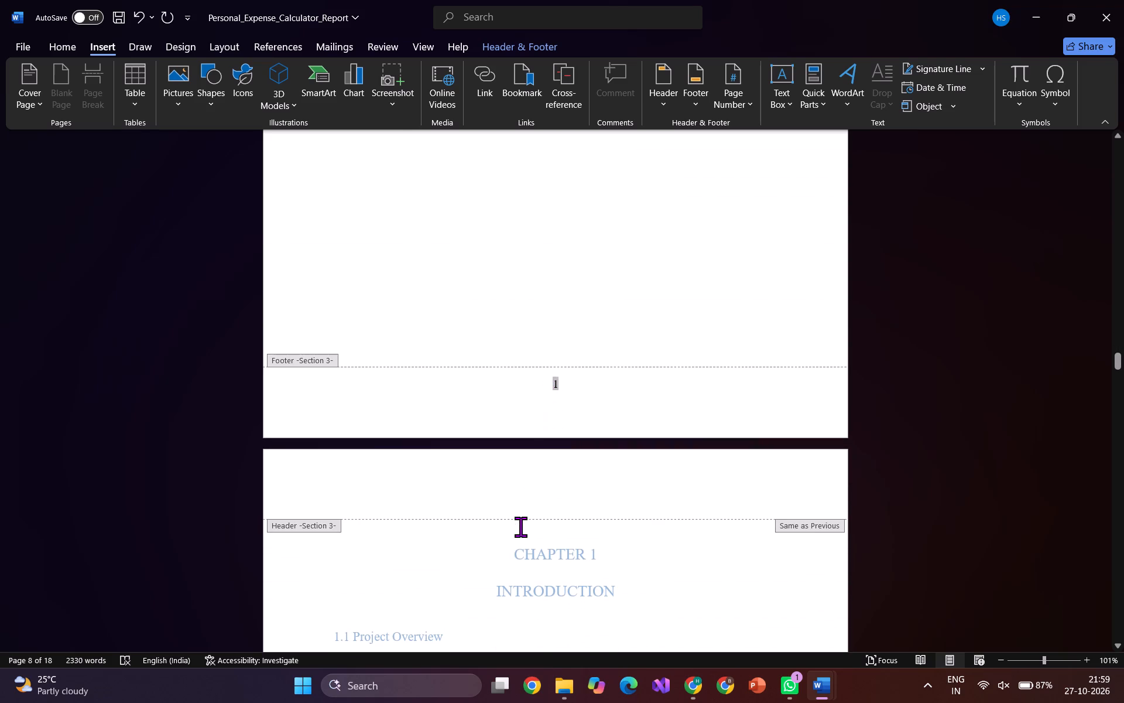
scroll(513, 555, down, 3)
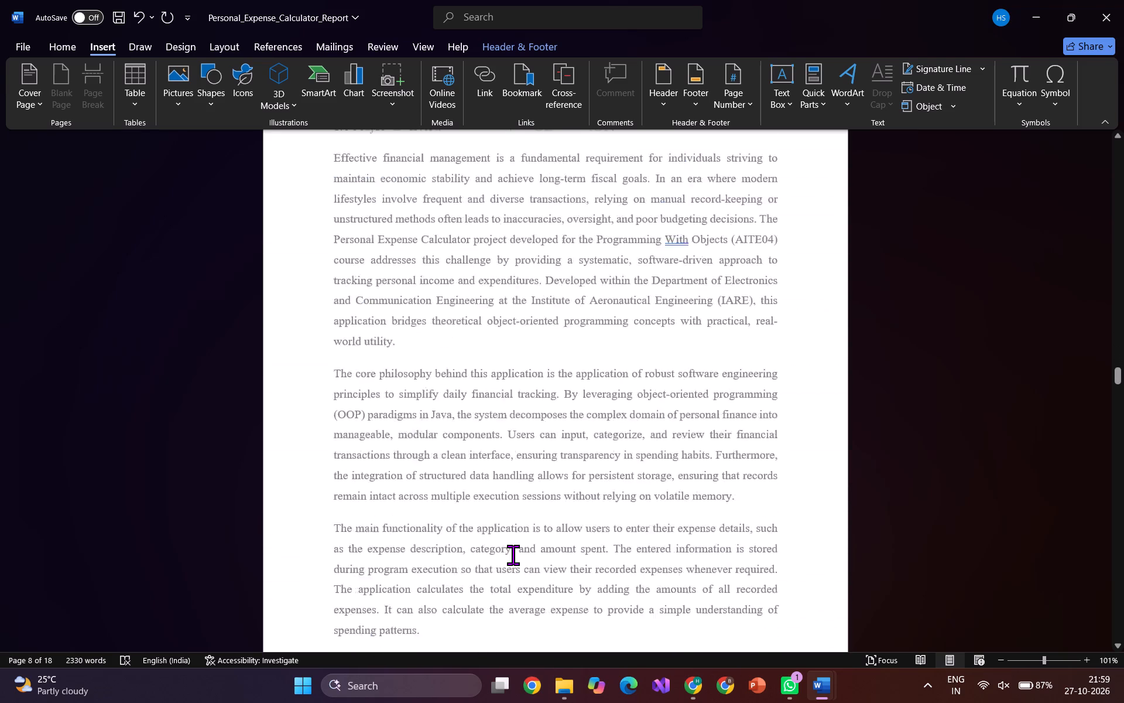
scroll(513, 555, down, 1)
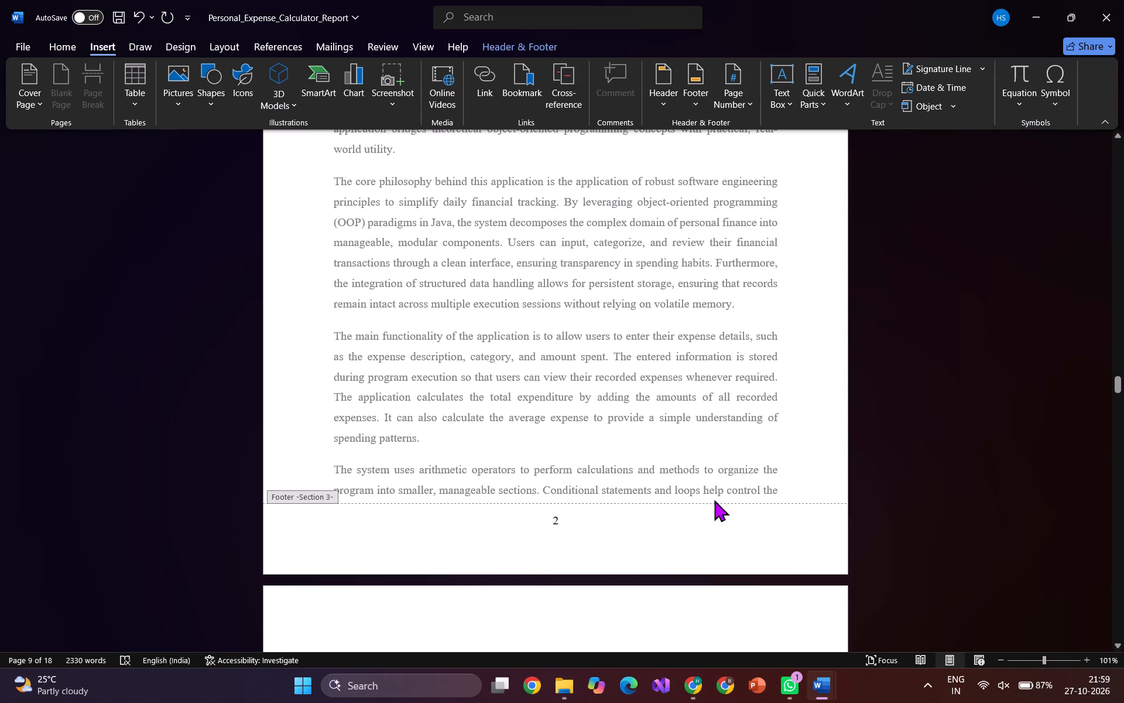
Leave footer editing and remove the blank page before the Chapter 1 heading by deleting the breaks in front of it.
scroll(588, 446, up, 3)
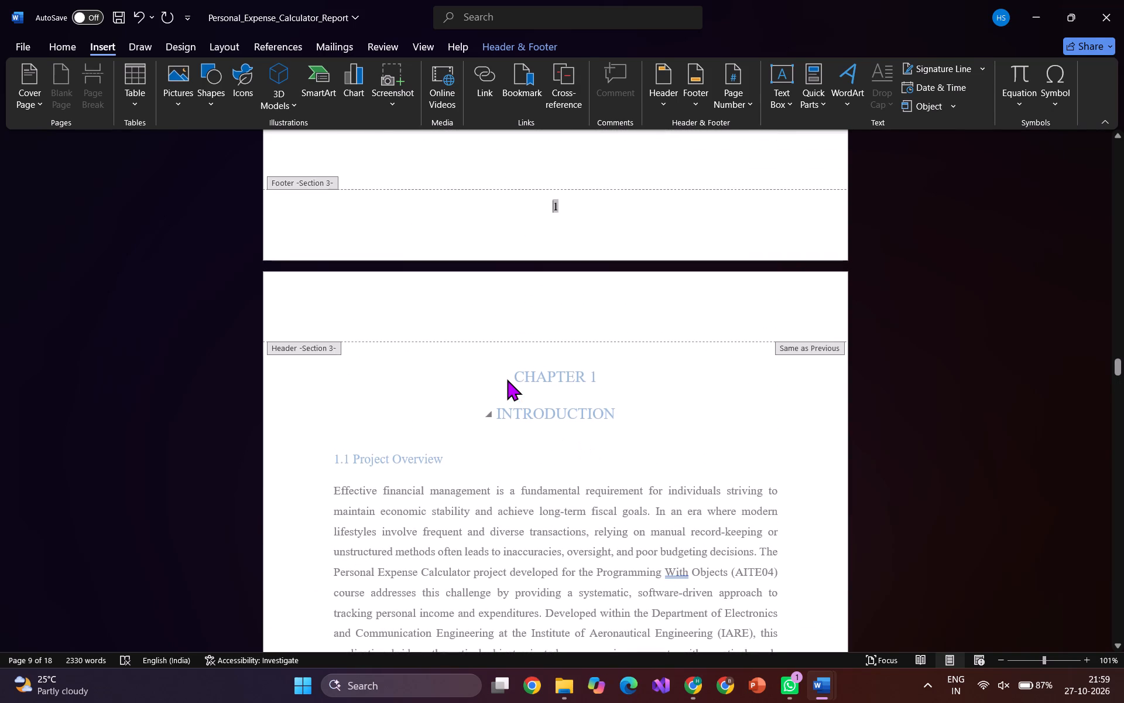
click(506, 370)
double_click(977, 366)
click(515, 378)
key(BackSpace)
key(BackSpace)
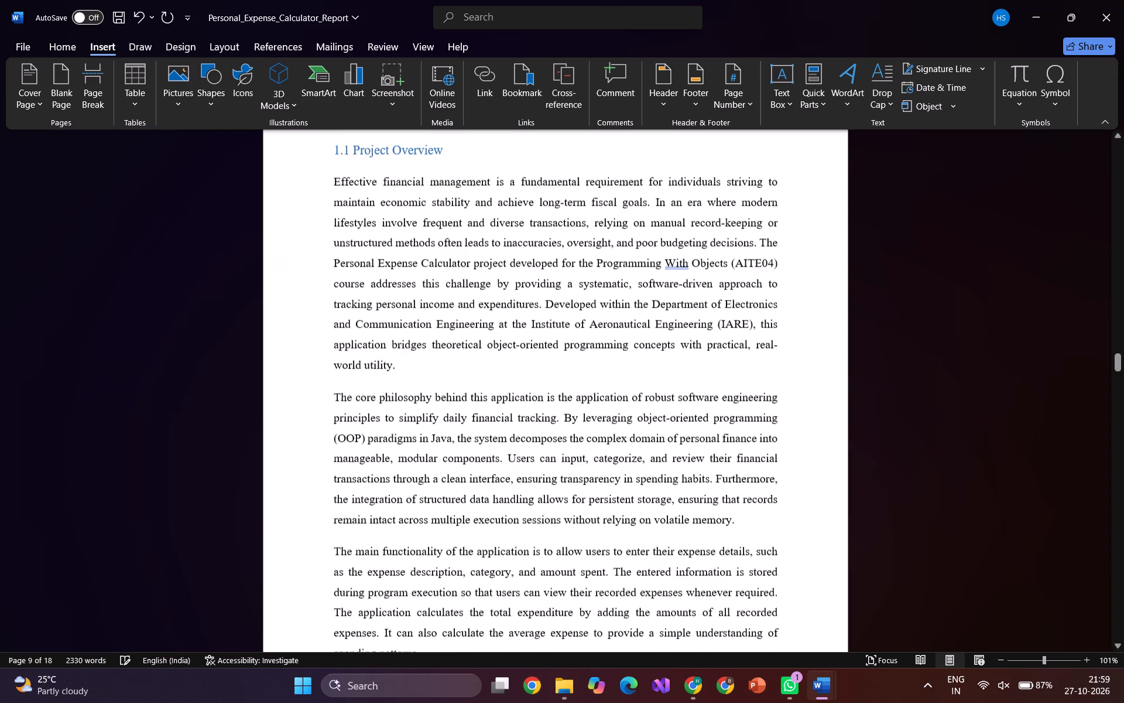
key(BackSpace)
Indent the CHAPTER 1 heading with spaces until it is roughly centred above INTRODUCTION.
scroll(515, 378, up, 2)
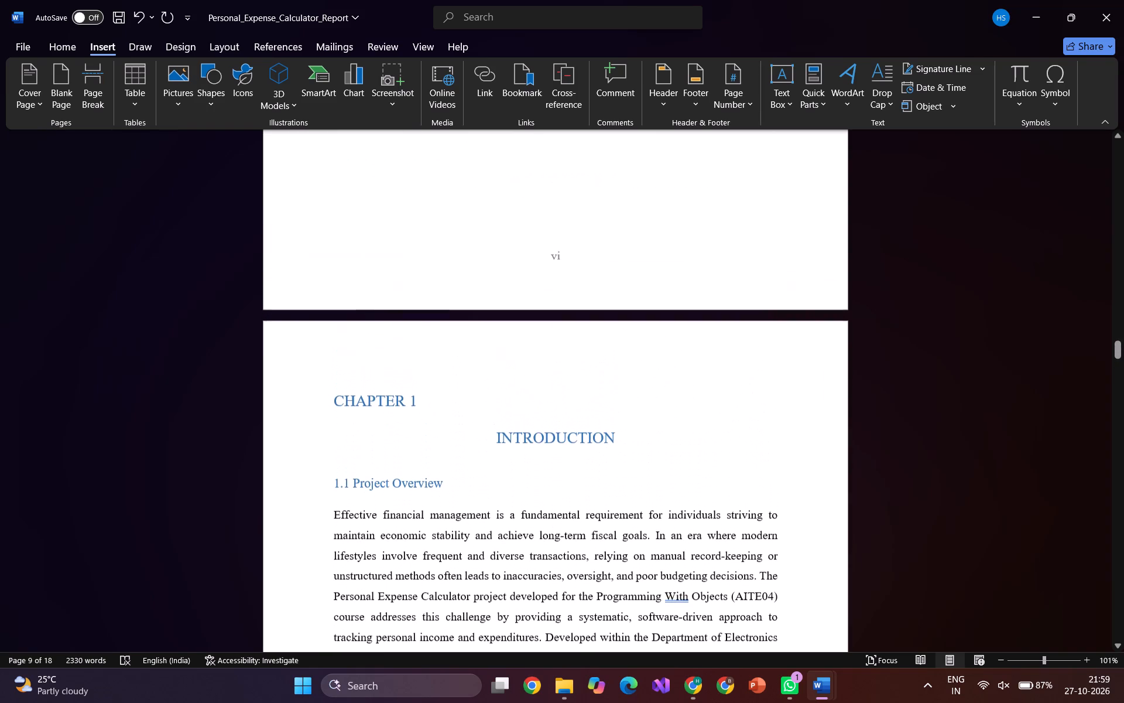
key(space)
key(space)
key(space)
key(space)
key(space)
key(space)
key(space)
key(space)
key(space)
key(space)
key(space)
key(space)
key(space)
key(space)
key(space)
key(space)
key(space)
key(space)
key(space)
key(space)
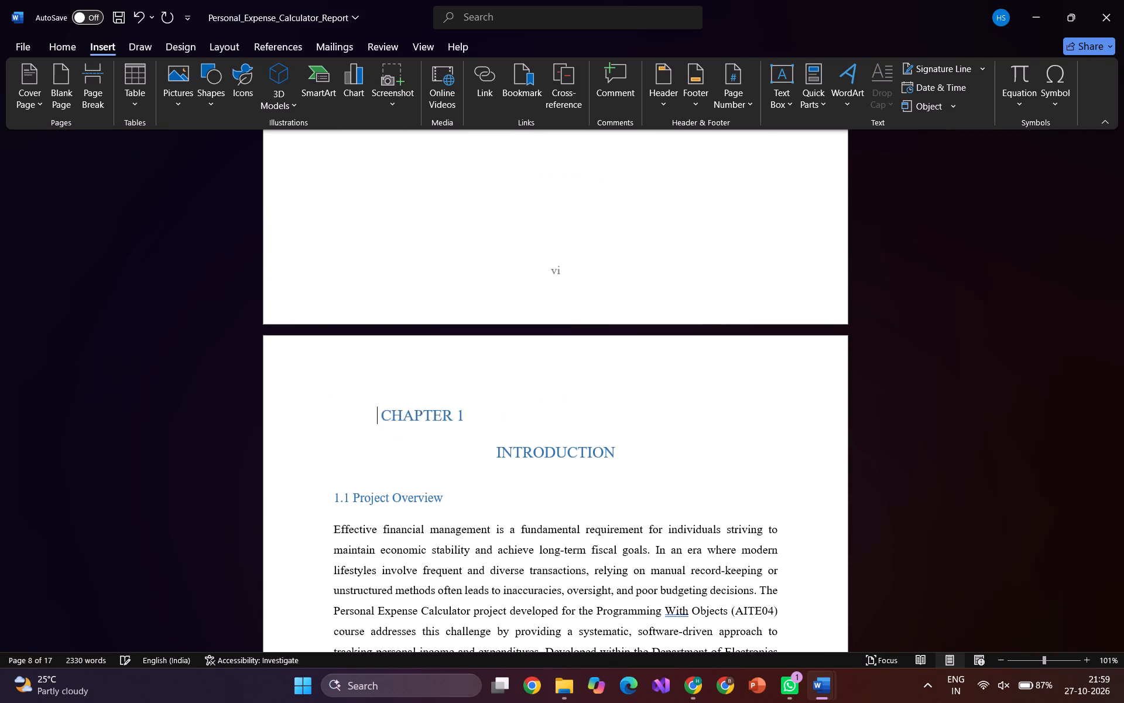
key(space)
key(space)
key(space)
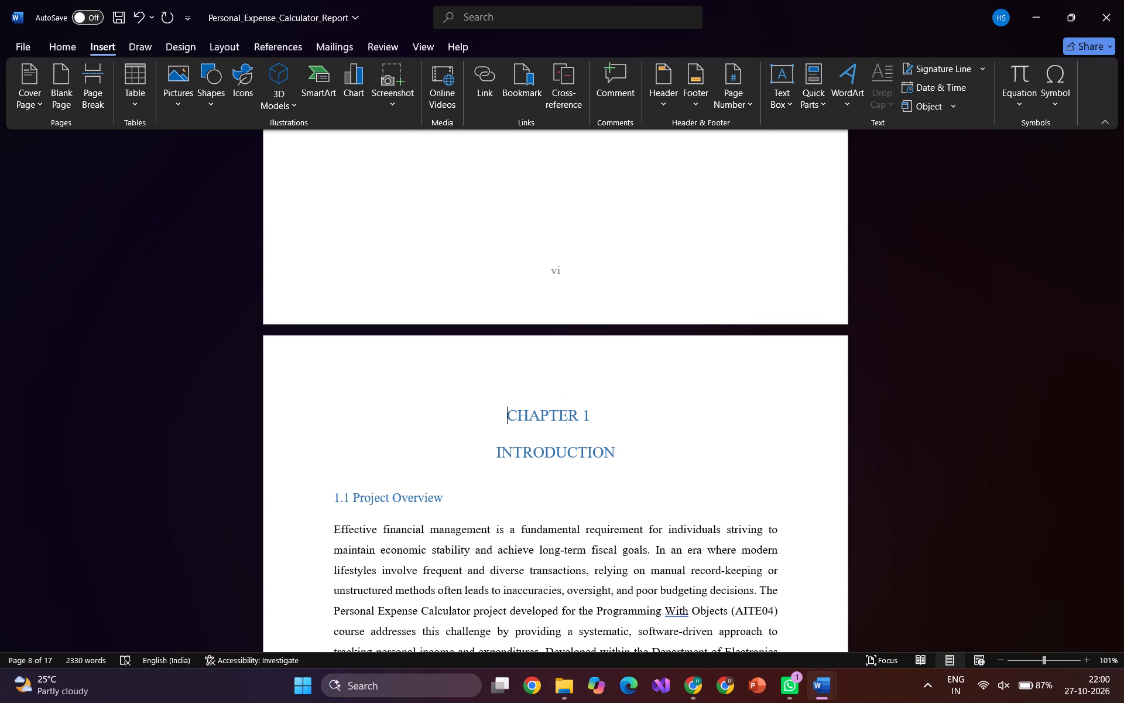
key(space)
key(BackSpace)
key(space)
key(space)
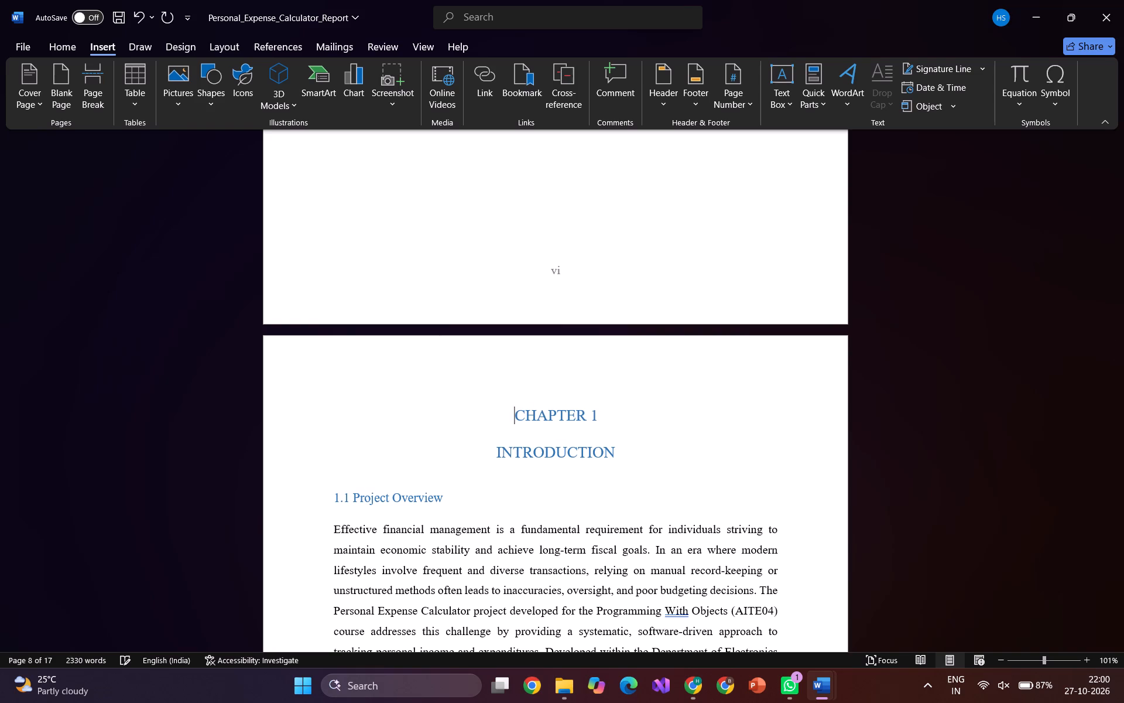
key(BackSpace)
Review the layout and footer page numbers from Chapter 1 through the REFERENCES page.
scroll(381, 479, down, 3)
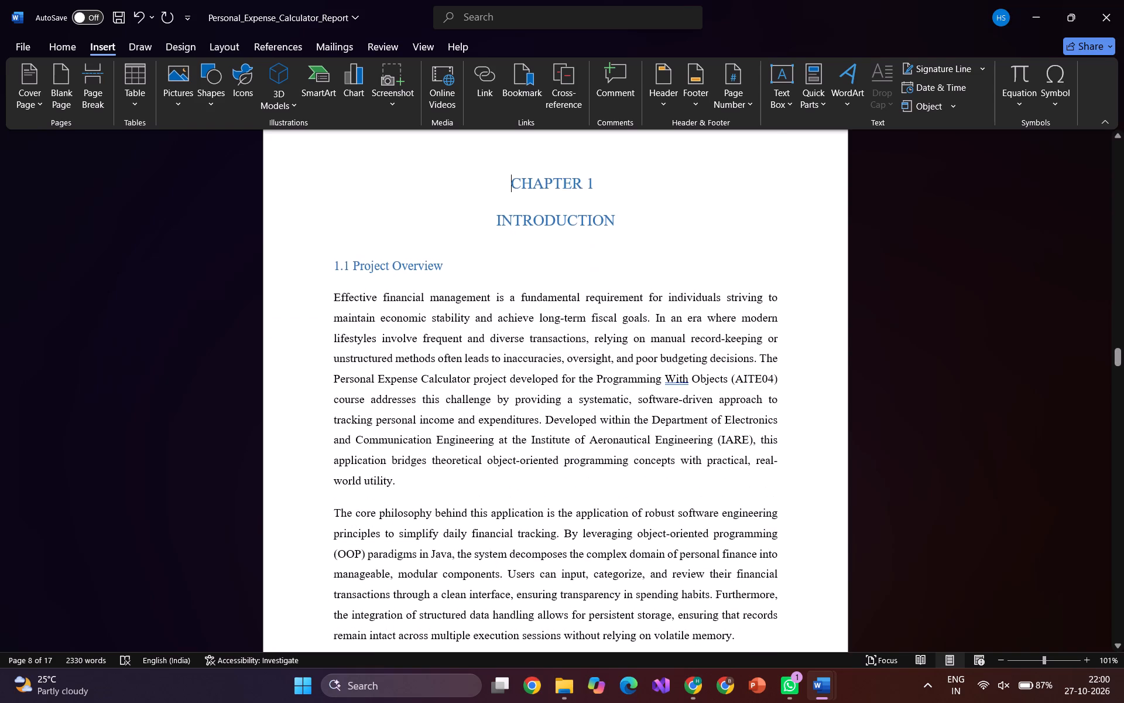
scroll(381, 479, down, 5)
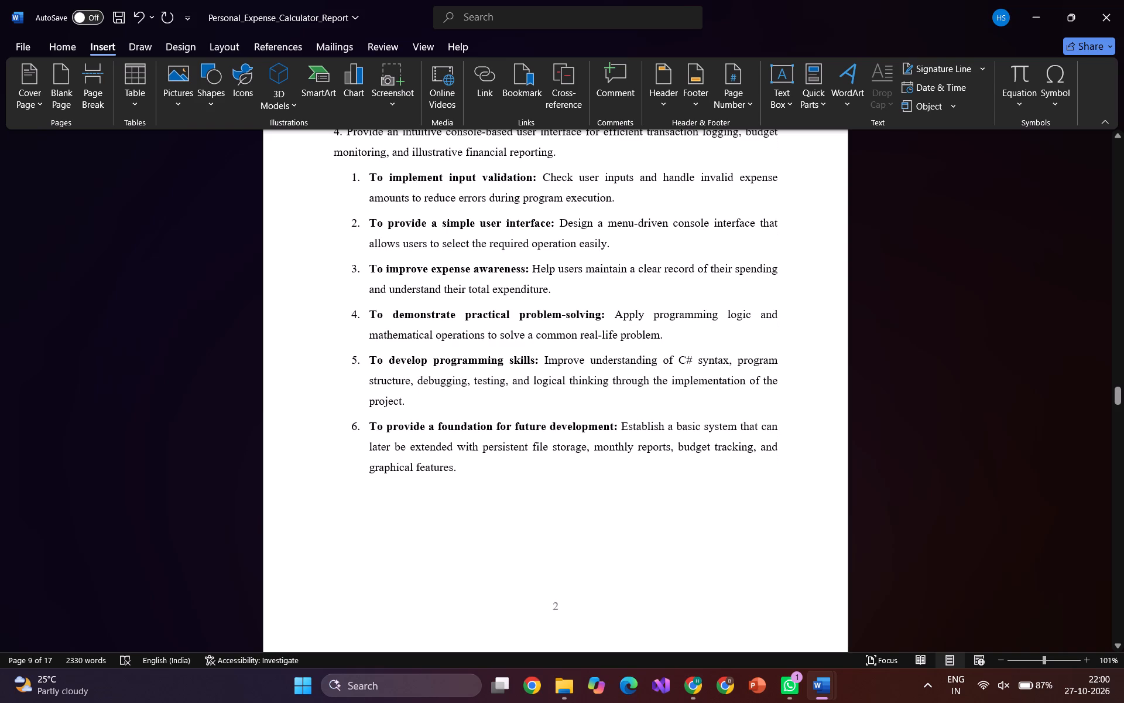
scroll(381, 479, down, 3)
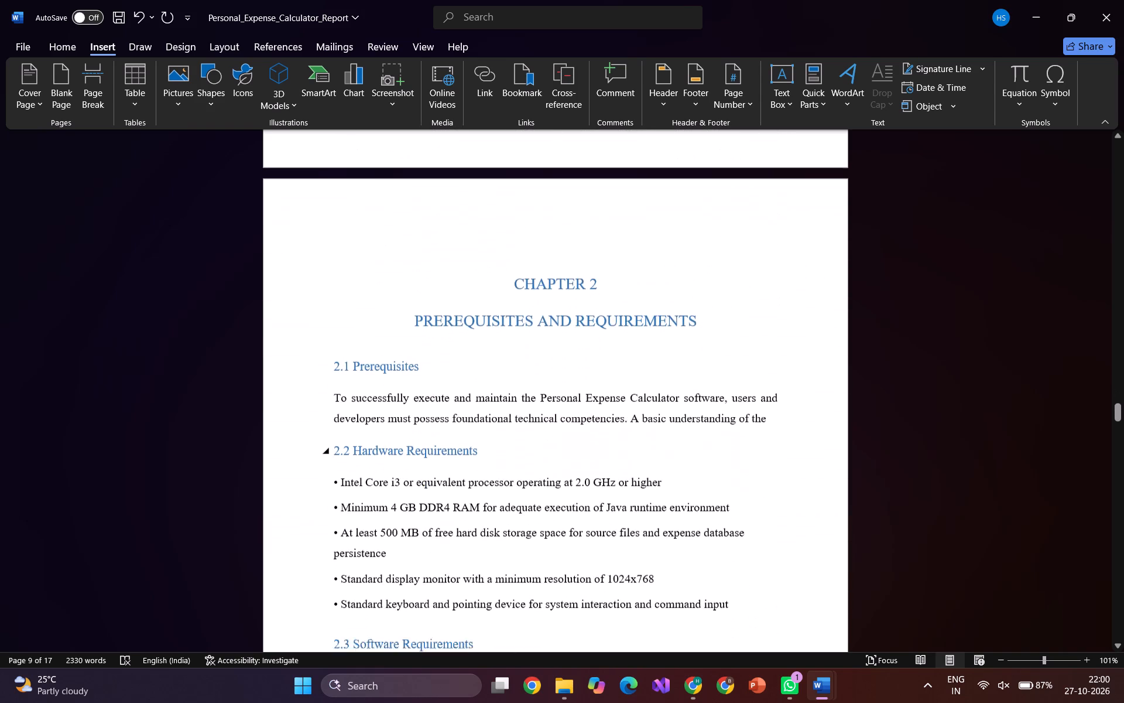
scroll(381, 479, down, 5)
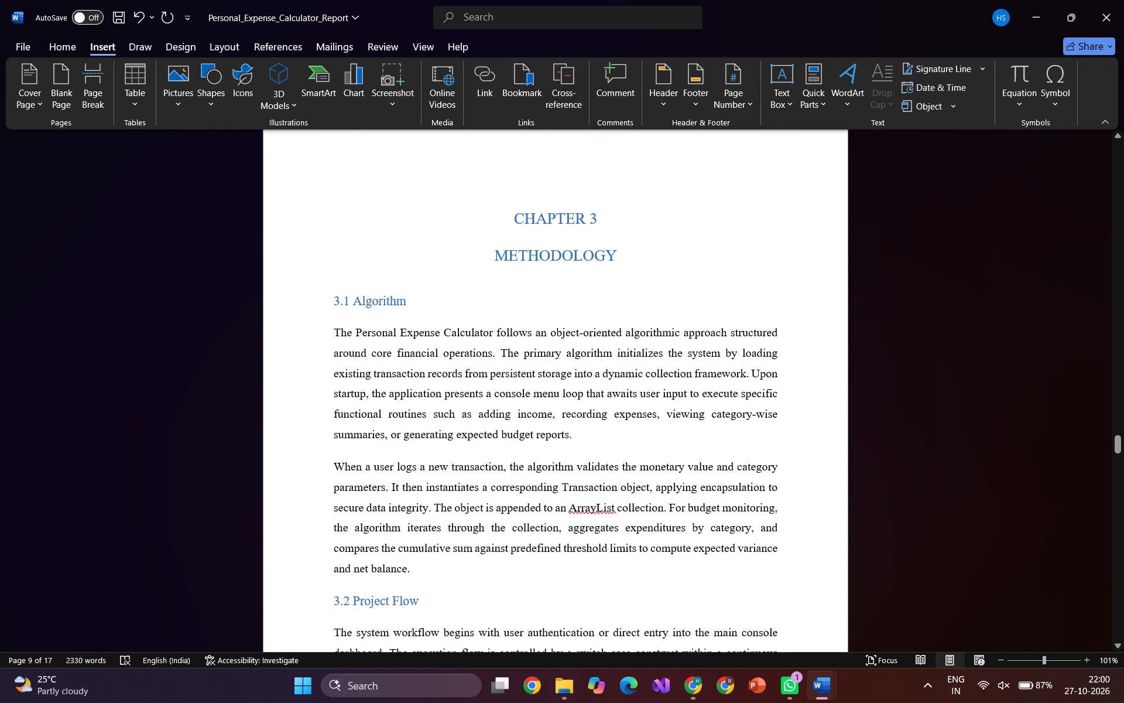
scroll(381, 479, down, 6)
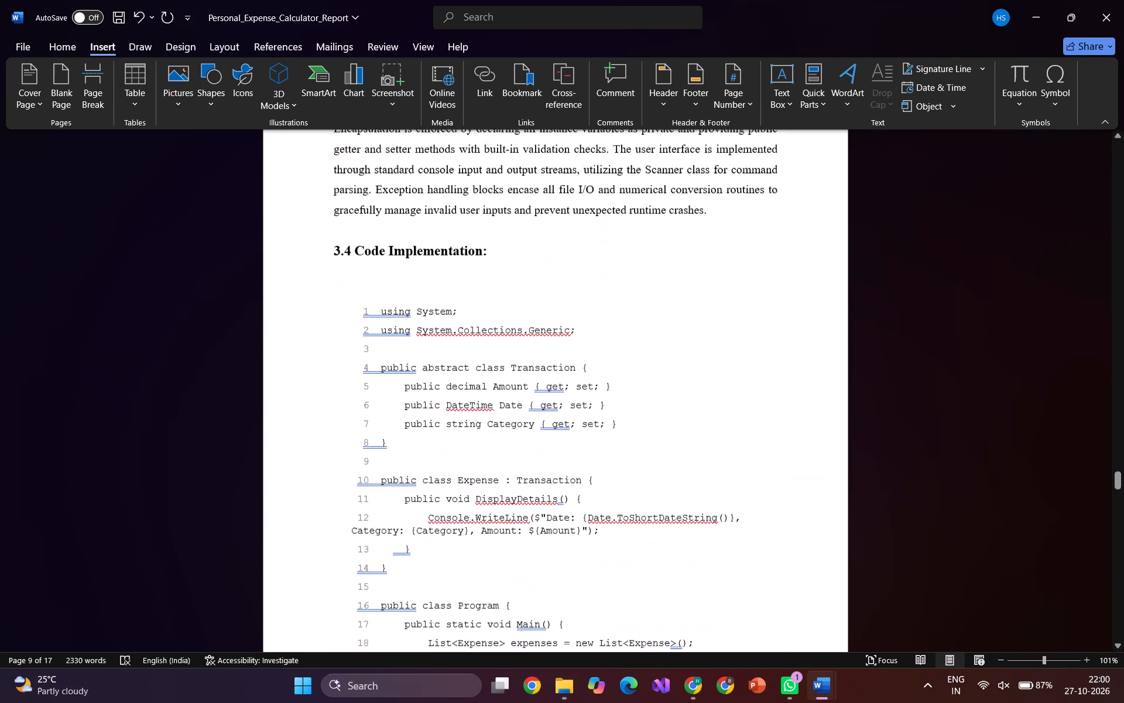
scroll(381, 479, down, 6)
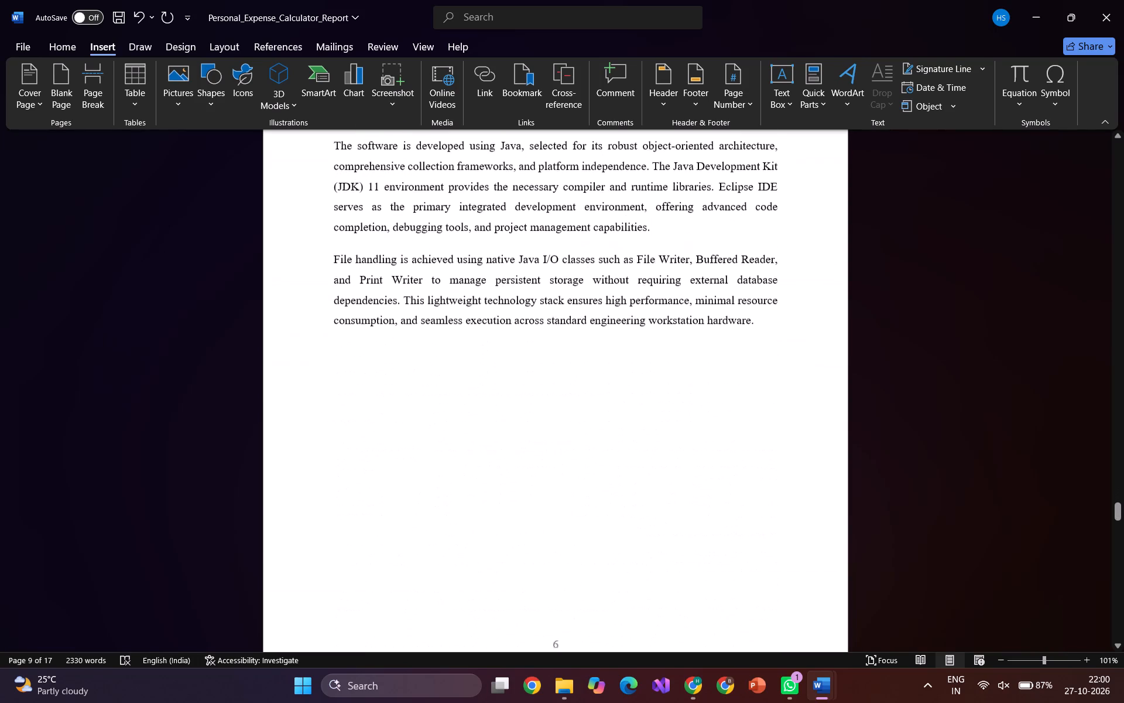
scroll(381, 479, down, 7)
scroll(381, 479, up, 5)
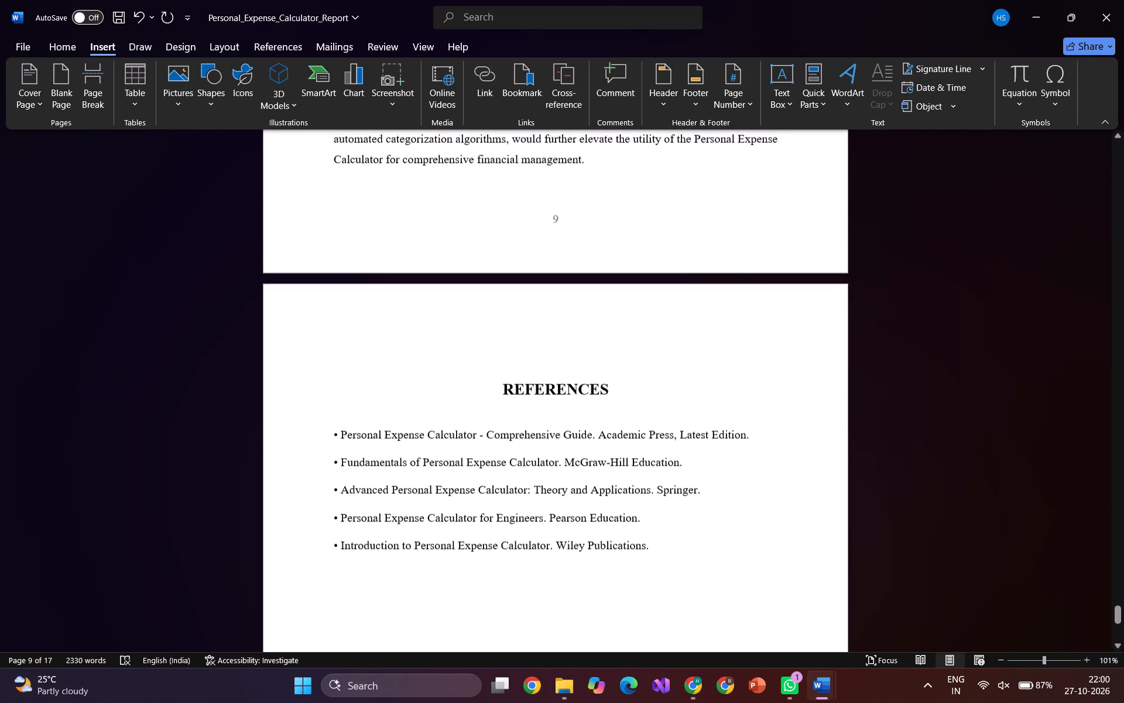
Go back to the cover page and examine the footer page numbers on the first pages.
scroll(381, 479, up, 17)
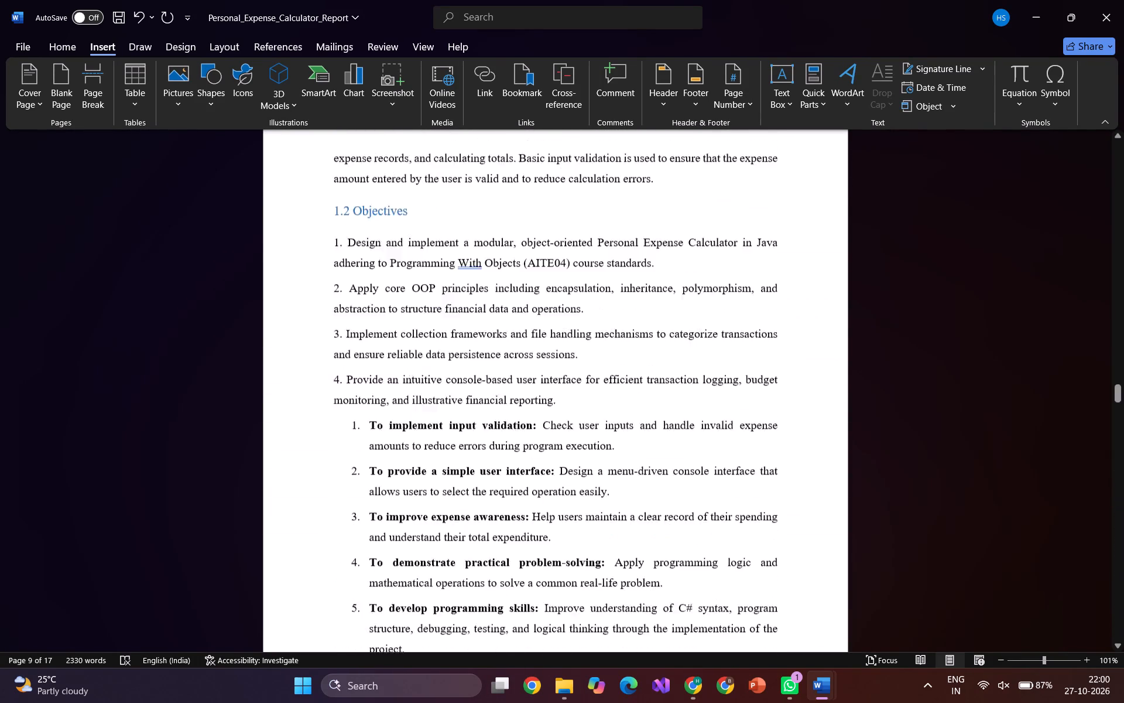
scroll(381, 479, up, 10)
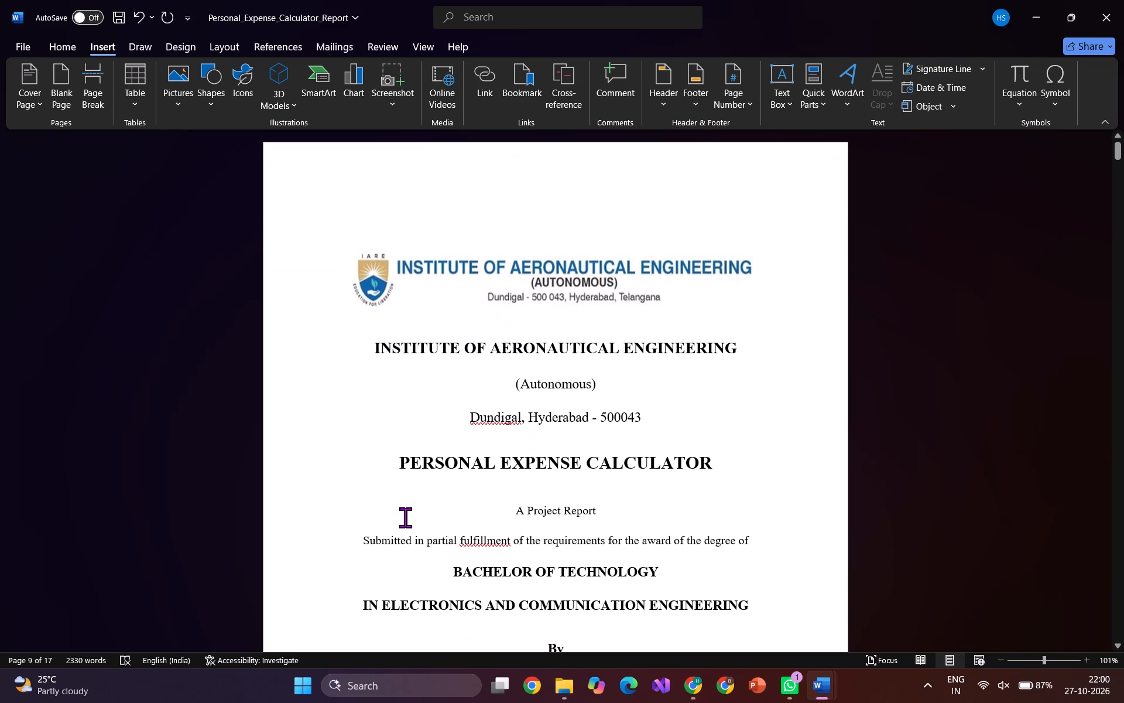
scroll(405, 517, down, 4)
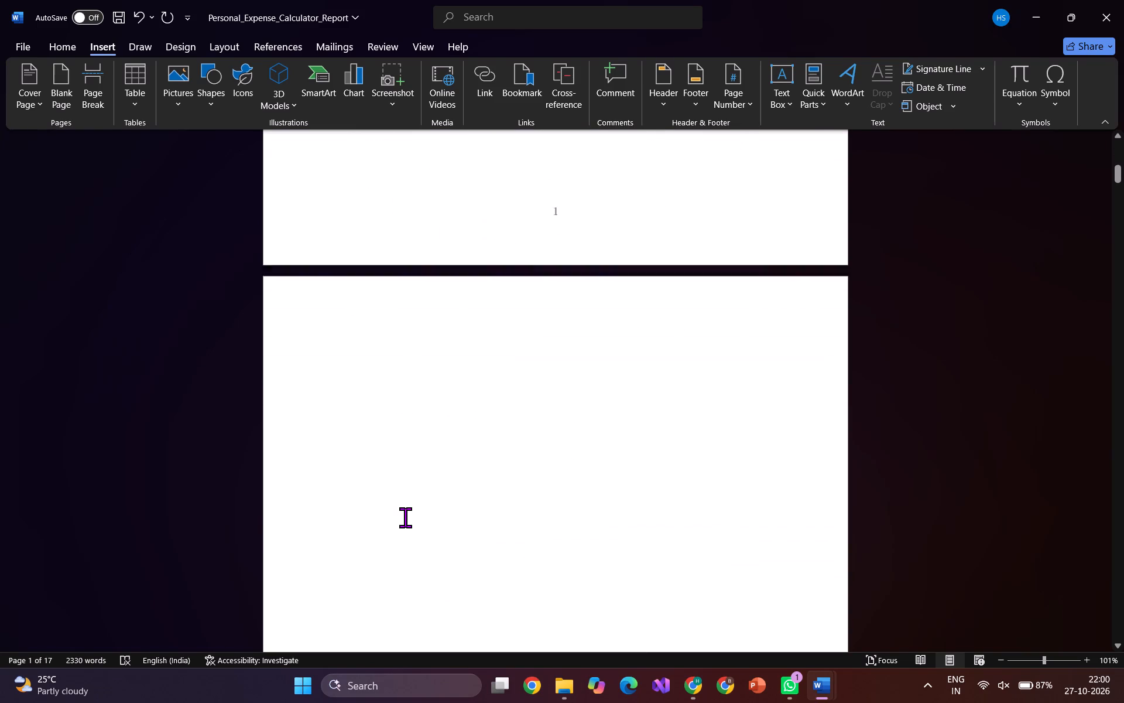
scroll(405, 517, down, 5)
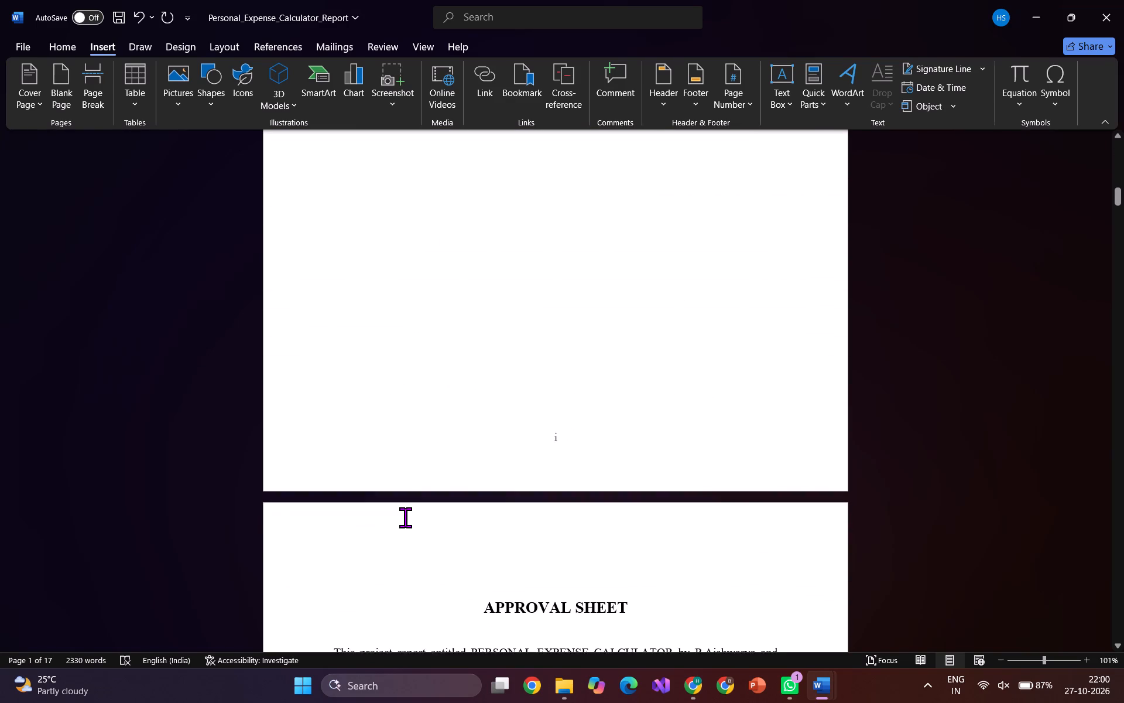
scroll(405, 517, up, 5)
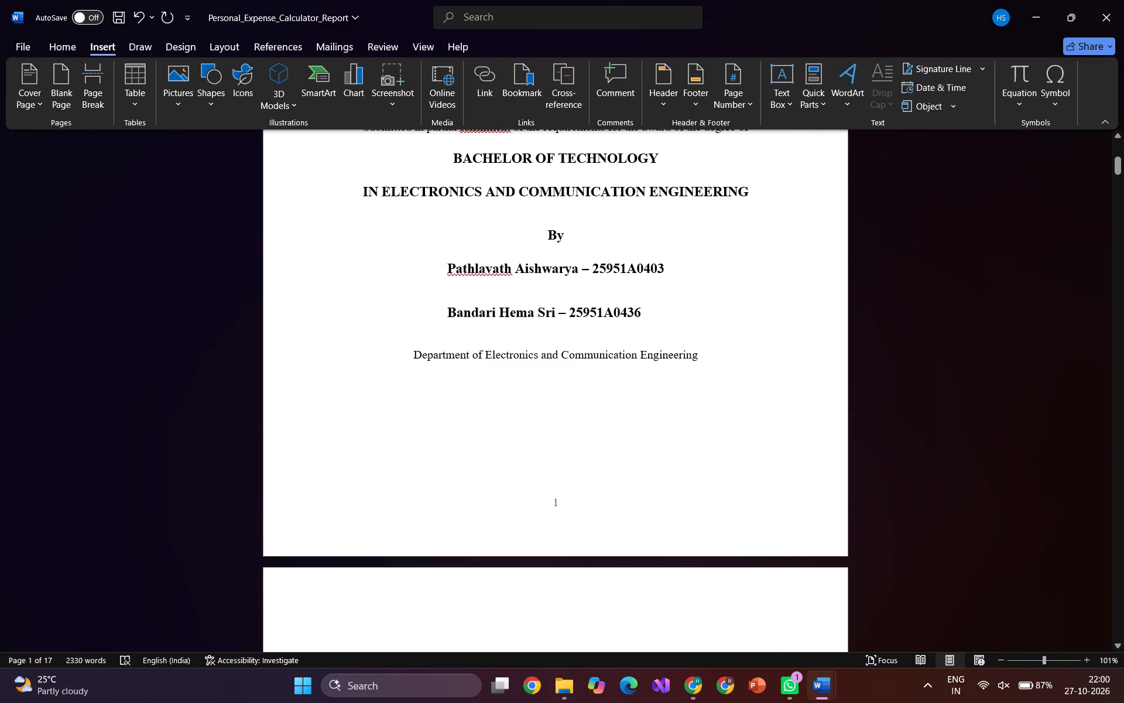
scroll(405, 517, up, 4)
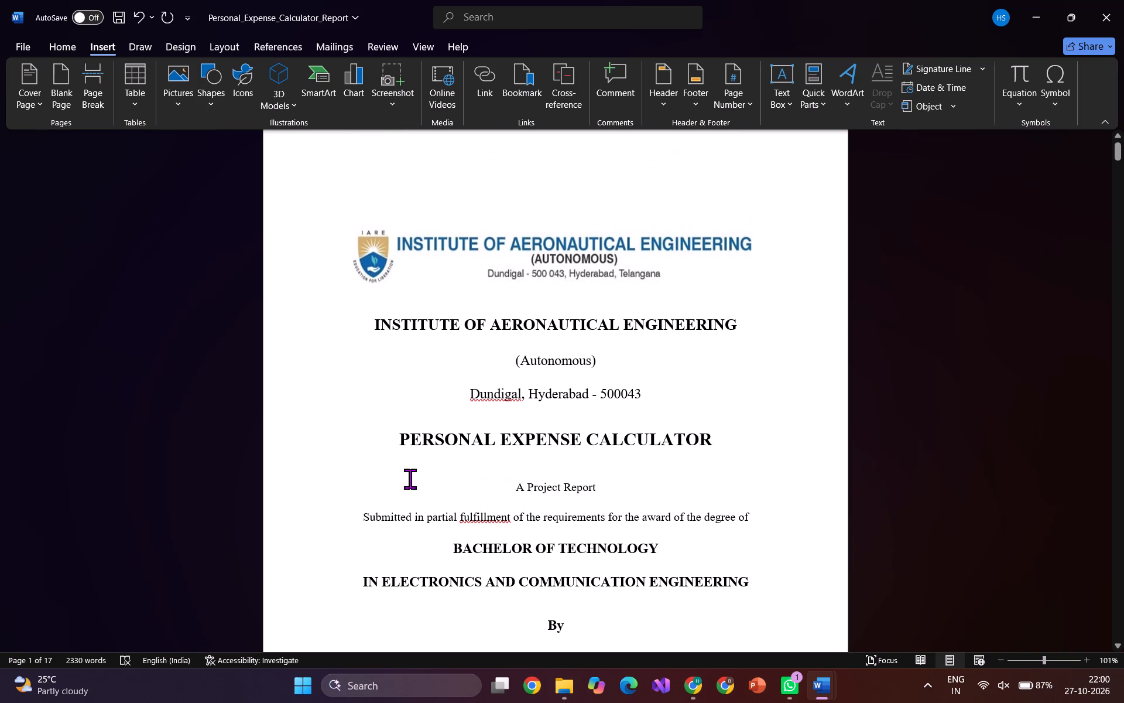
Insert blank lines before the INSTITUTE OF AERONAUTICAL ENGINEERING title to push the cover text below the logo onto the second page.
click(375, 321)
key(Return)
key(Return)
key(Return)
key(Return)
key(Return)
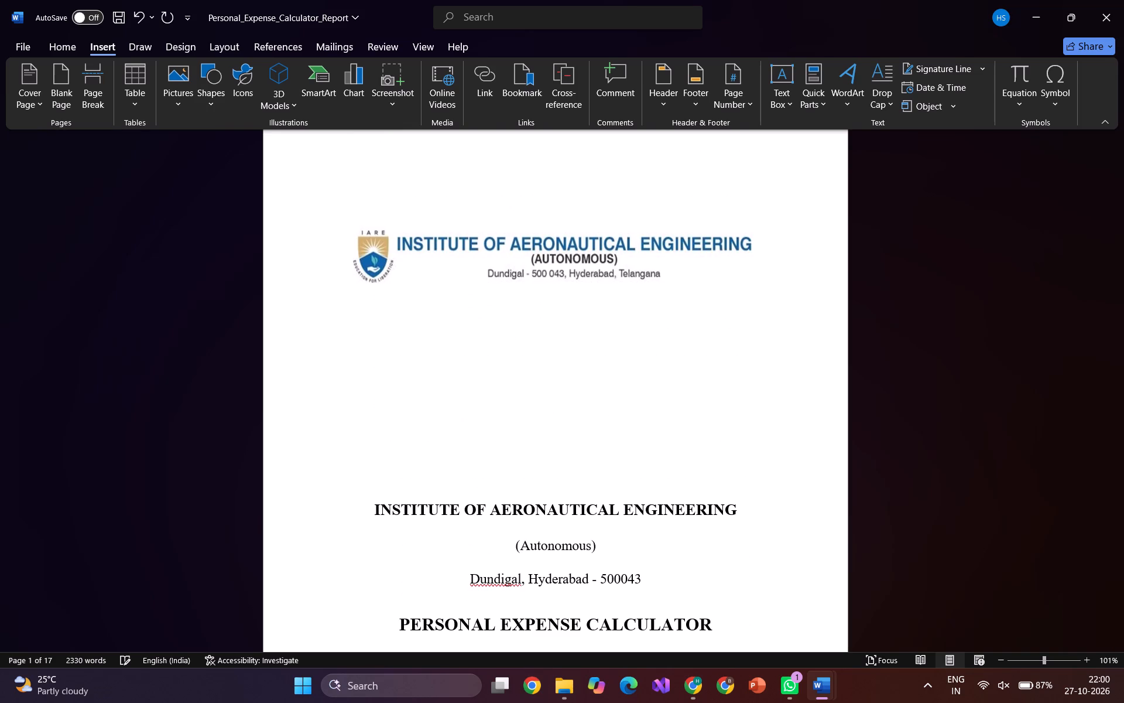
scroll(375, 321, down, 2)
key(Return)
key(Return)
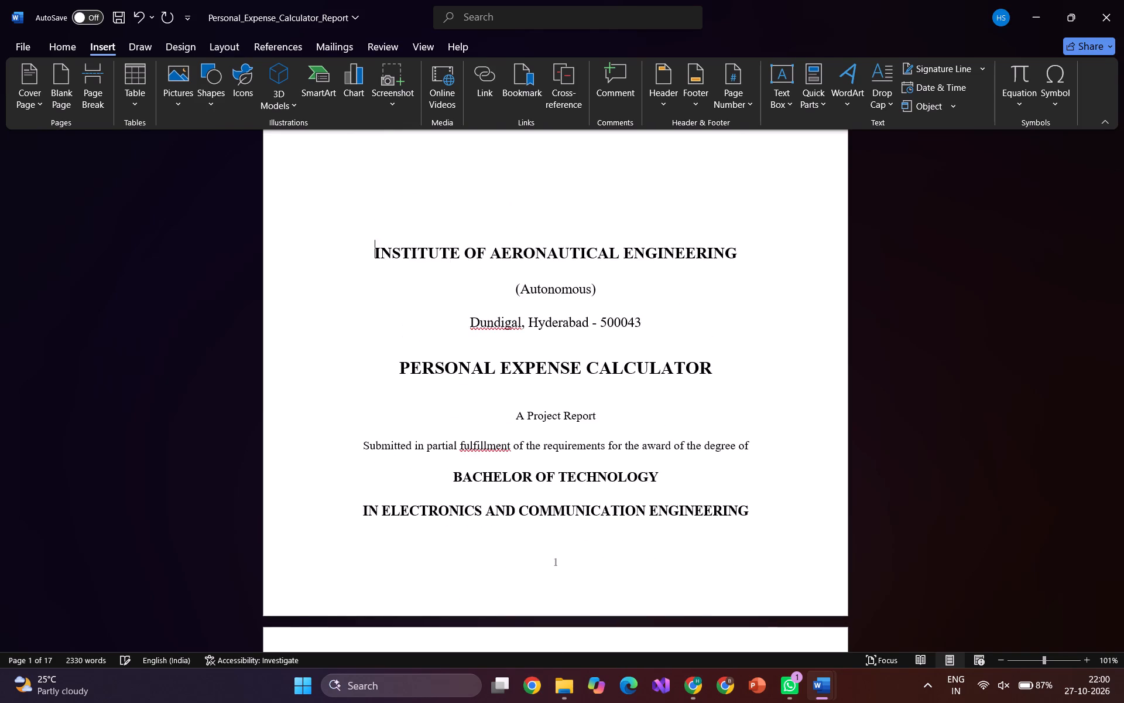
key(Return)
key(Return)
key(Return)
key(Return)
key(Return)
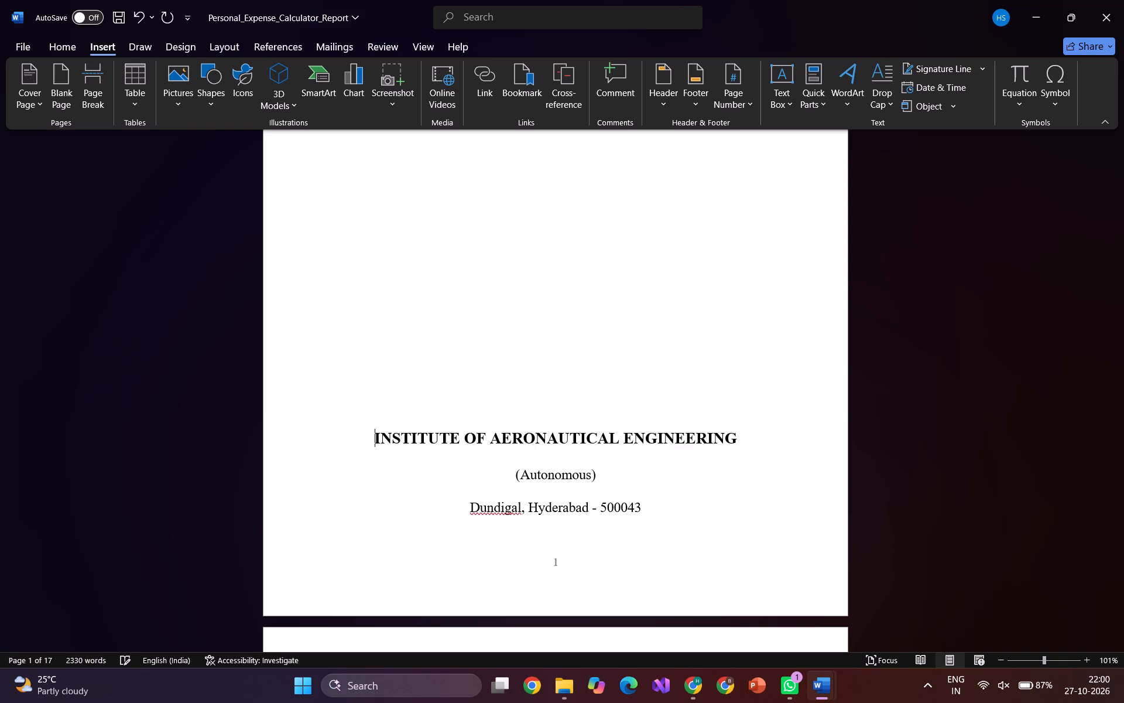
key(Return)
key(Return)
key(Return)
Move the institute logo banner on the first page slightly up and to the left.
scroll(375, 321, up, 2)
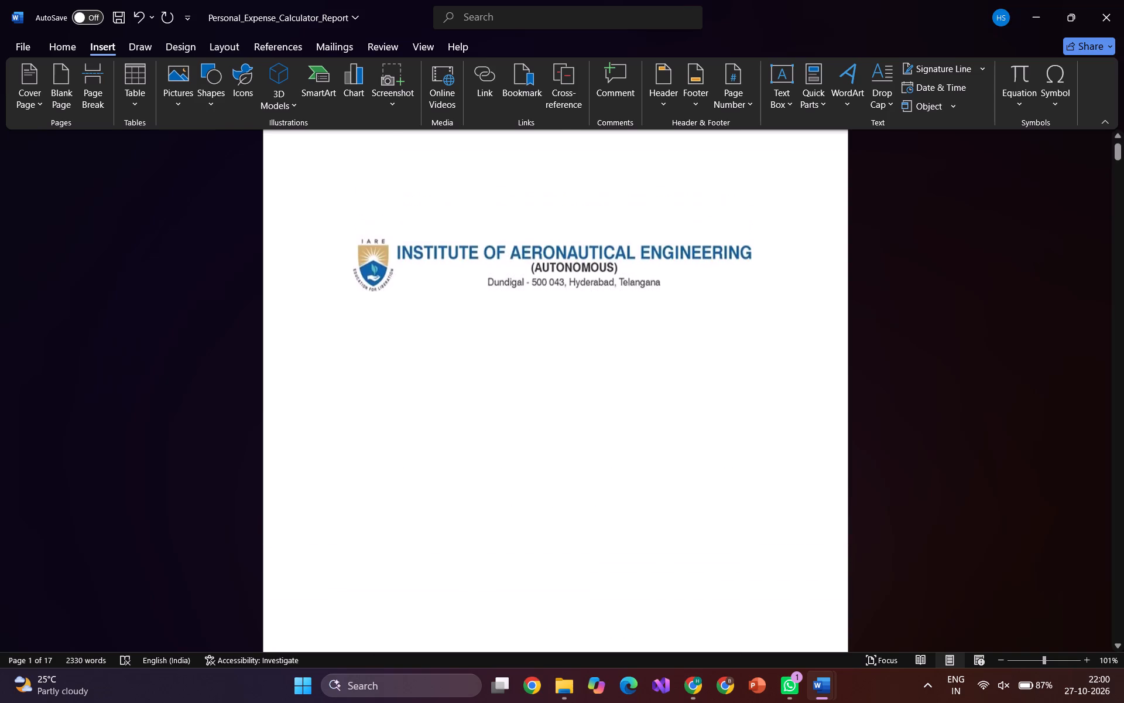
scroll(375, 321, up, 1)
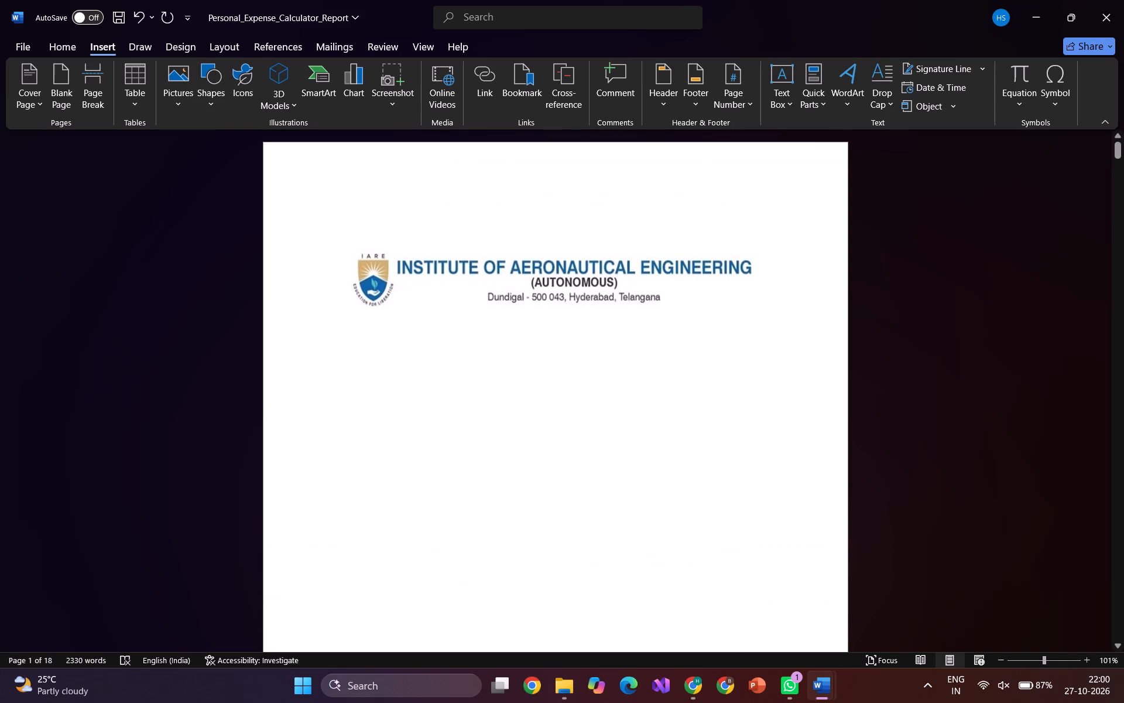
click(361, 249)
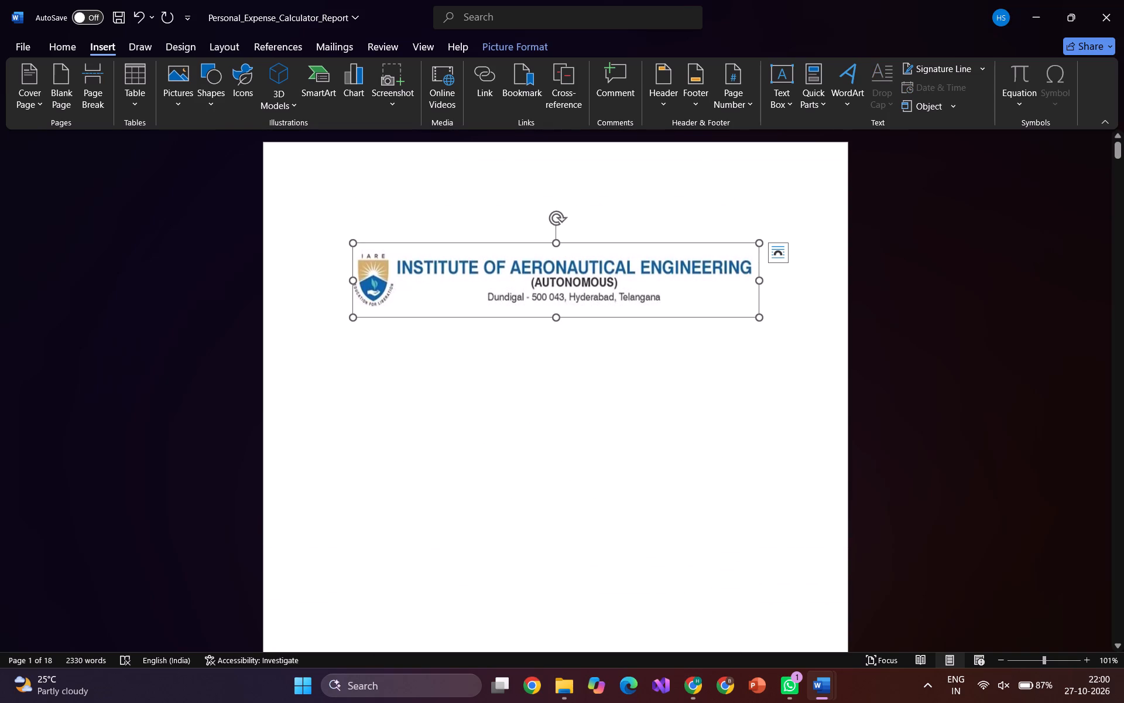
drag(441, 261, 413, 236)
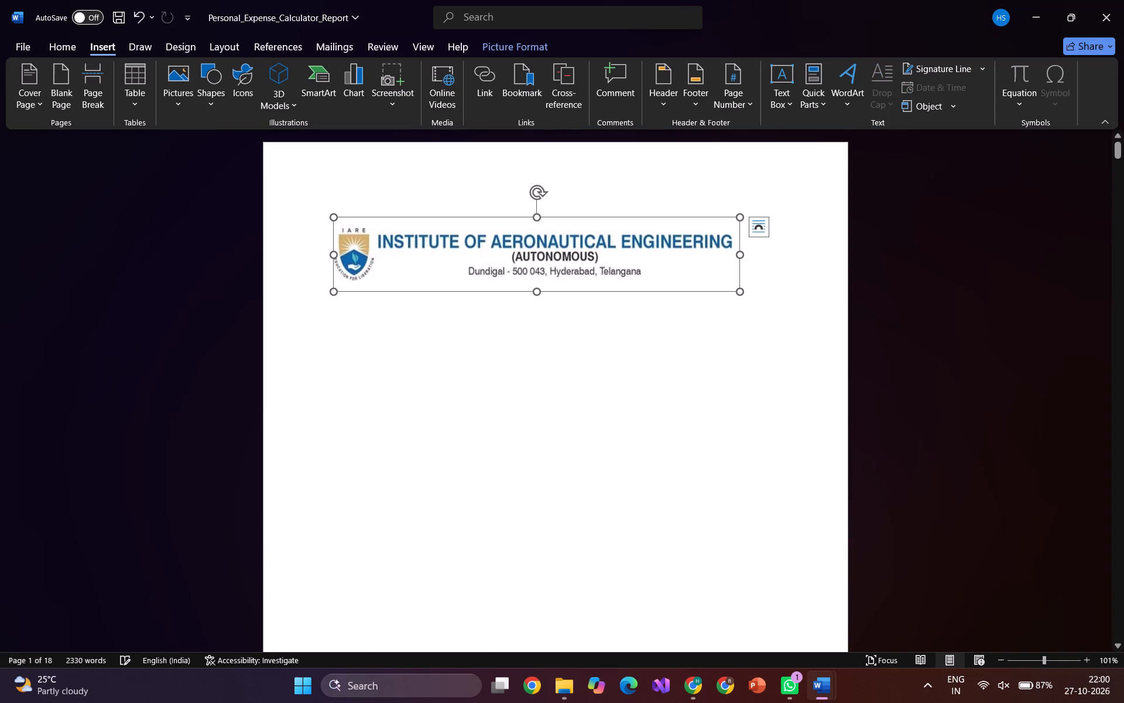
Copy the institute logo banner and paste it above the title on the second page, adding three blank lines to make room.
right_click(443, 245)
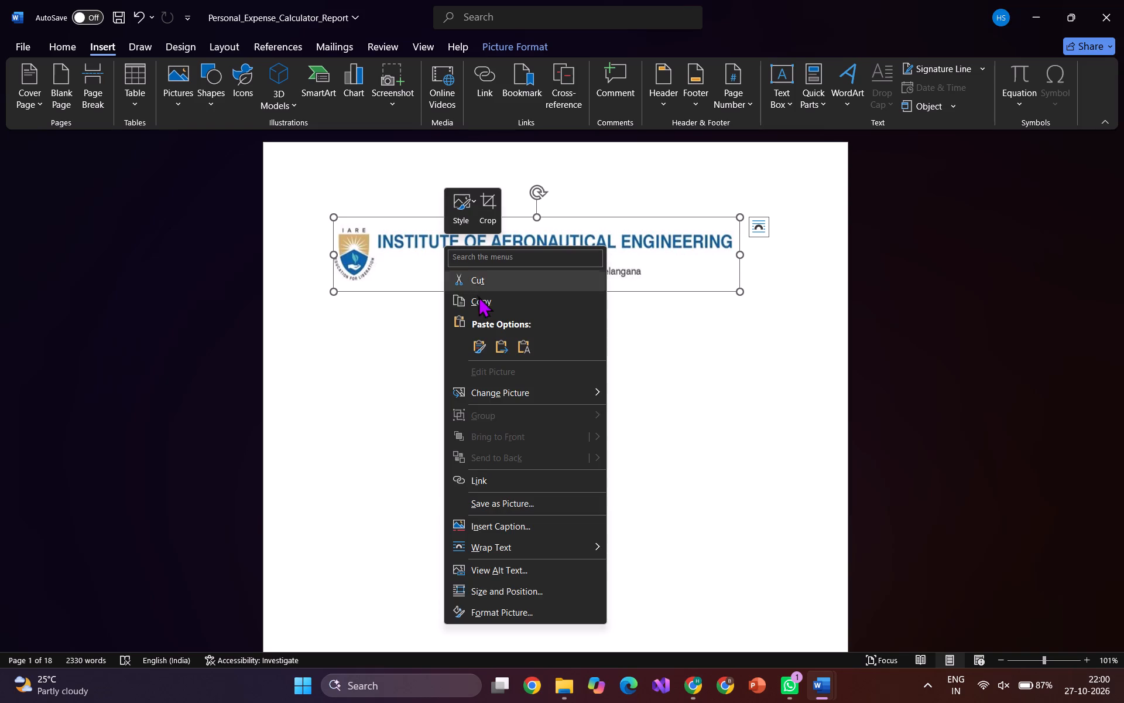
click(479, 302)
scroll(494, 411, down, 6)
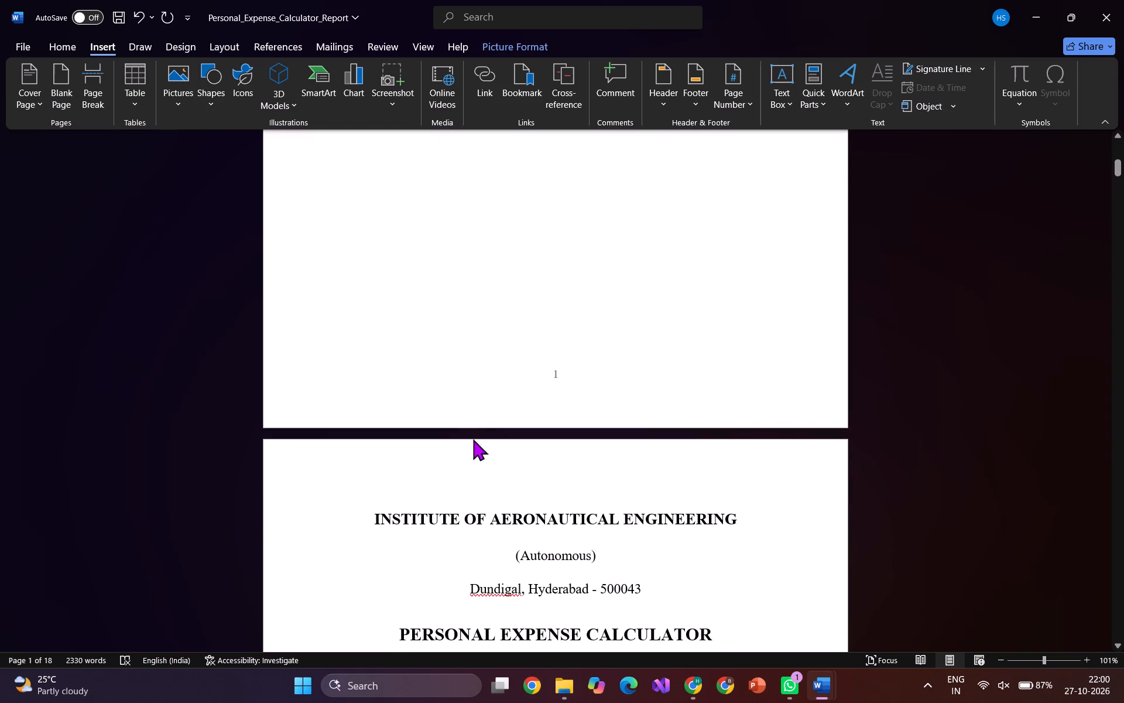
click(370, 516)
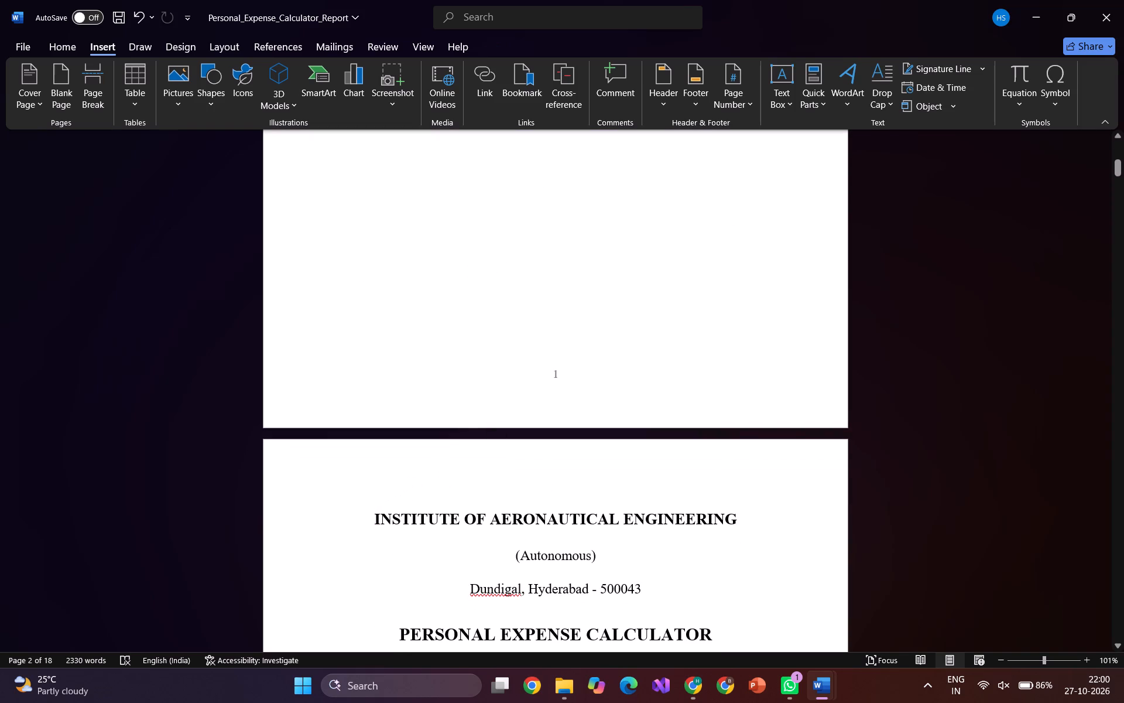
key(Return)
key(Return)
key(Return)
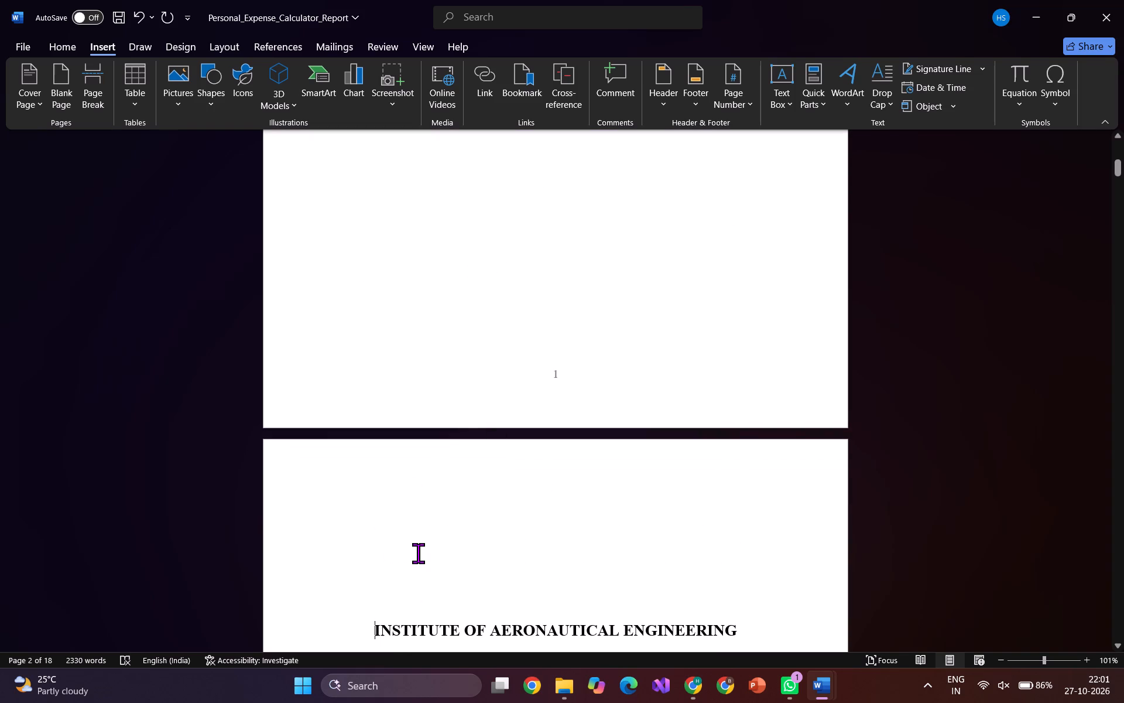
click(418, 553)
key(ctrl+v)
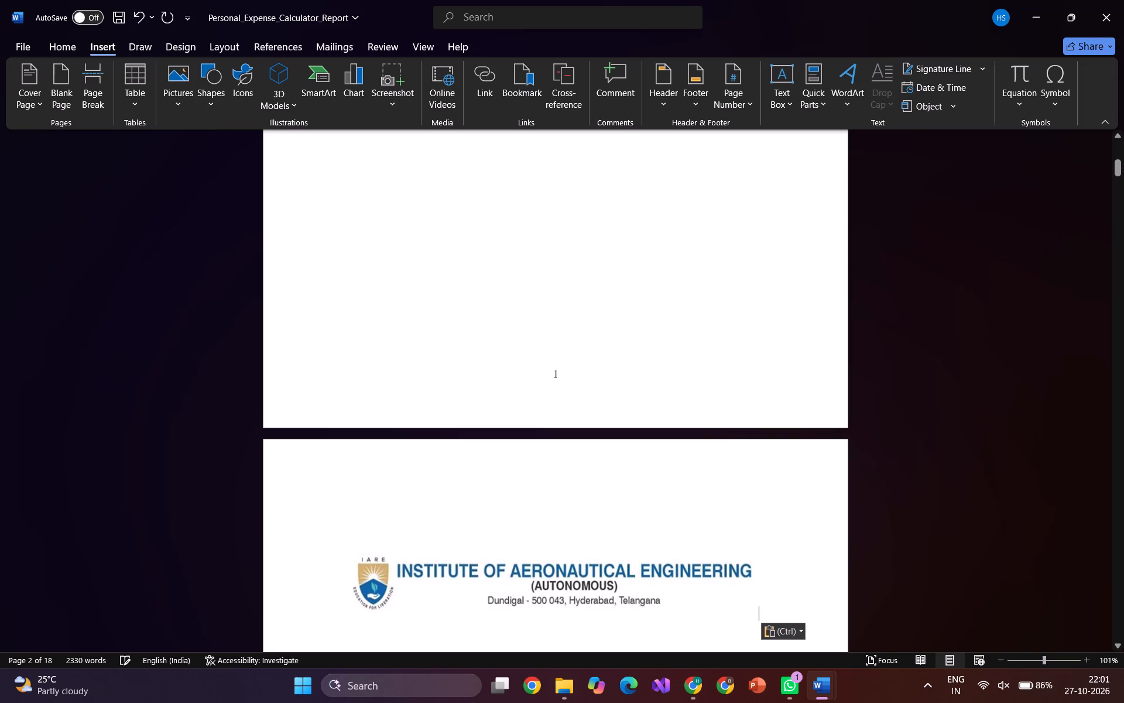
scroll(482, 574, down, 2)
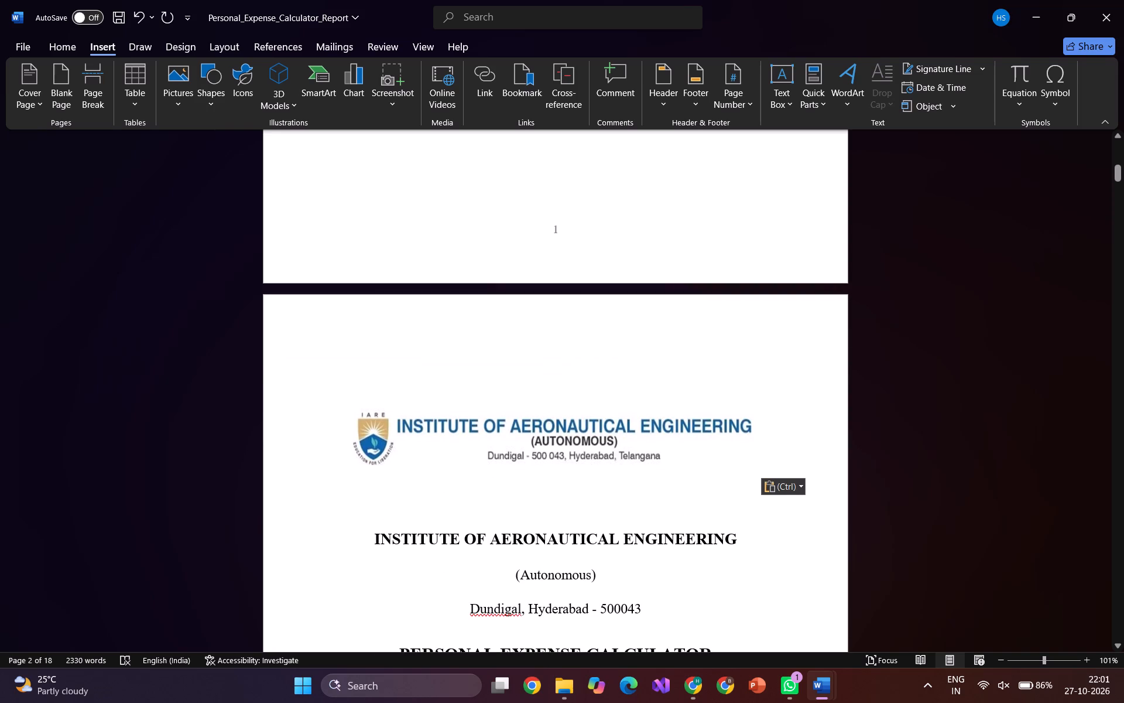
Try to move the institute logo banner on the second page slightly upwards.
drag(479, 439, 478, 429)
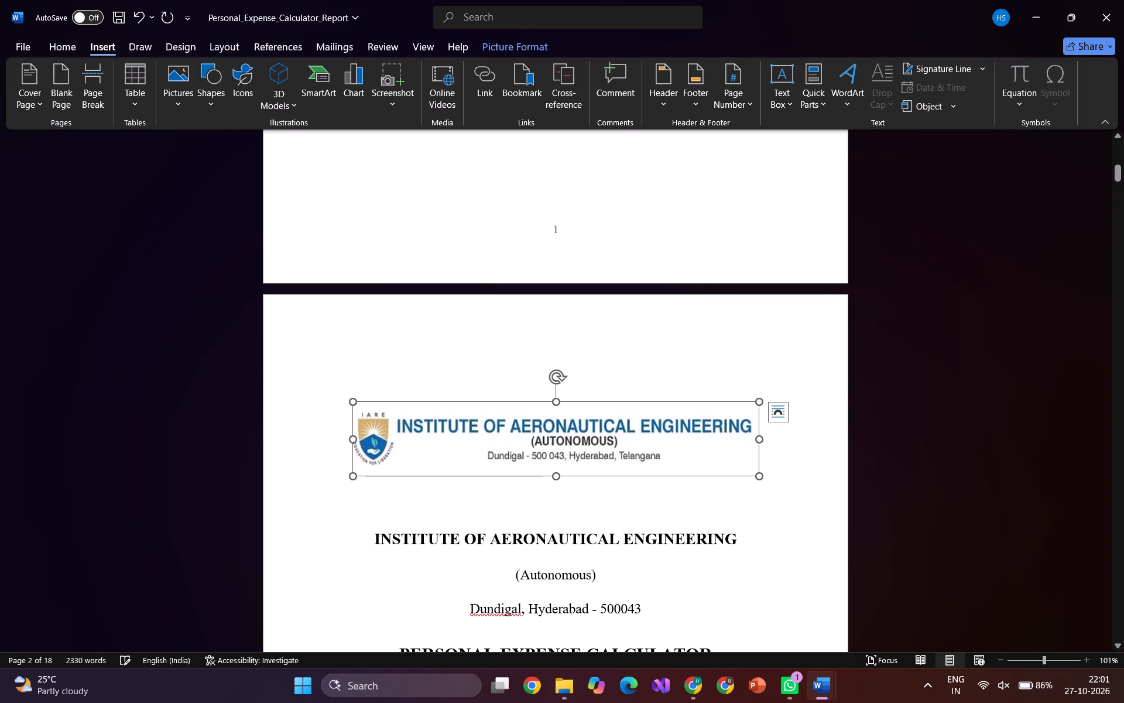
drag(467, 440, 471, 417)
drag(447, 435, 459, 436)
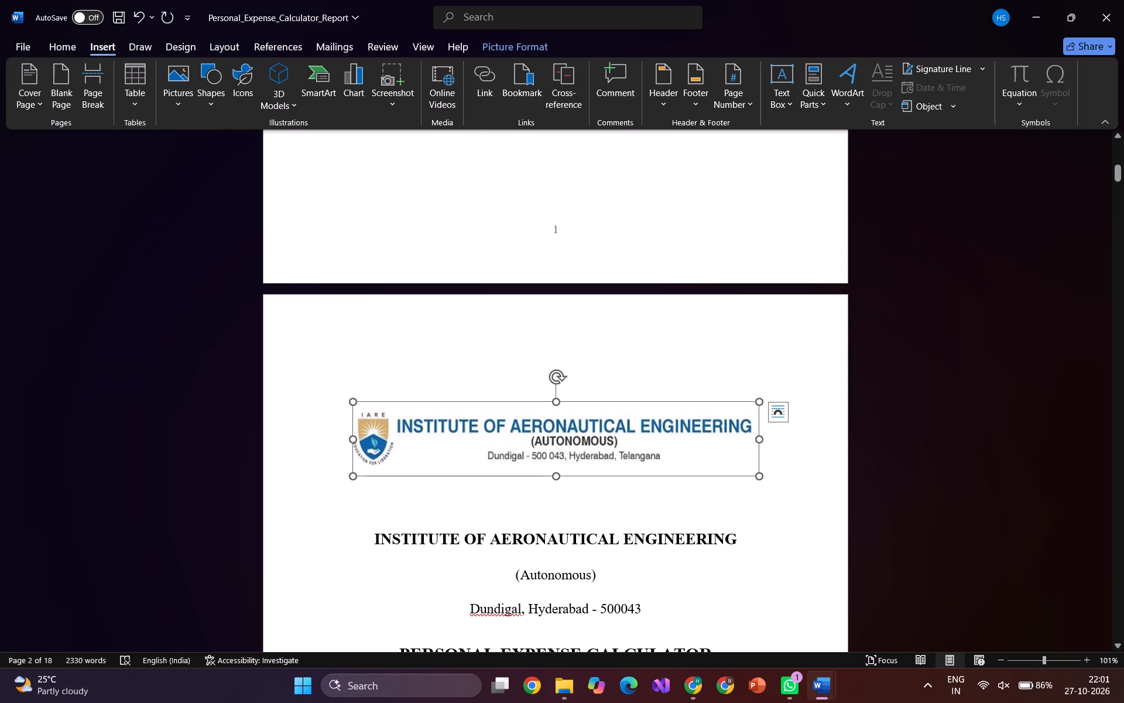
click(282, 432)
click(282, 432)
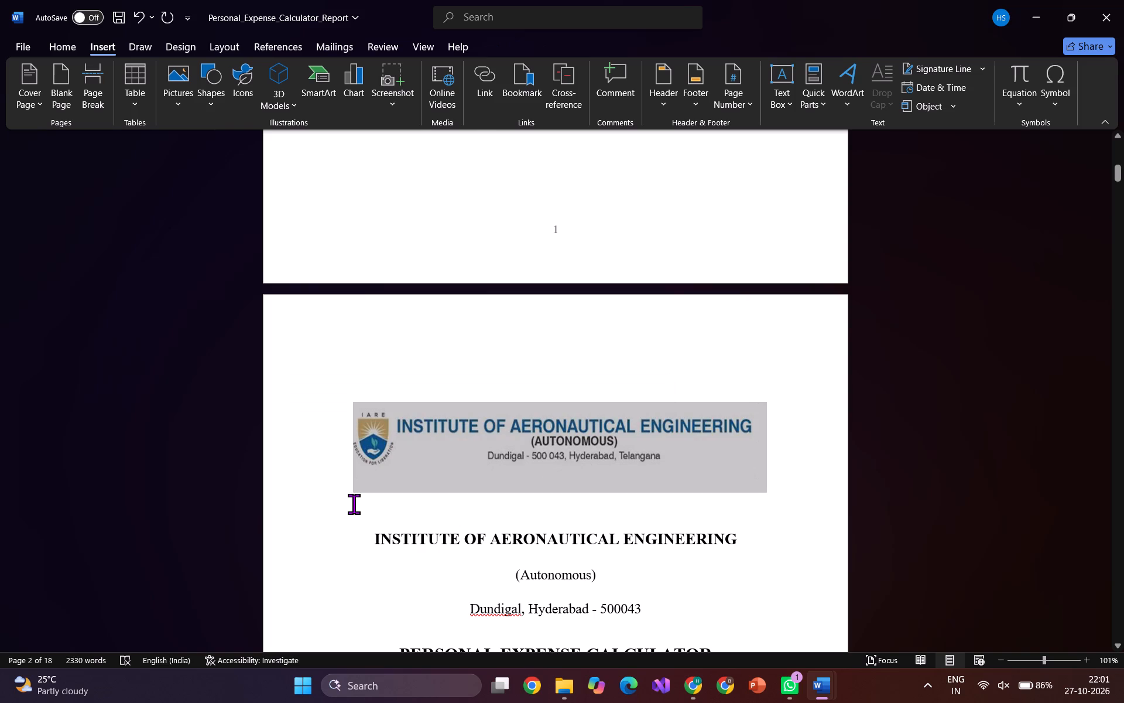
Indent the 'Submitted in partial fulfillment' line by three spaces and the 'IN ELECTRONICS AND COMMUNICATION ENGINEERING' line by two spaces on the second page.
scroll(354, 504, down, 3)
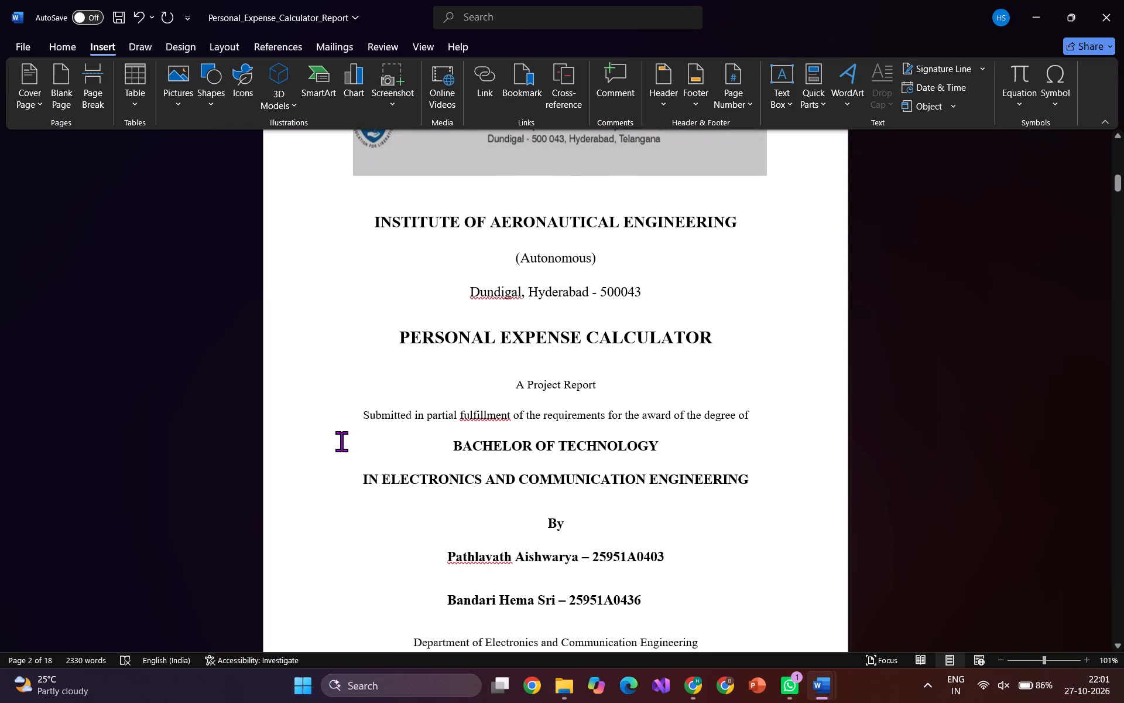
click(352, 421)
key(space)
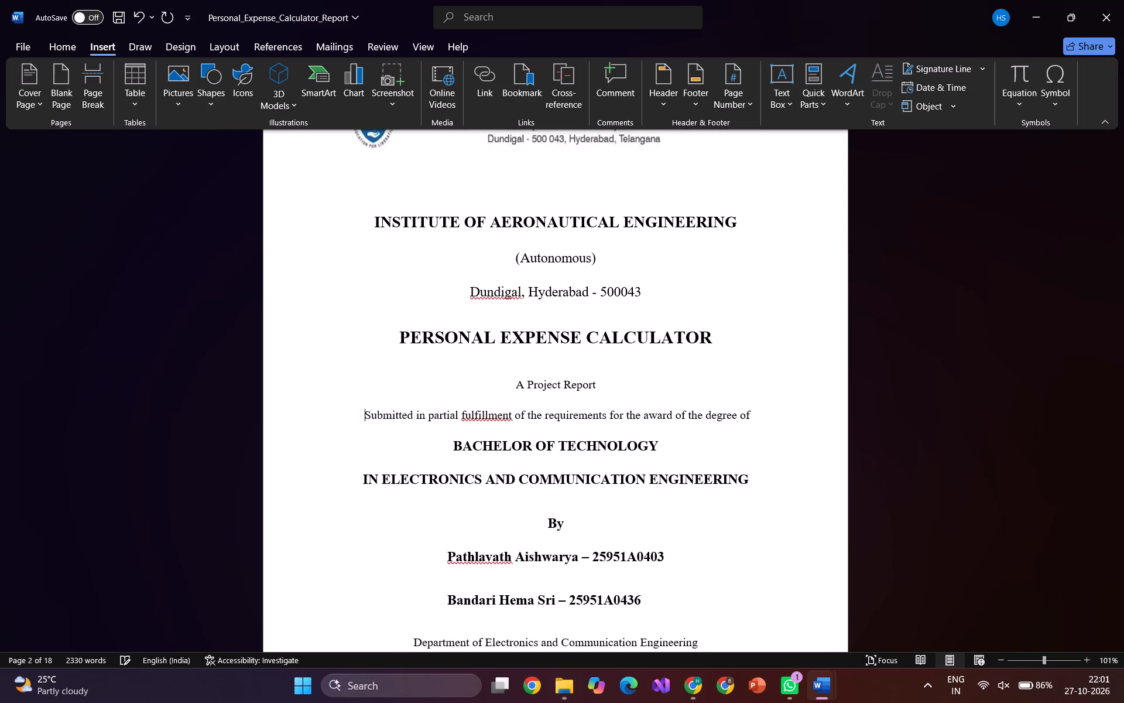
key(space)
key(space)
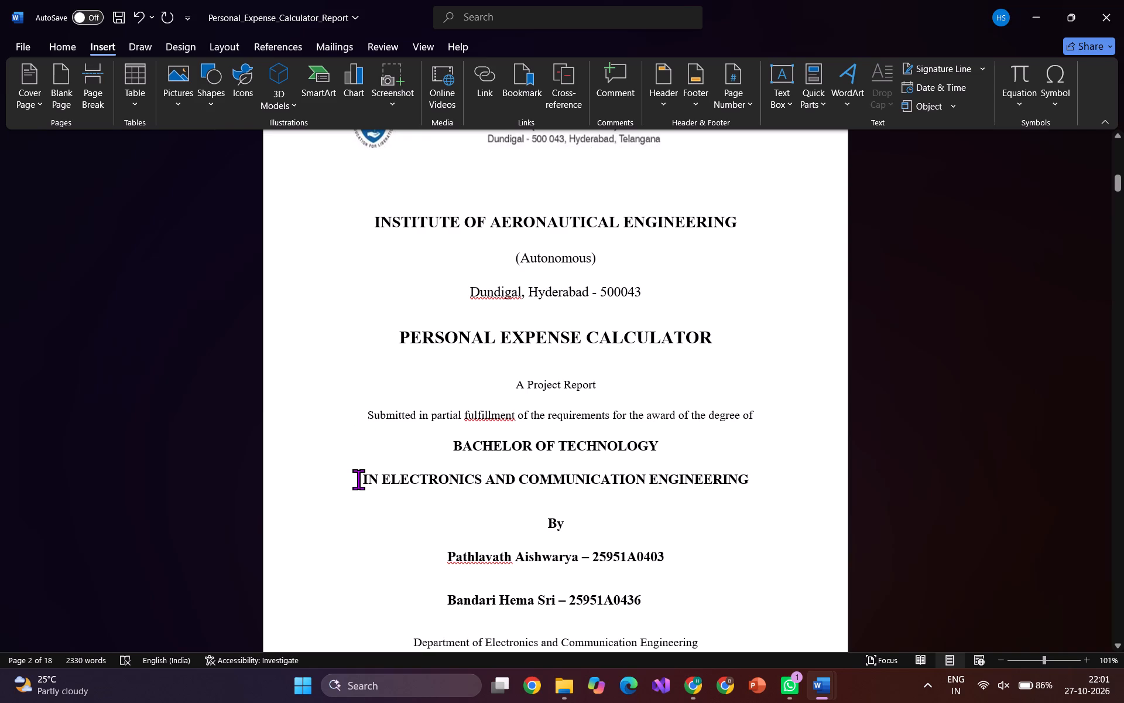
click(358, 479)
key(space)
key(space)
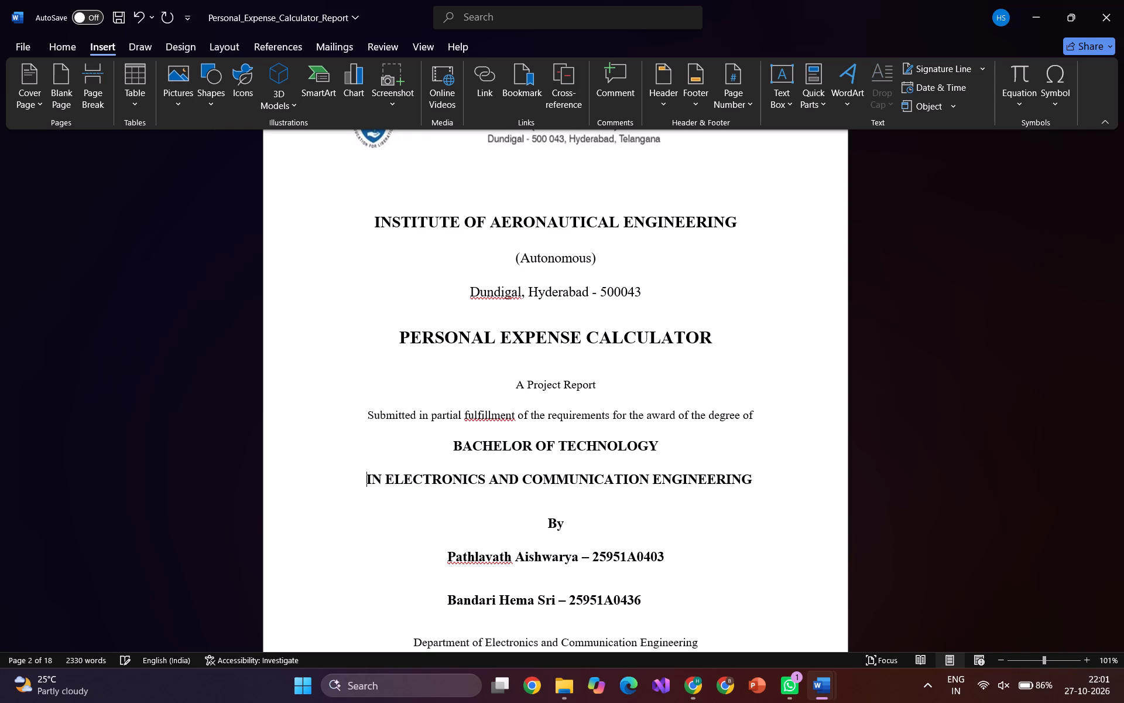
Examine the layout and footer page numbers from the cover page through the approval sheet.
scroll(358, 479, down, 2)
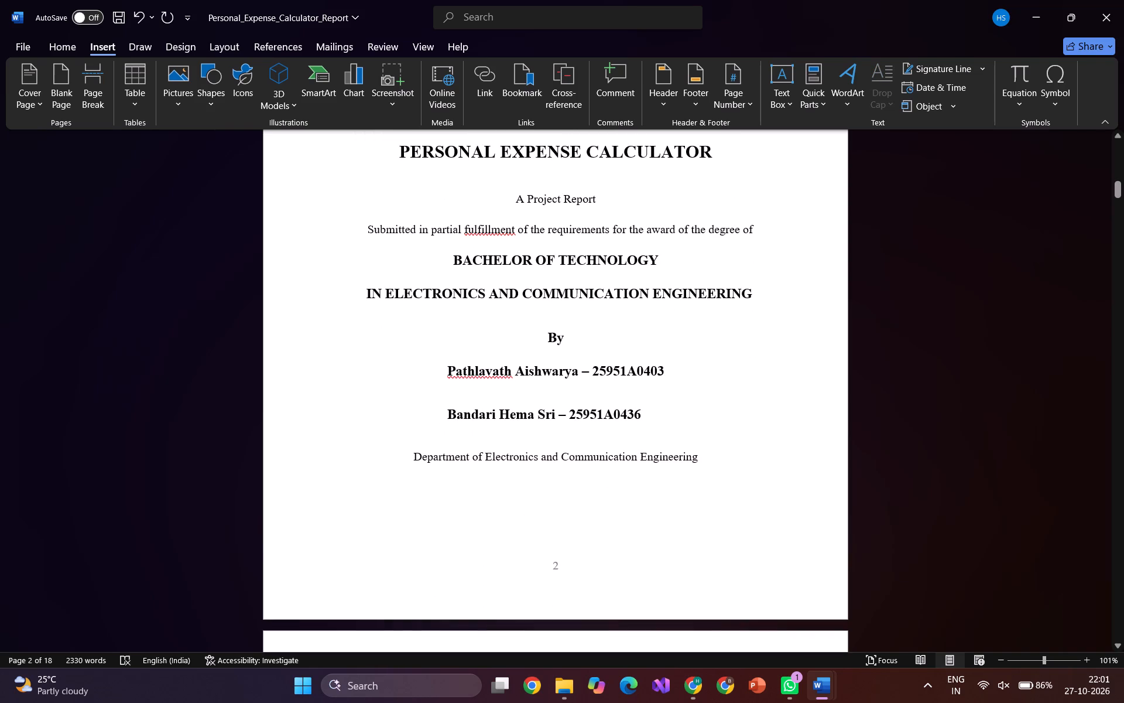
scroll(358, 479, down, 2)
scroll(358, 479, up, 4)
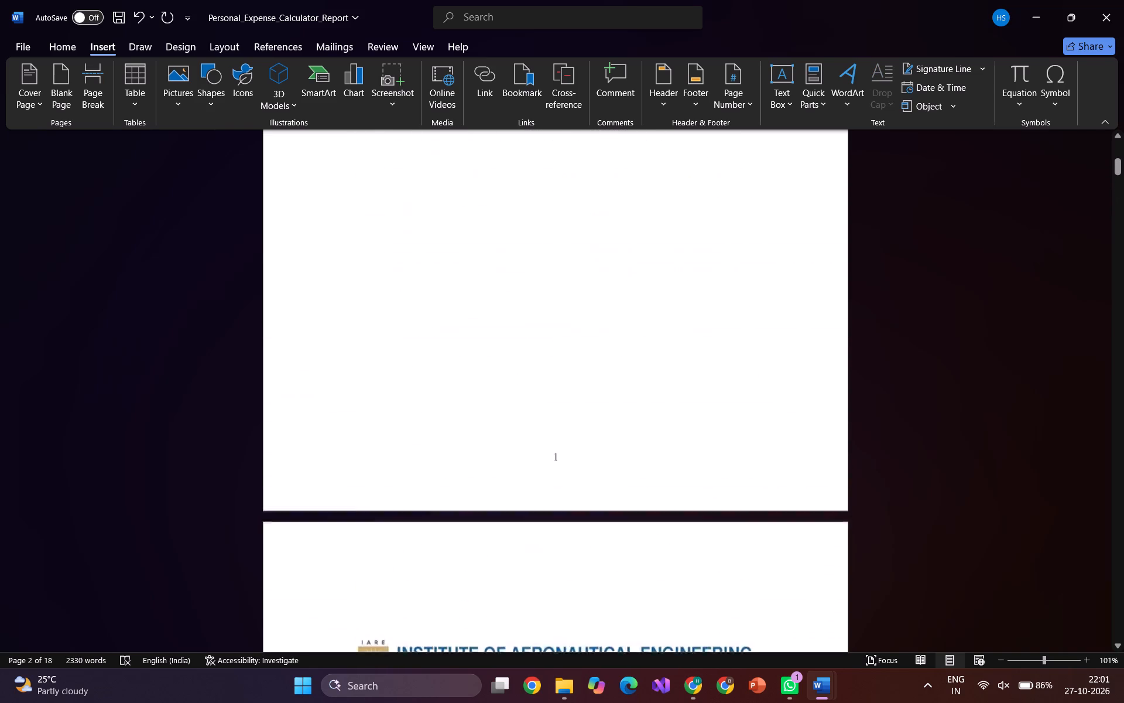
scroll(358, 479, up, 3)
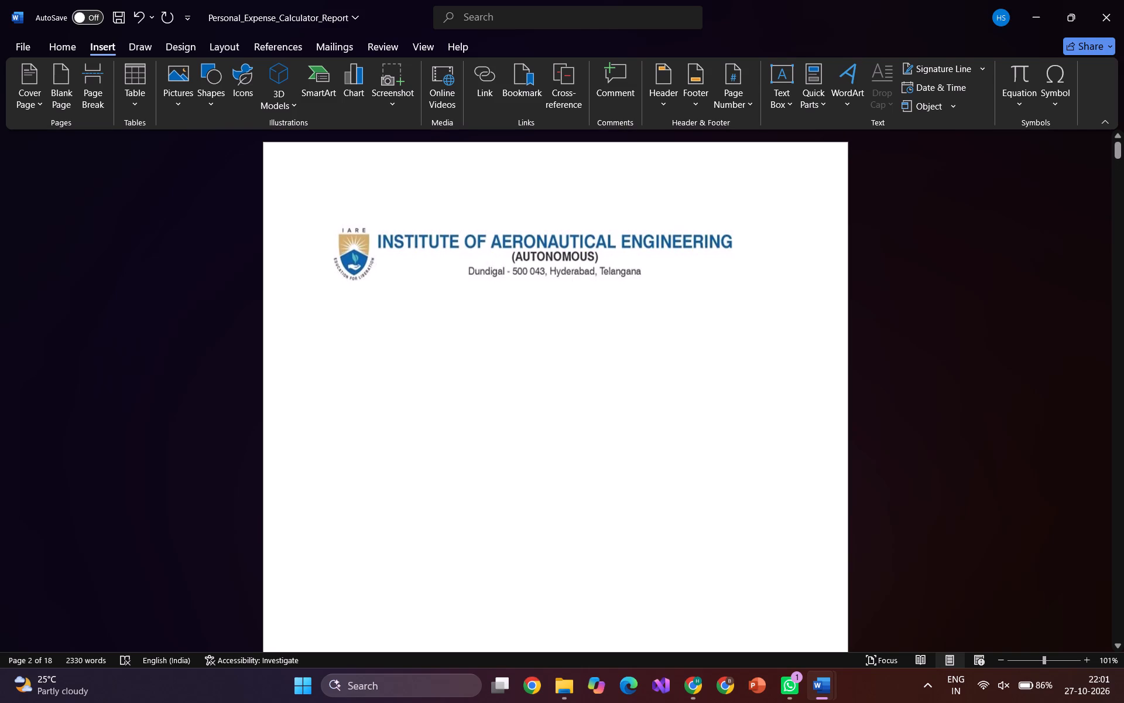
scroll(454, 473, down, 4)
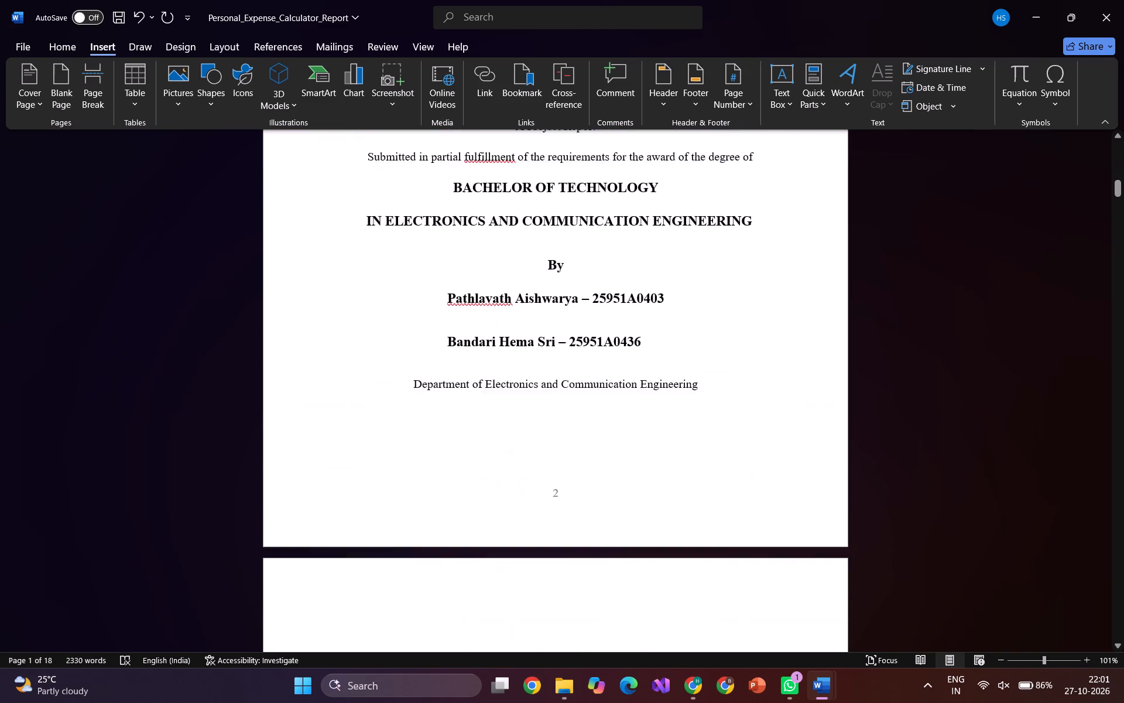
scroll(454, 473, down, 6)
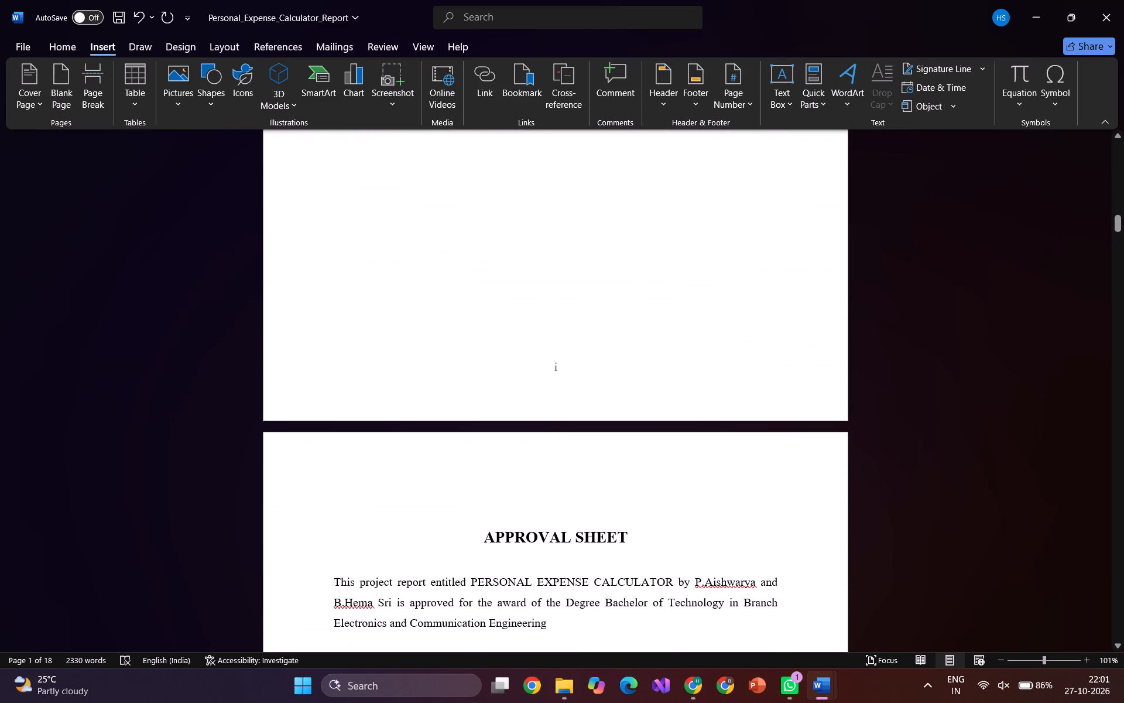
Copy the title page text, from INSTITUTE OF AERONAUTICAL ENGINEERING to the department line, from the second page onto the blank third page.
scroll(454, 473, up, 1)
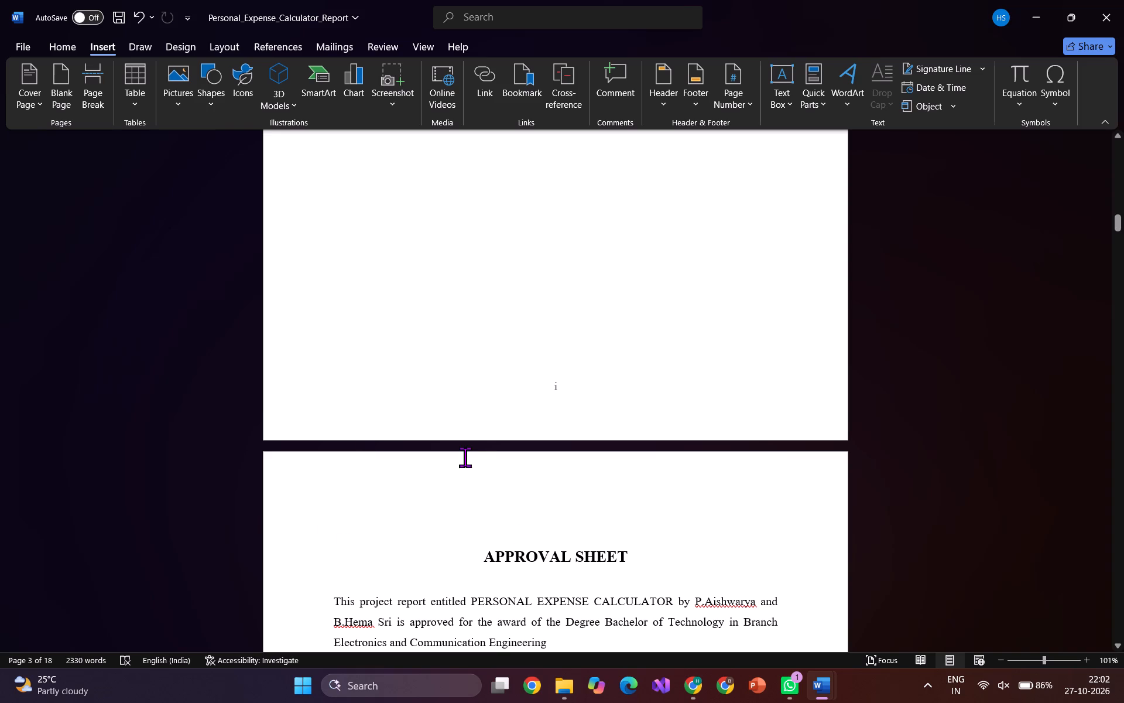
scroll(477, 460, up, 5)
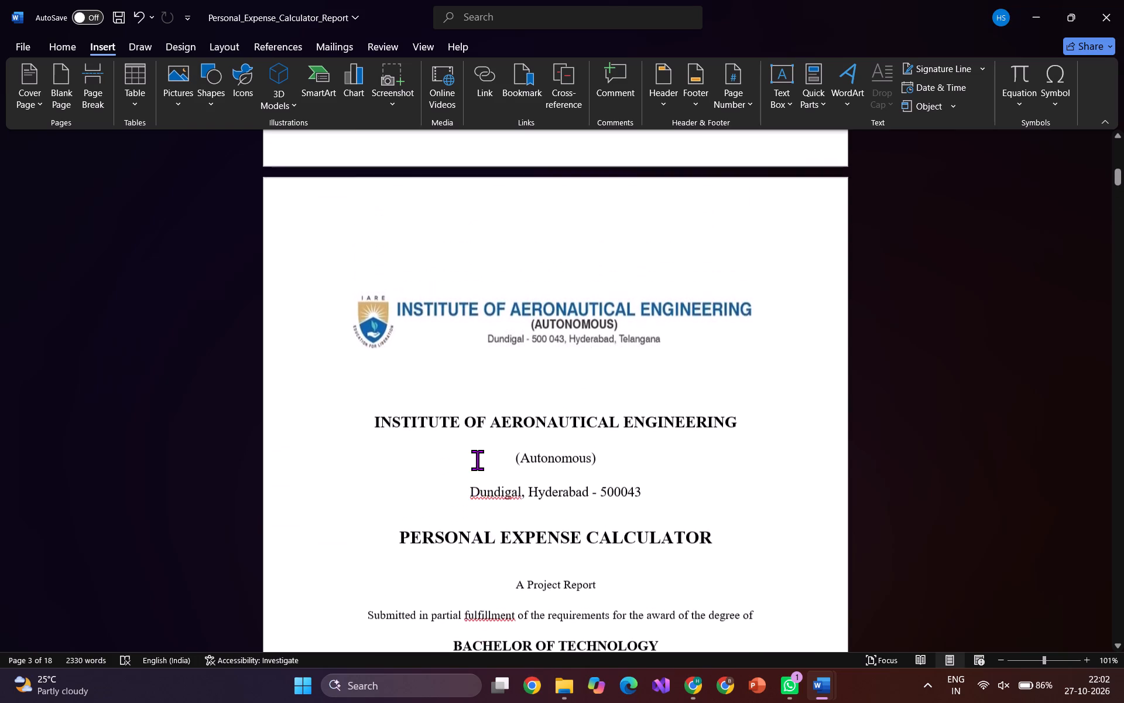
scroll(477, 460, down, 2)
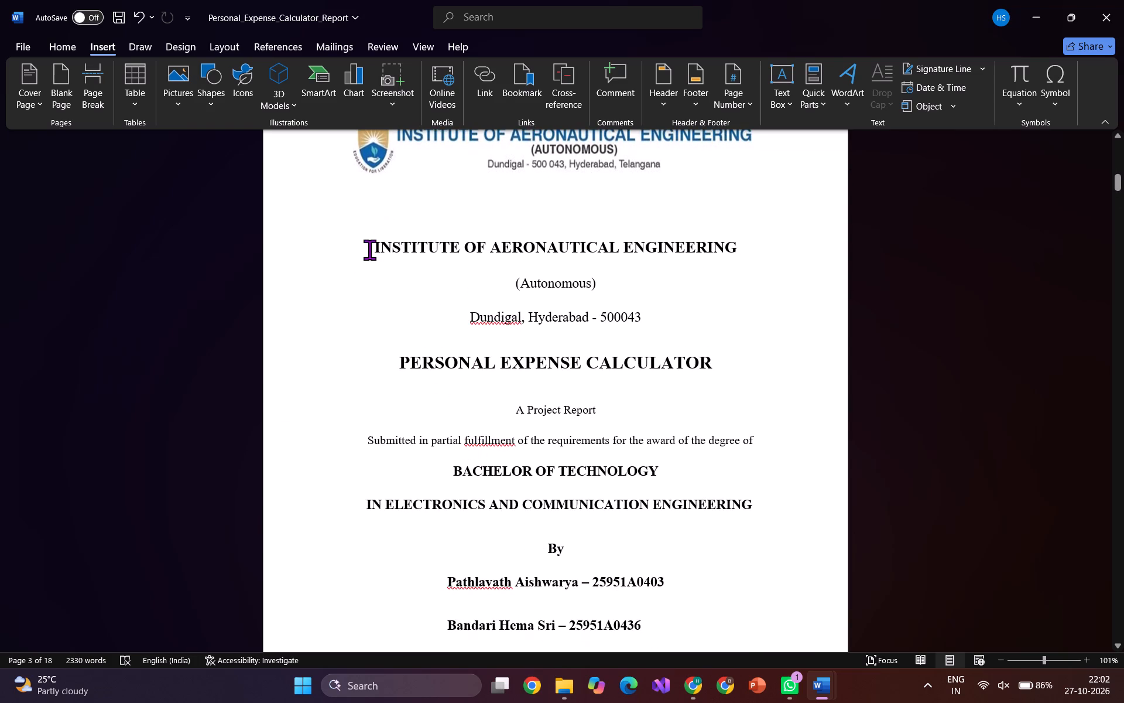
drag(369, 250, 680, 337)
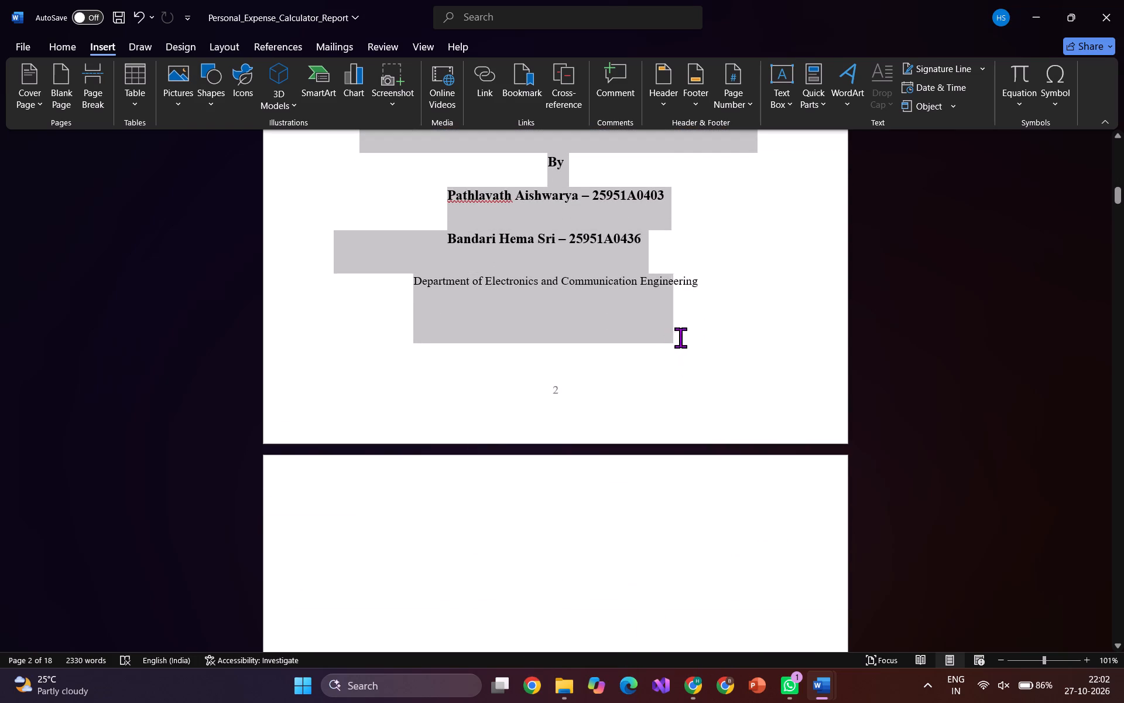
drag(680, 337, 709, 315)
key(ctrl+c)
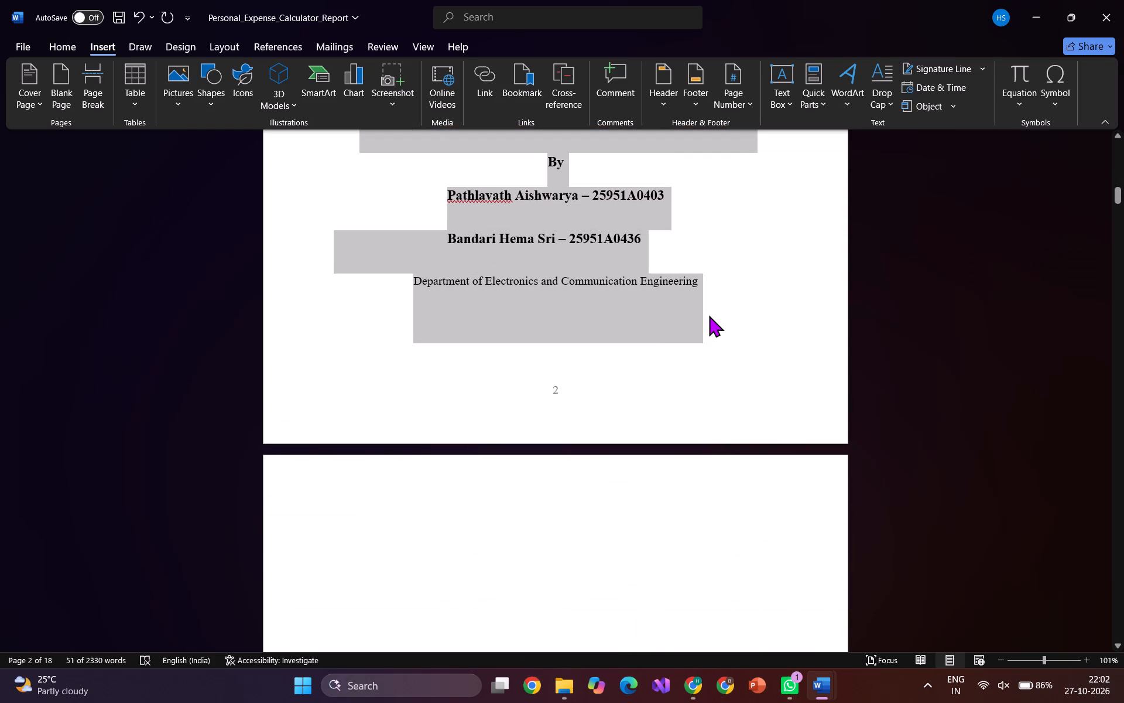
scroll(707, 464, down, 2)
click(539, 412)
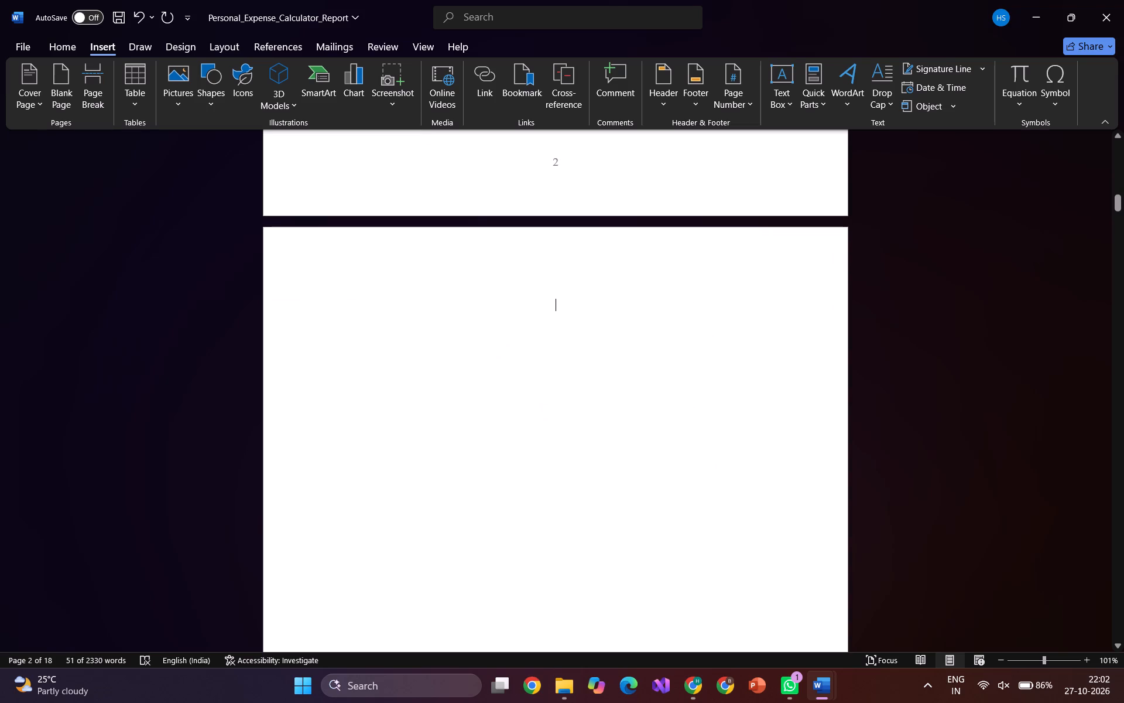
key(ctrl+v)
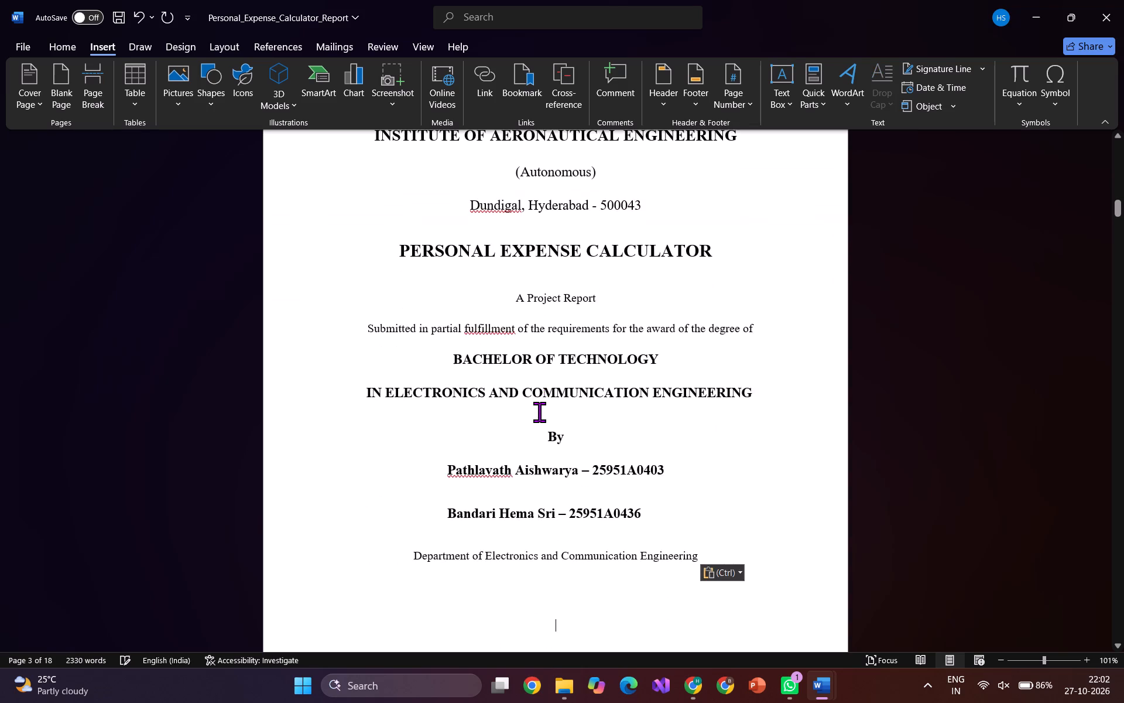
Delete the original title page text below the logo banner on the second page, from the institute title to the department line.
scroll(539, 412, down, 5)
scroll(539, 412, up, 1)
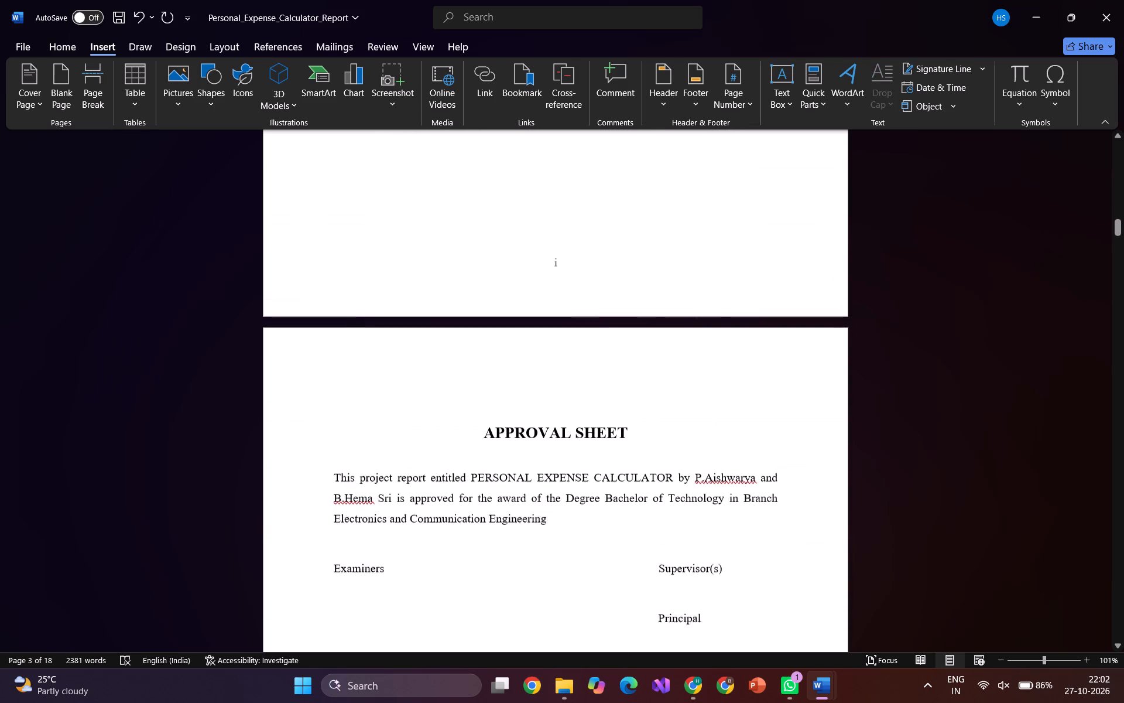
scroll(539, 412, up, 5)
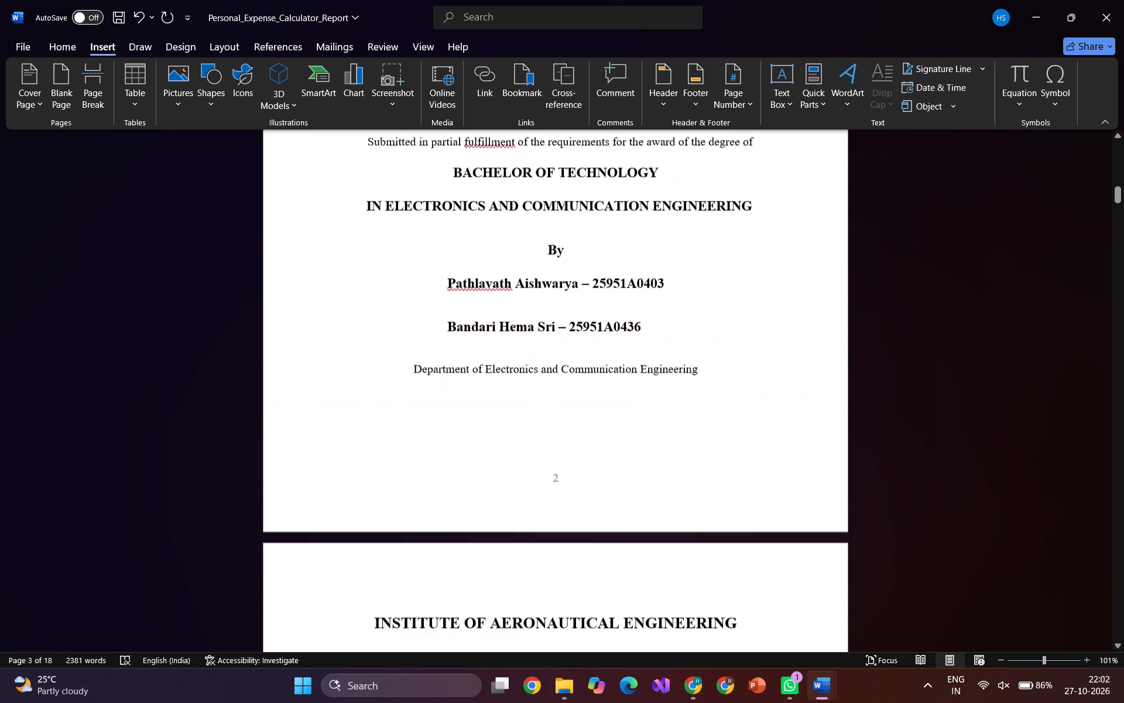
scroll(539, 412, up, 1)
drag(719, 448, 402, 281)
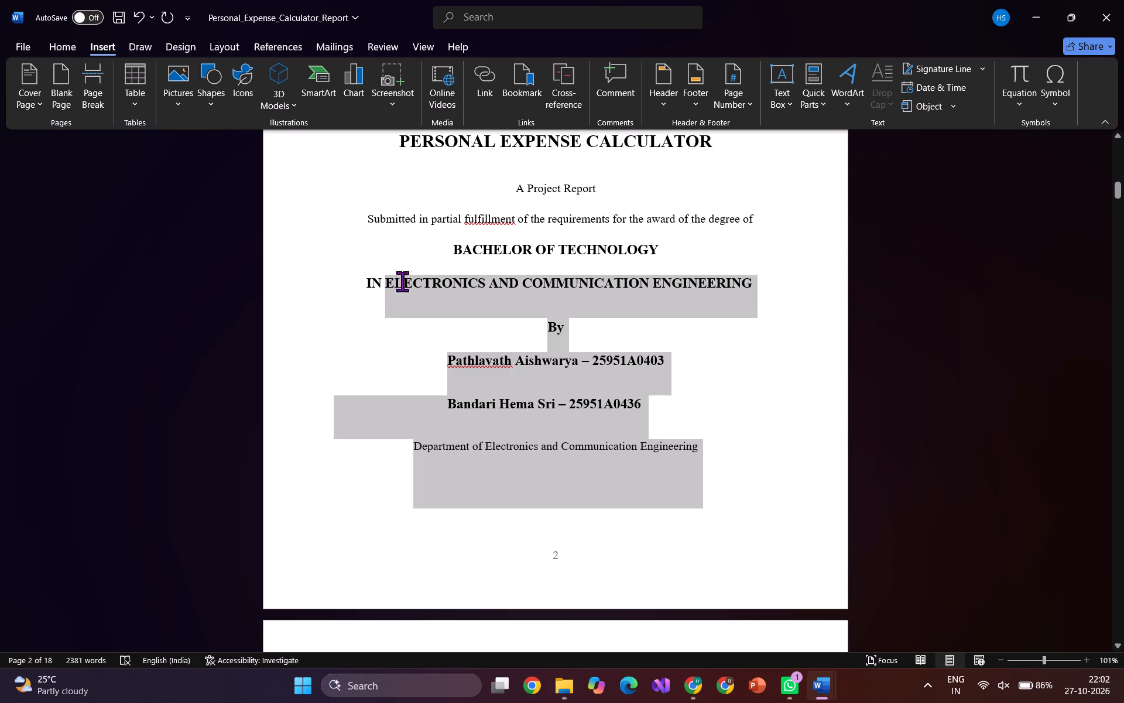
drag(402, 281, 408, 318)
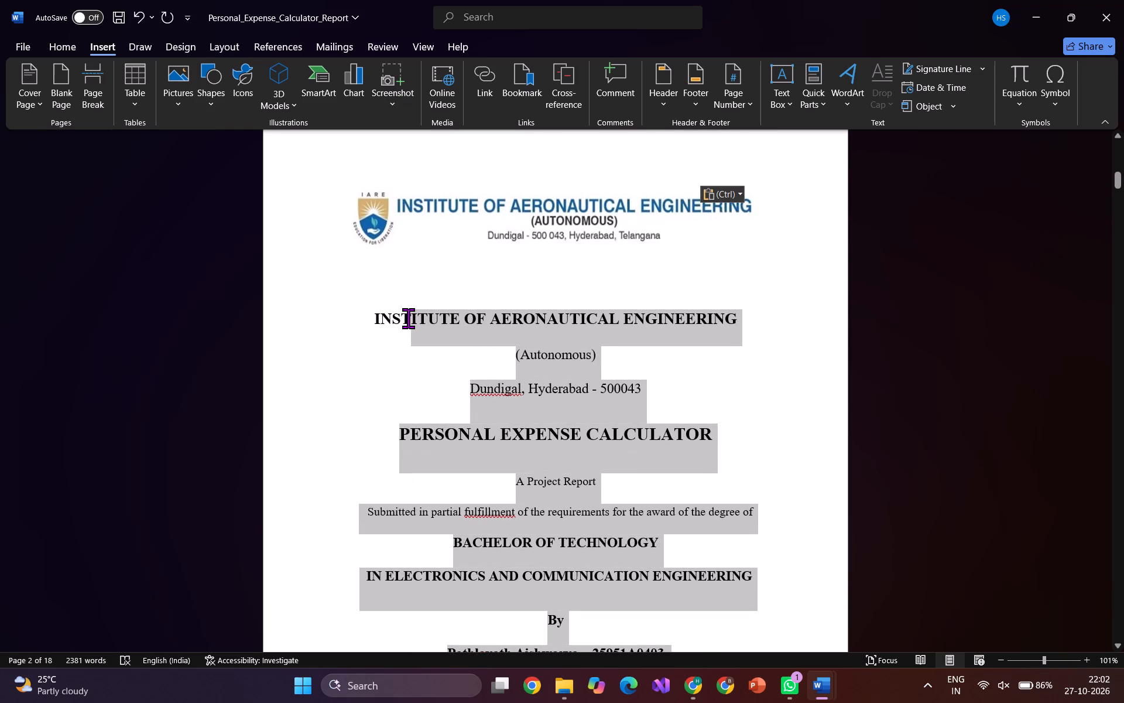
drag(408, 318, 375, 308)
key(BackSpace)
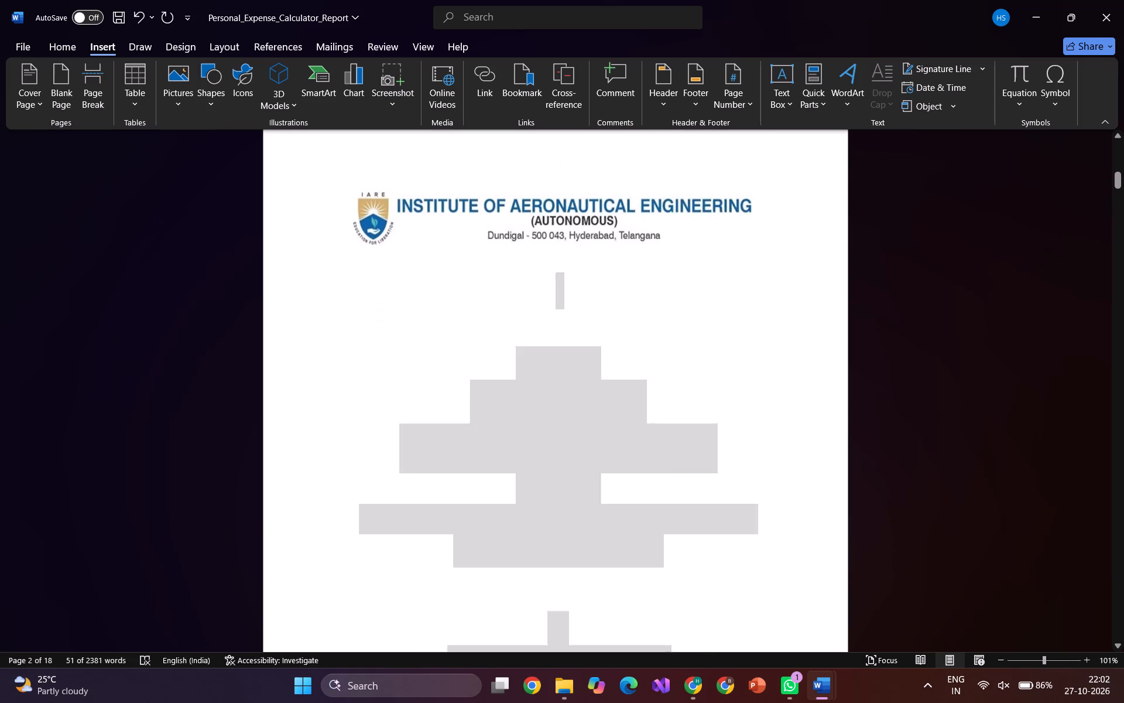
Copy the institute logo banner on the second page and delete it from that page.
click(440, 202)
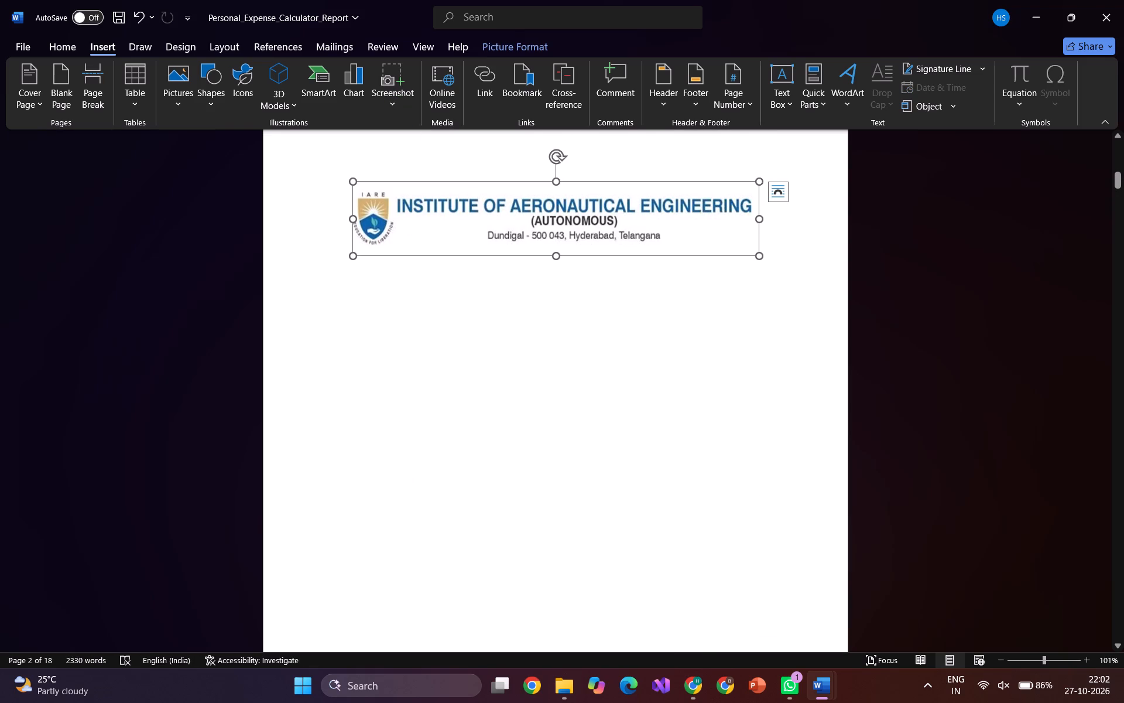
right_click(441, 213)
click(473, 265)
key(BackSpace)
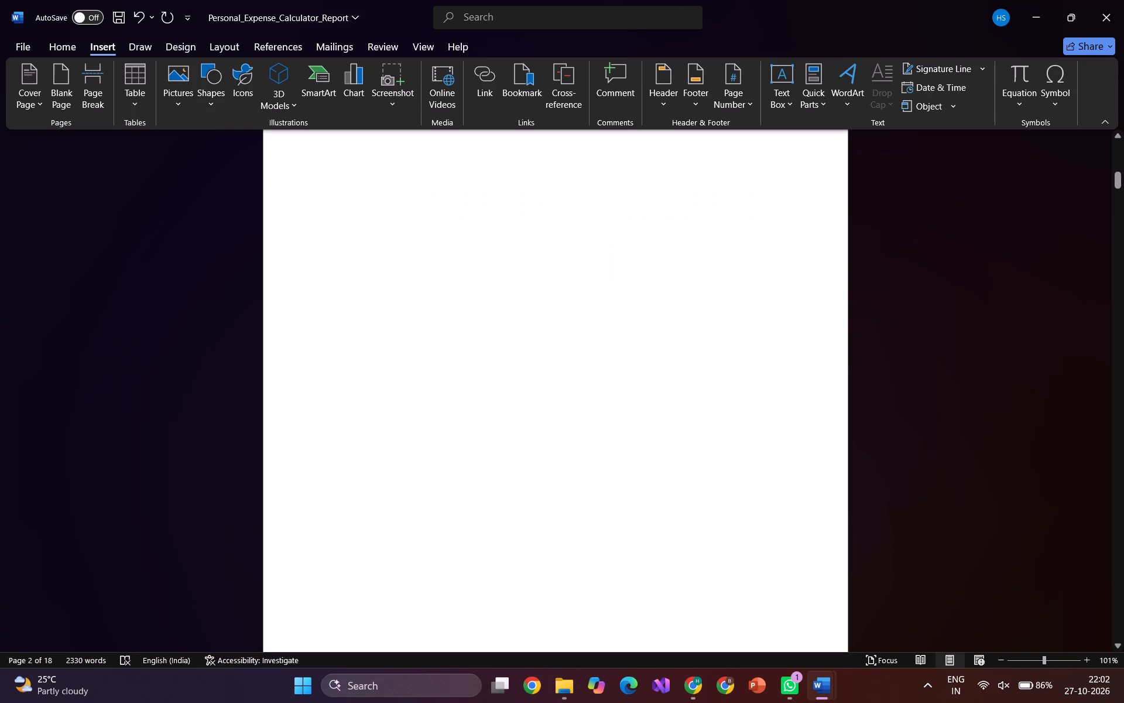
Add three blank lines above the INSTITUTE OF AERONAUTICAL ENGINEERING heading on the third page and paste the copied logo banner at the page's top.
scroll(473, 265, up, 6)
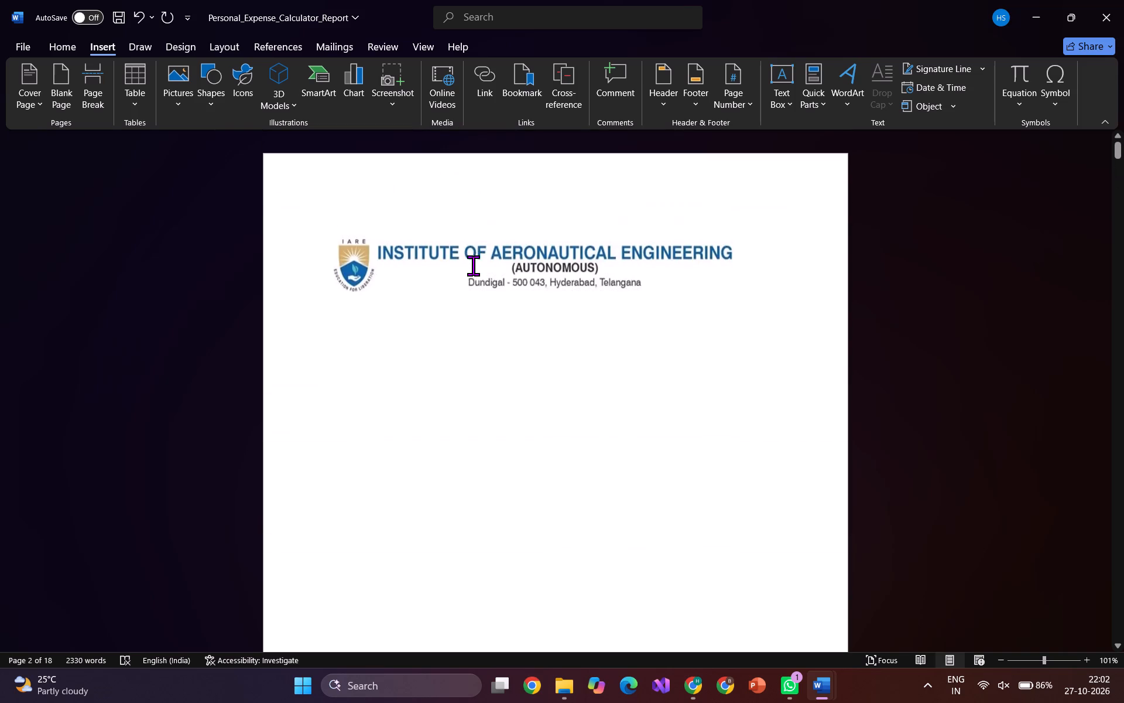
scroll(473, 265, down, 4)
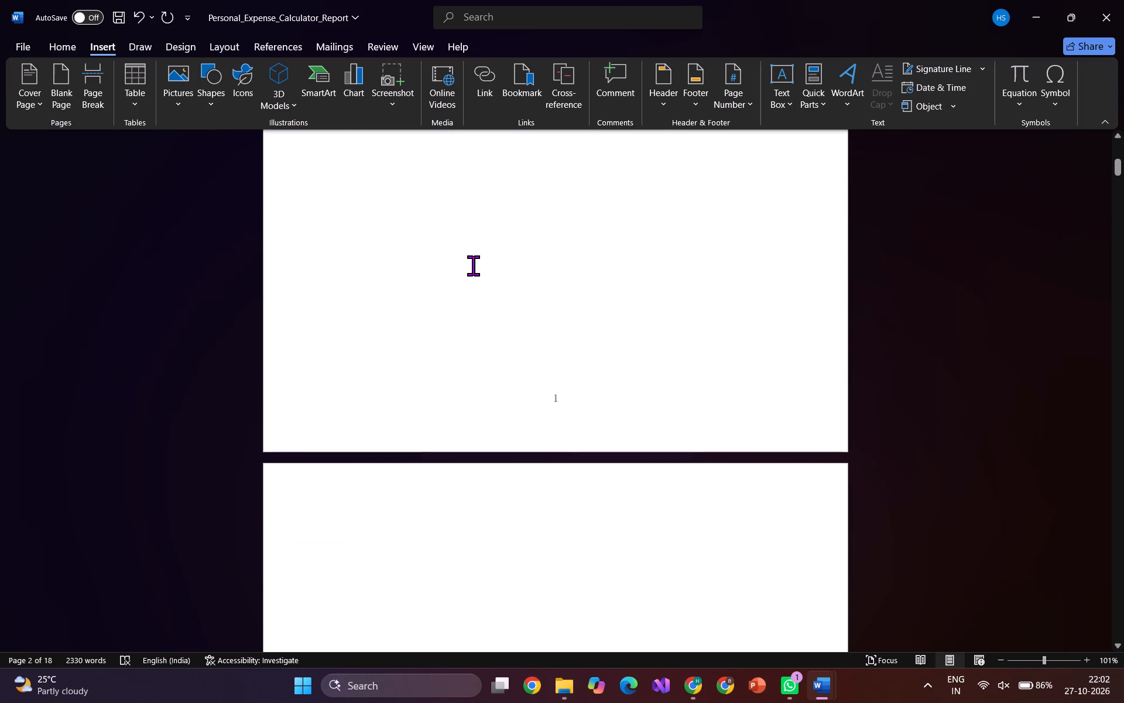
scroll(473, 265, down, 4)
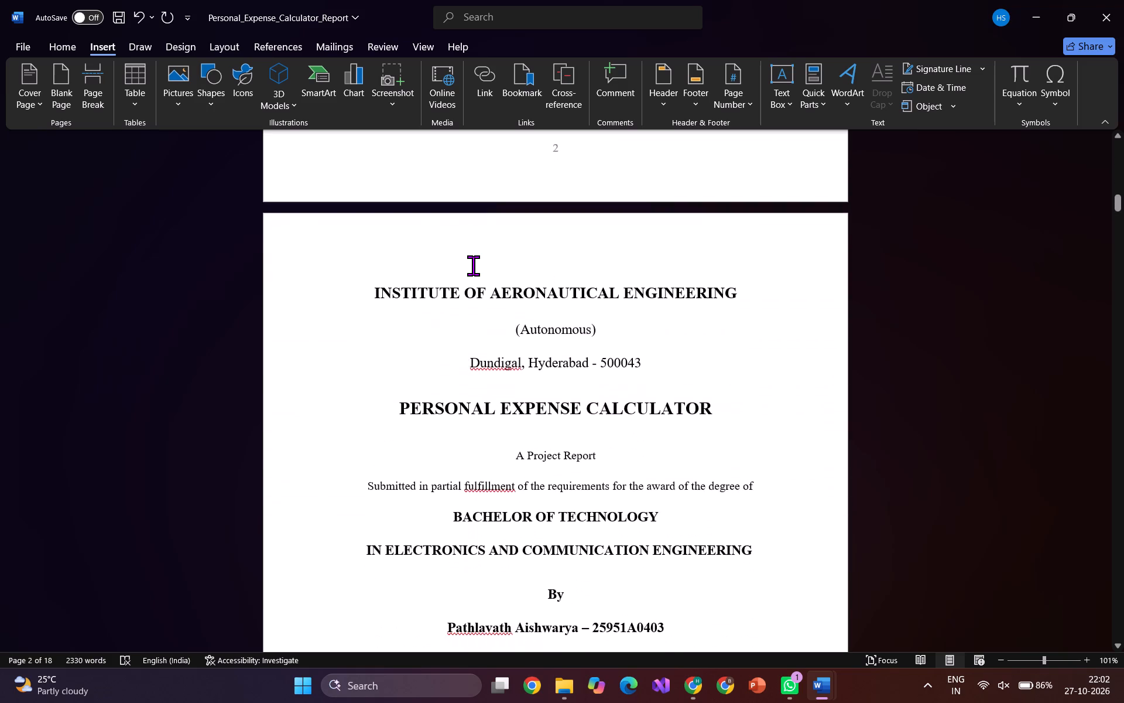
scroll(473, 265, down, 4)
scroll(473, 265, up, 1)
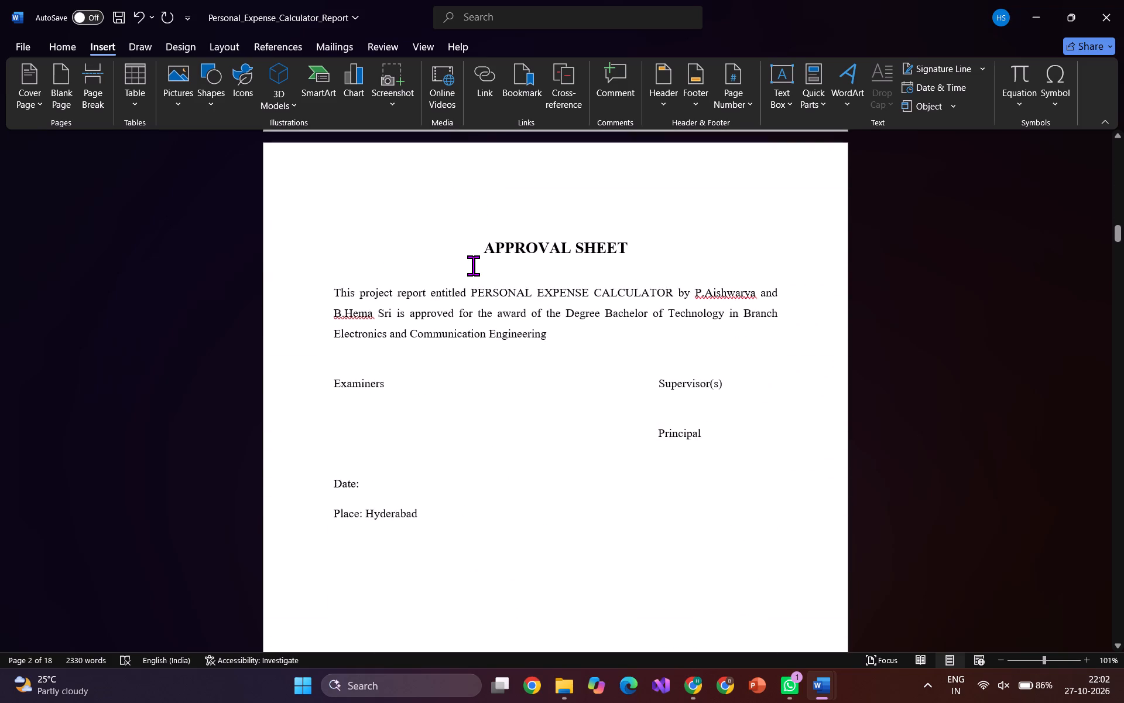
scroll(473, 265, up, 3)
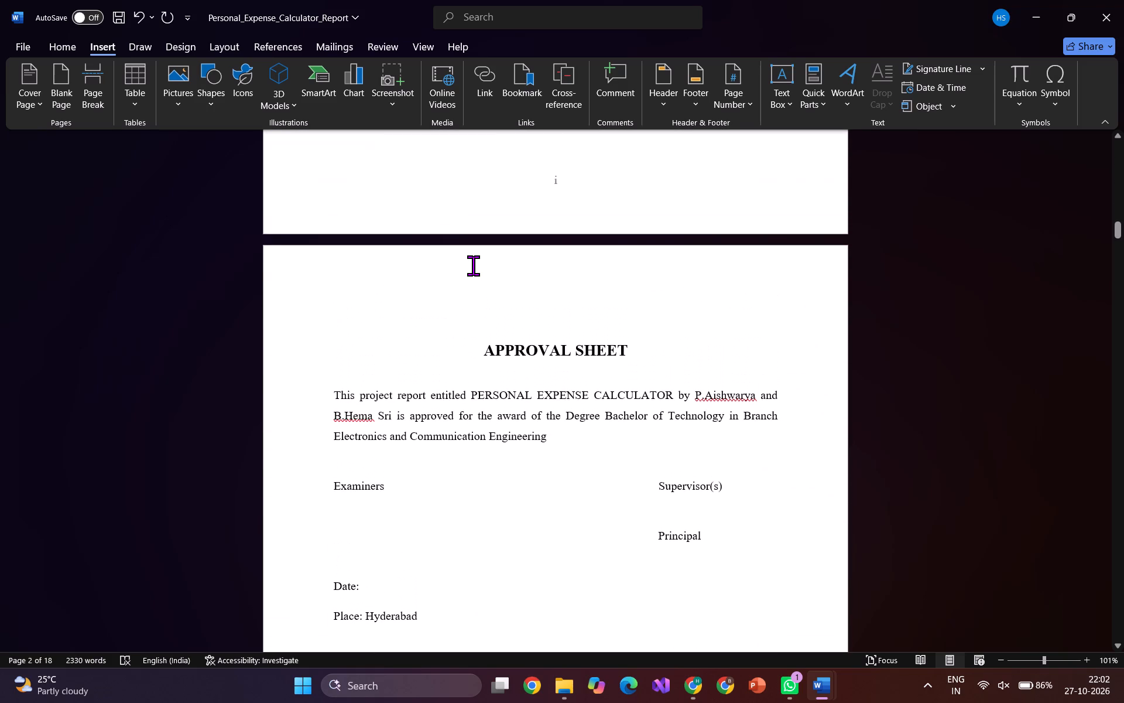
scroll(473, 265, up, 4)
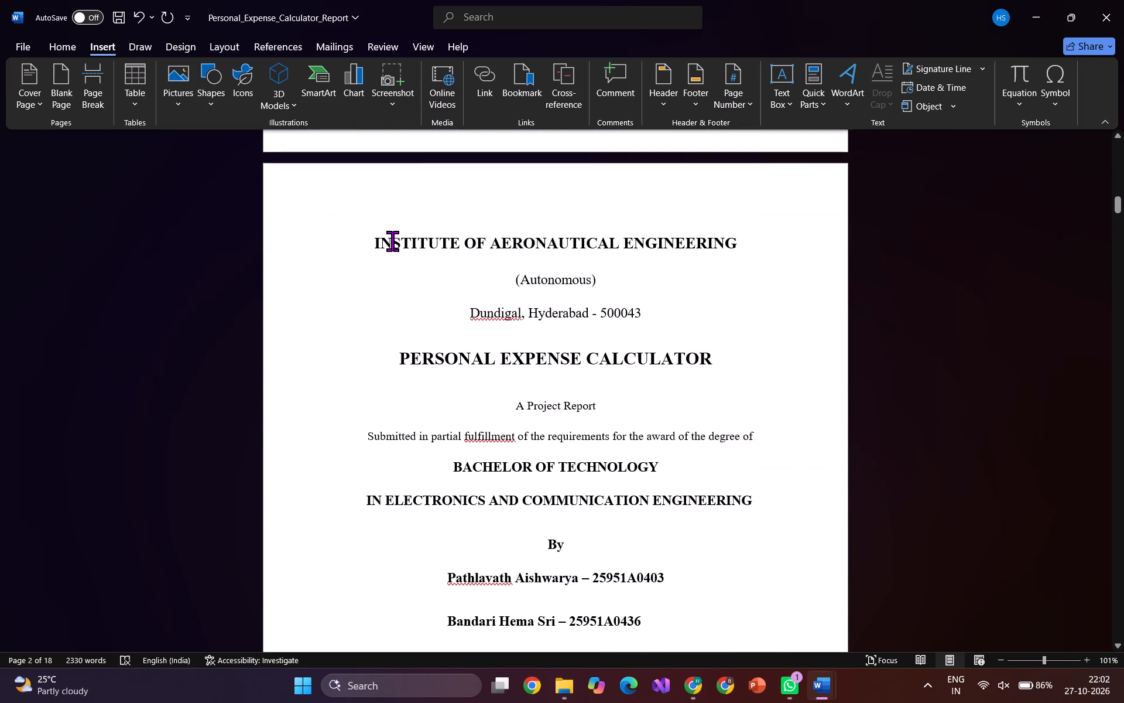
click(376, 242)
key(Return)
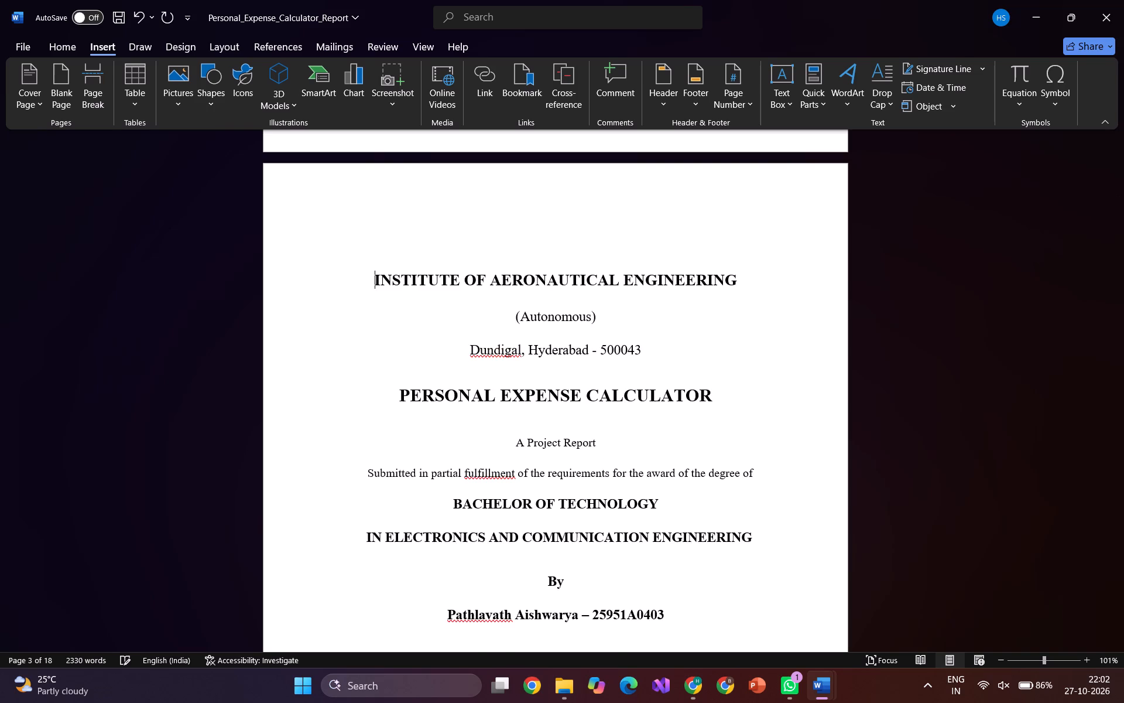
key(Return)
key(Return)
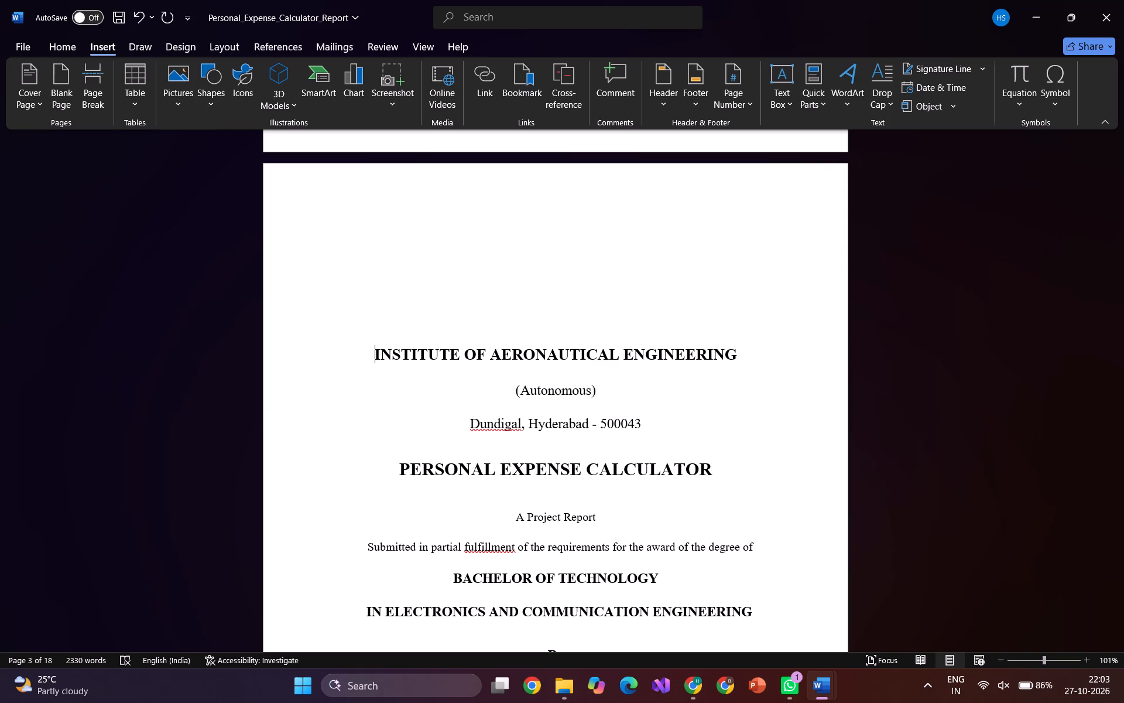
click(415, 250)
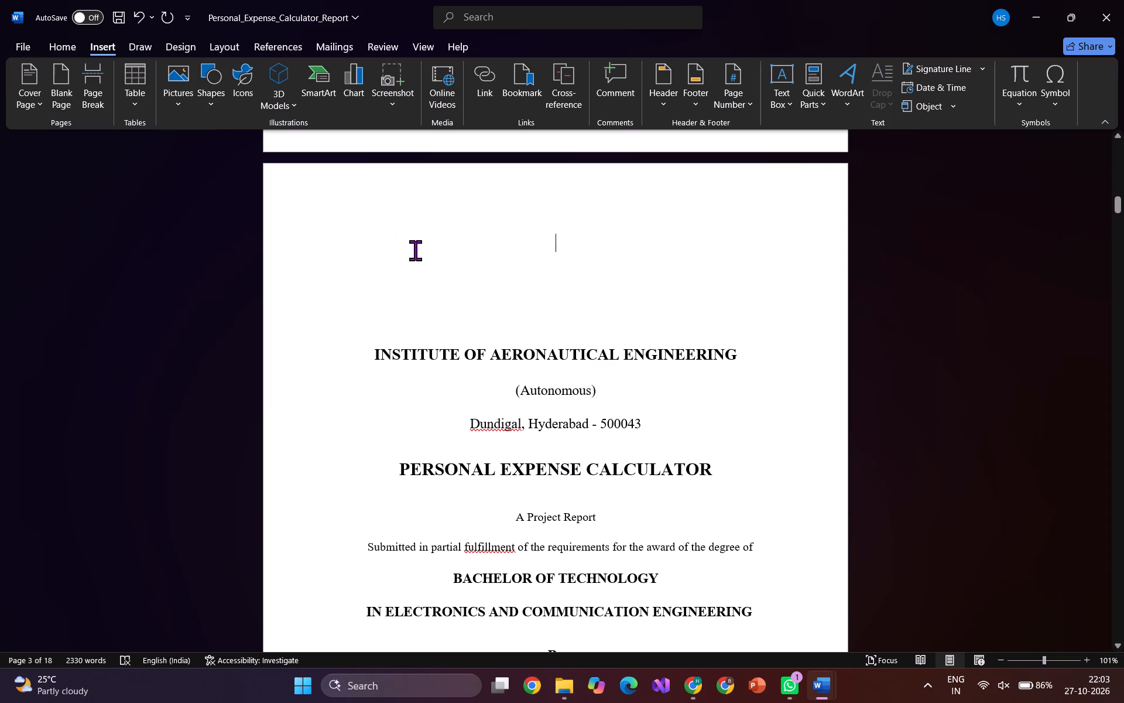
key(ctrl+v)
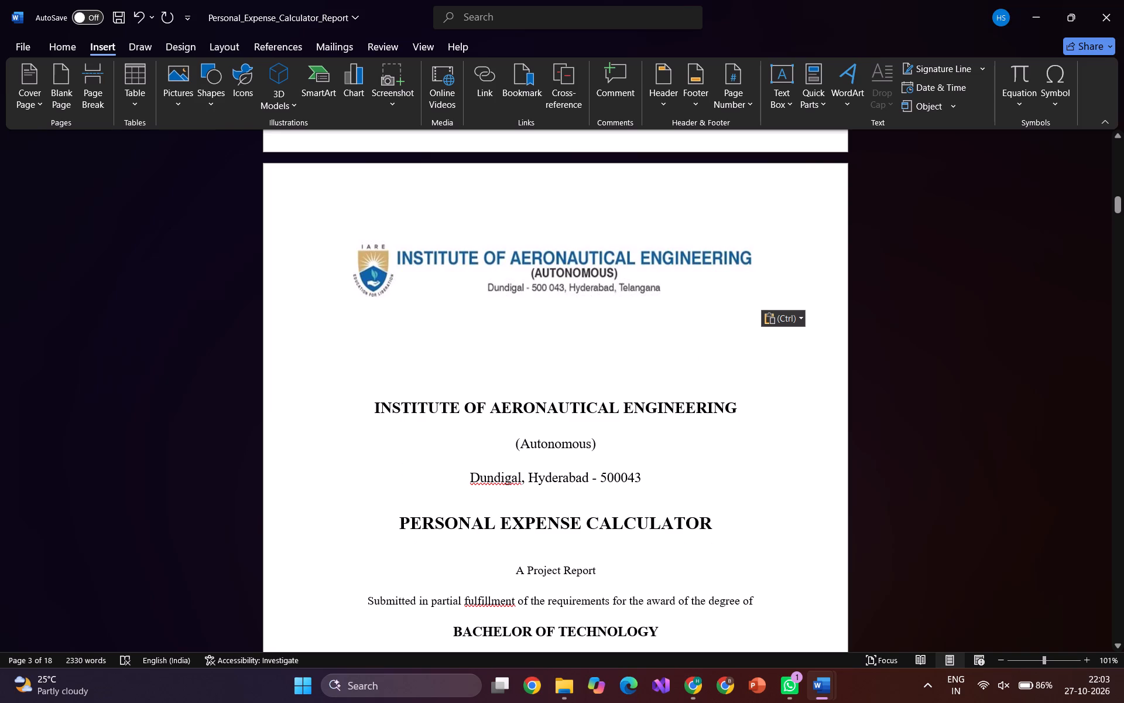
Remove the blank lines between the pasted logo banner and the INSTITUTE OF AERONAUTICAL ENGINEERING heading on the third page.
click(393, 374)
click(373, 409)
key(BackSpace)
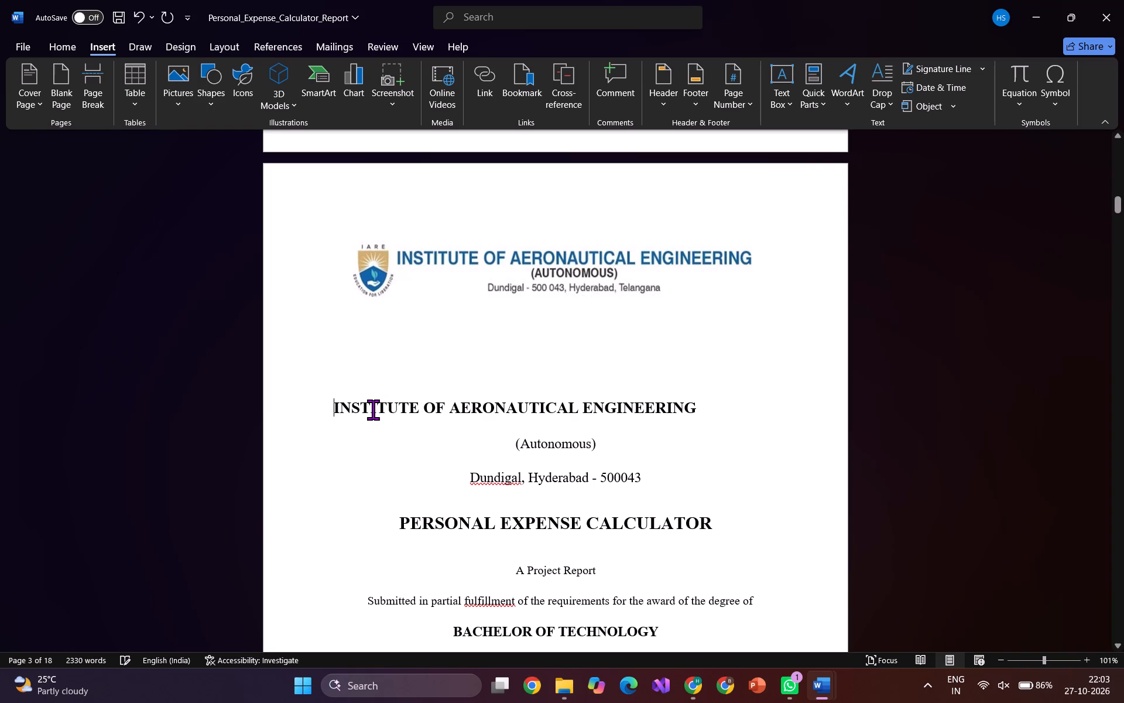
key(BackSpace)
key(BackSpace)
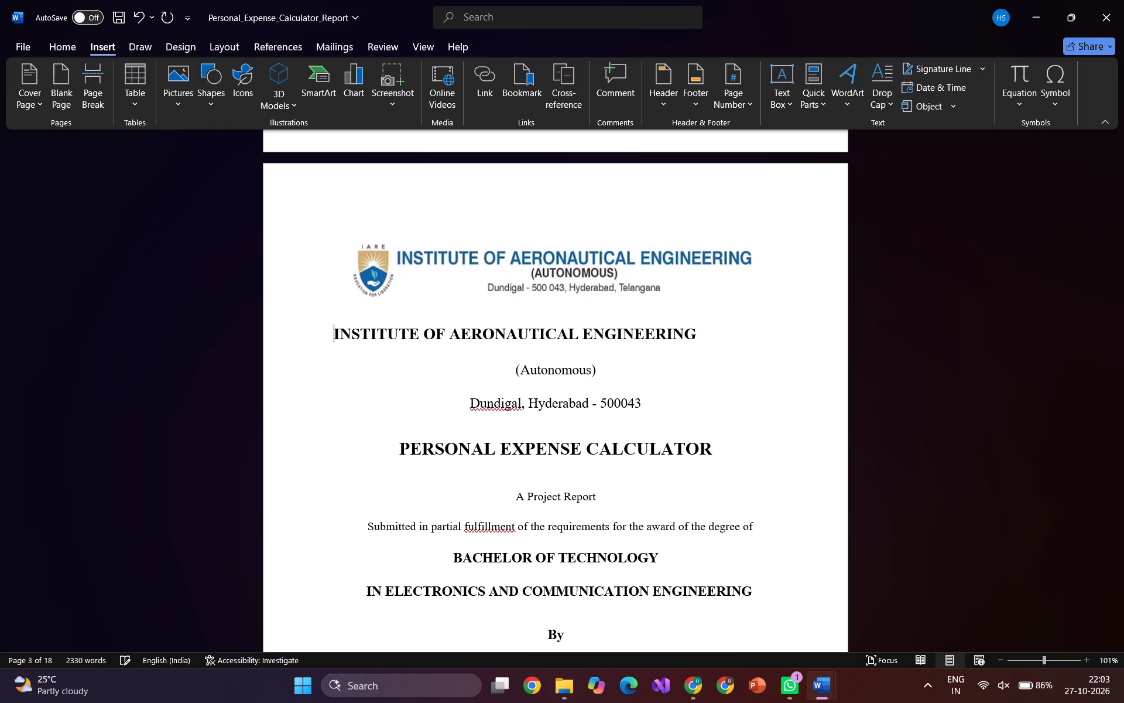
Indent the INSTITUTE OF AERONAUTICAL ENGINEERING heading with eight spaces so it sits roughly centred under the banner.
key(space)
key(space)
key(space)
key(space)
key(space)
key(space)
key(space)
key(space)
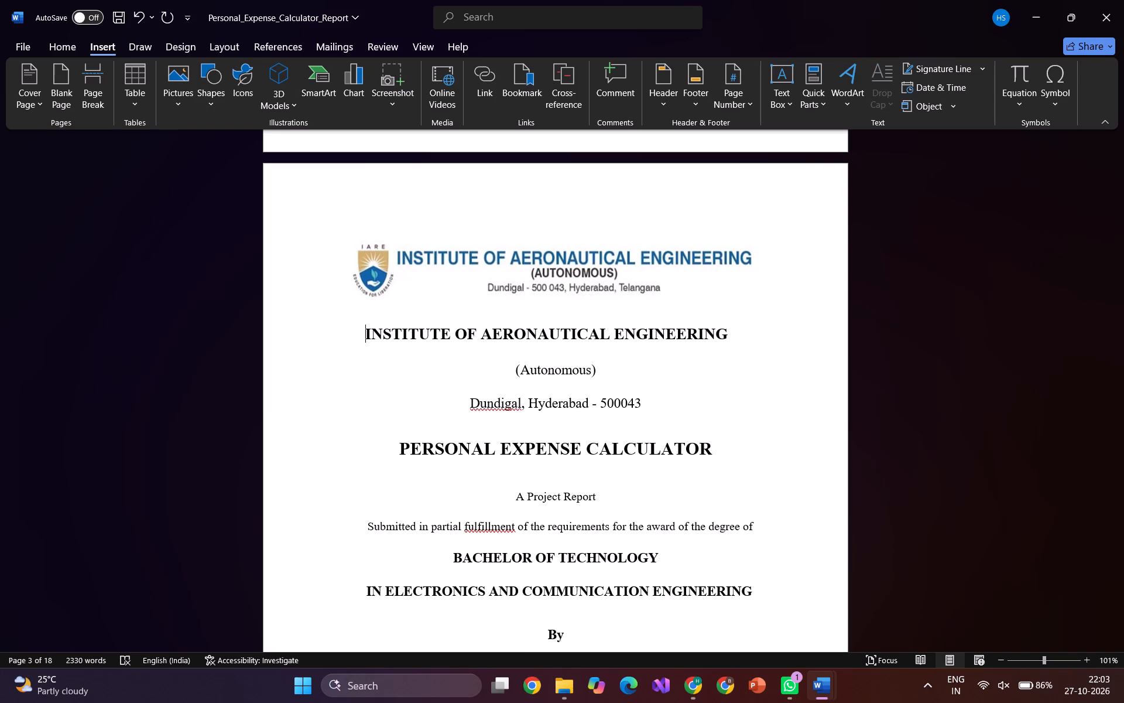
Remove the empty second page between the first page and the title page.
scroll(436, 445, up, 2)
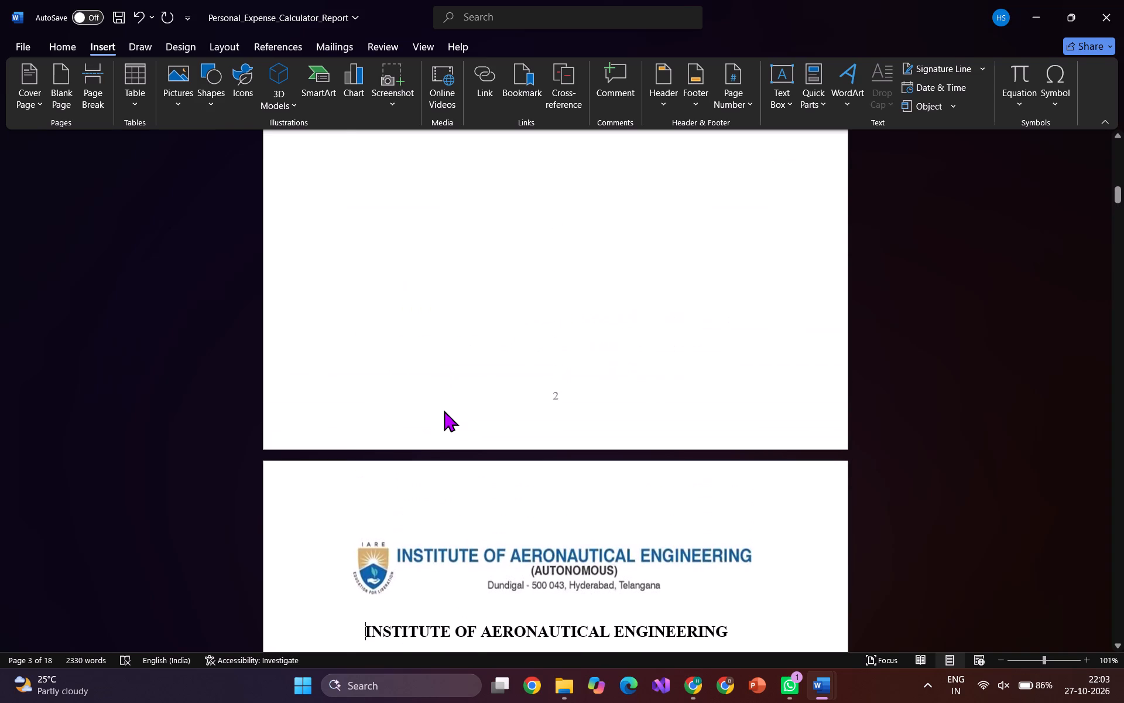
scroll(444, 410, up, 1)
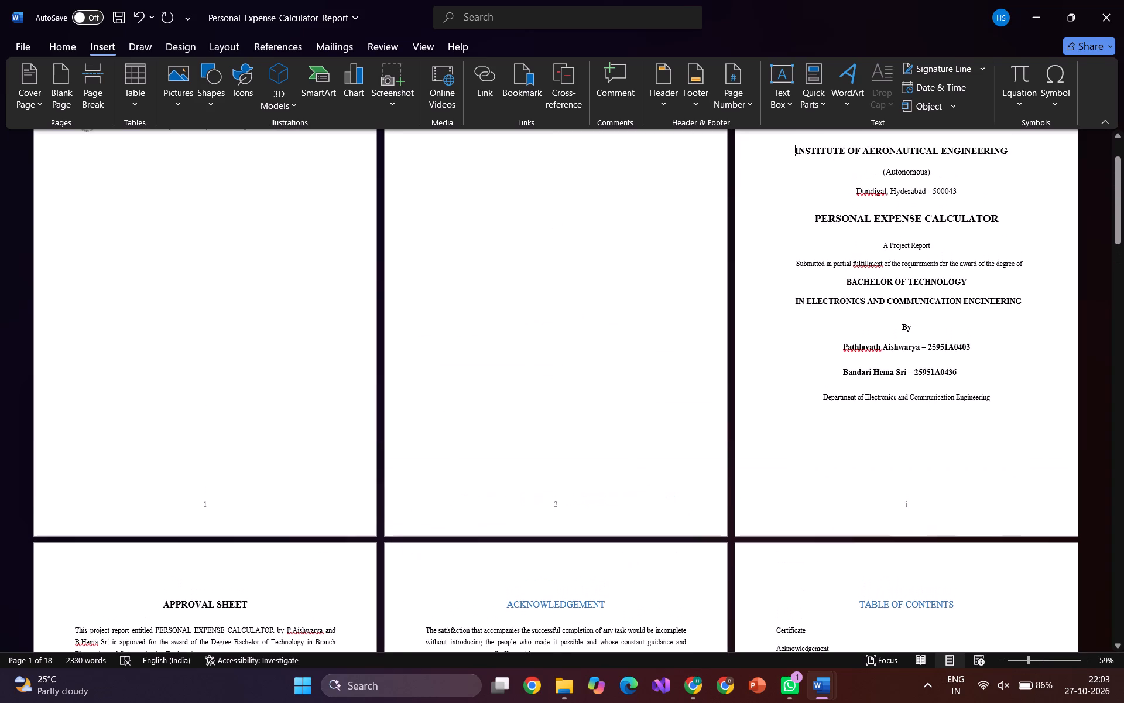
click(501, 392)
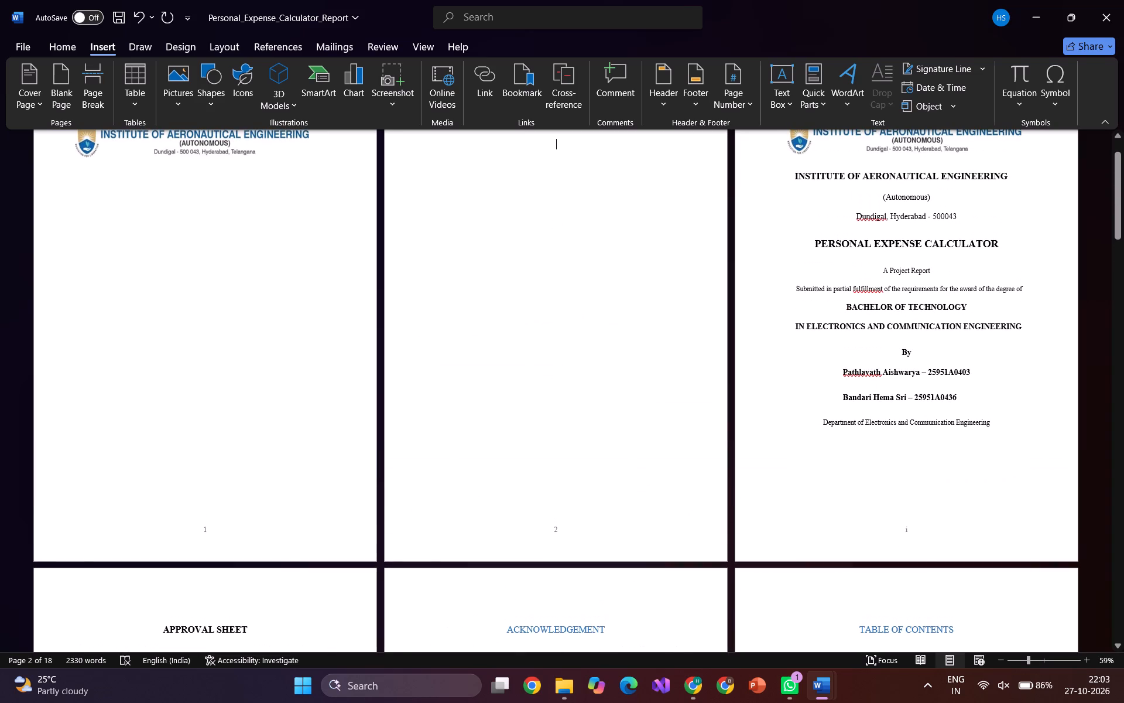
key(Delete)
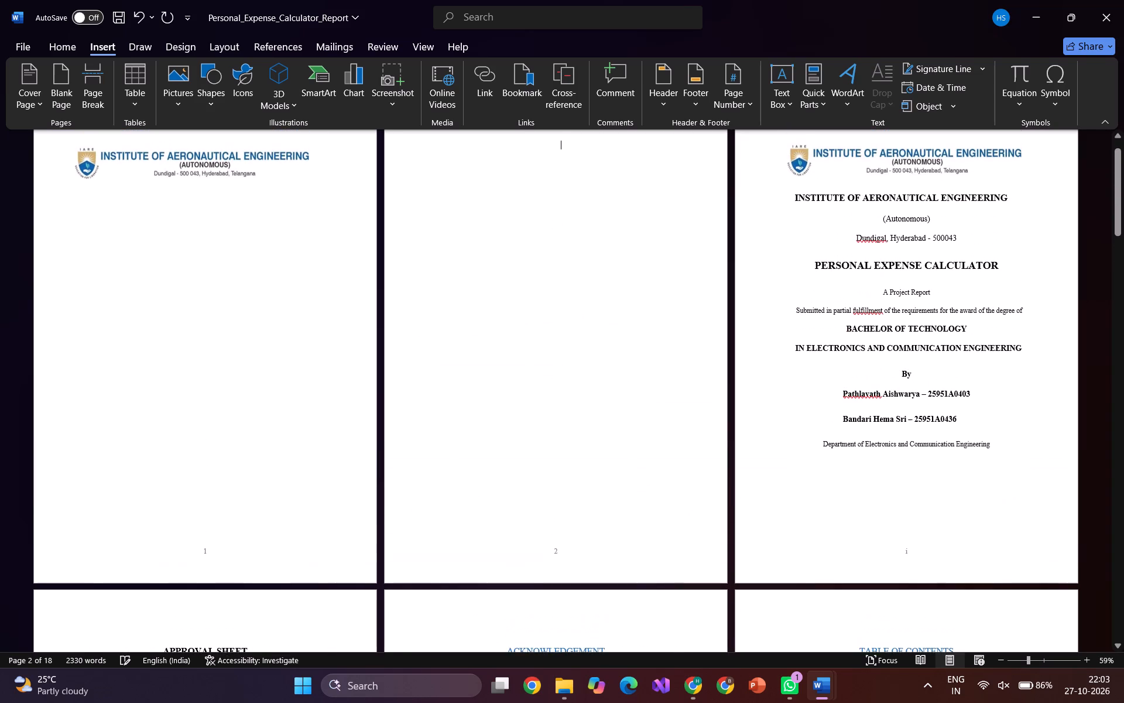
key(Delete)
Delete three empty lines between the first page's logo banner and the title page's logo banner.
click(324, 412)
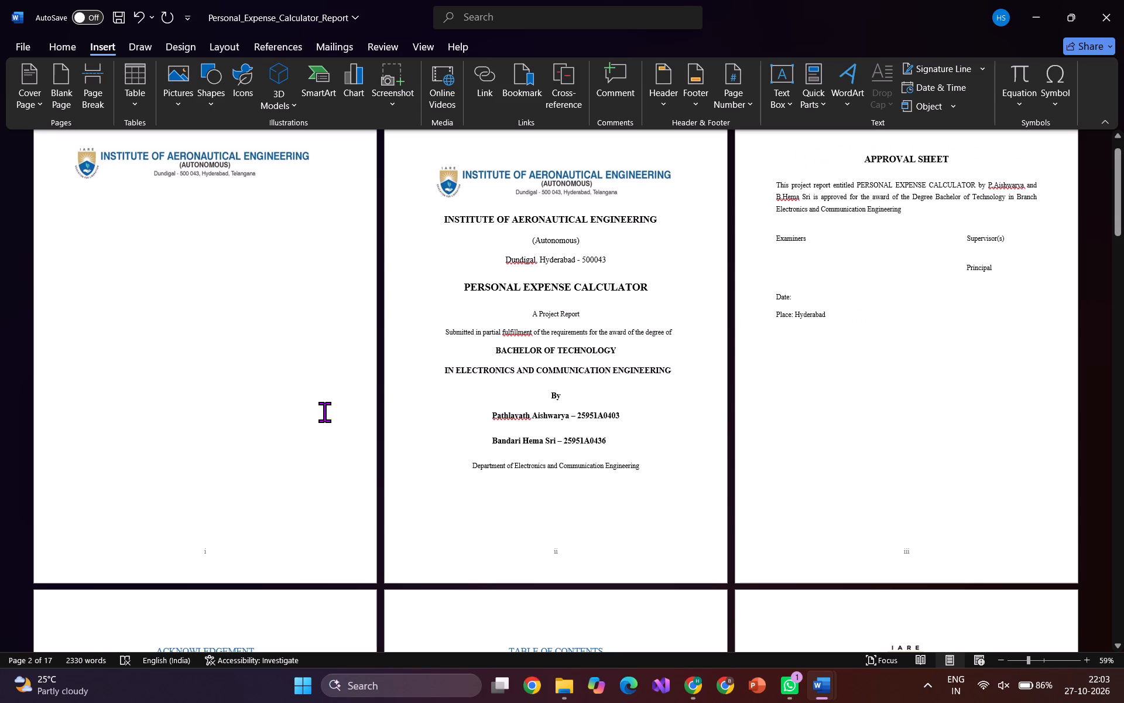
key(Delete)
key(Delete)
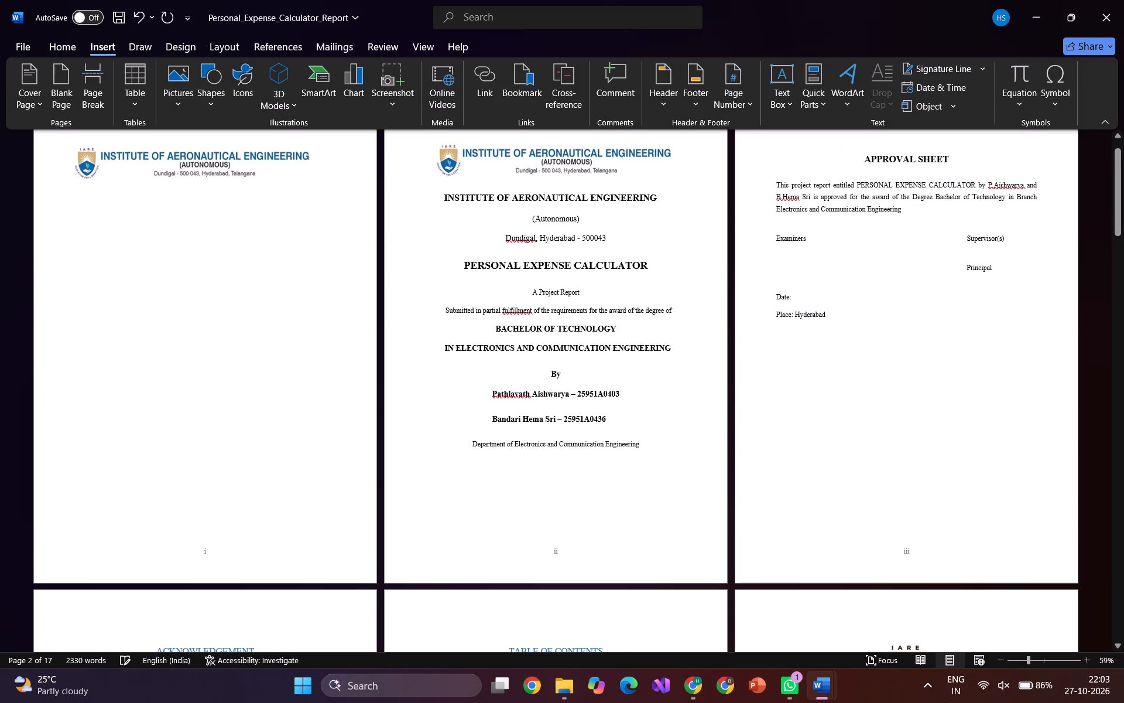
key(Delete)
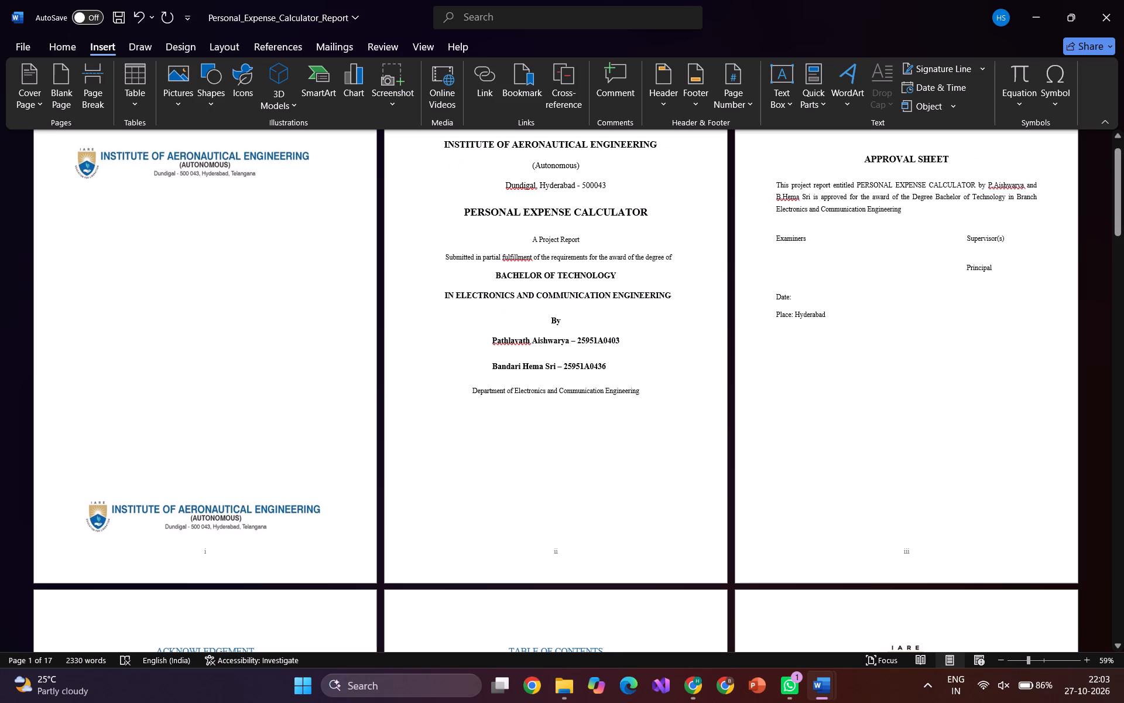
Indent the title-page logo banner with nine spaces and insert a line break before it to push it from the first page onto the title page.
click(73, 520)
key(space)
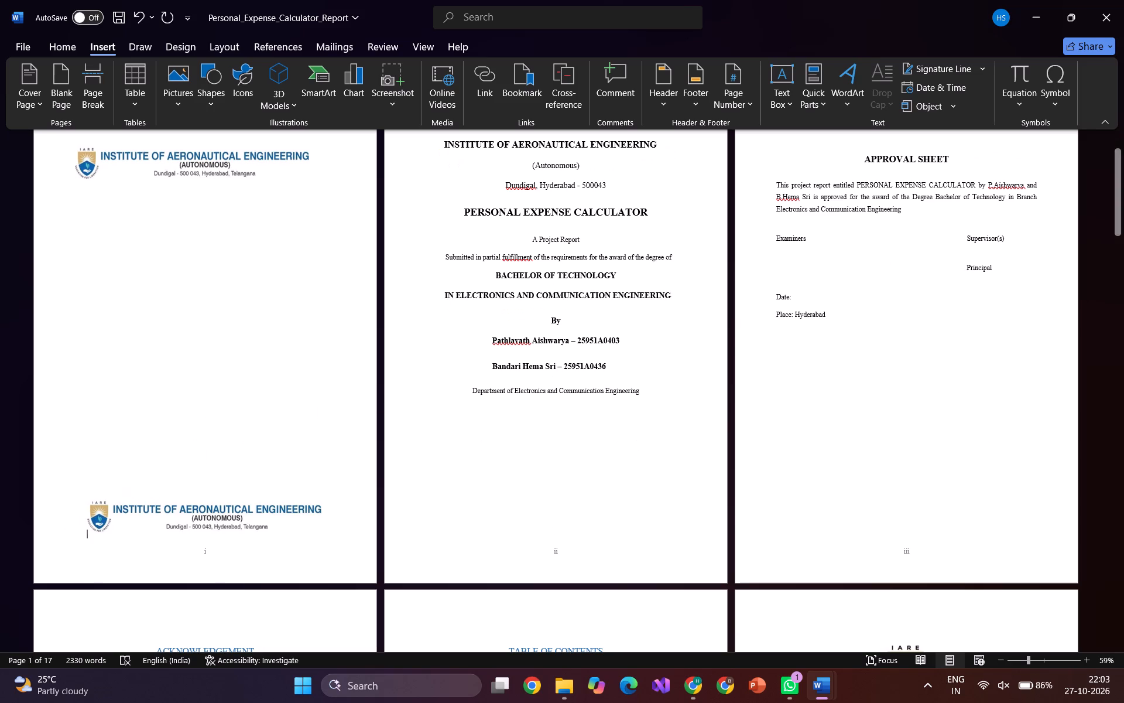
key(space)
key(space)
key(space)
key(space)
key(space)
key(space)
key(space)
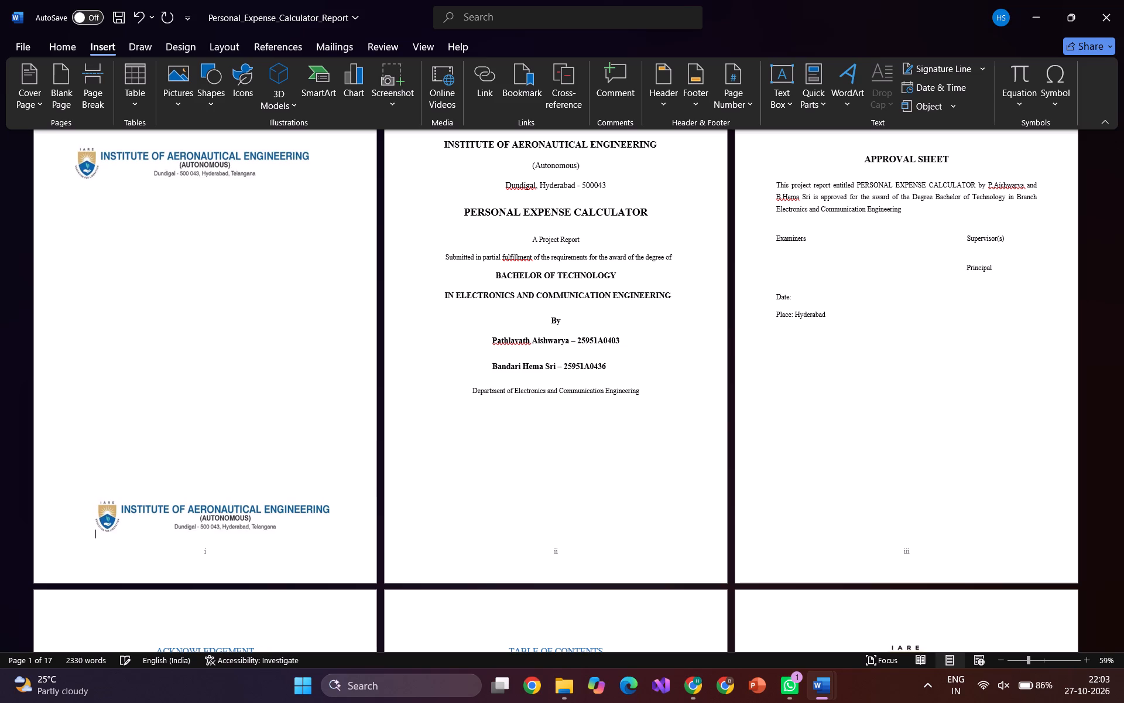
key(space)
key(Return)
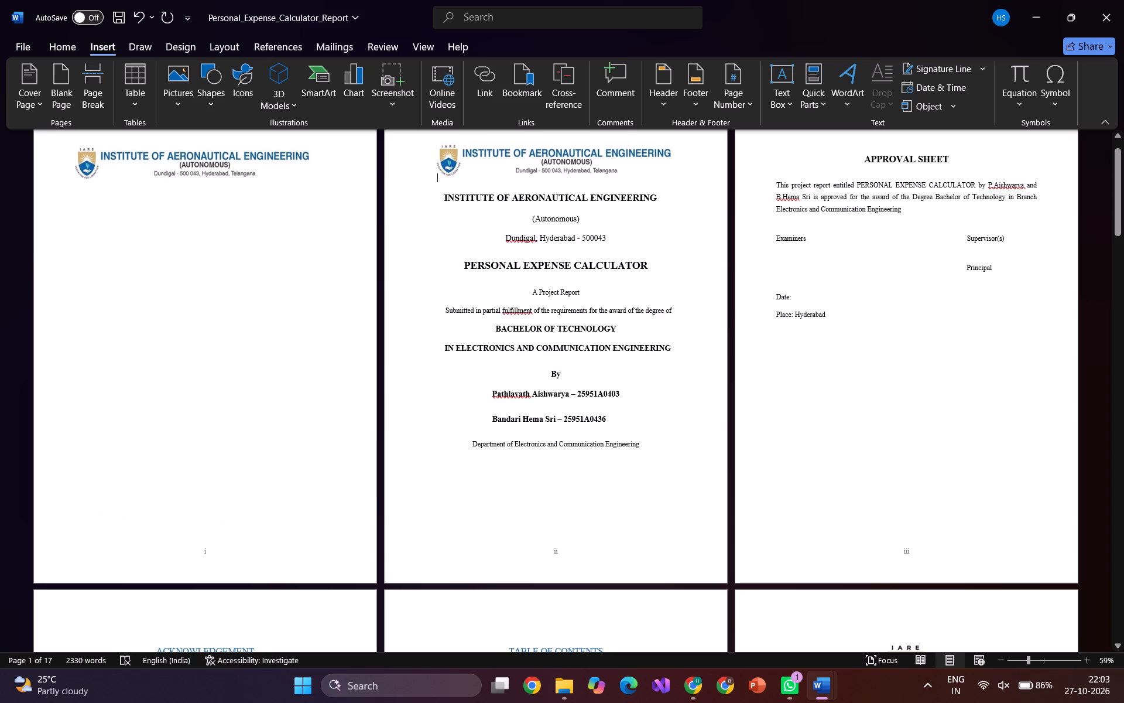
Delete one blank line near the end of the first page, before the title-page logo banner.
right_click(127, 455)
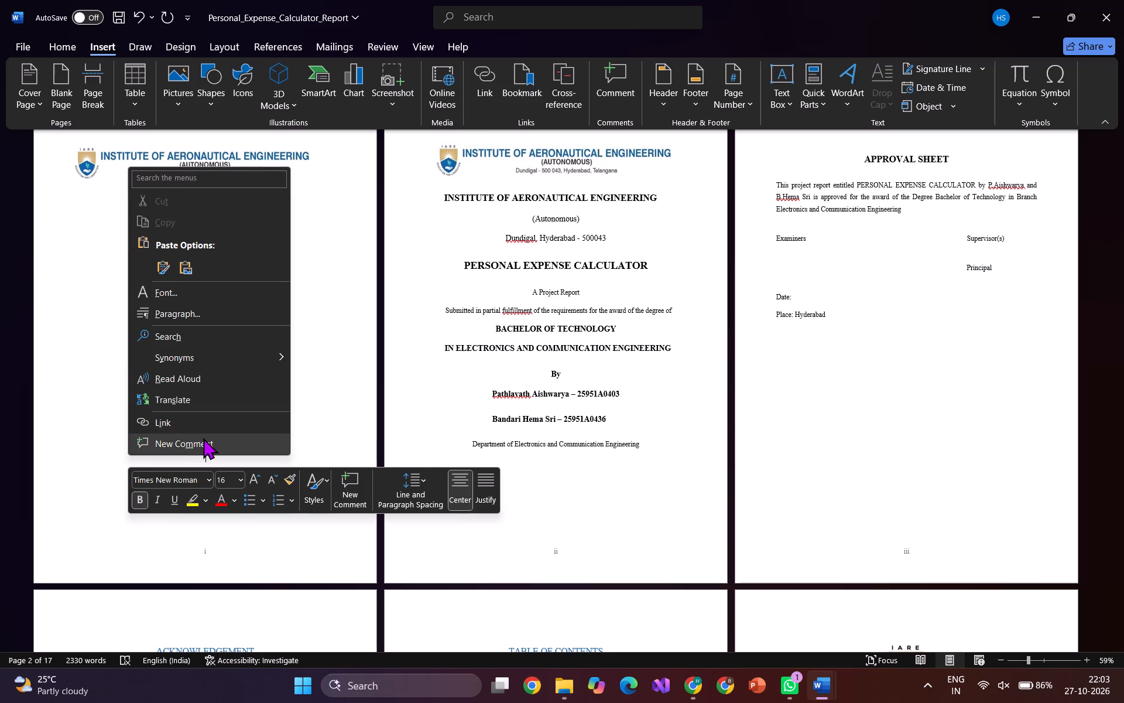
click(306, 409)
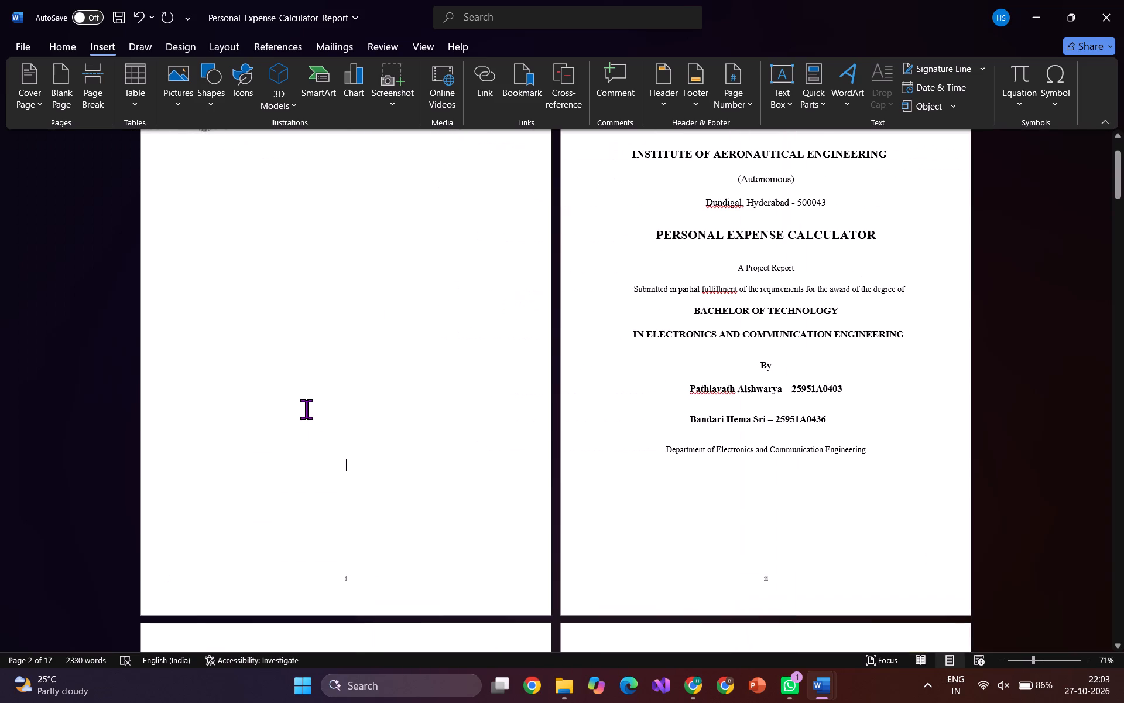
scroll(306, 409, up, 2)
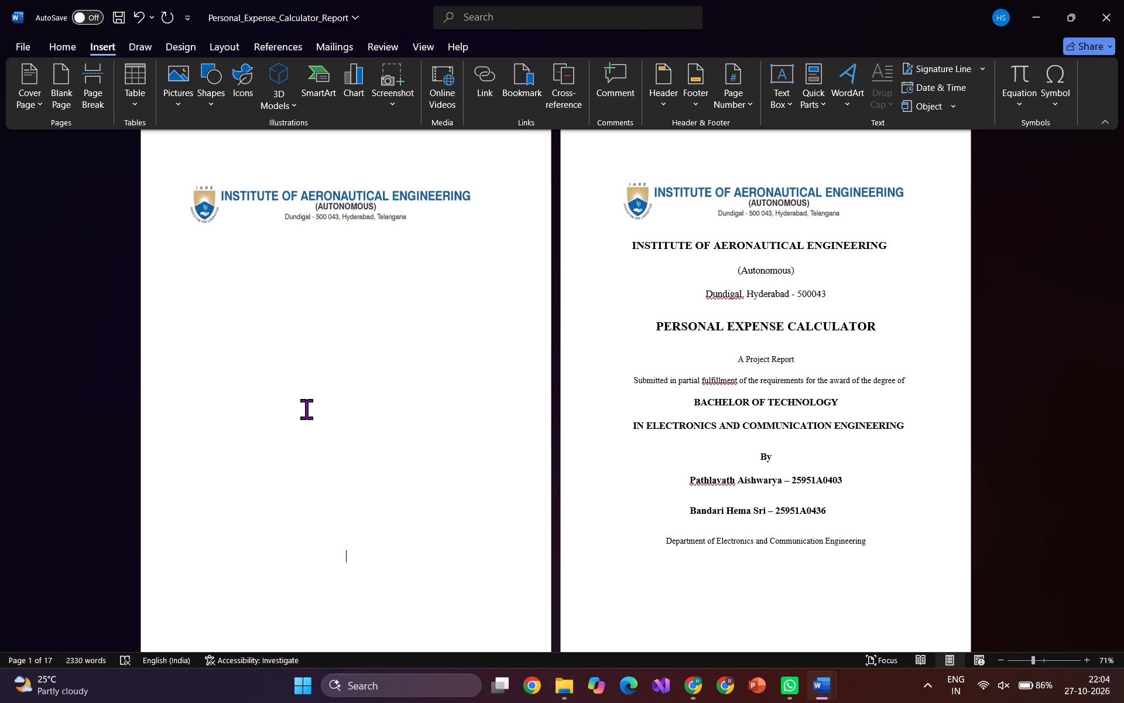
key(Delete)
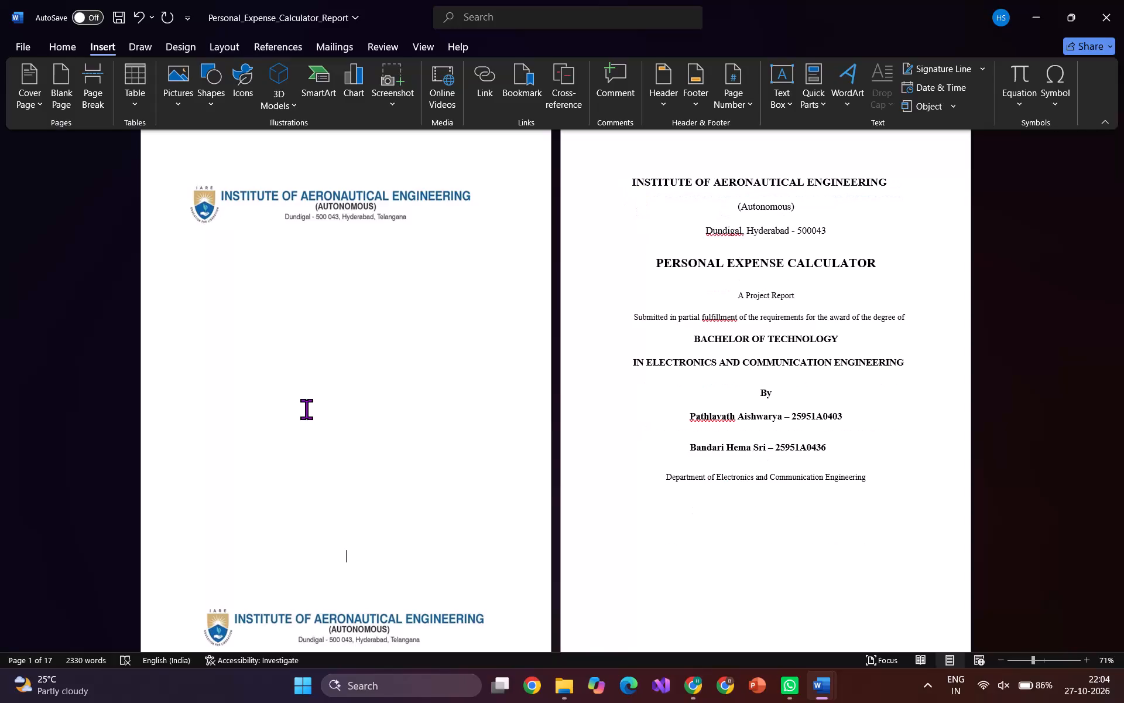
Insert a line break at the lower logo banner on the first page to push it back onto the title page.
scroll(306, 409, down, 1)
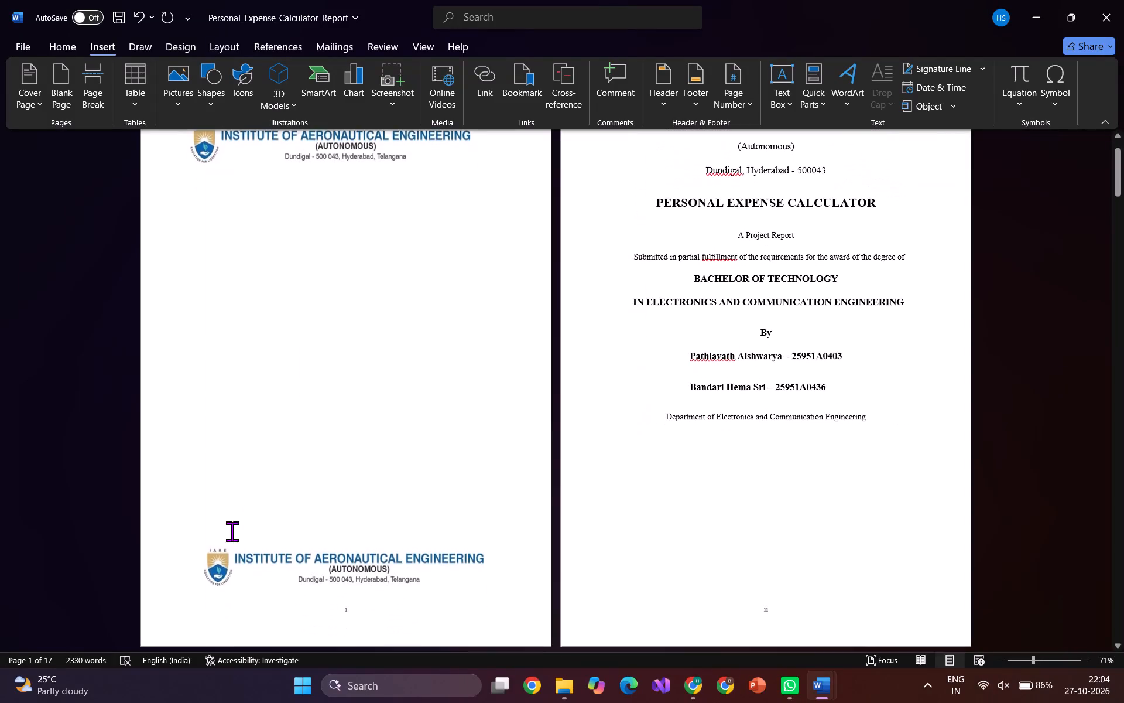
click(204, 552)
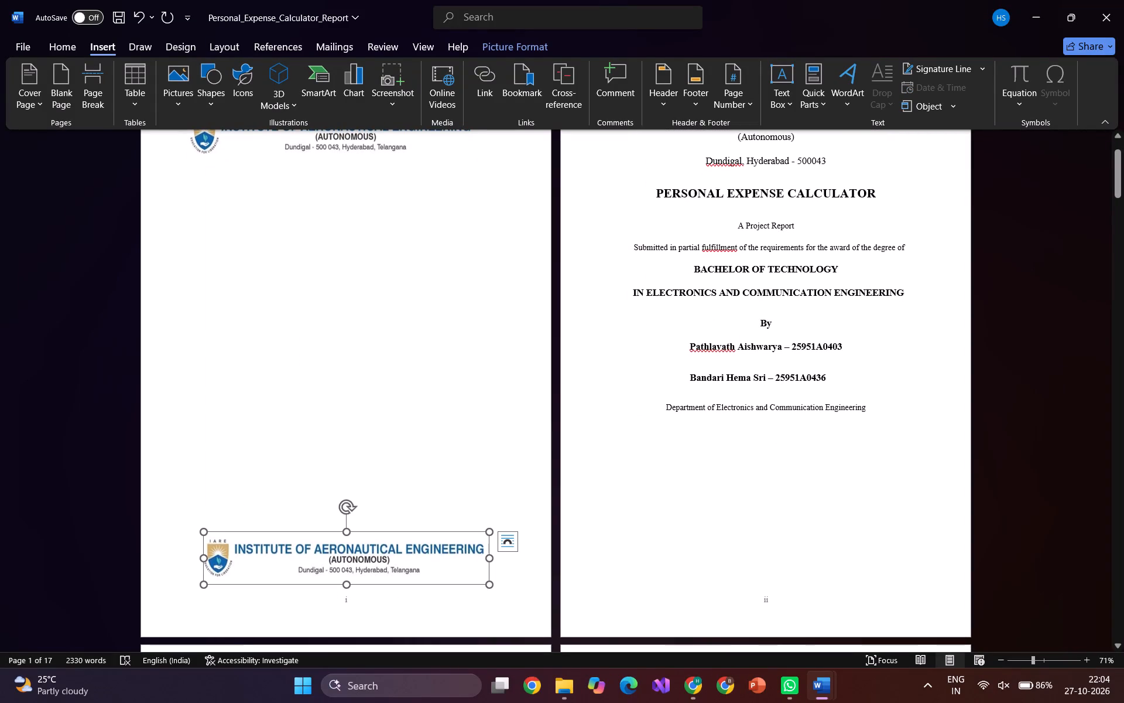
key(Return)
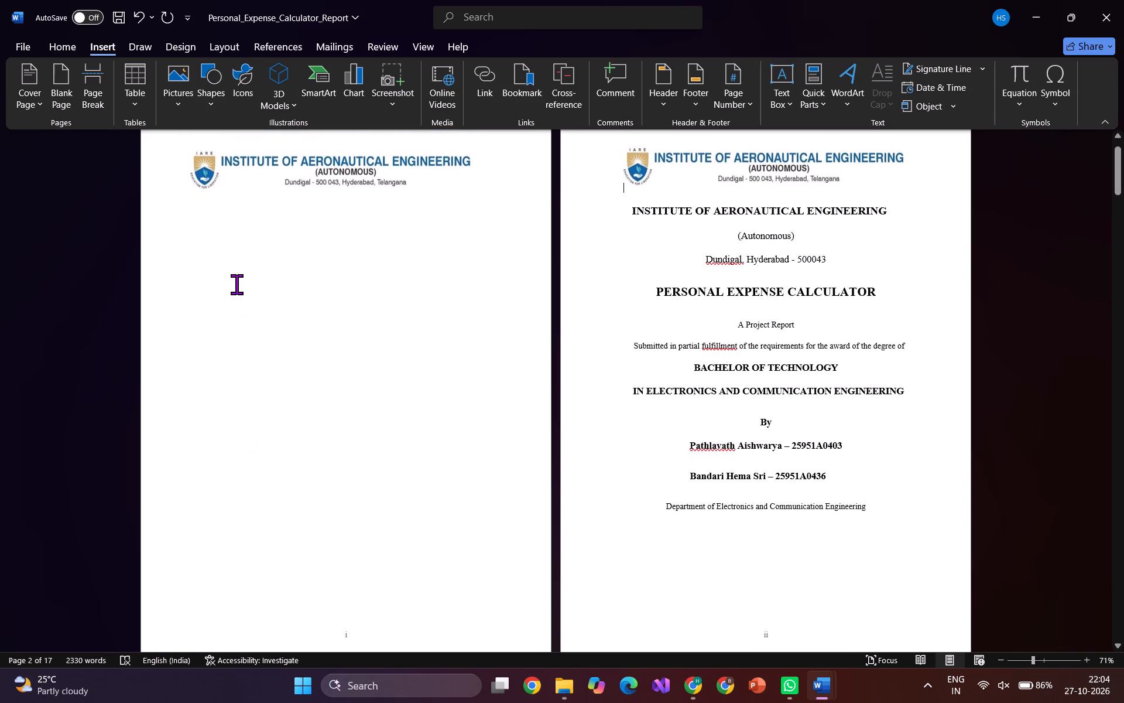
Cut the logo banner from the top of the first page.
click(195, 163)
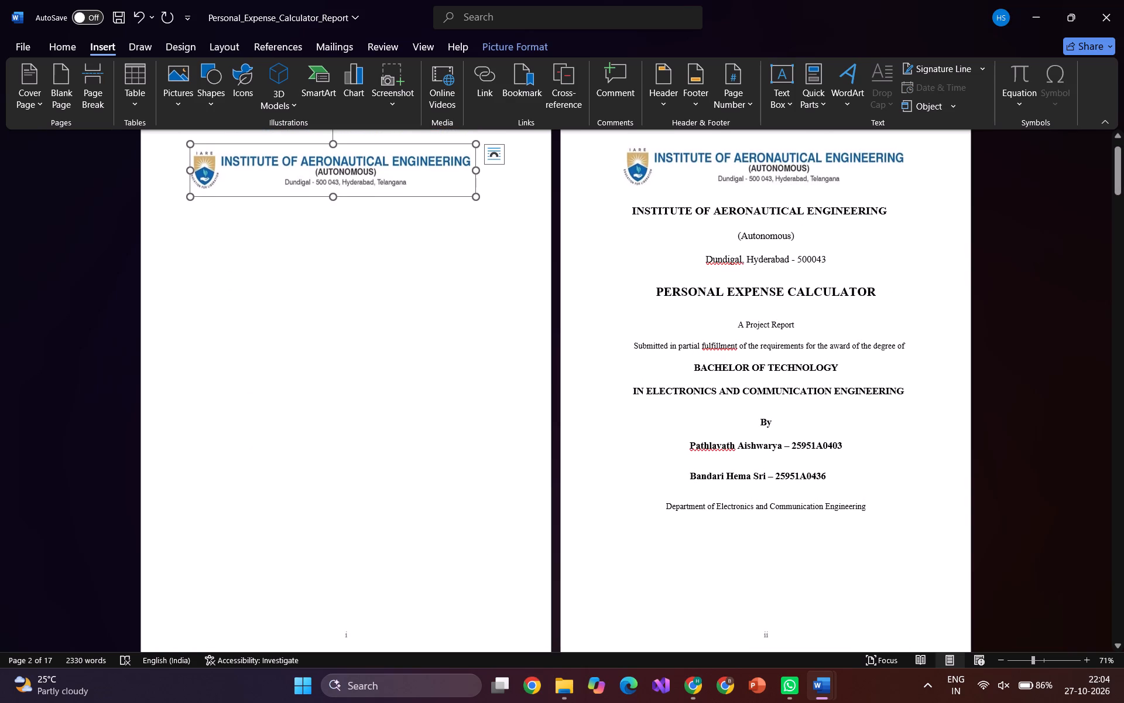
right_click(239, 167)
click(283, 211)
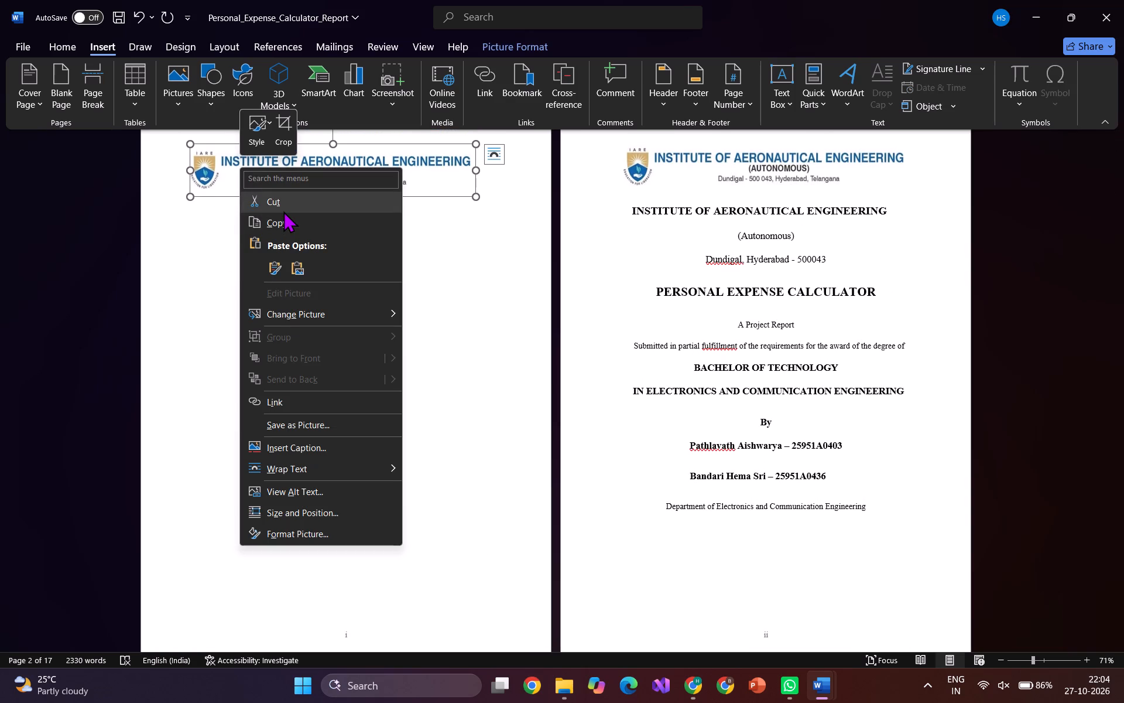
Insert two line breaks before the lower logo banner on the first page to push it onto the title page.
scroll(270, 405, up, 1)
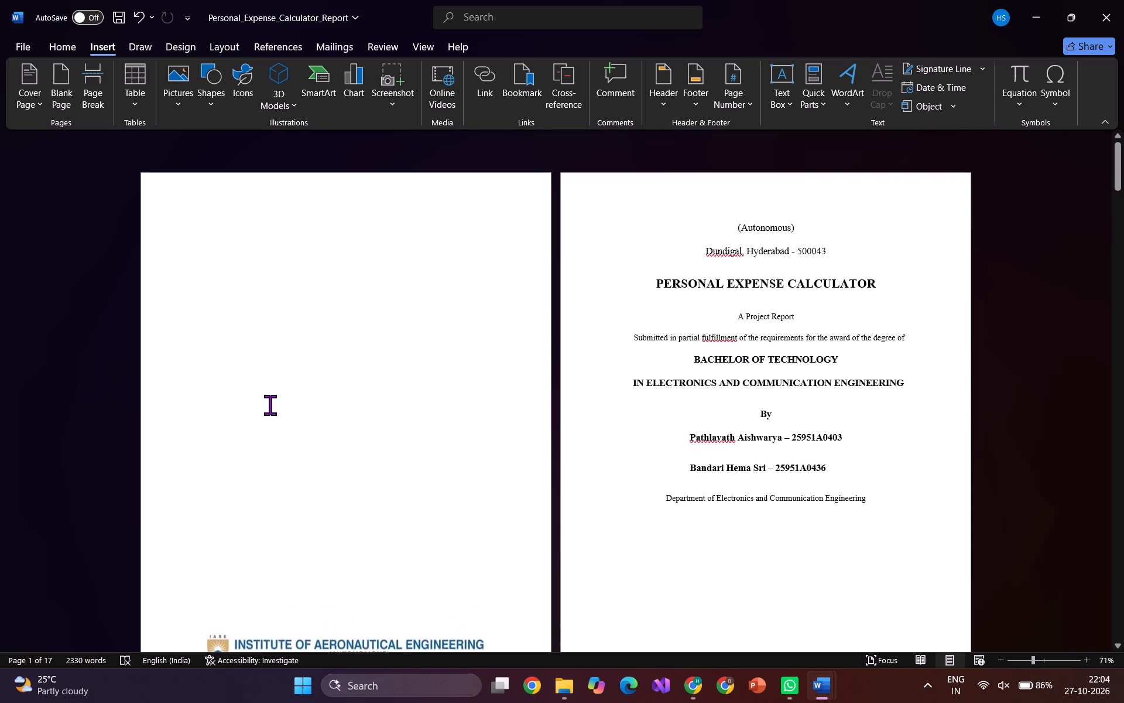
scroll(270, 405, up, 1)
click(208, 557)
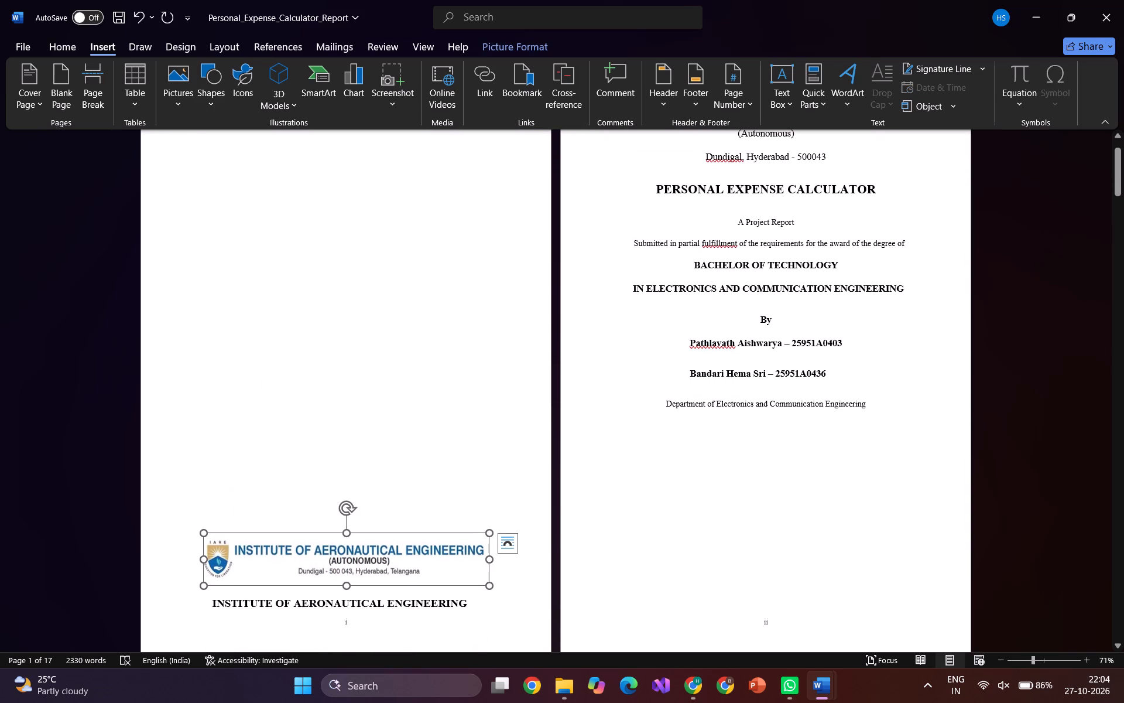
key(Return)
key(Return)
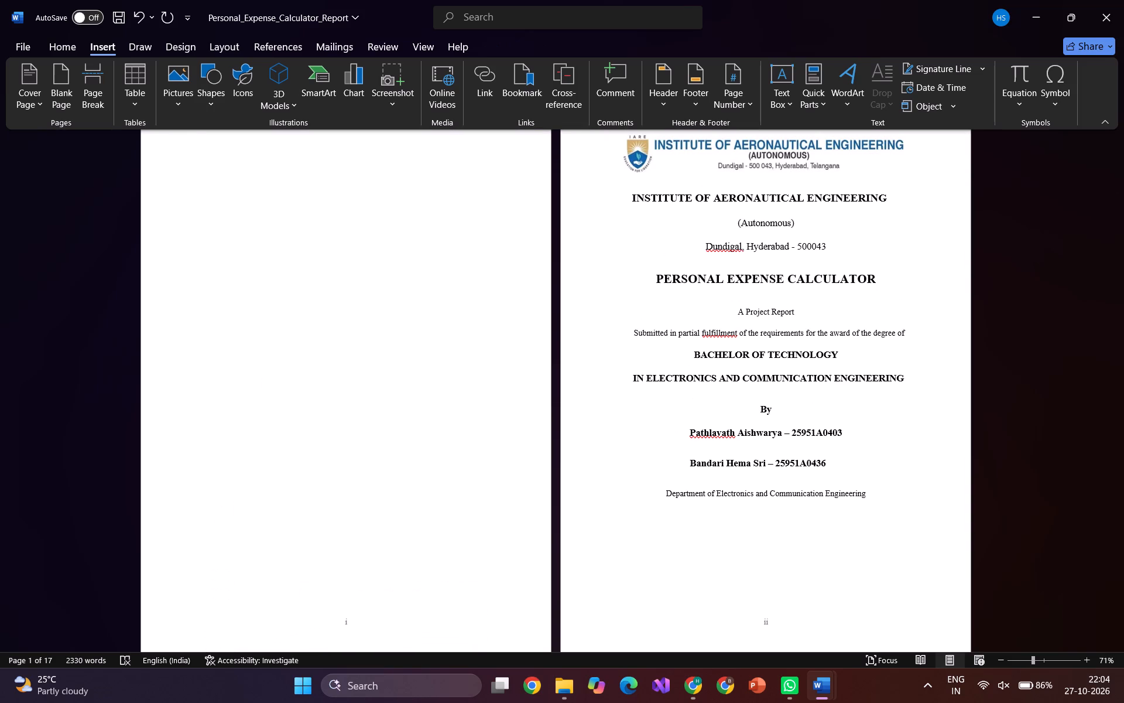
Delete blank lines in the lower part of the first page, before the title-page logo banner.
right_click(259, 499)
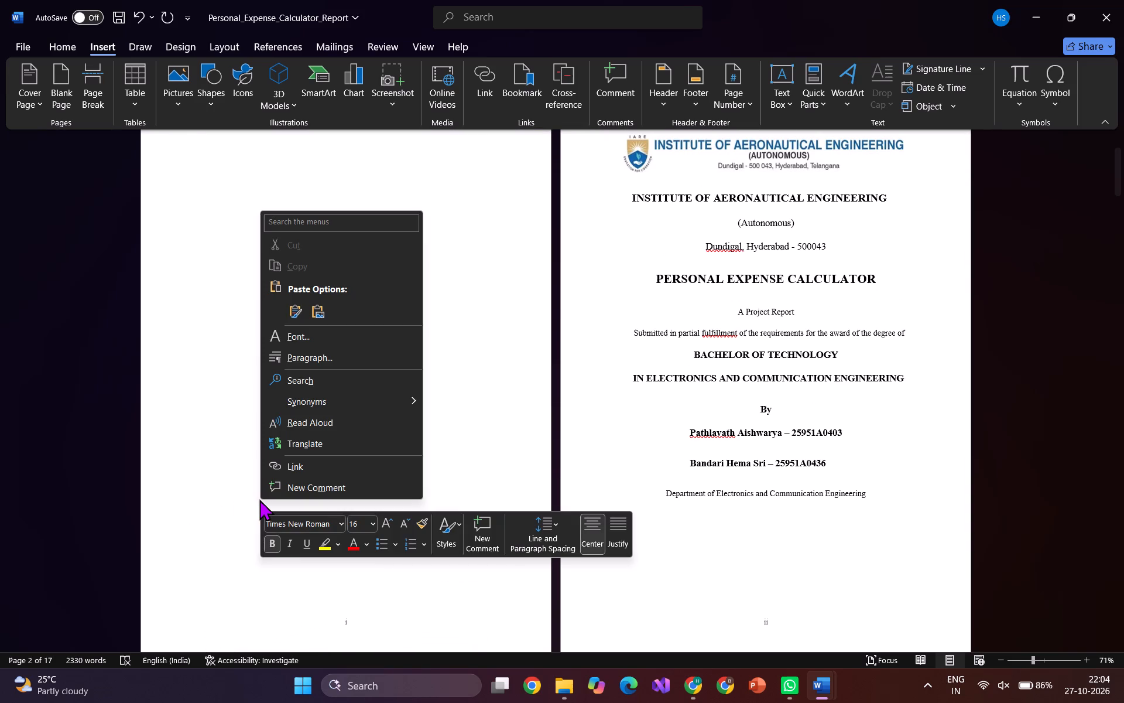
key(Delete)
key(Delete)
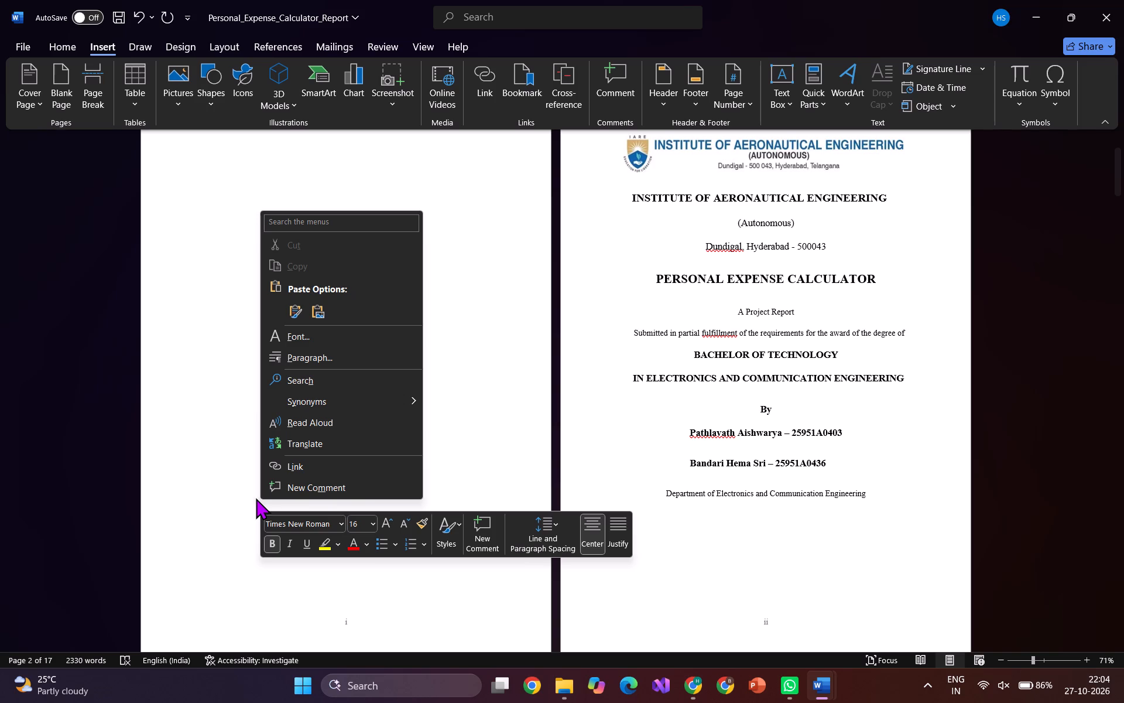
click(249, 496)
key(Delete)
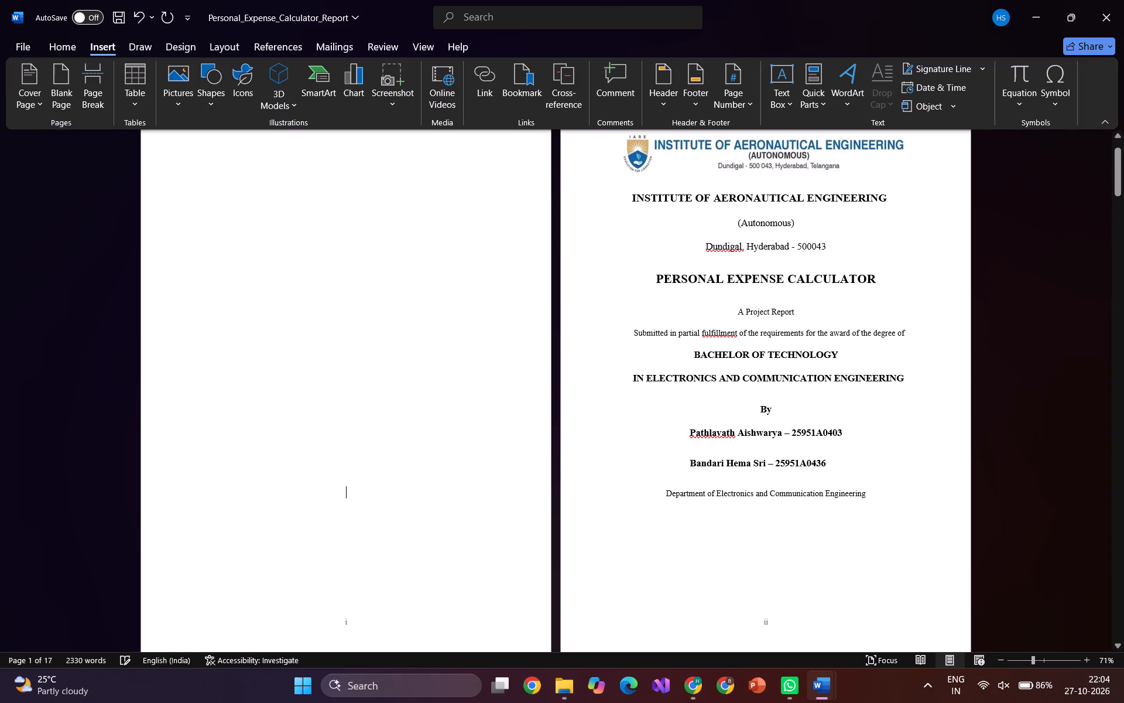
key(Delete)
key(BackSpace)
key(BackSpace)
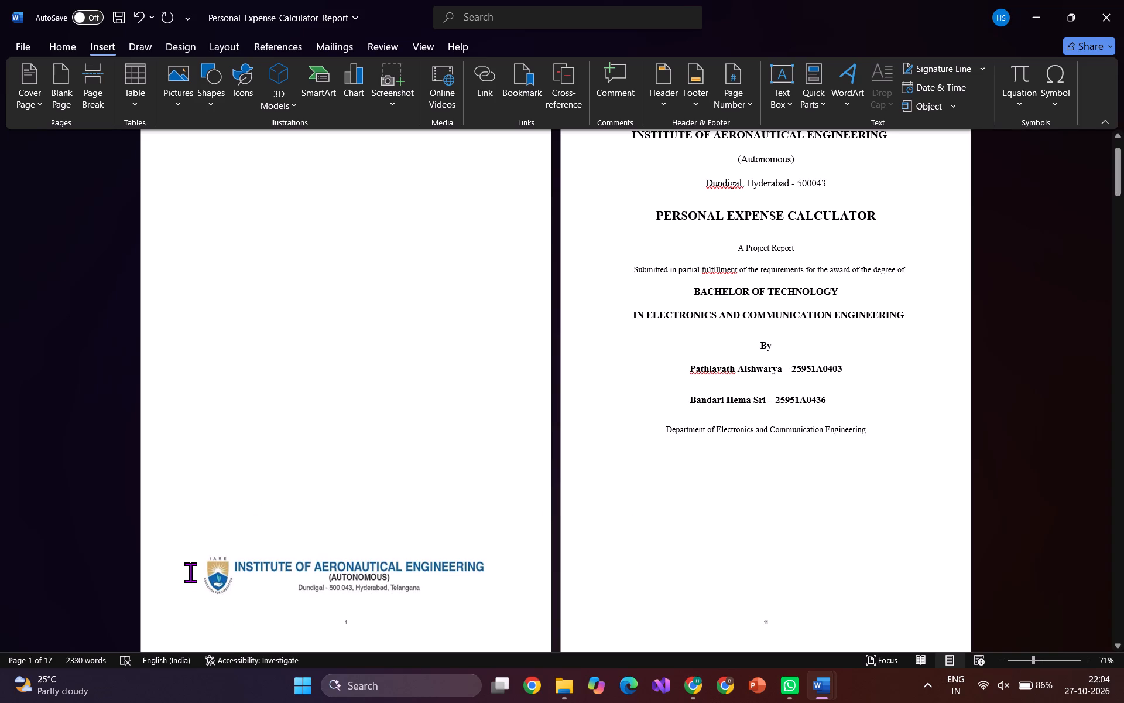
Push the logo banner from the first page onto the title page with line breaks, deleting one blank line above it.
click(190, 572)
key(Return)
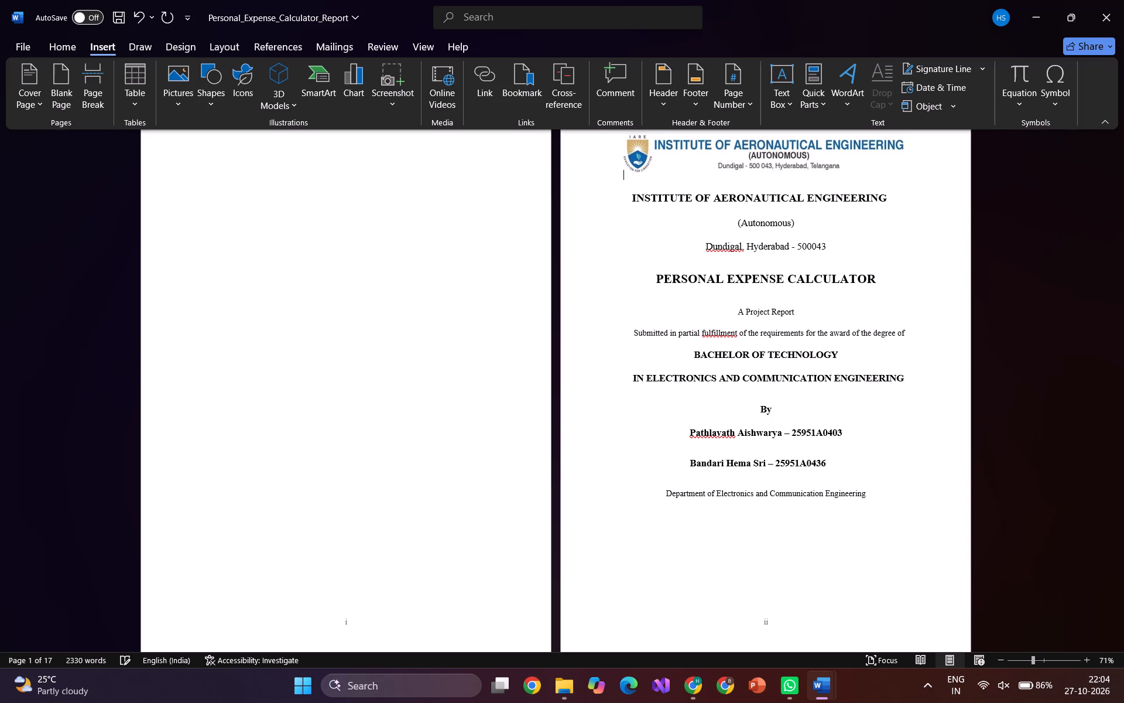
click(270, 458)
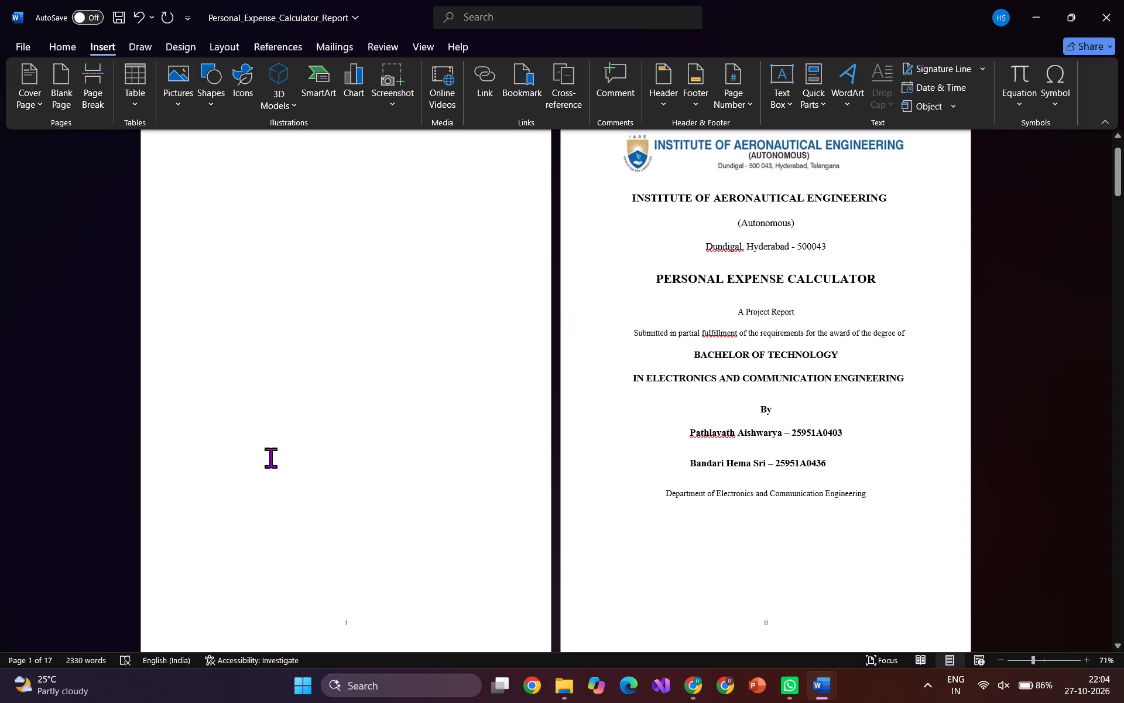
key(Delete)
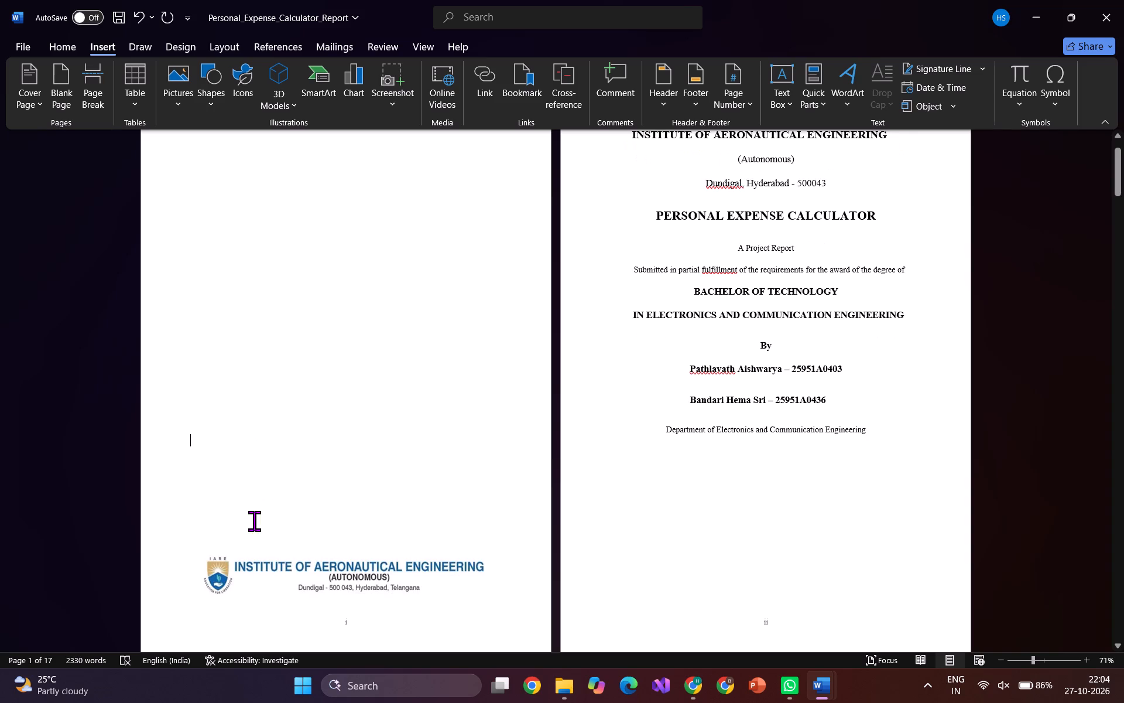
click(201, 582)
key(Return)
Delete the indent spaces and all blank lines before the title-page logo banner to move the title page up to the document's first page.
scroll(201, 582, up, 2)
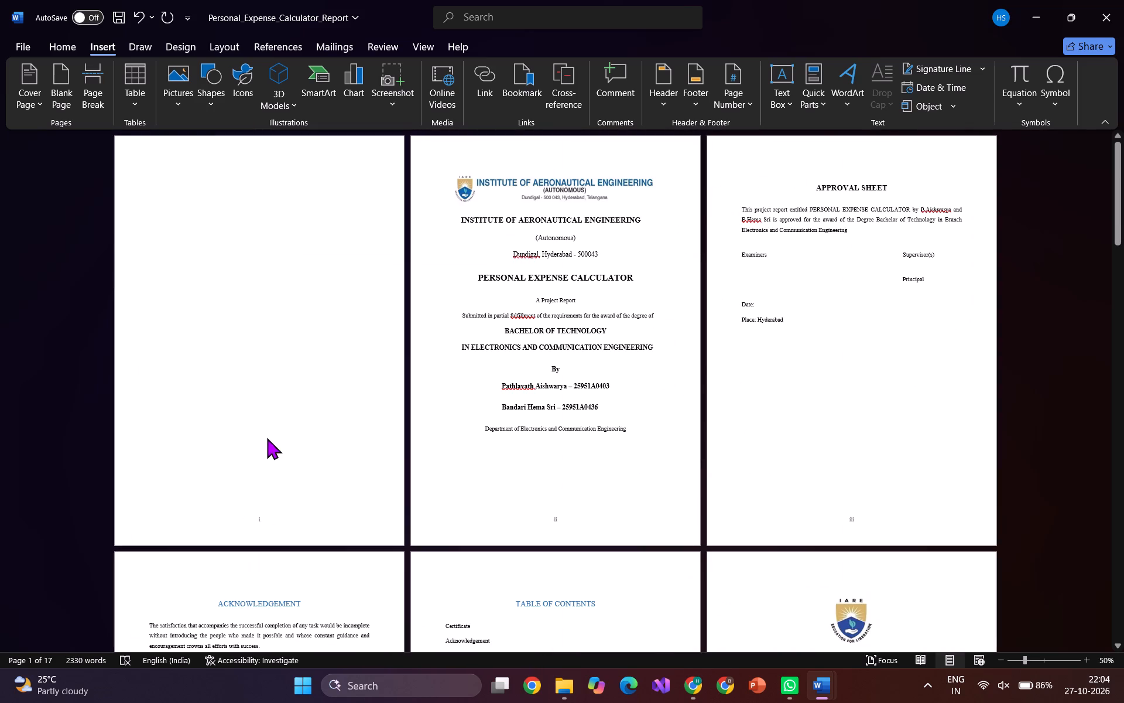
right_click(266, 437)
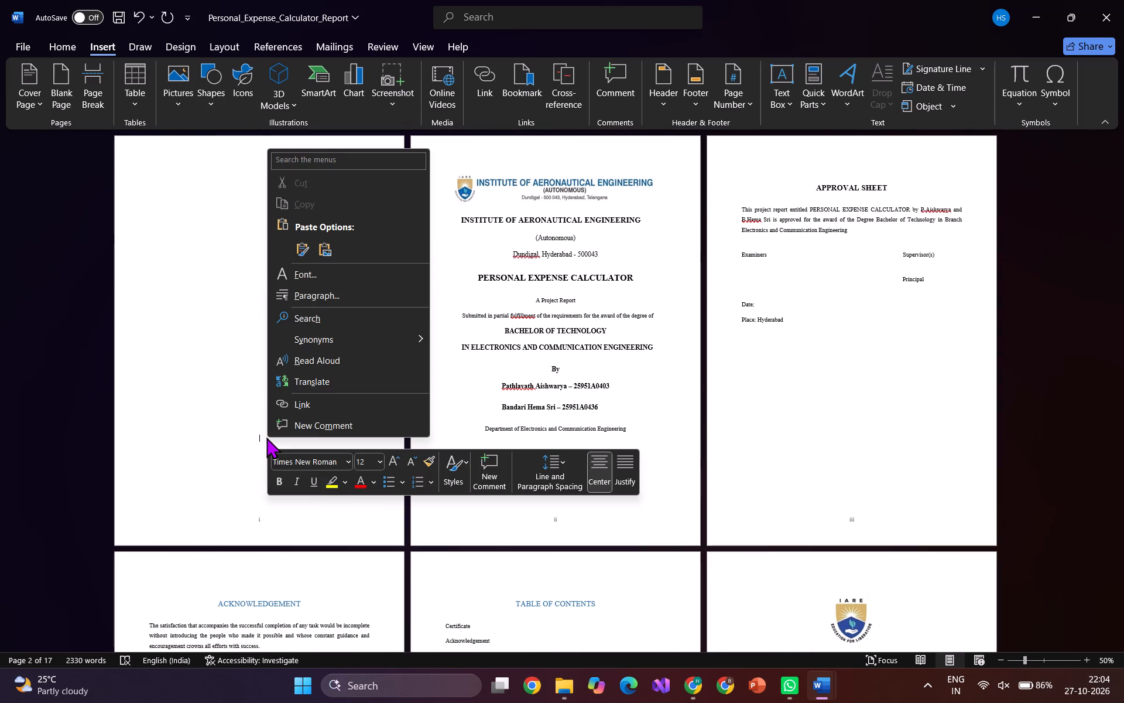
click(220, 482)
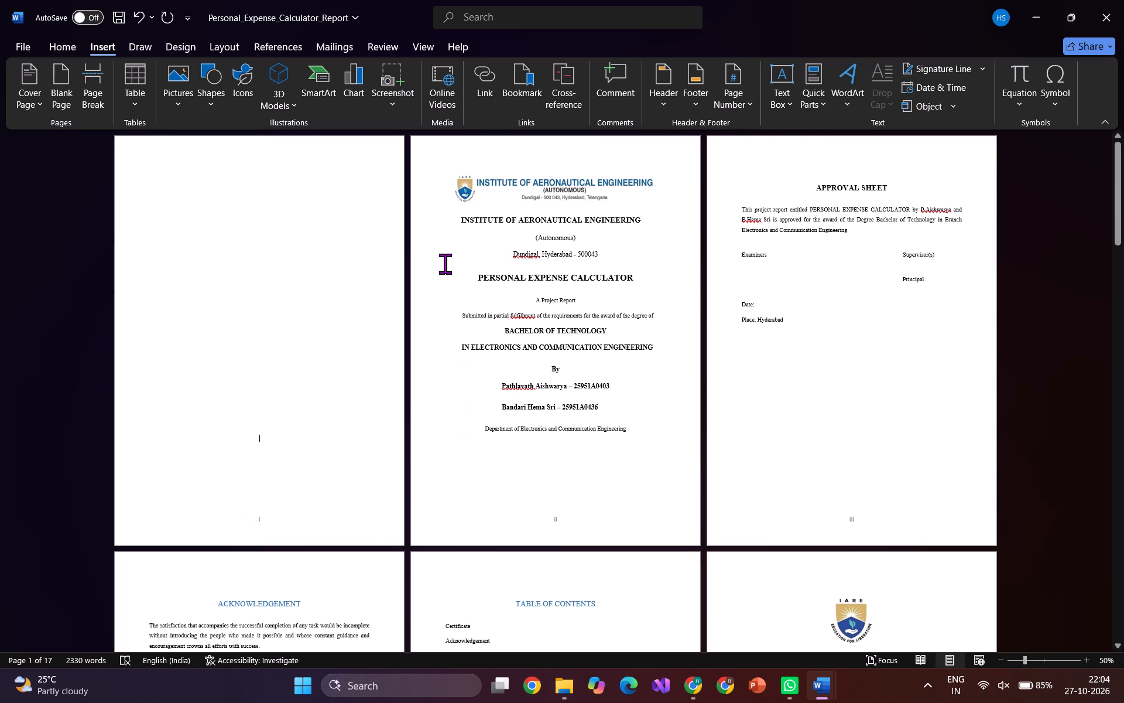
click(454, 197)
key(BackSpace)
key(BackSpace)
key(BackSpace)
key(BackSpace)
key(BackSpace)
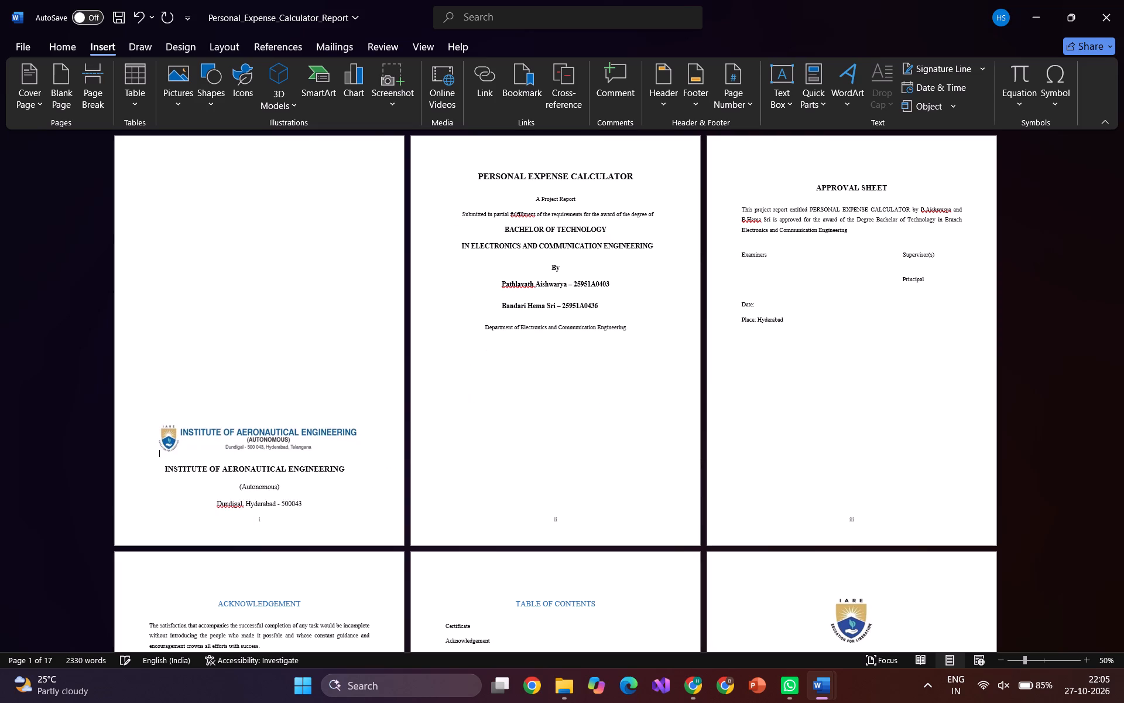
key(BackSpace)
key(BackSpace)
key(BackSpace)
key(BackSpace)
key(BackSpace)
key(BackSpace)
key(BackSpace)
key(BackSpace)
key(BackSpace)
key(BackSpace)
key(BackSpace)
key(BackSpace)
key(BackSpace)
key(BackSpace)
key(BackSpace)
key(BackSpace)
key(BackSpace)
key(BackSpace)
key(BackSpace)
key(BackSpace)
key(BackSpace)
key(BackSpace)
key(BackSpace)
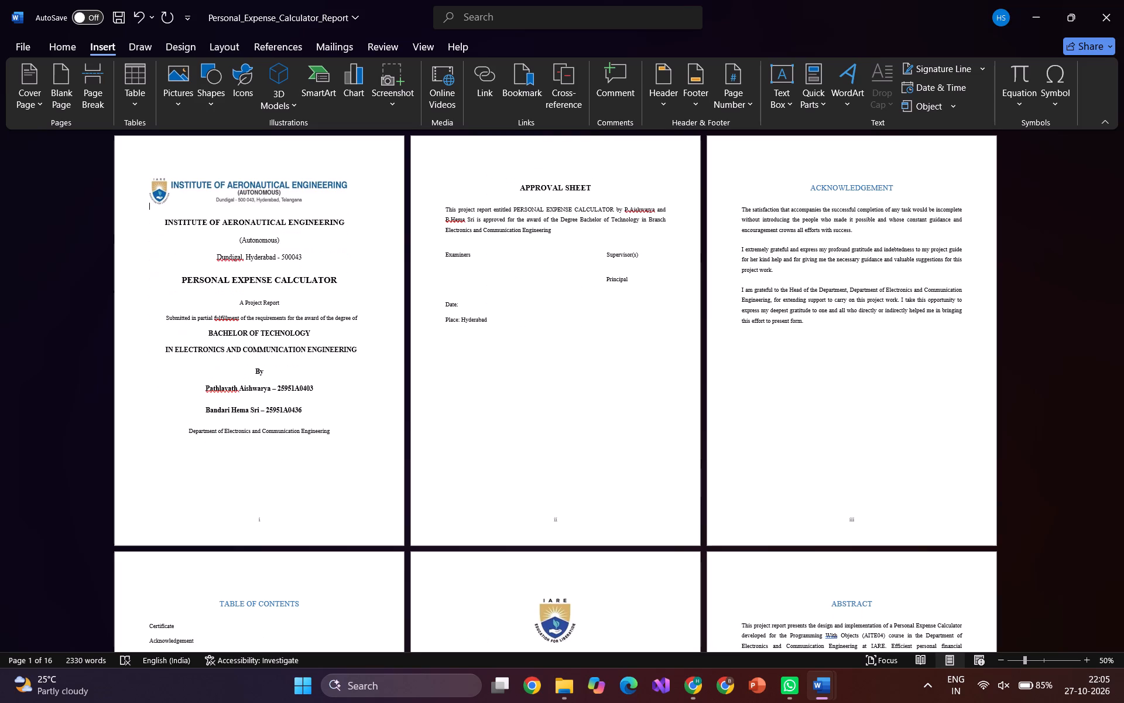
Review the whole report in multi-page view through to the references, checking page layout and numbering.
scroll(538, 221, down, 3)
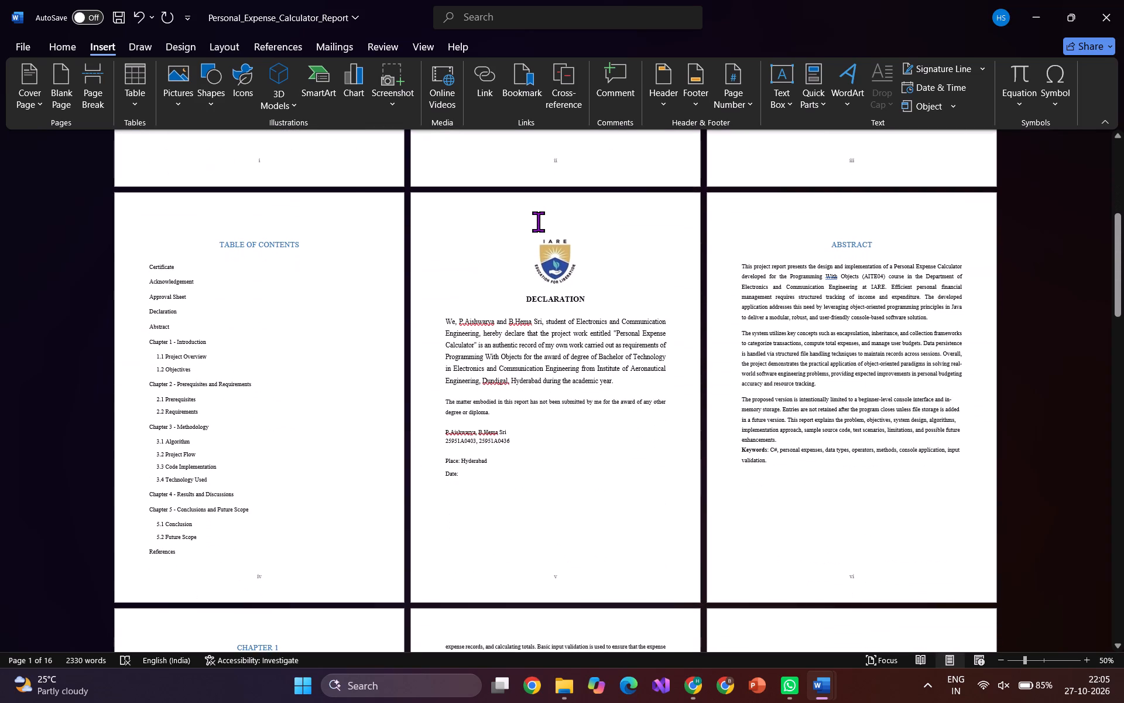
scroll(538, 221, down, 4)
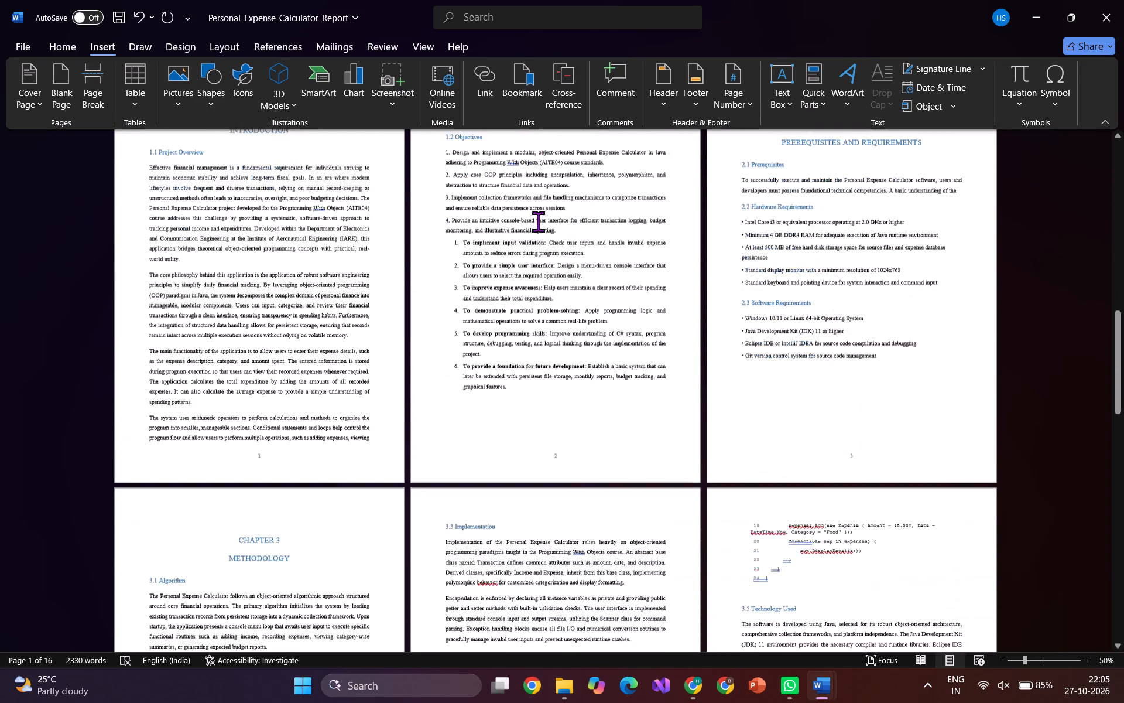
scroll(538, 221, down, 2)
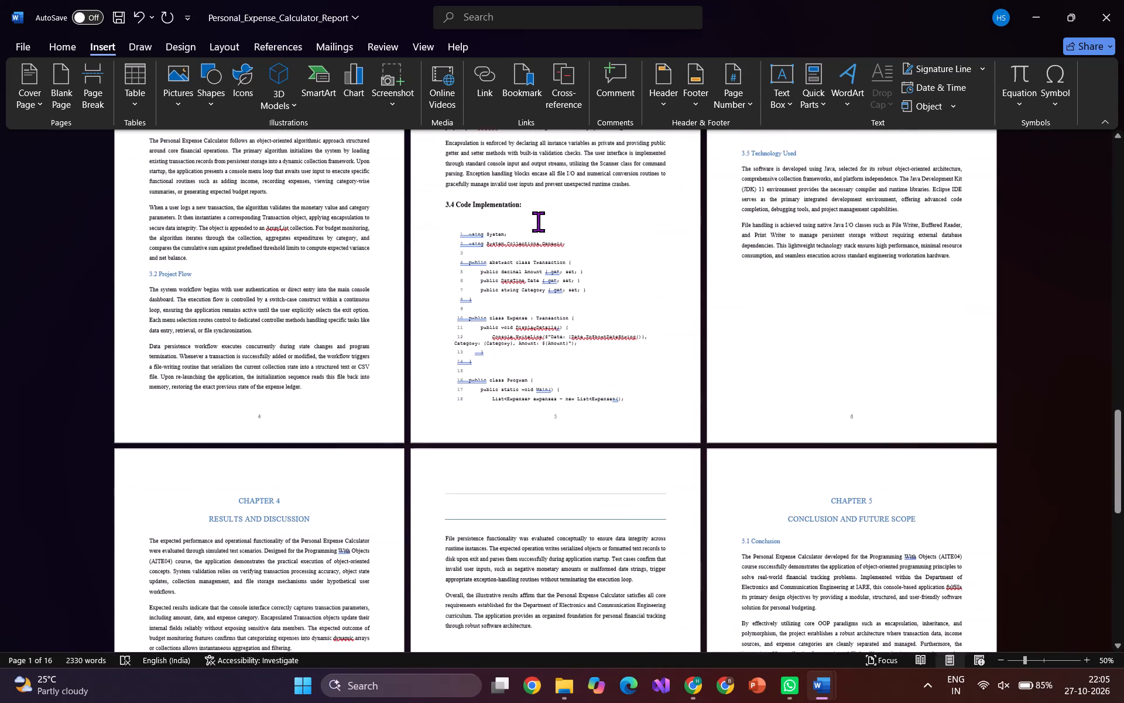
scroll(538, 221, down, 4)
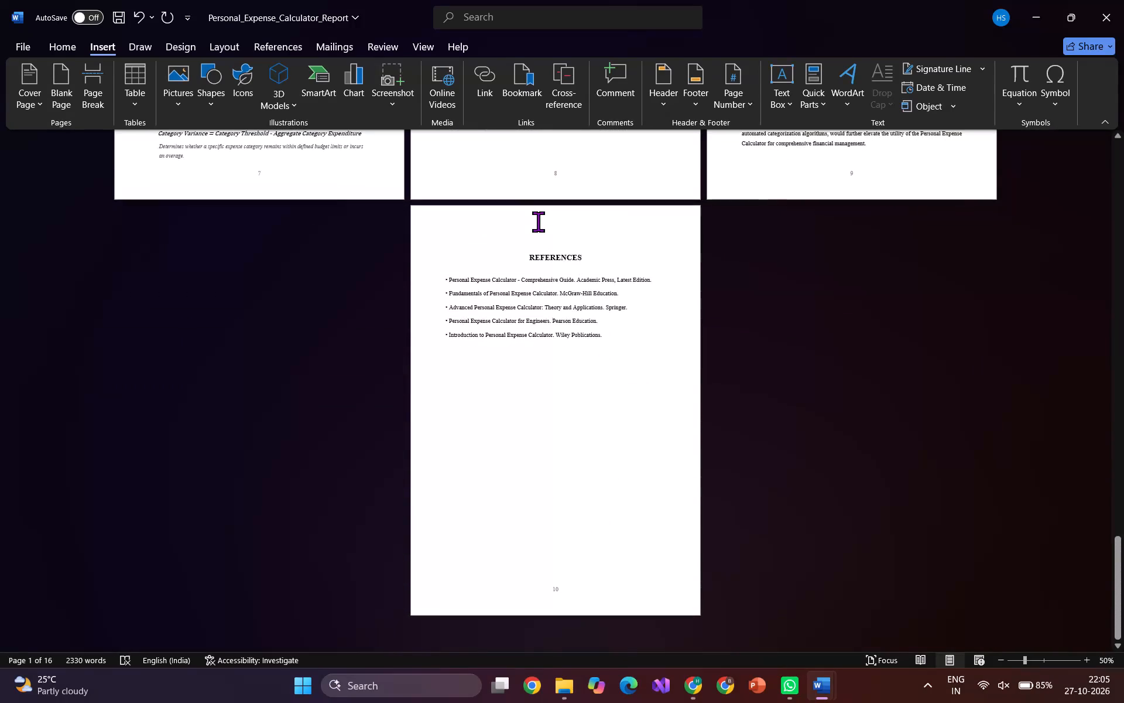
scroll(538, 221, up, 3)
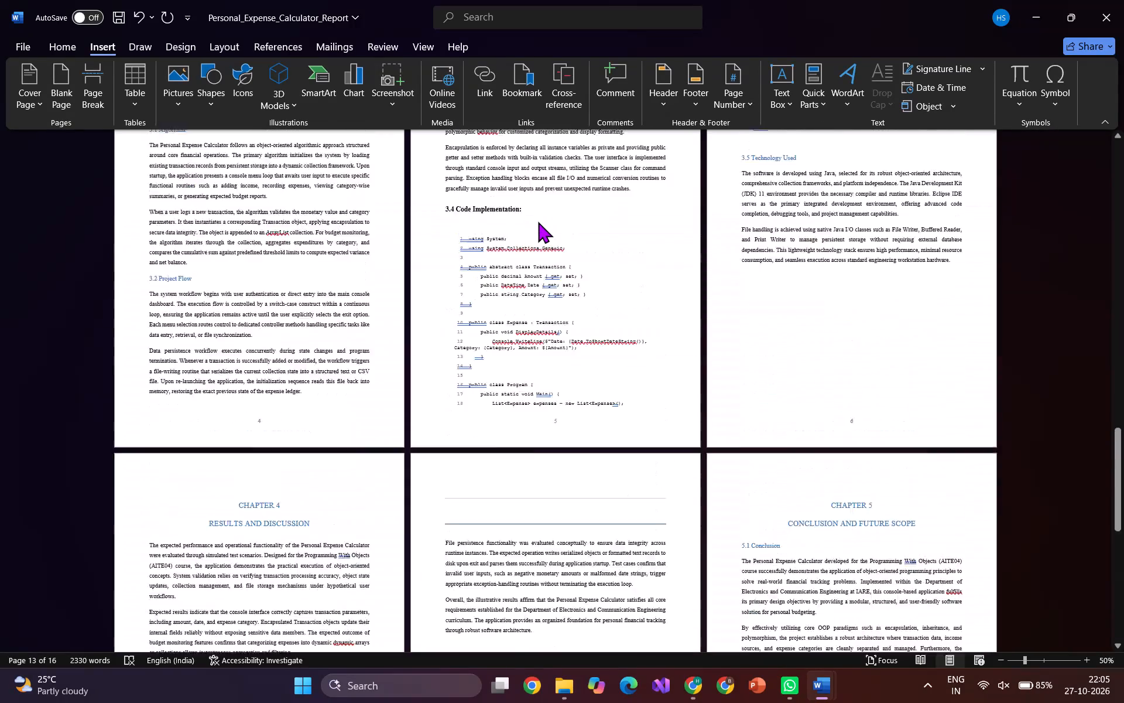
scroll(538, 221, up, 4)
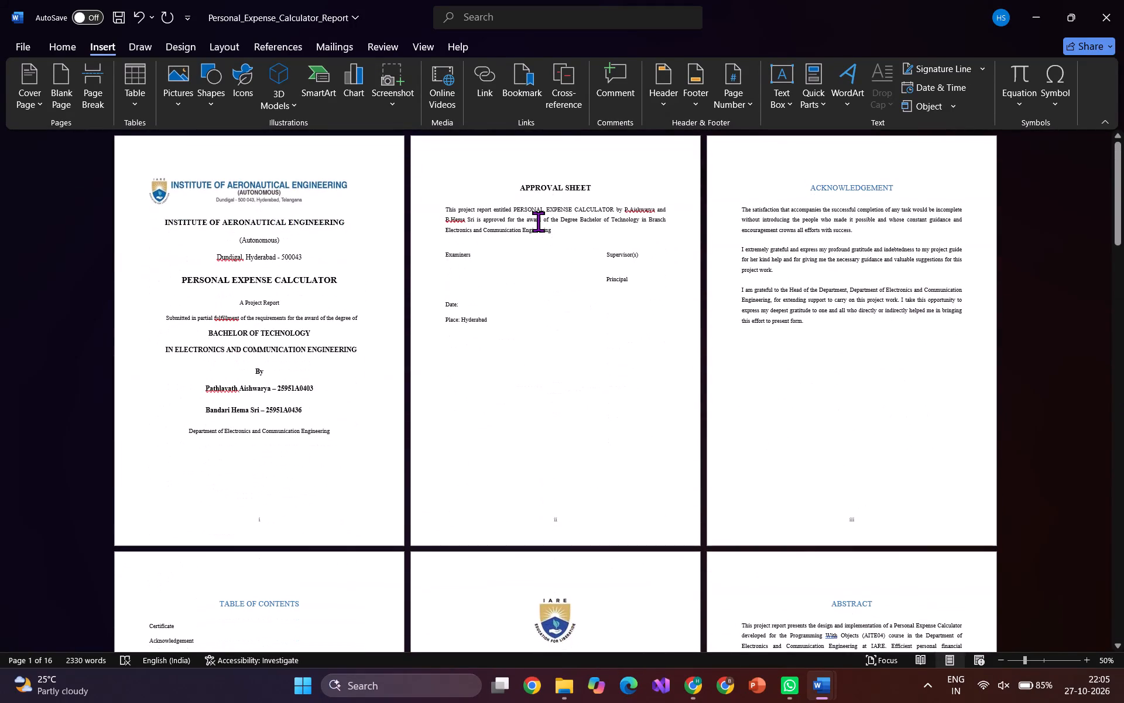
Examine the front matter at larger zoom, from the title page to the abstract, including the Roman page numbers.
ctrl+scroll(196, 357, up, 1)
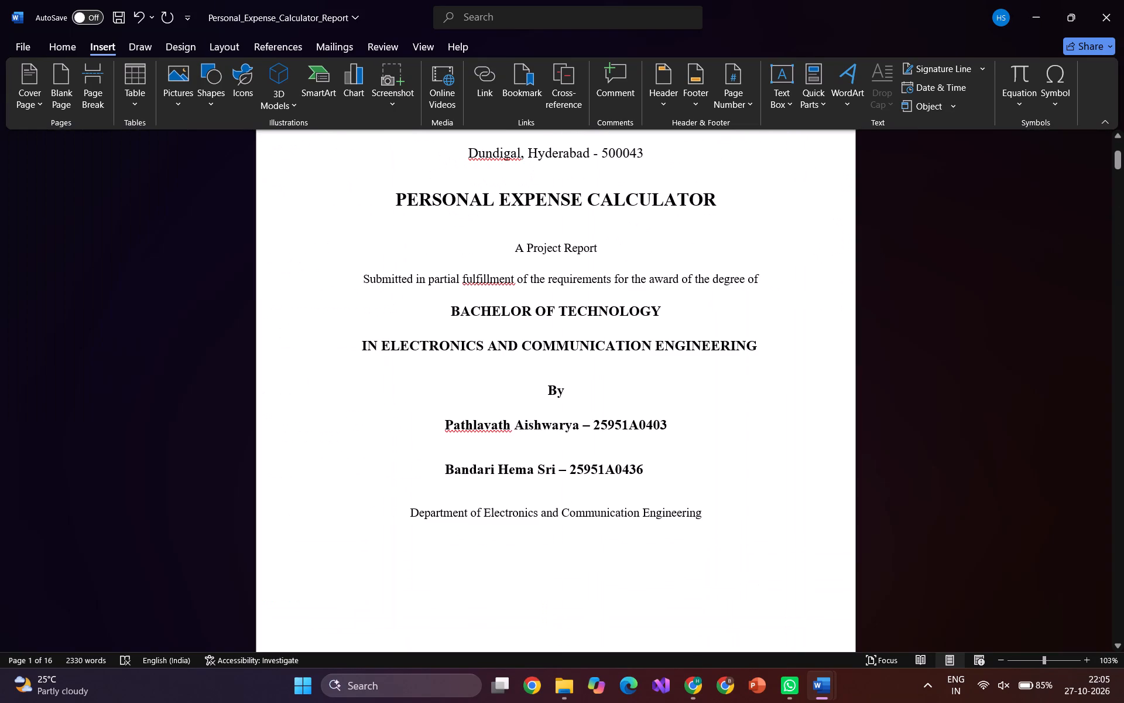
scroll(196, 357, up, 4)
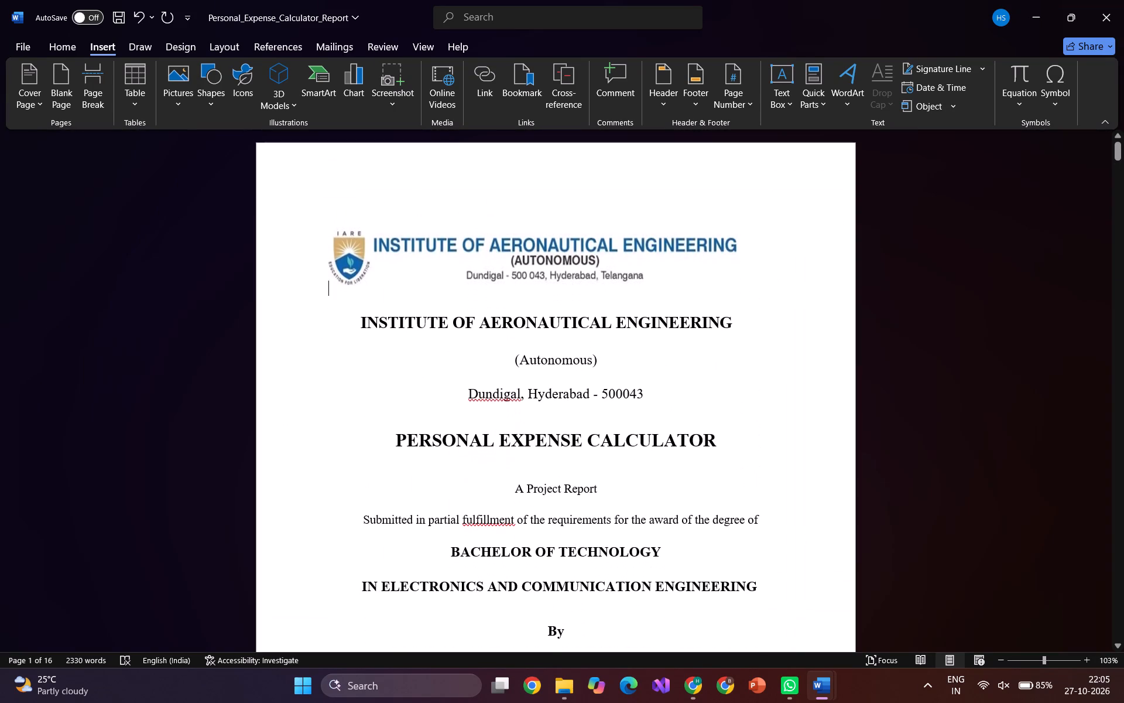
scroll(196, 357, down, 5)
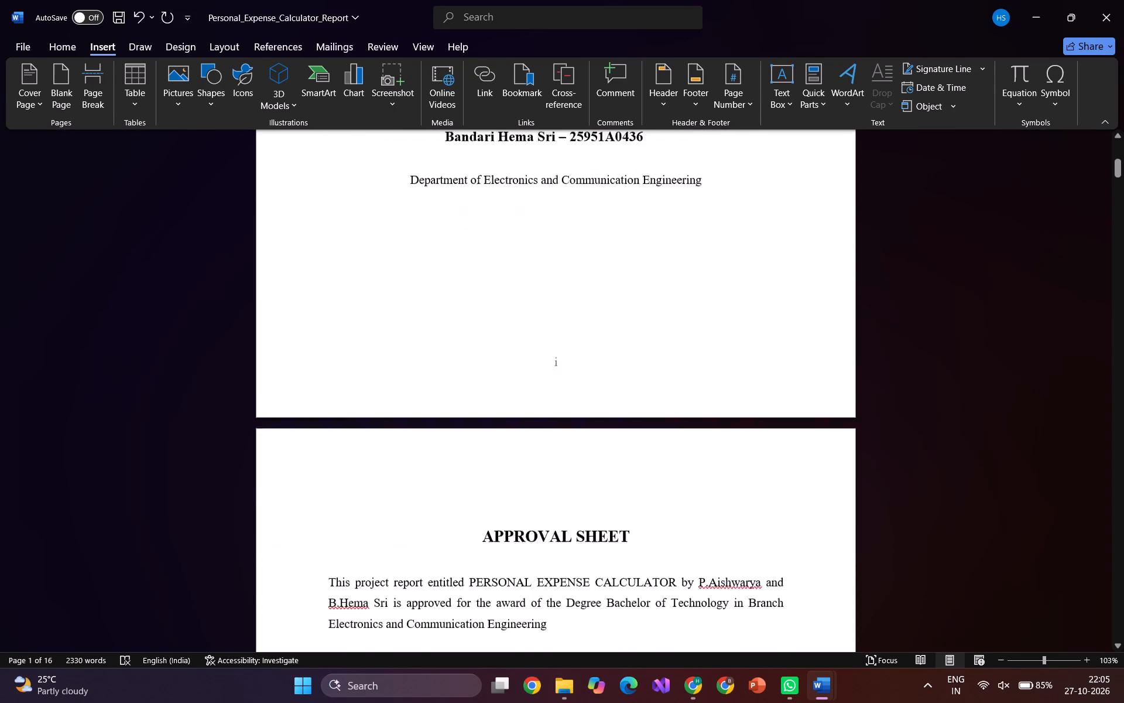
scroll(196, 357, down, 4)
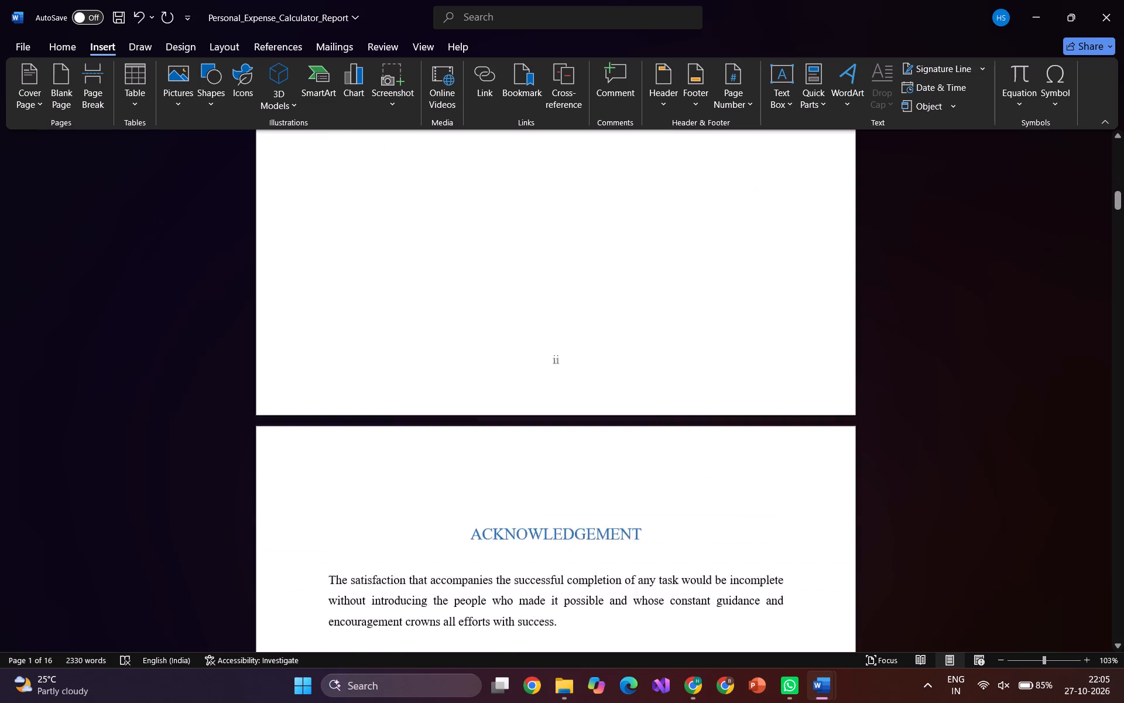
scroll(196, 357, down, 4)
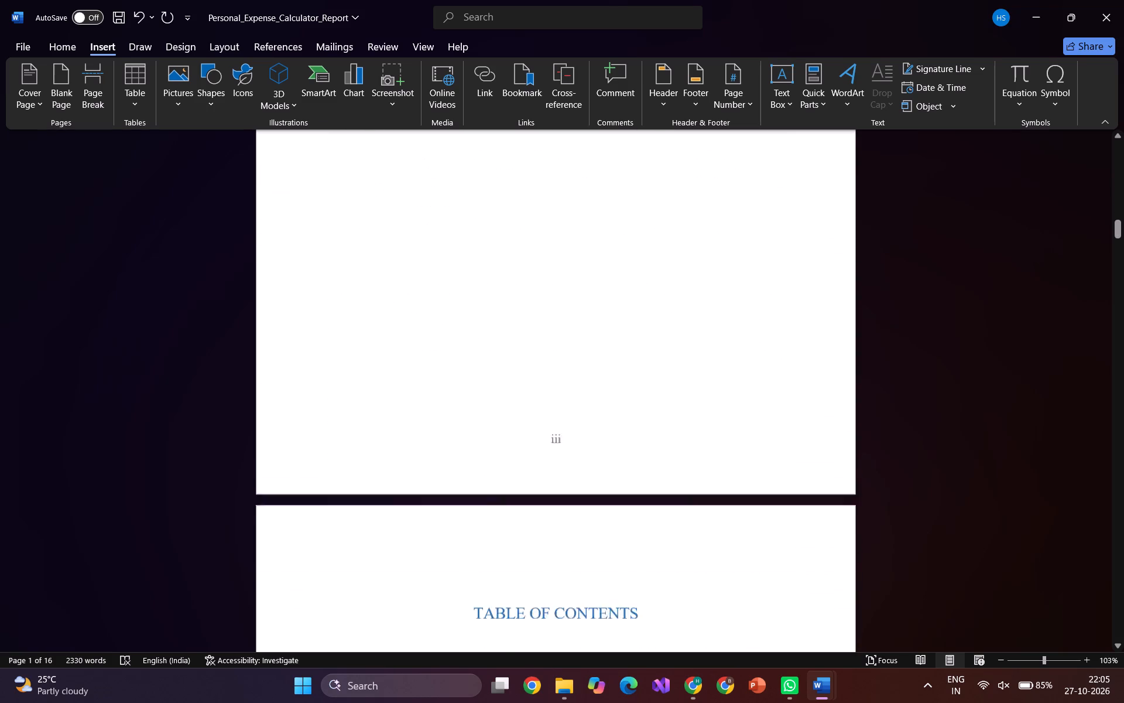
scroll(196, 357, down, 1)
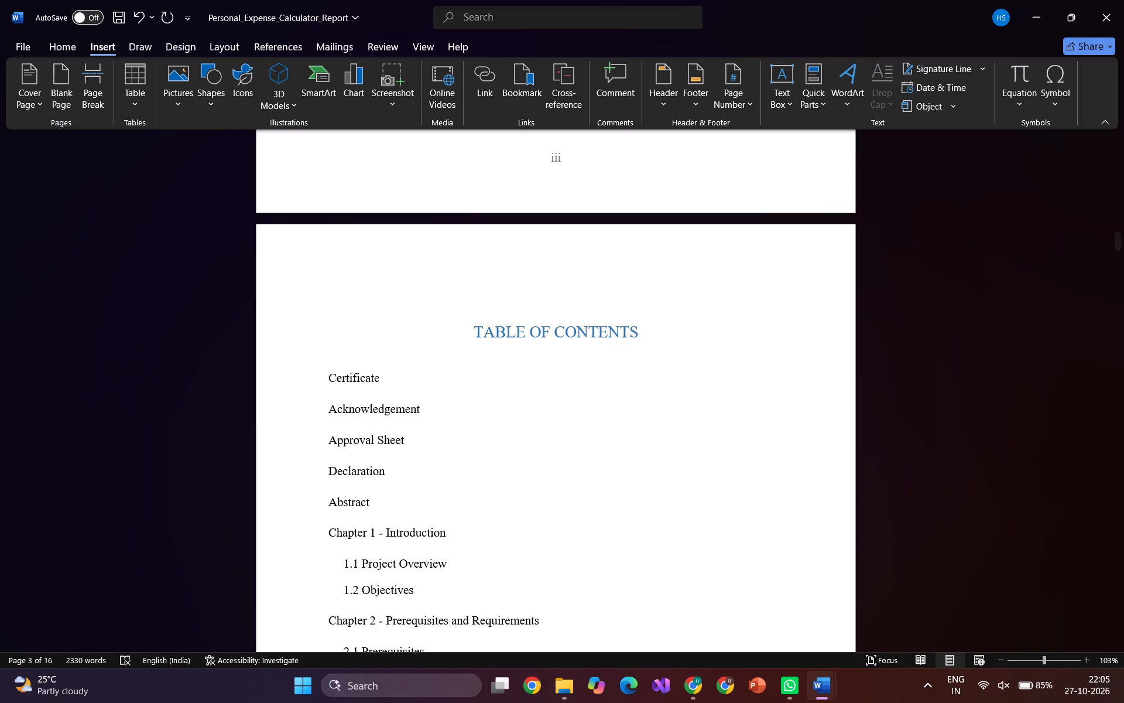
scroll(431, 405, down, 2)
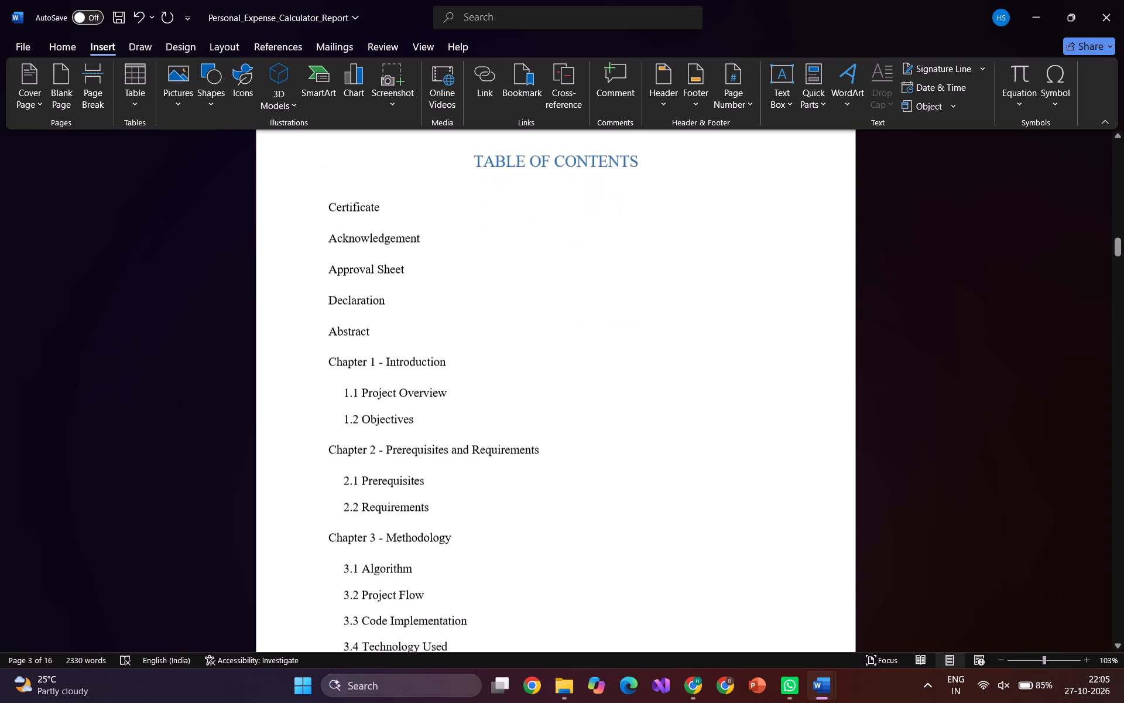
scroll(431, 405, down, 2)
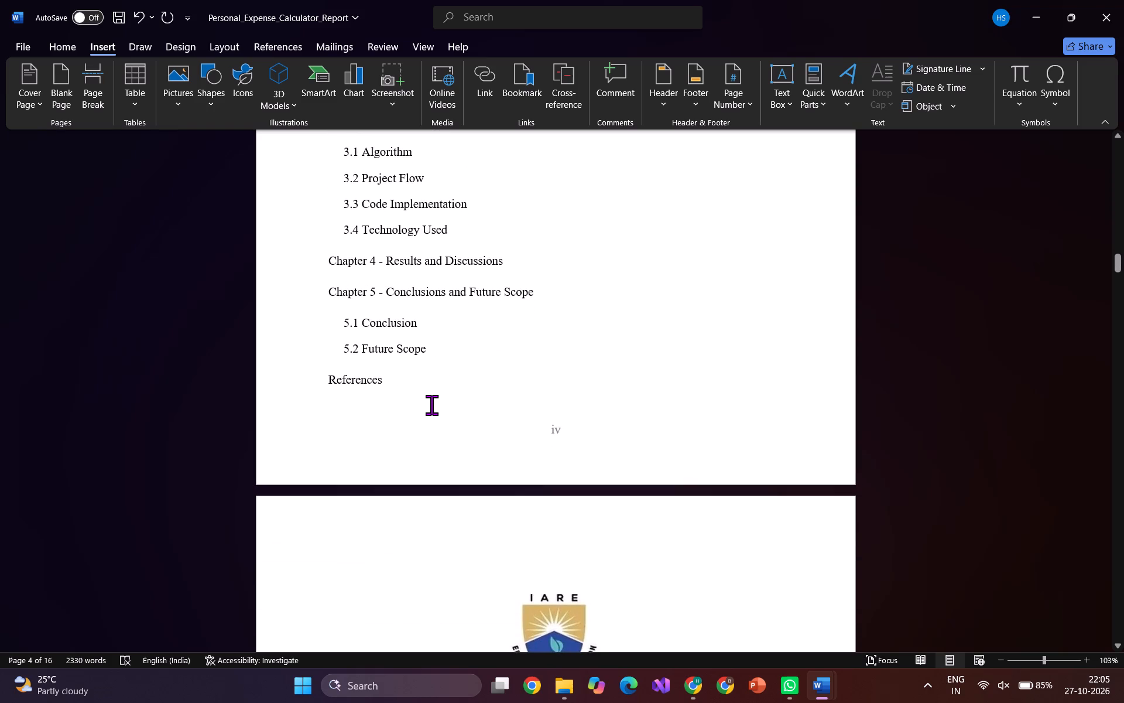
scroll(431, 405, down, 4)
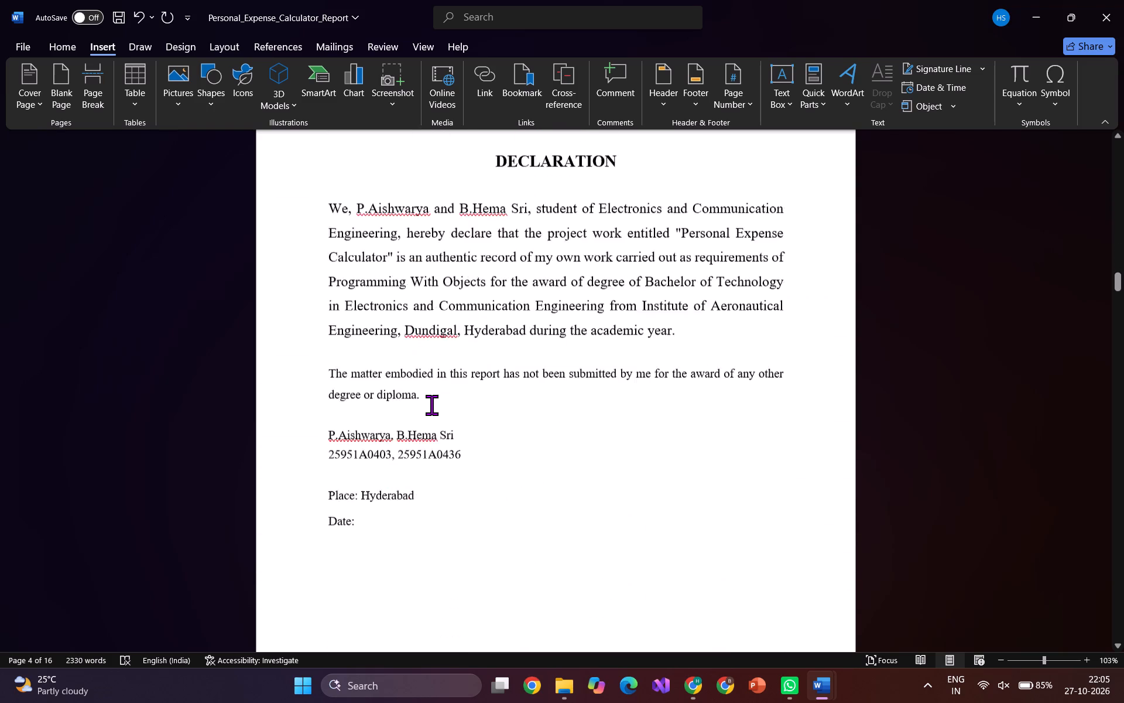
scroll(431, 405, down, 1)
scroll(431, 405, up, 1)
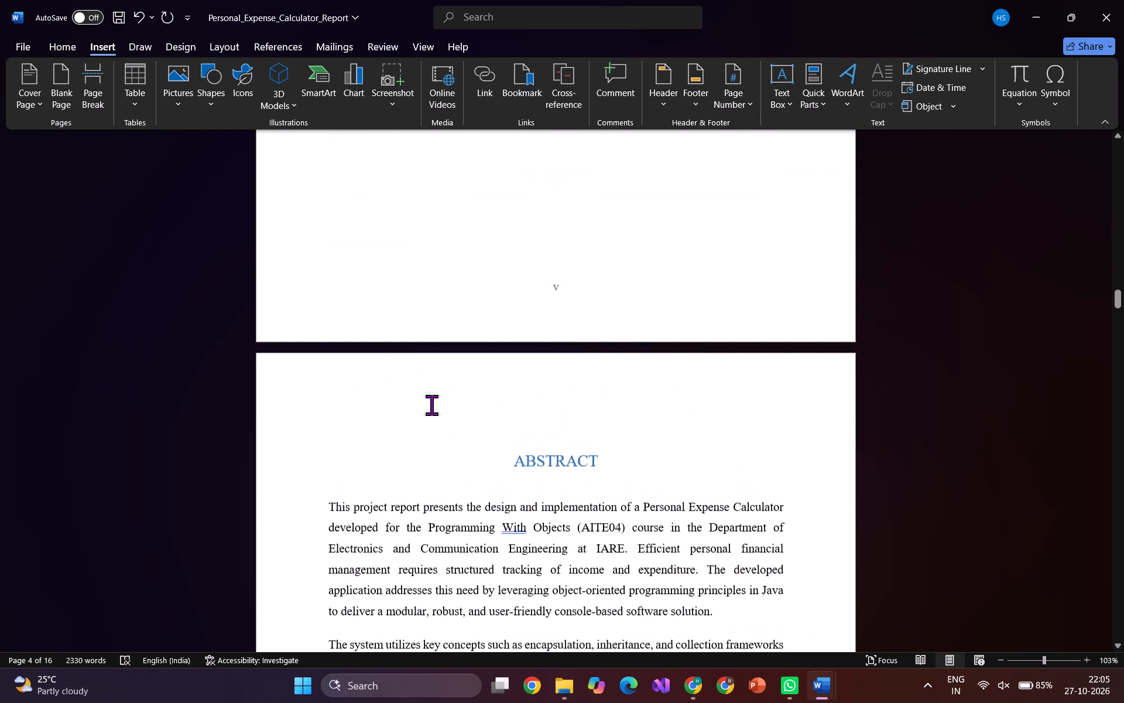
scroll(431, 405, down, 3)
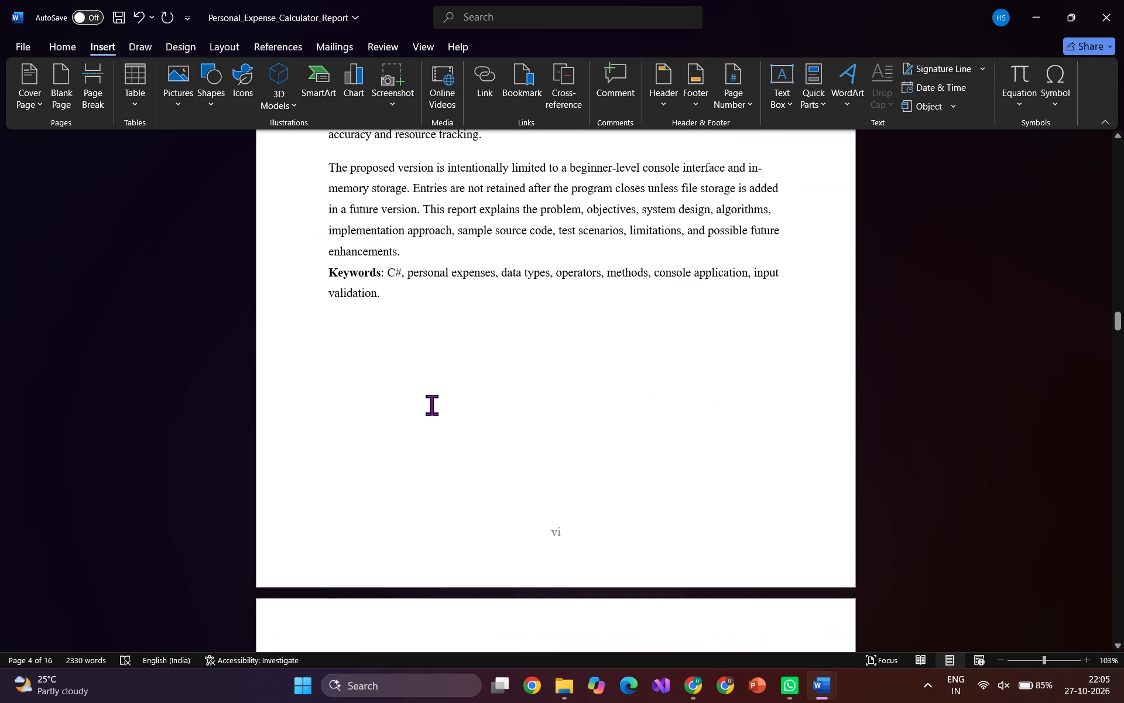
Review the chapters from Chapter 1 to the references page, checking the layout and Arabic page numbers.
scroll(431, 405, down, 1)
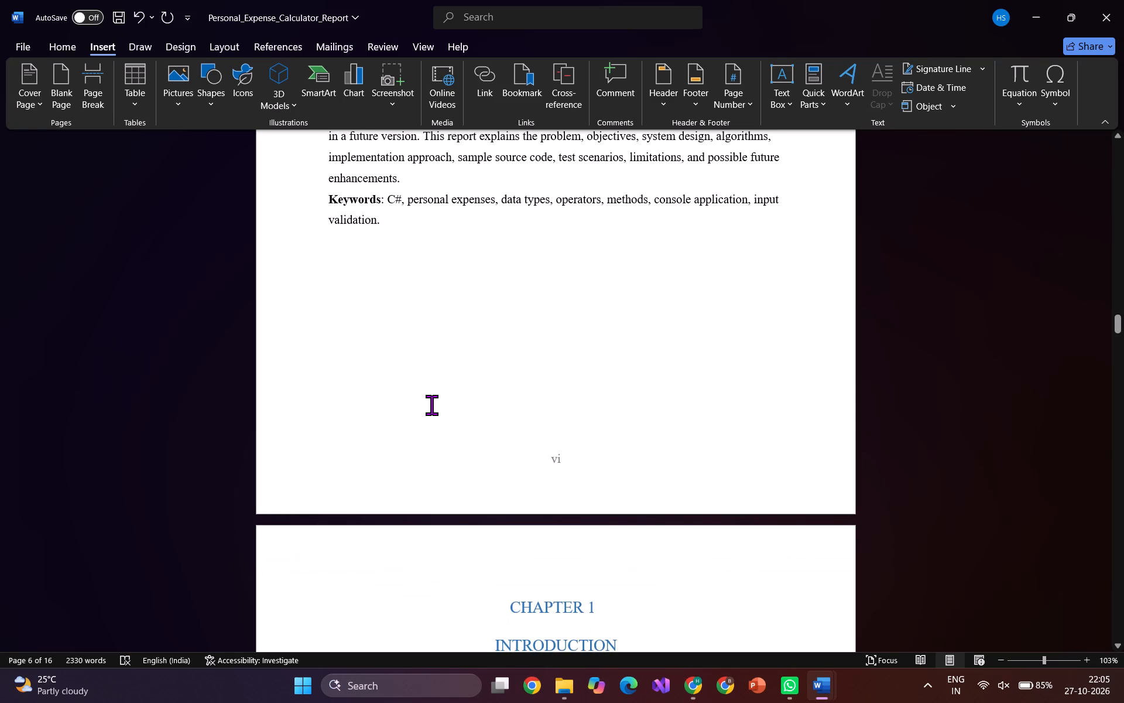
scroll(431, 405, down, 3)
scroll(431, 405, up, 1)
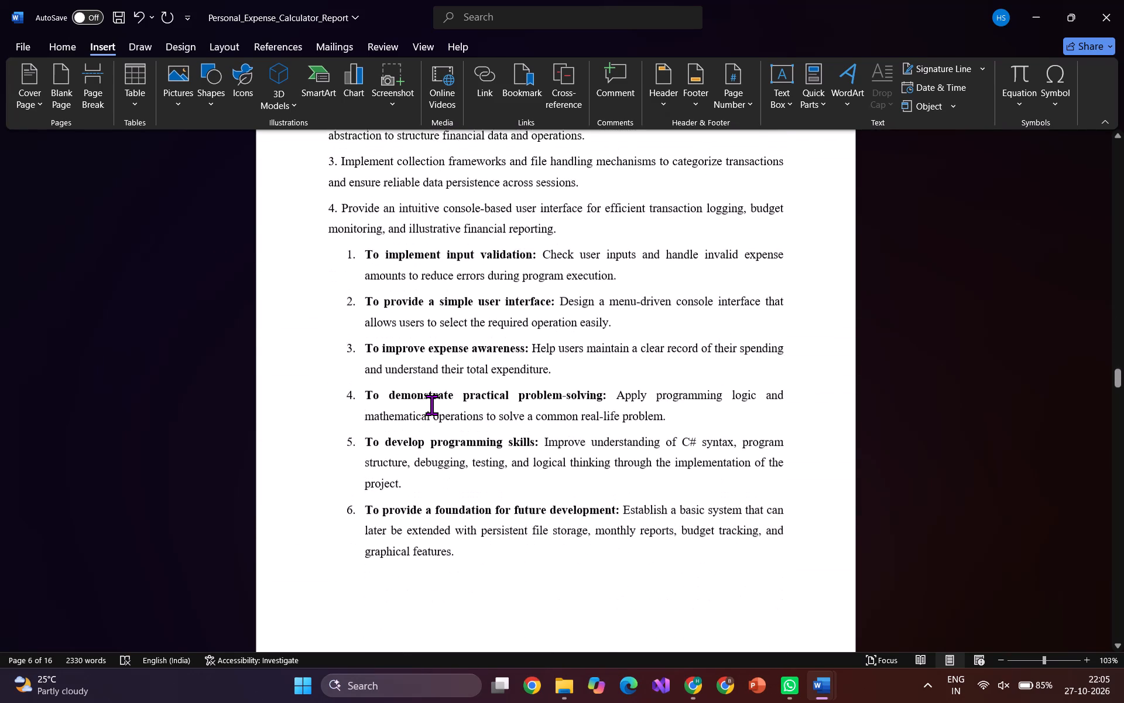
scroll(431, 405, up, 3)
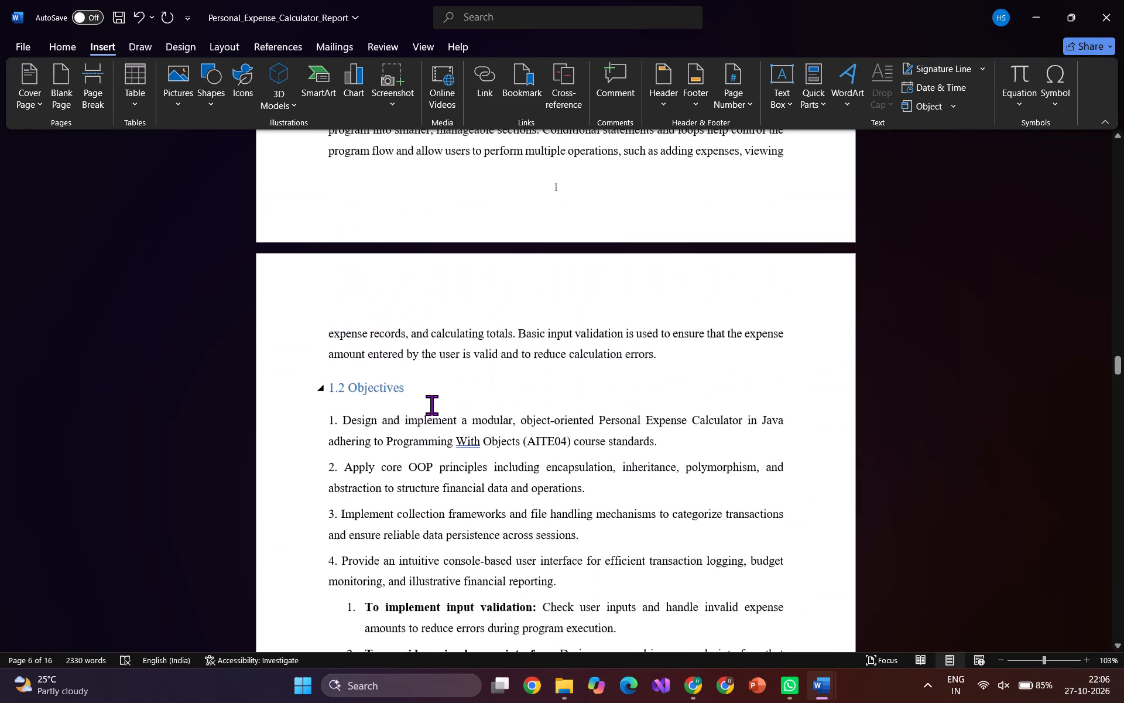
scroll(431, 405, up, 1)
scroll(431, 405, down, 2)
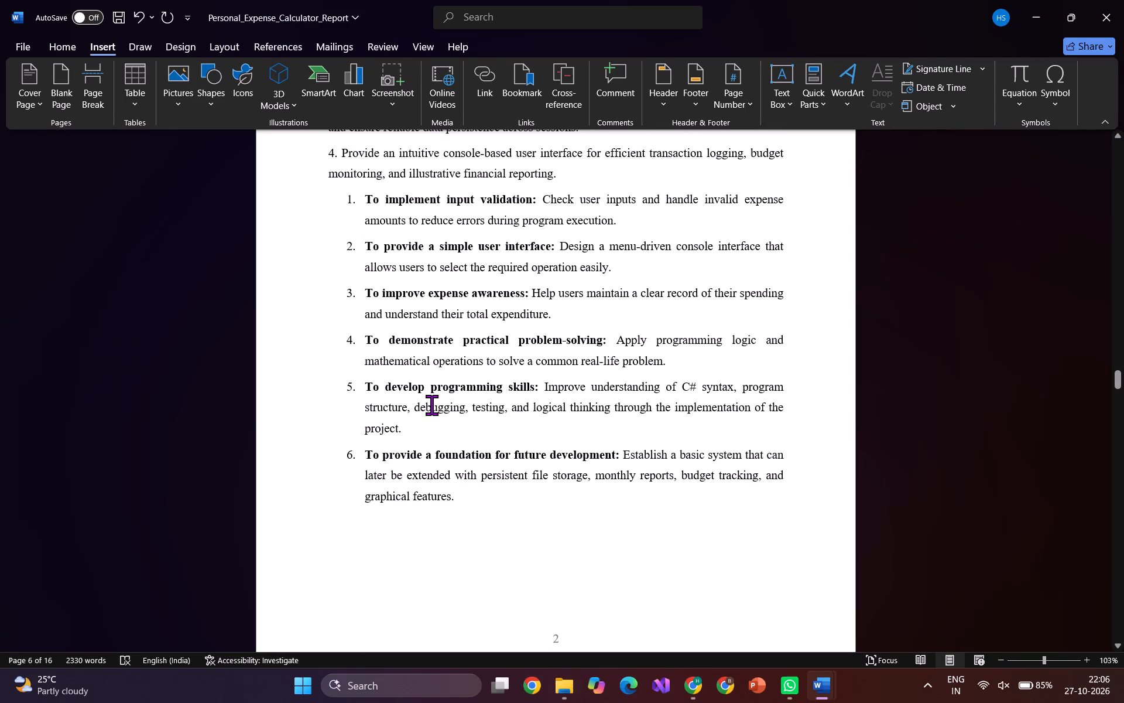
scroll(431, 405, down, 2)
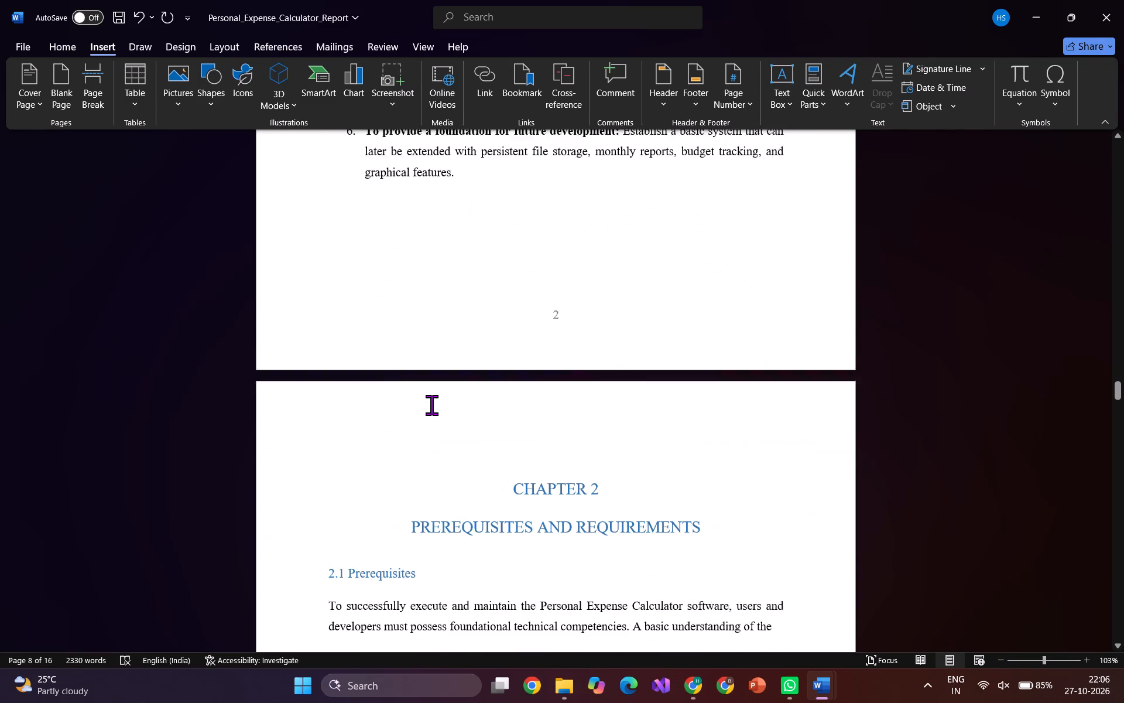
scroll(431, 405, down, 7)
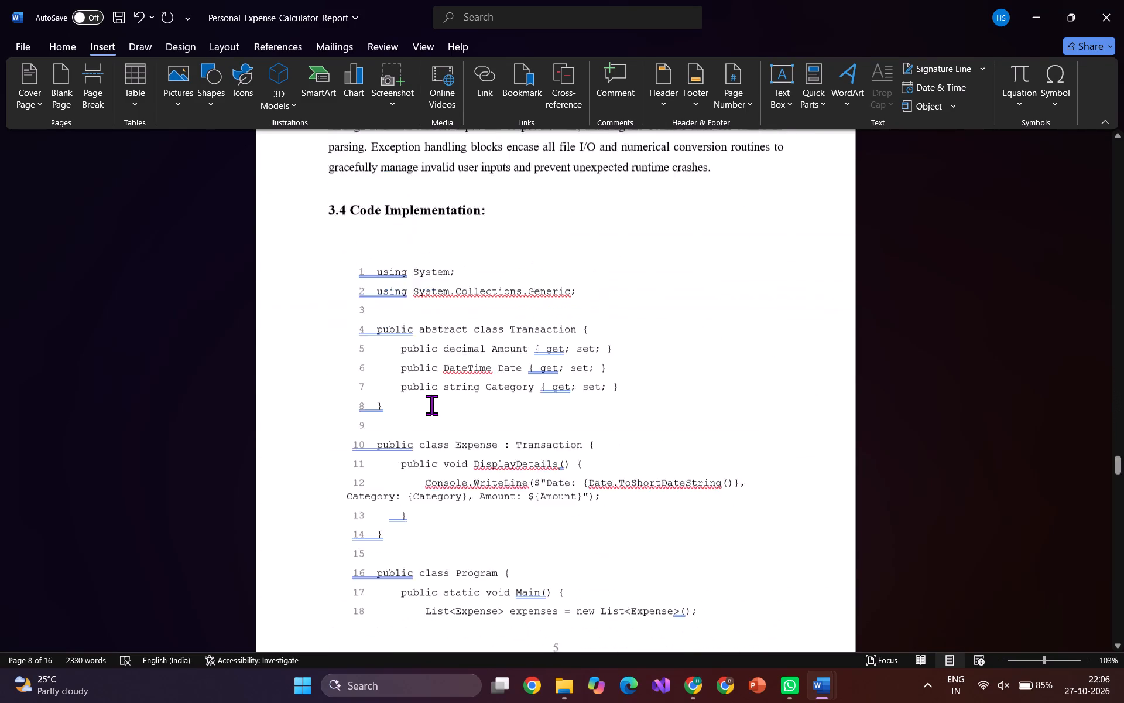
scroll(431, 405, down, 4)
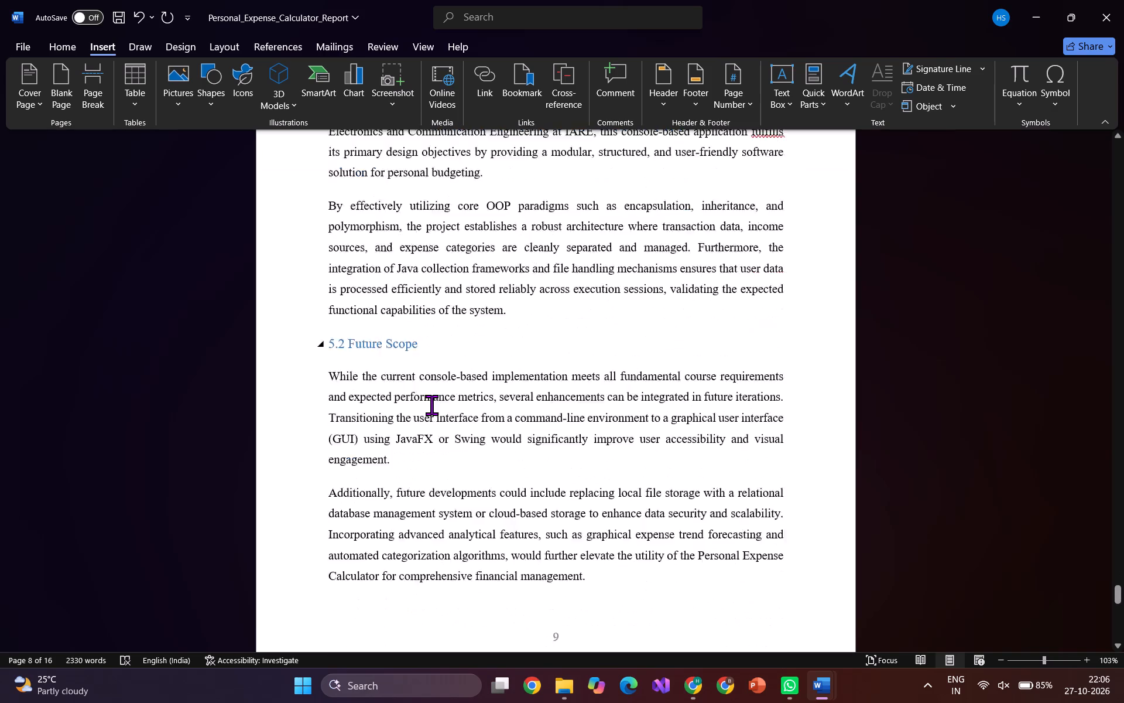
scroll(431, 405, down, 2)
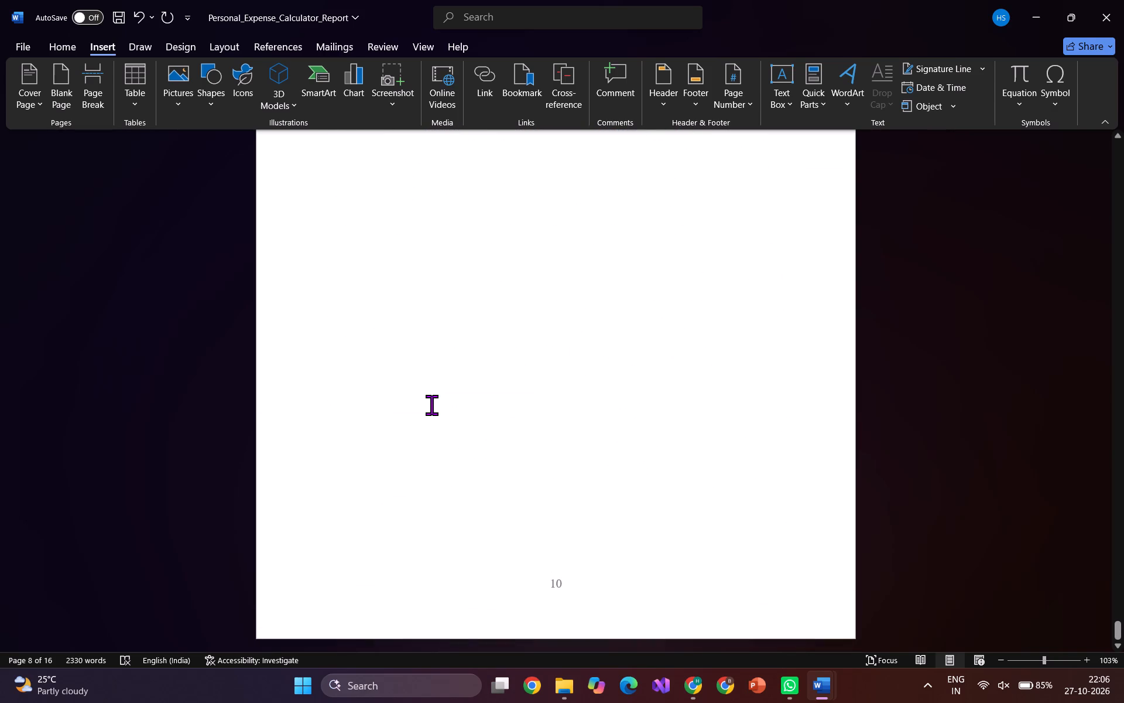
Save the report.
key(ctrl+s)
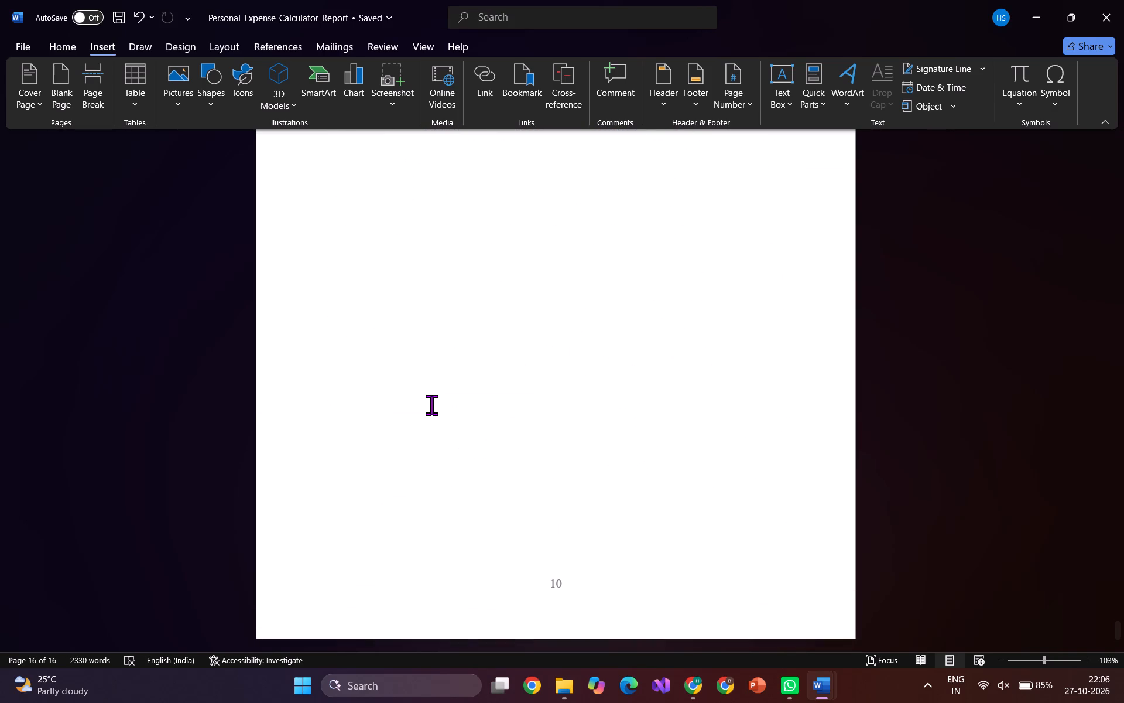
Look back through the report from the references page to the title page, checking page breaks and numbering.
scroll(431, 405, up, 3)
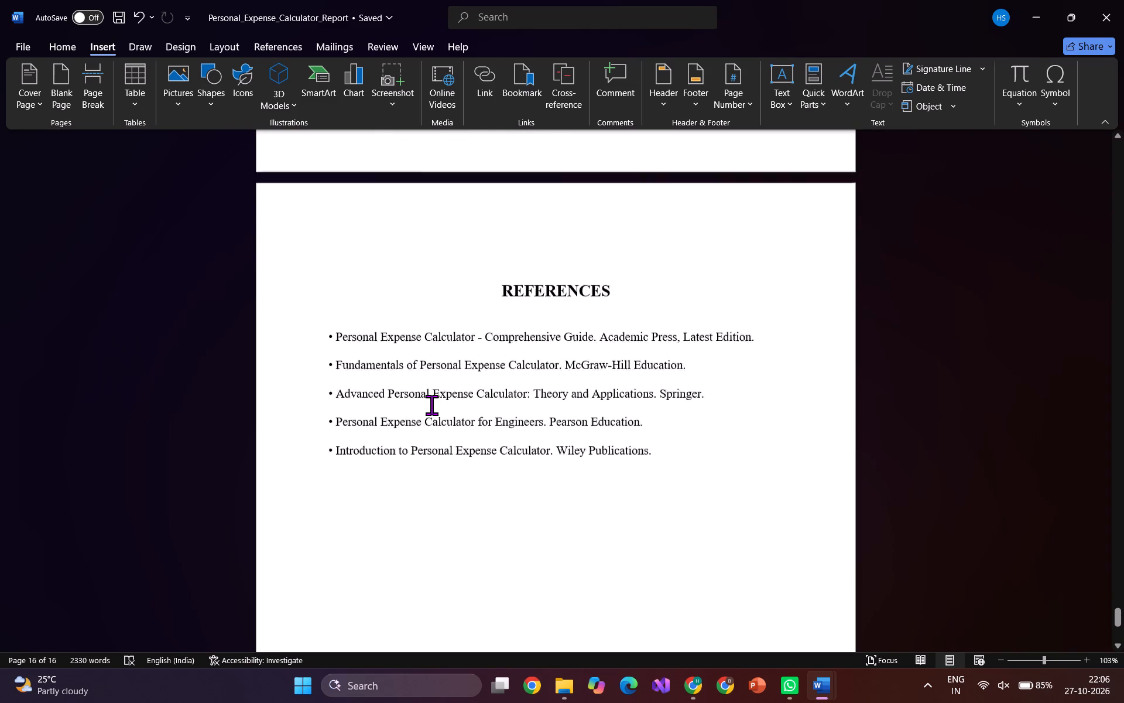
scroll(431, 405, up, 7)
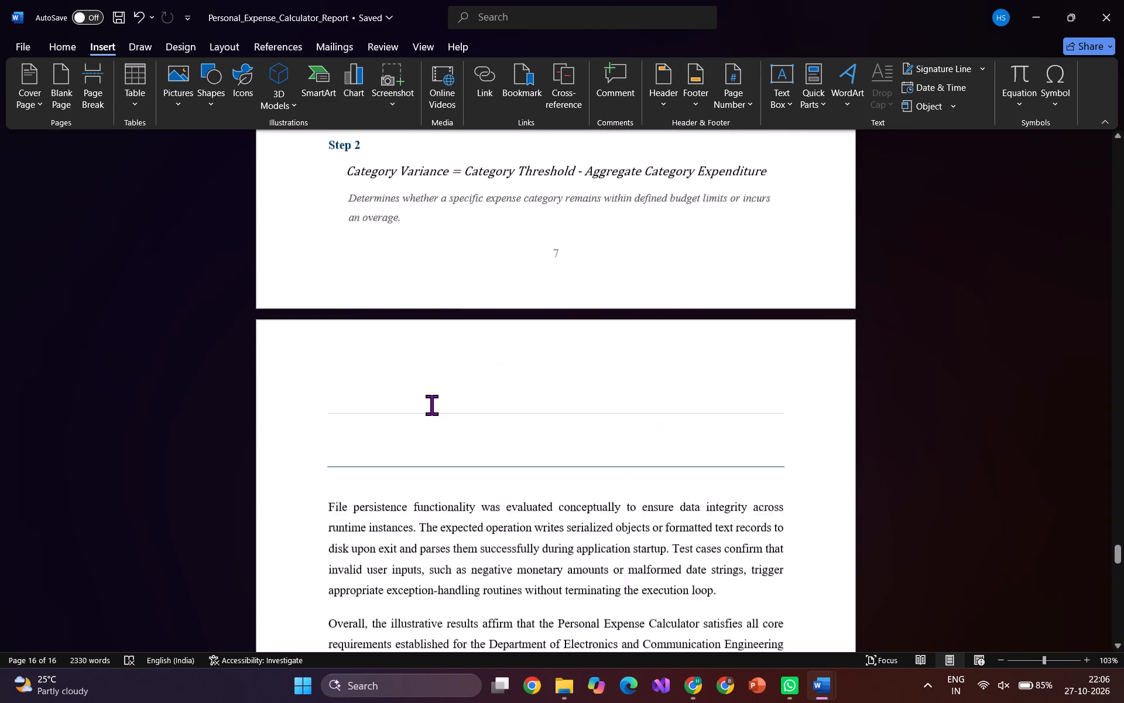
scroll(431, 405, up, 5)
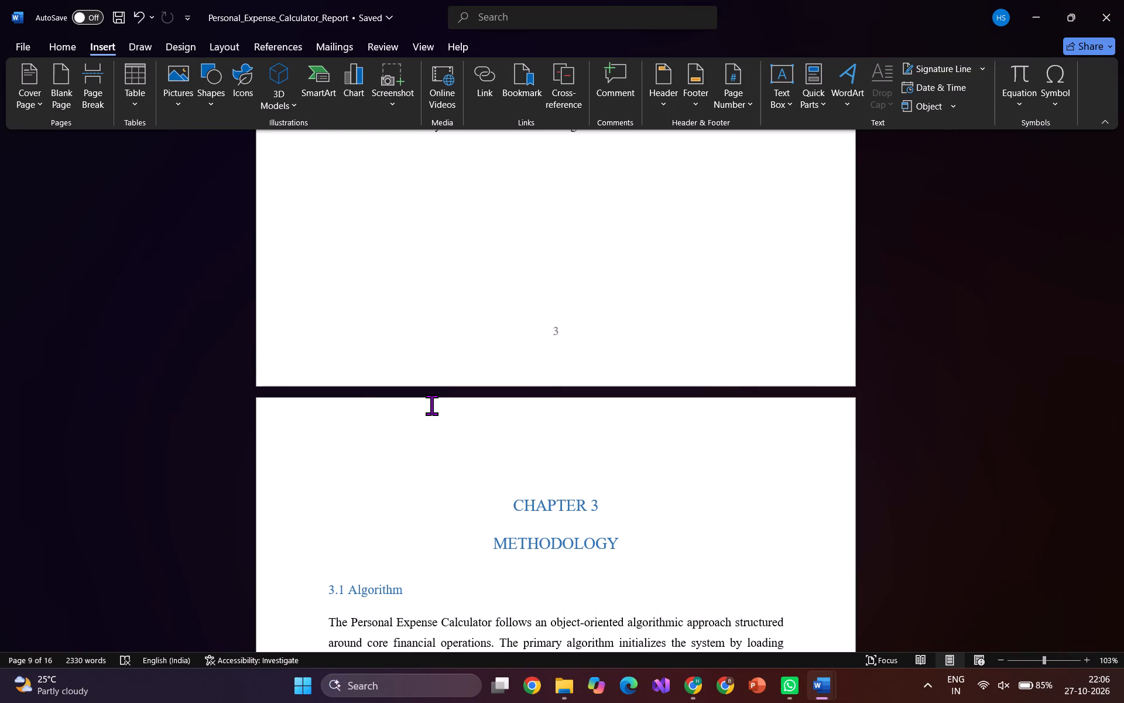
scroll(431, 405, up, 8)
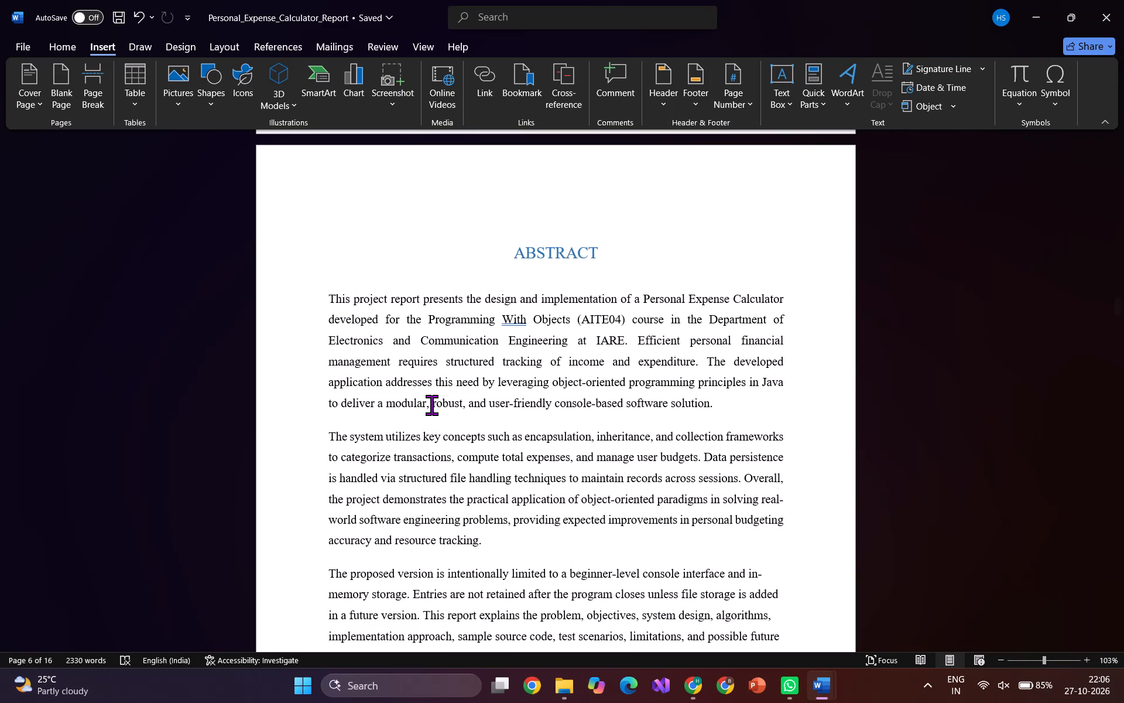
scroll(431, 405, up, 3)
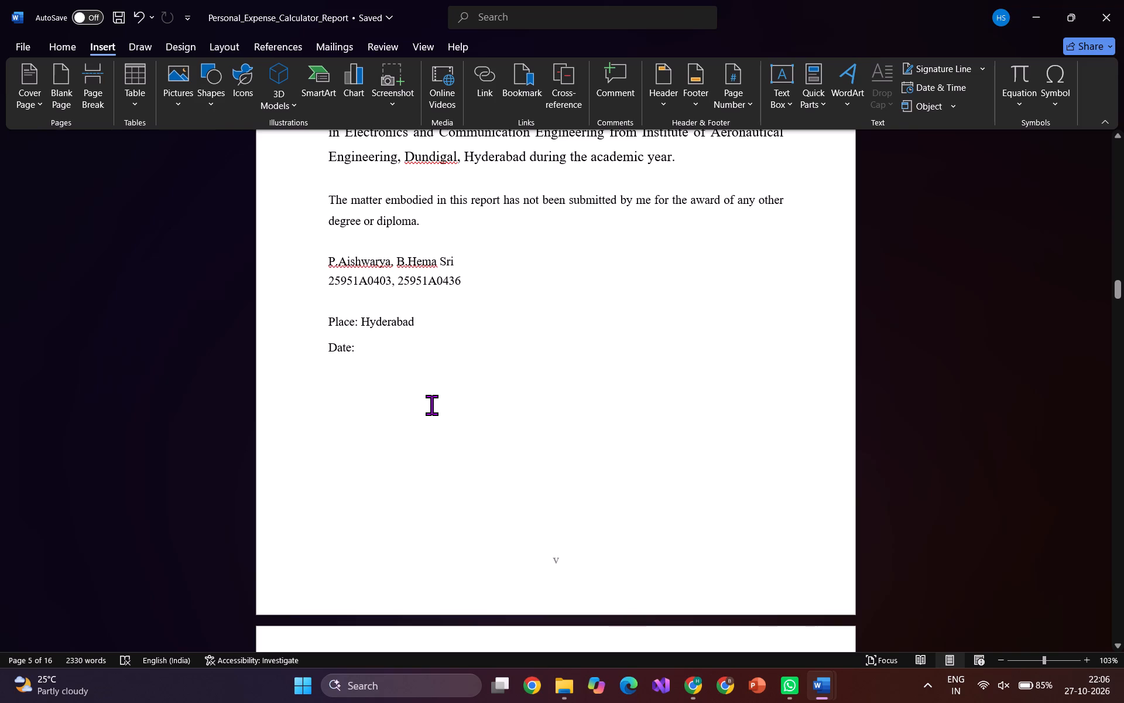
scroll(431, 405, up, 8)
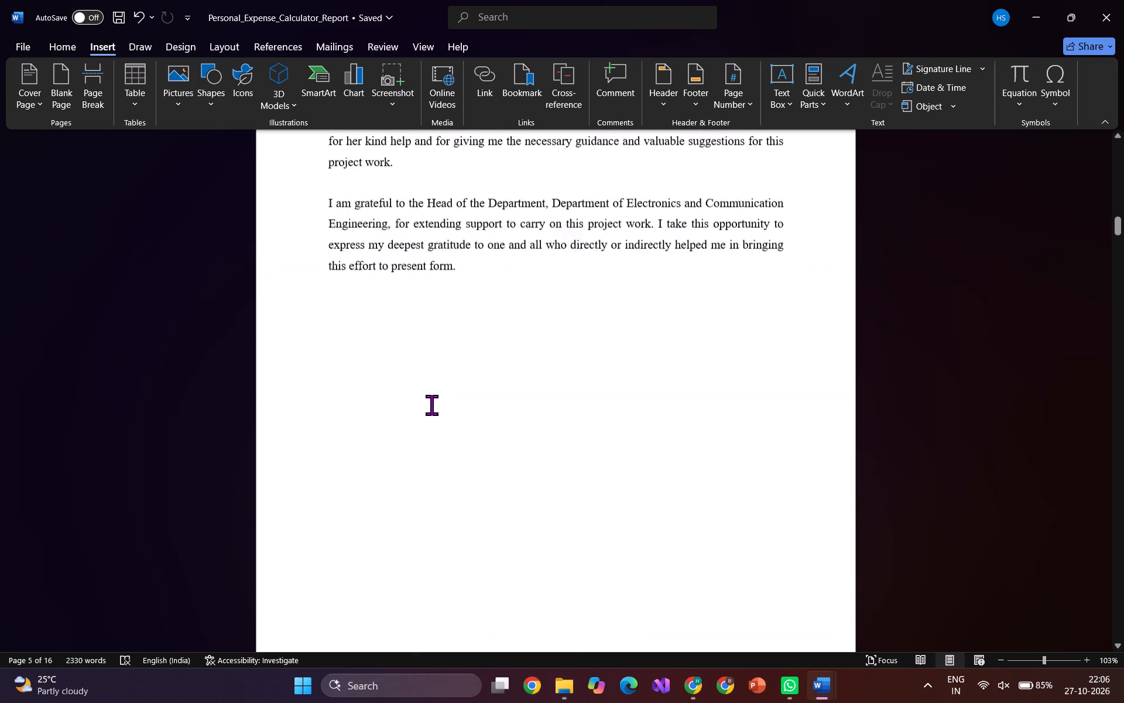
scroll(431, 405, up, 4)
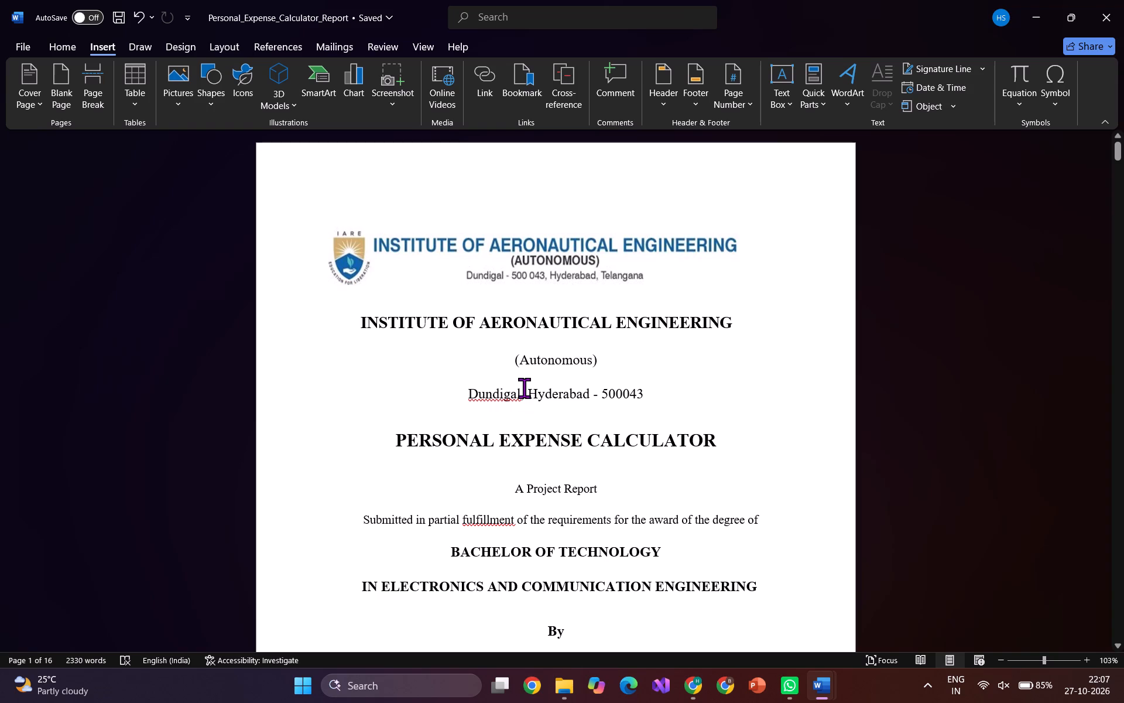
Examine the front matter from the title page through the approval sheet and acknowledgement to the table of contents.
scroll(524, 388, down, 2)
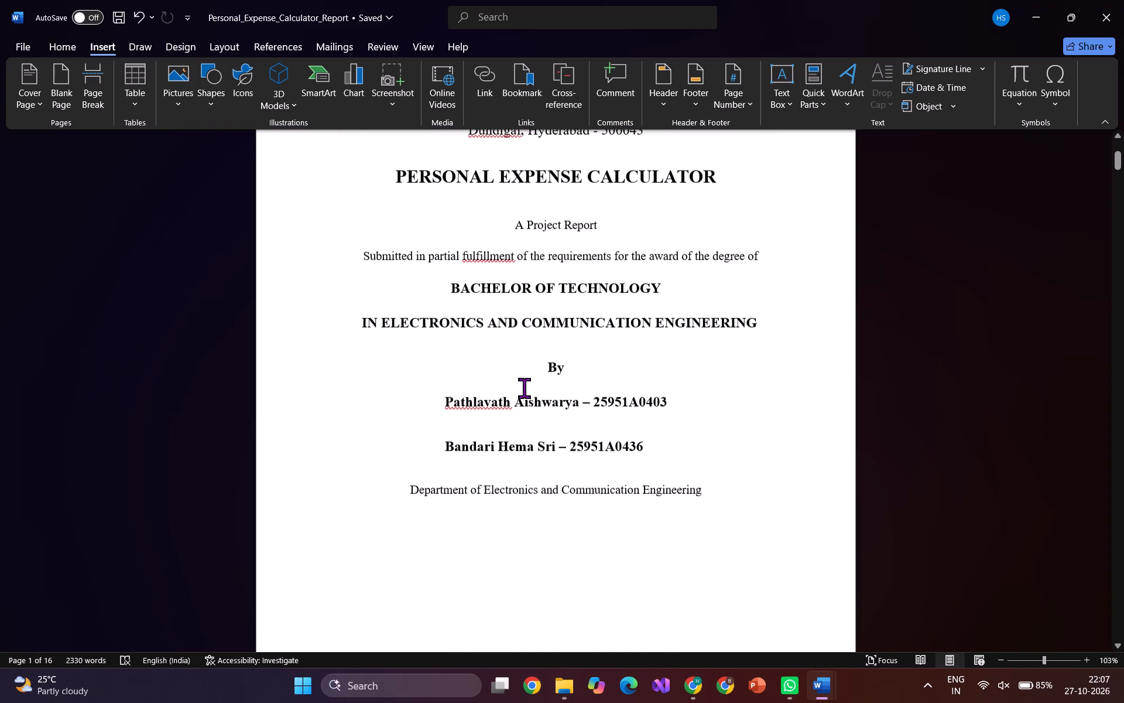
scroll(524, 388, down, 2)
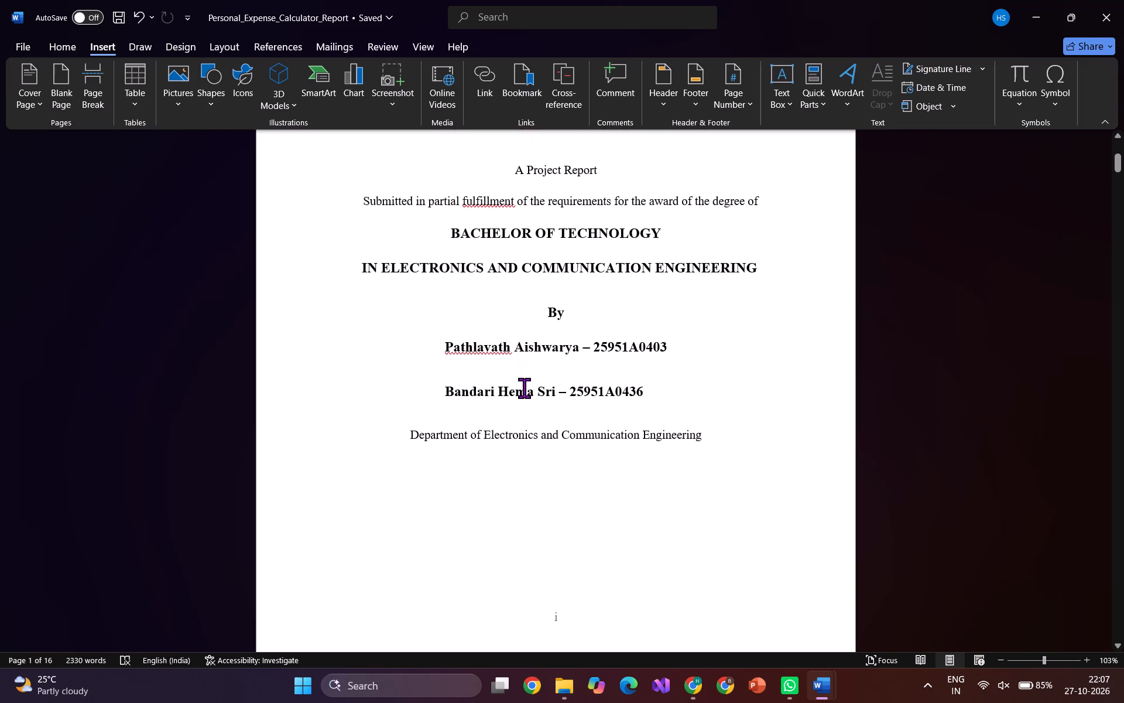
scroll(524, 388, down, 3)
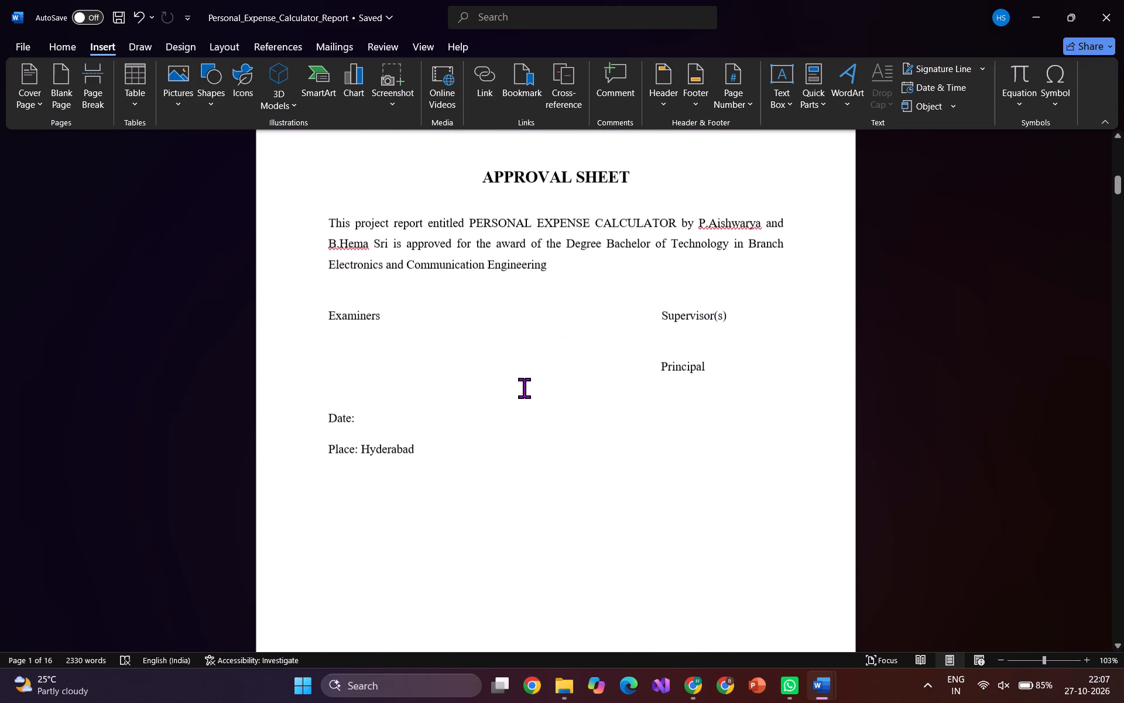
scroll(524, 388, down, 2)
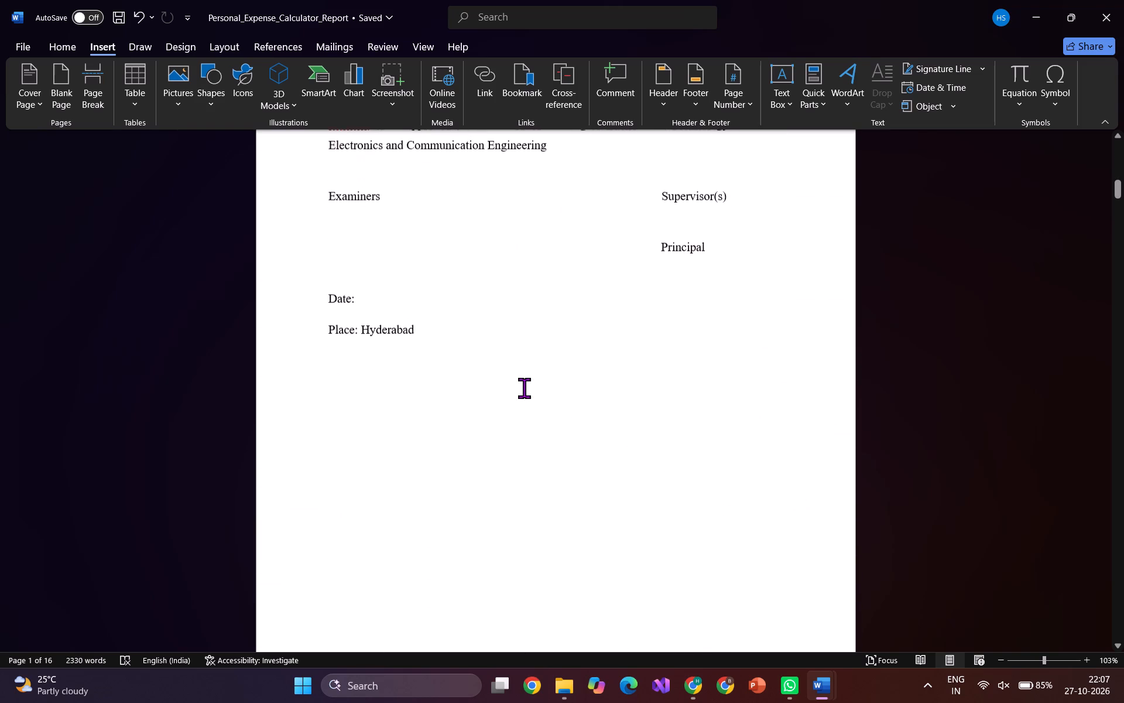
scroll(524, 388, down, 4)
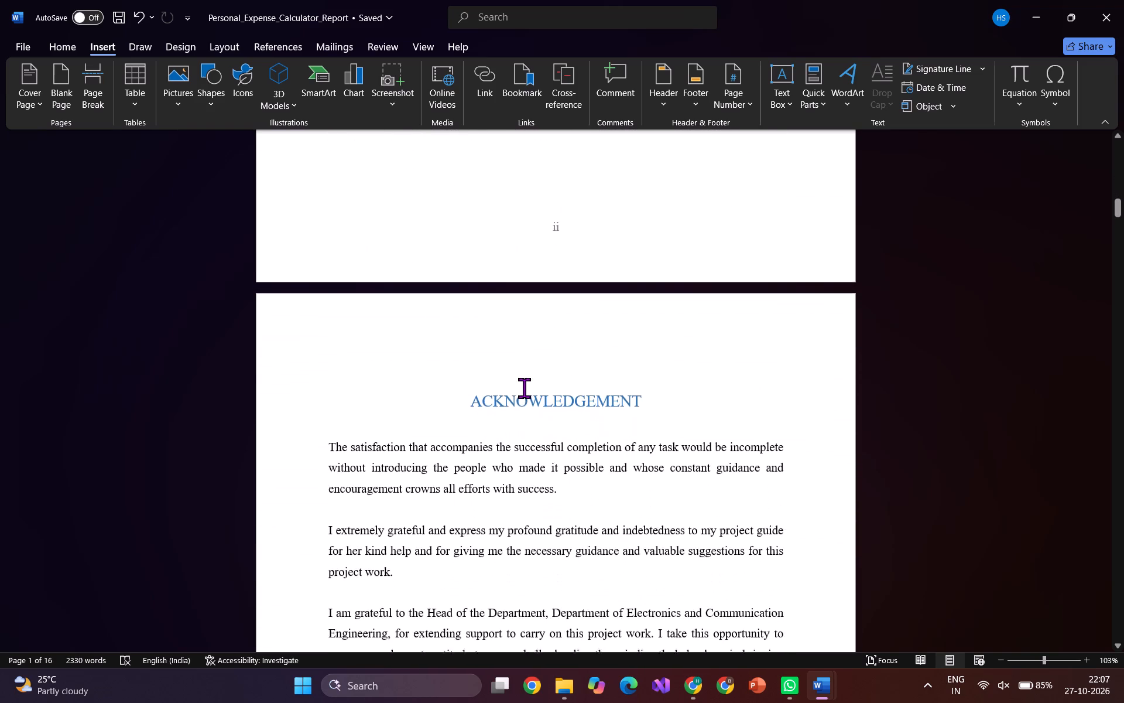
scroll(524, 388, down, 4)
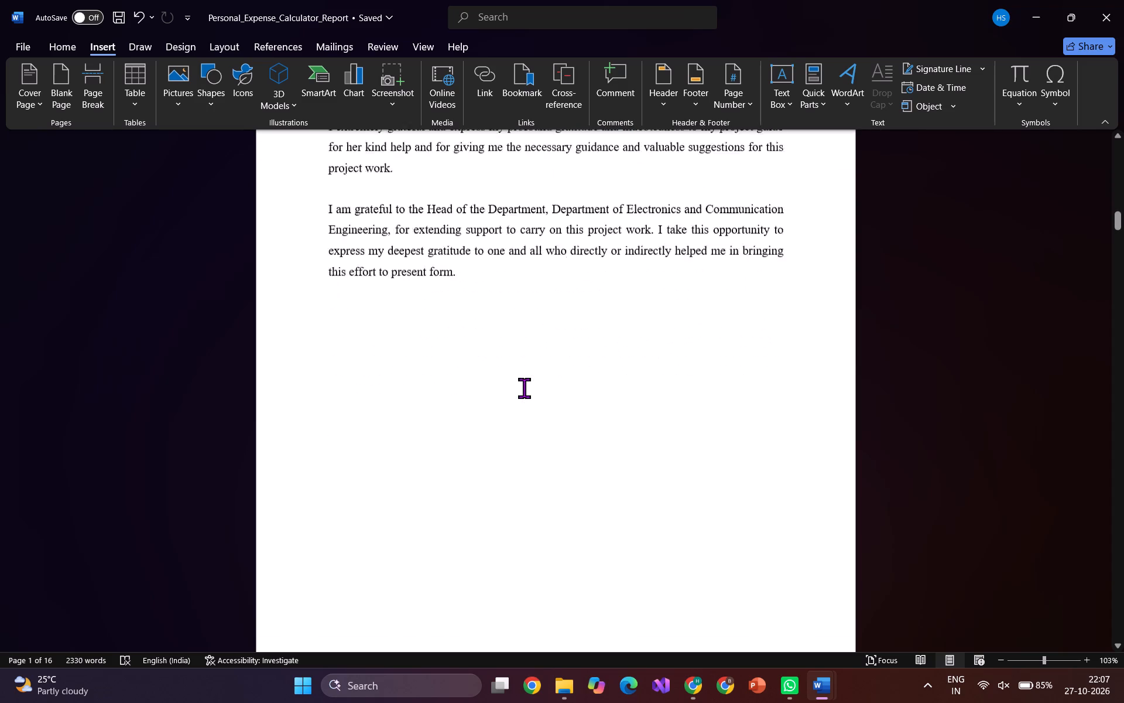
scroll(524, 388, down, 4)
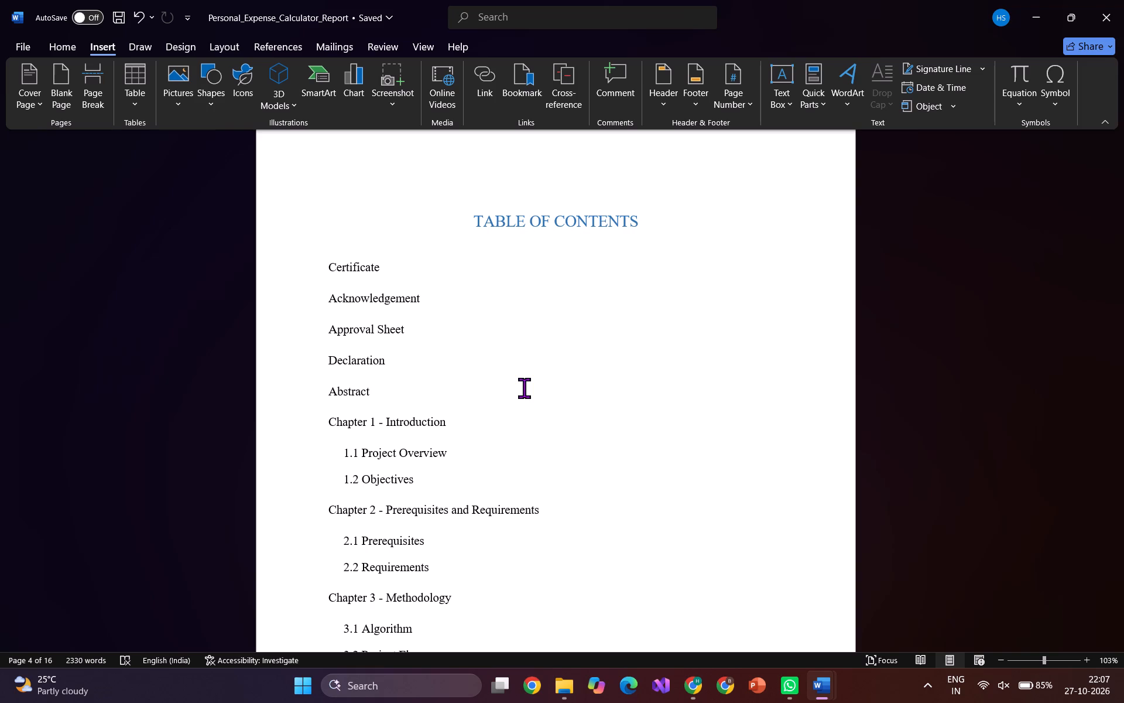
scroll(524, 388, down, 2)
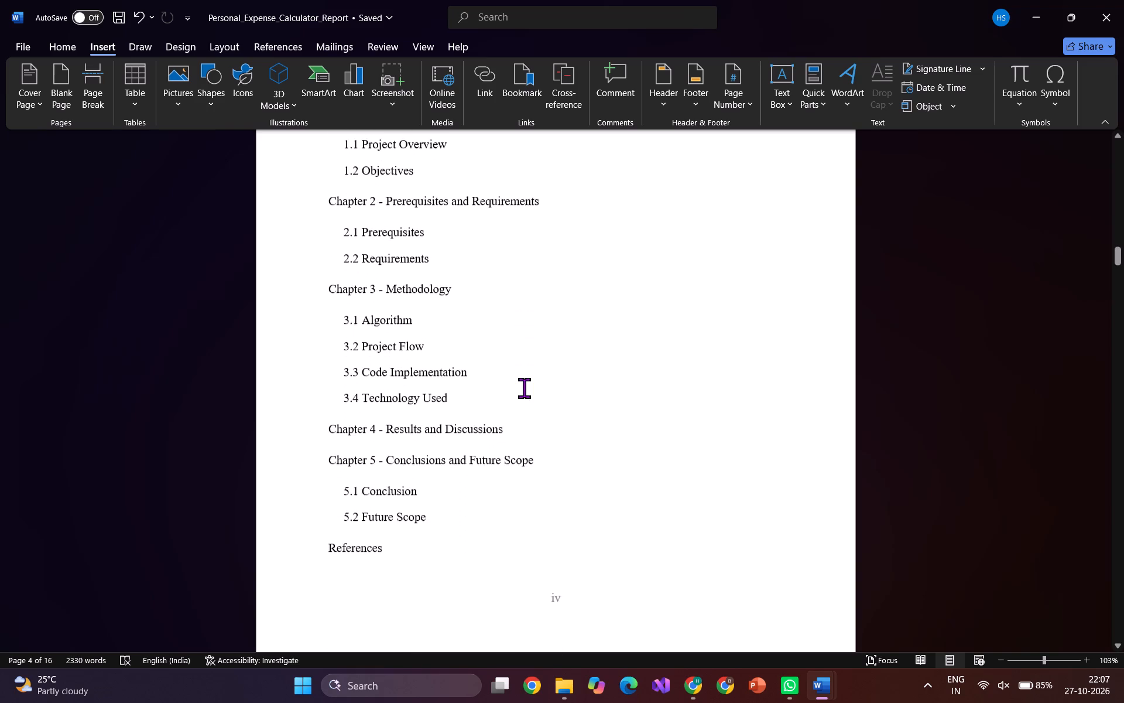
Examine the declaration page and the opening of the abstract.
scroll(524, 388, down, 4)
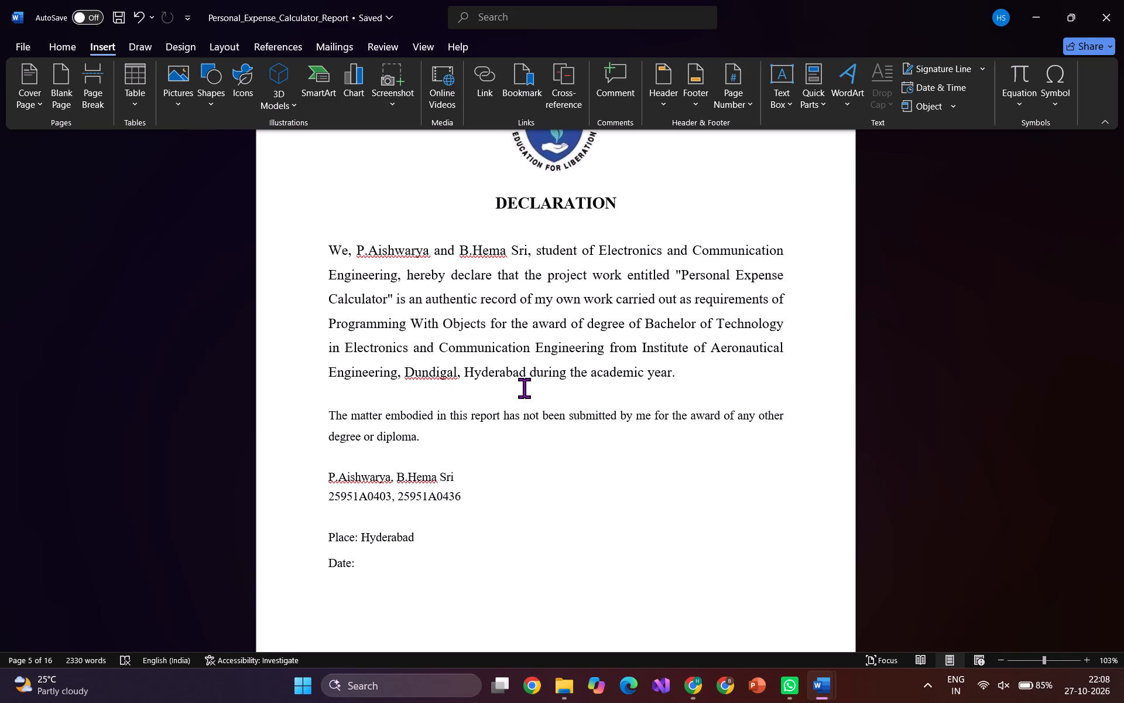
scroll(524, 388, down, 2)
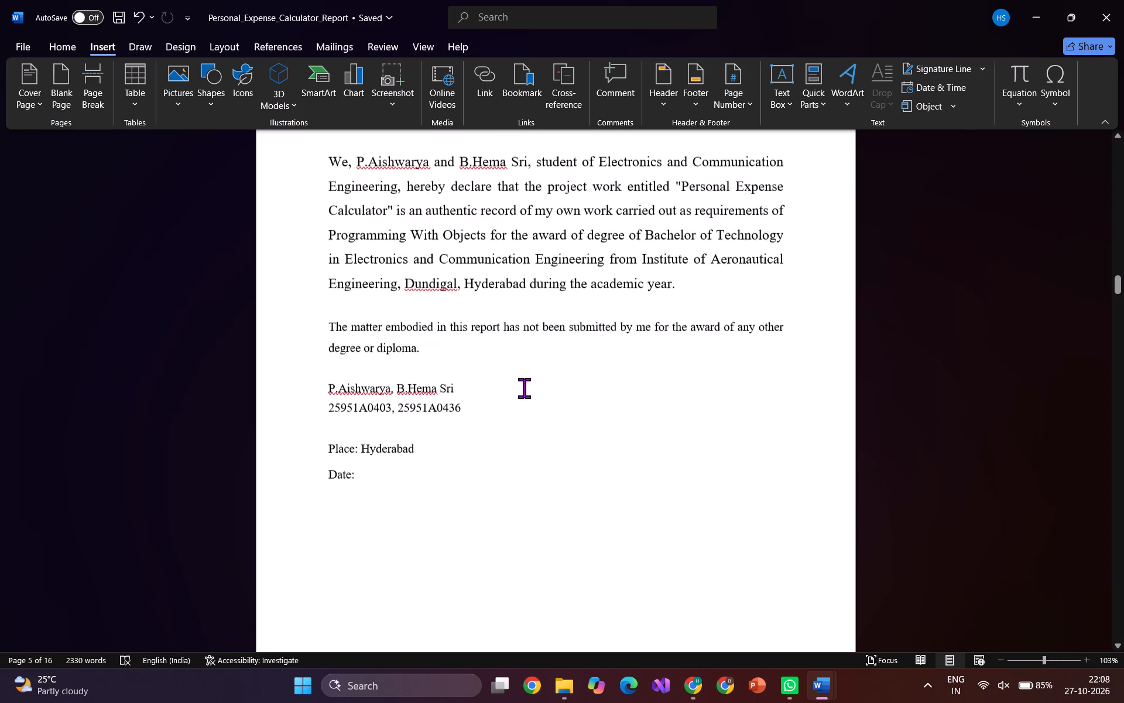
scroll(524, 388, down, 3)
scroll(524, 388, up, 1)
scroll(524, 388, down, 1)
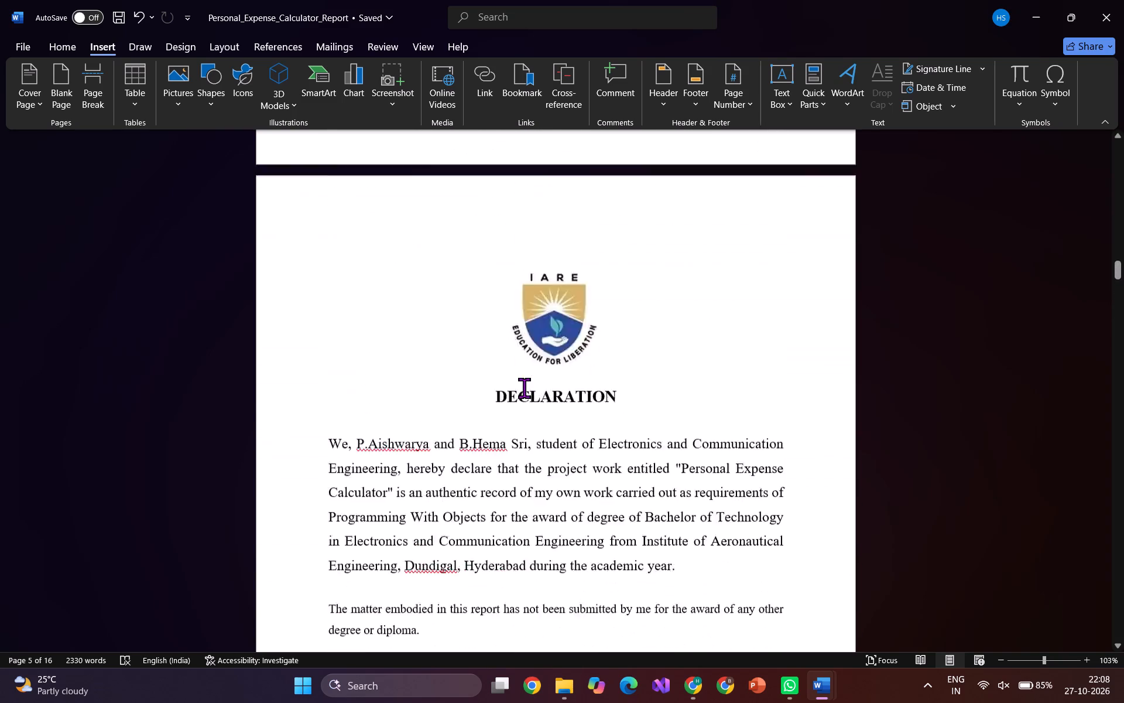
scroll(524, 388, down, 1)
scroll(524, 388, up, 1)
scroll(524, 388, down, 3)
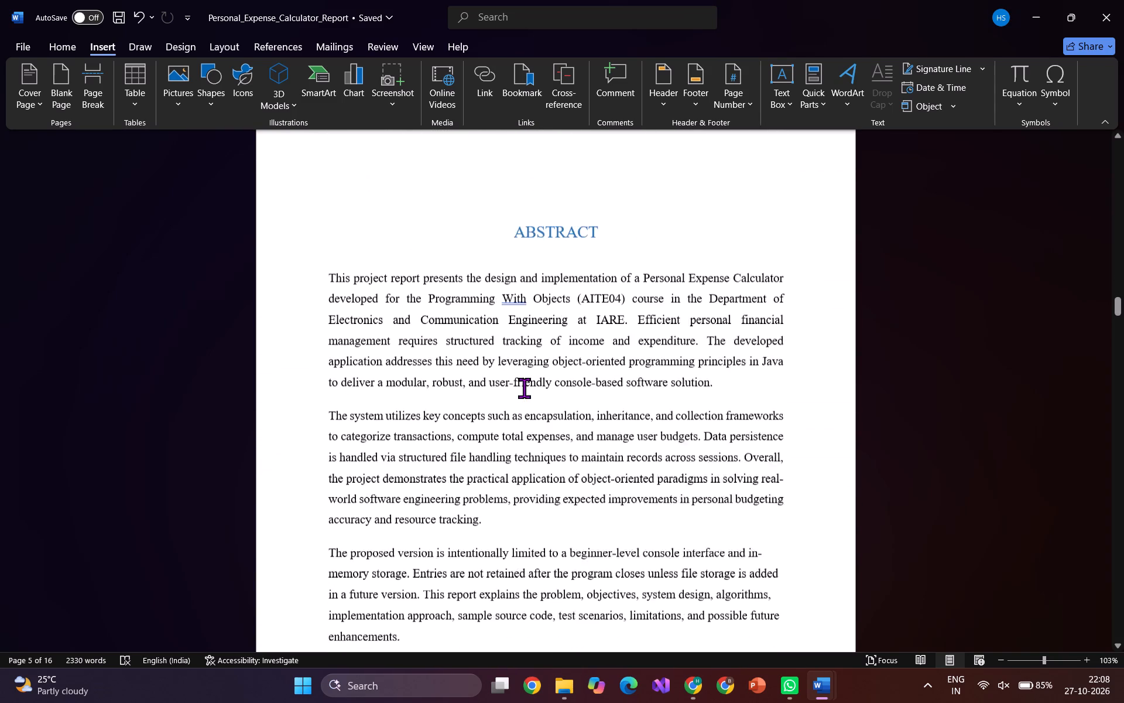
Insert a blank line between the abstract's last paragraph and the Keywords line, and save the report.
scroll(524, 388, down, 3)
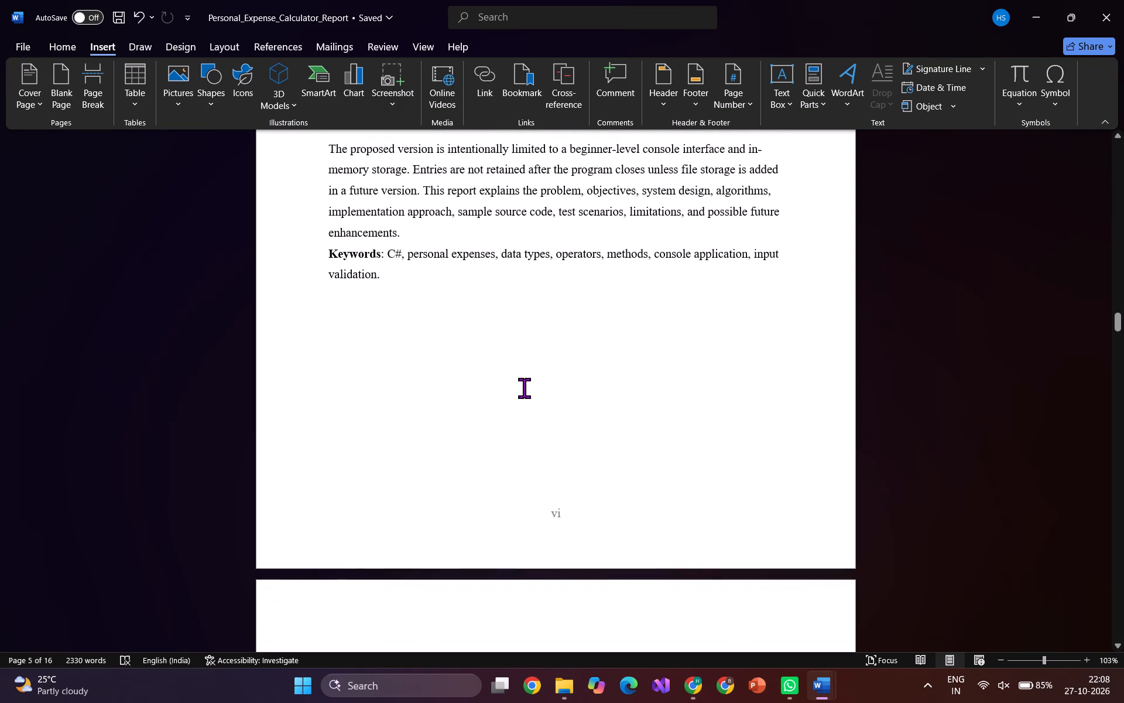
click(414, 230)
key(Return)
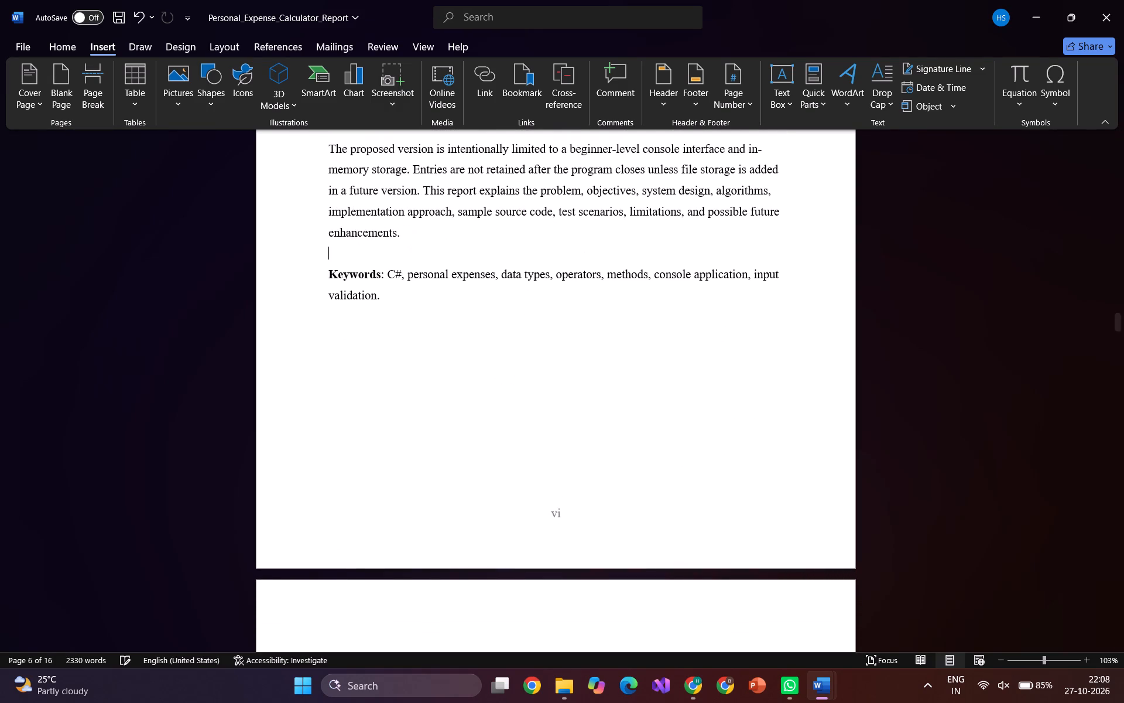
scroll(414, 230, down, 1)
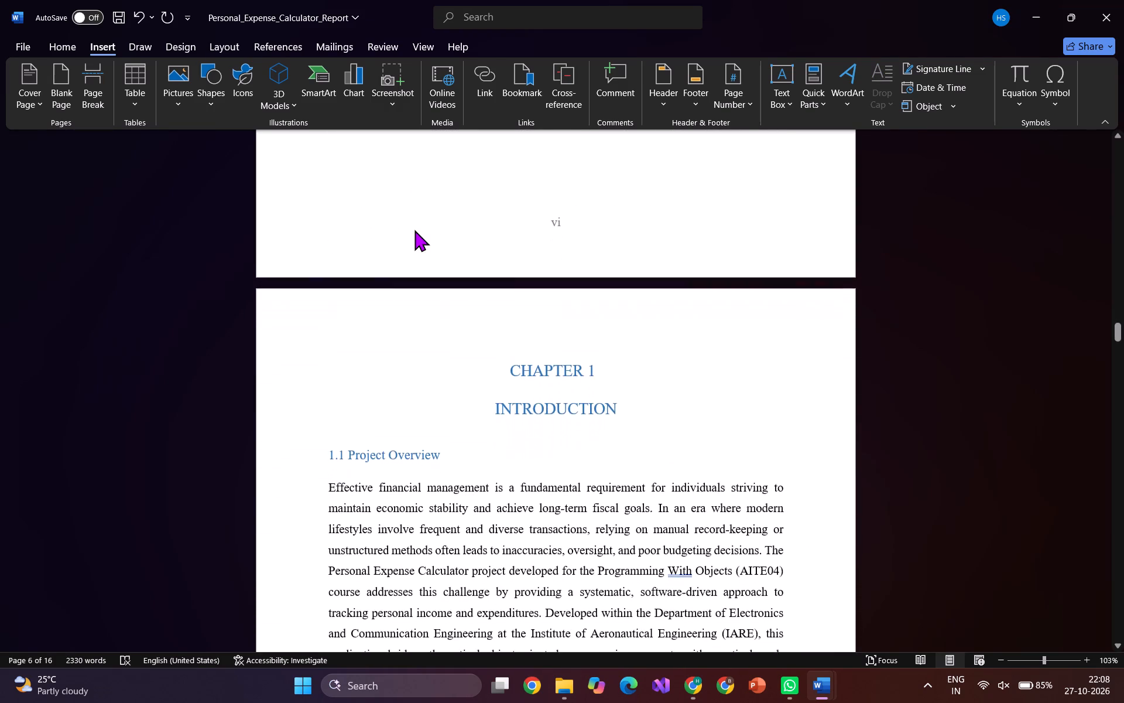
key(ctrl+s)
Read through Chapter 1 and on to the prerequisites and requirements in Chapter 2, checking text and spacing.
scroll(414, 230, down, 3)
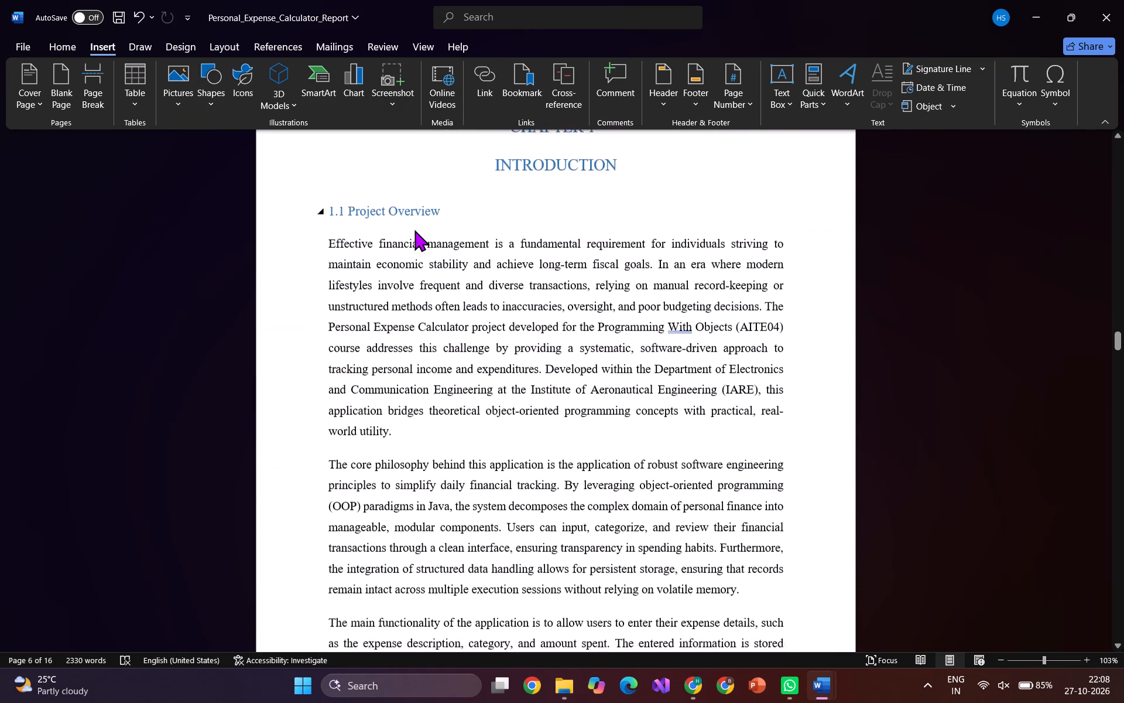
scroll(414, 230, down, 3)
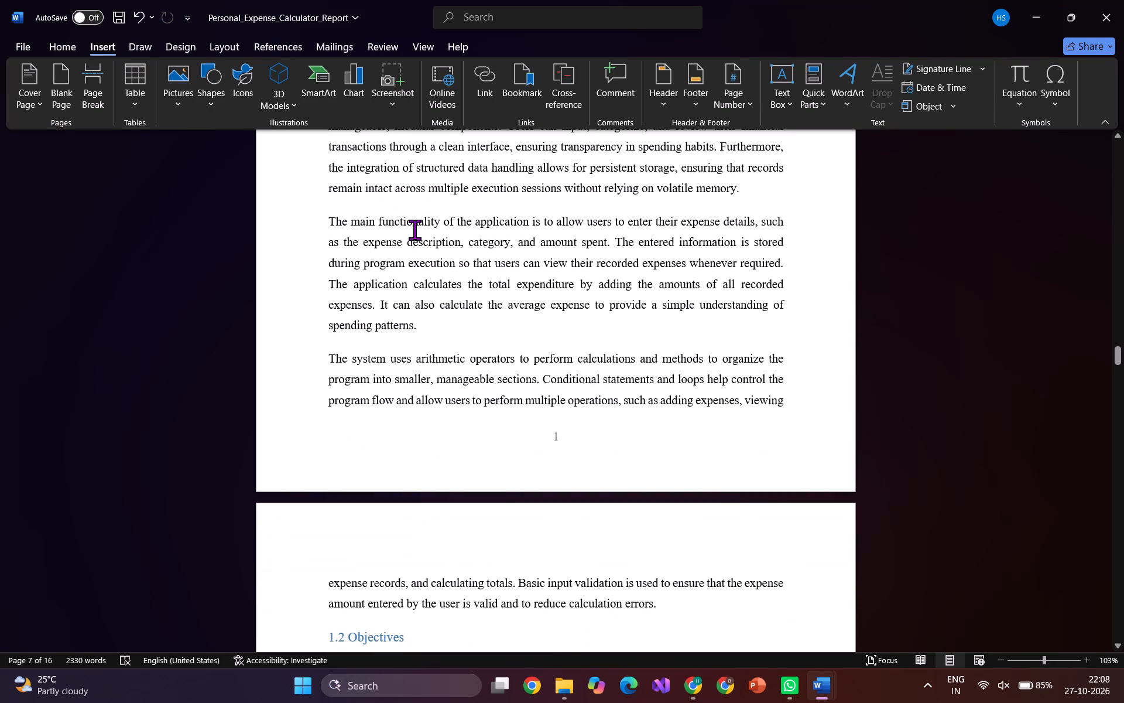
scroll(414, 230, down, 2)
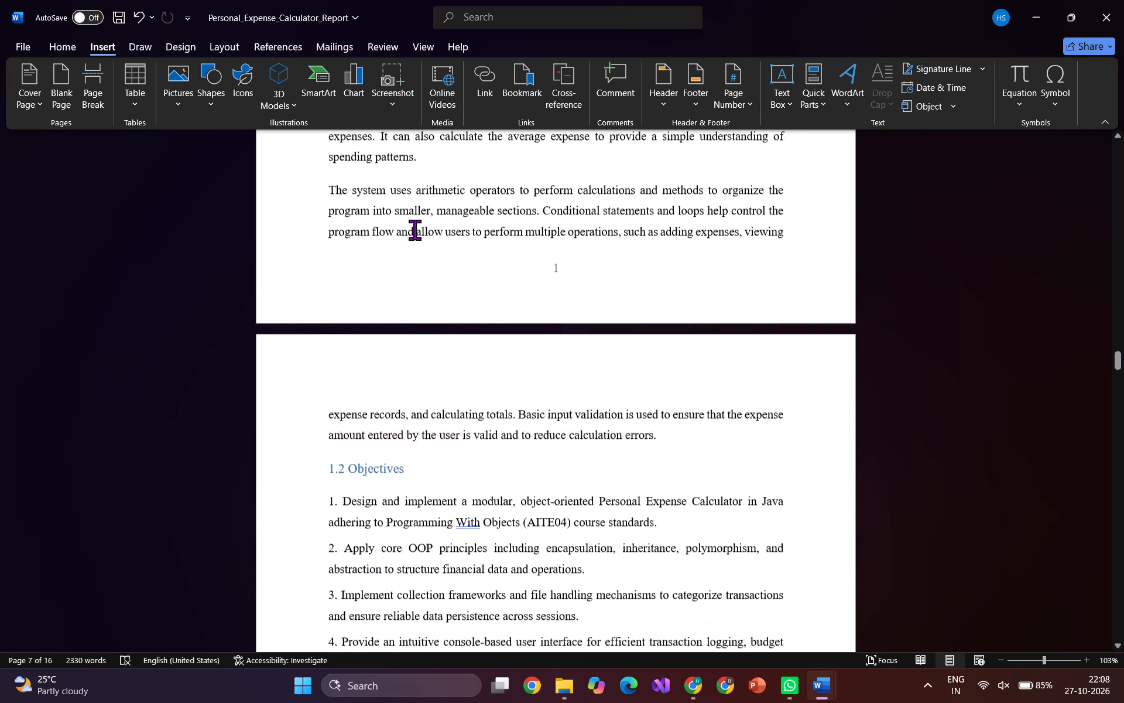
scroll(414, 230, down, 2)
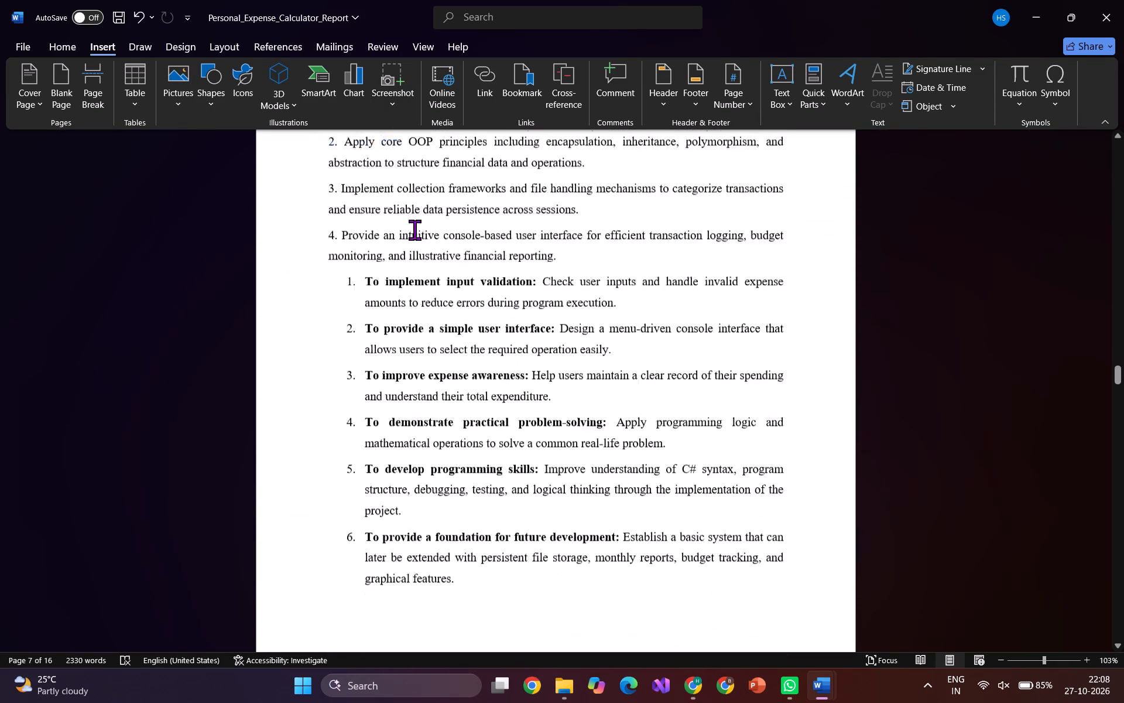
scroll(414, 230, down, 1)
scroll(414, 230, up, 1)
scroll(414, 230, down, 1)
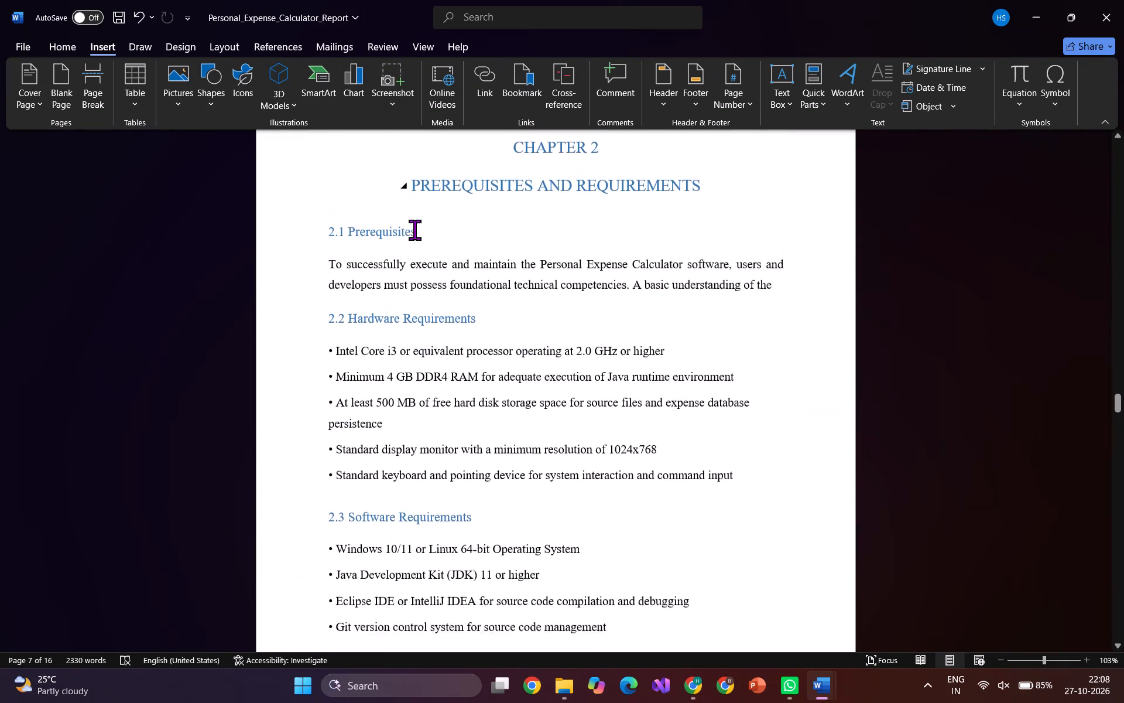
Examine the rest of the report from the Chapter 2 requirements through Chapters 3 and 4 to the last page, checking layout and page numbers.
scroll(414, 230, down, 3)
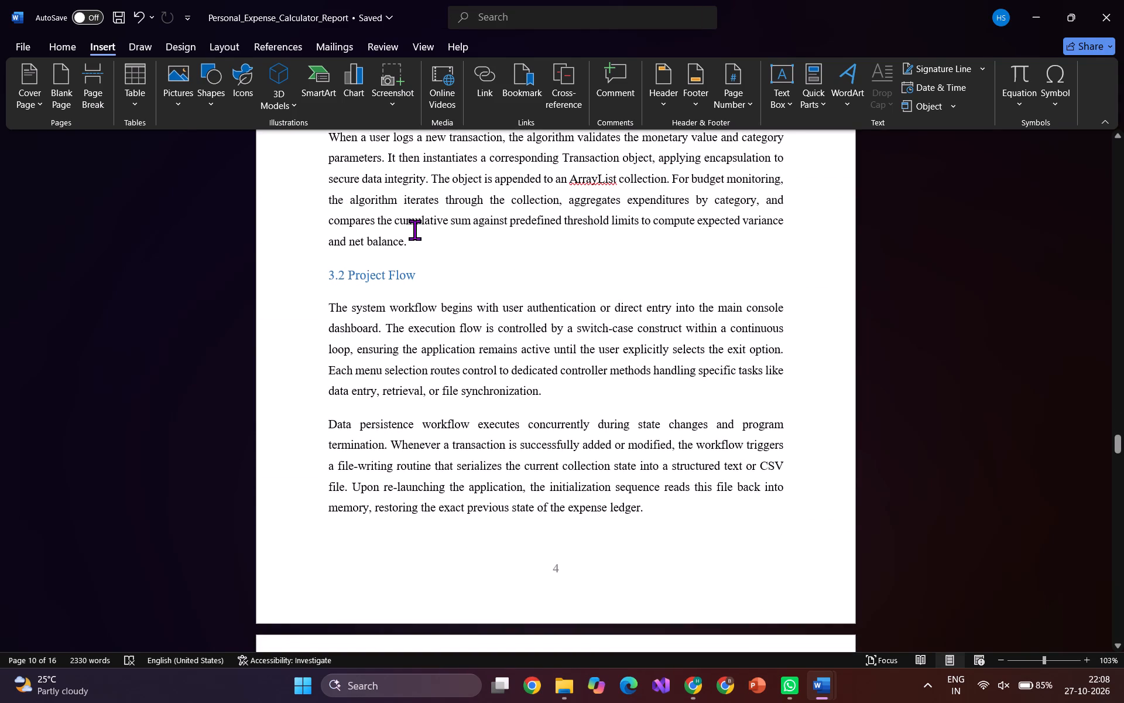
scroll(414, 230, down, 3)
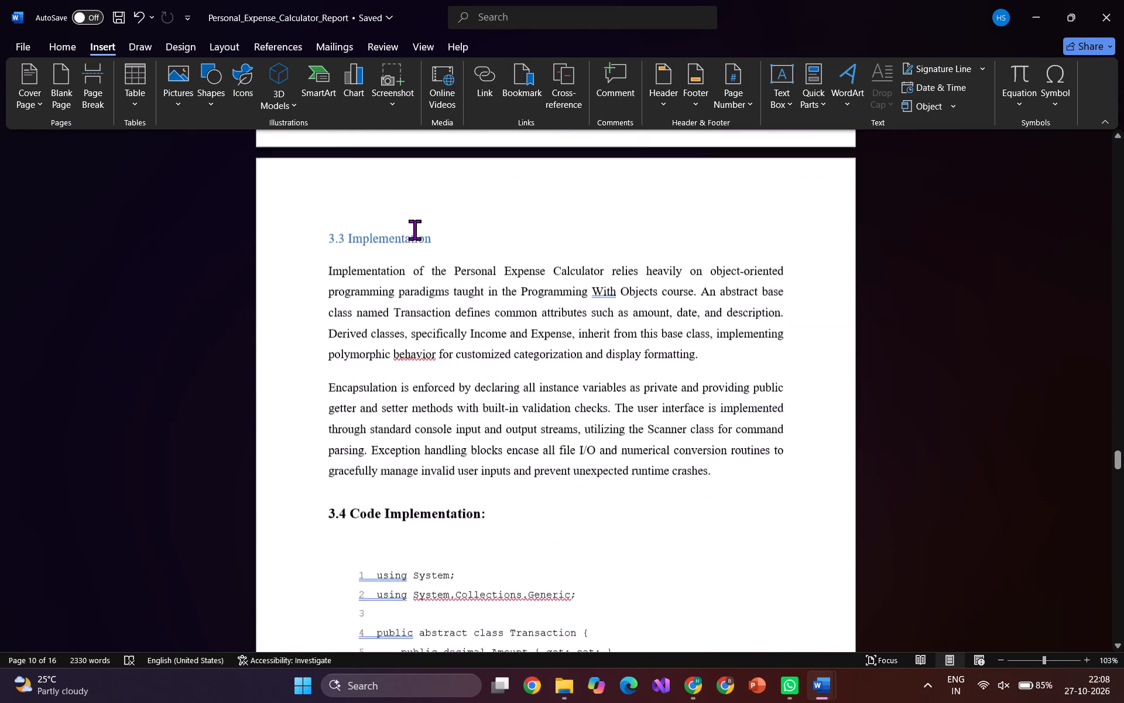
scroll(414, 230, down, 2)
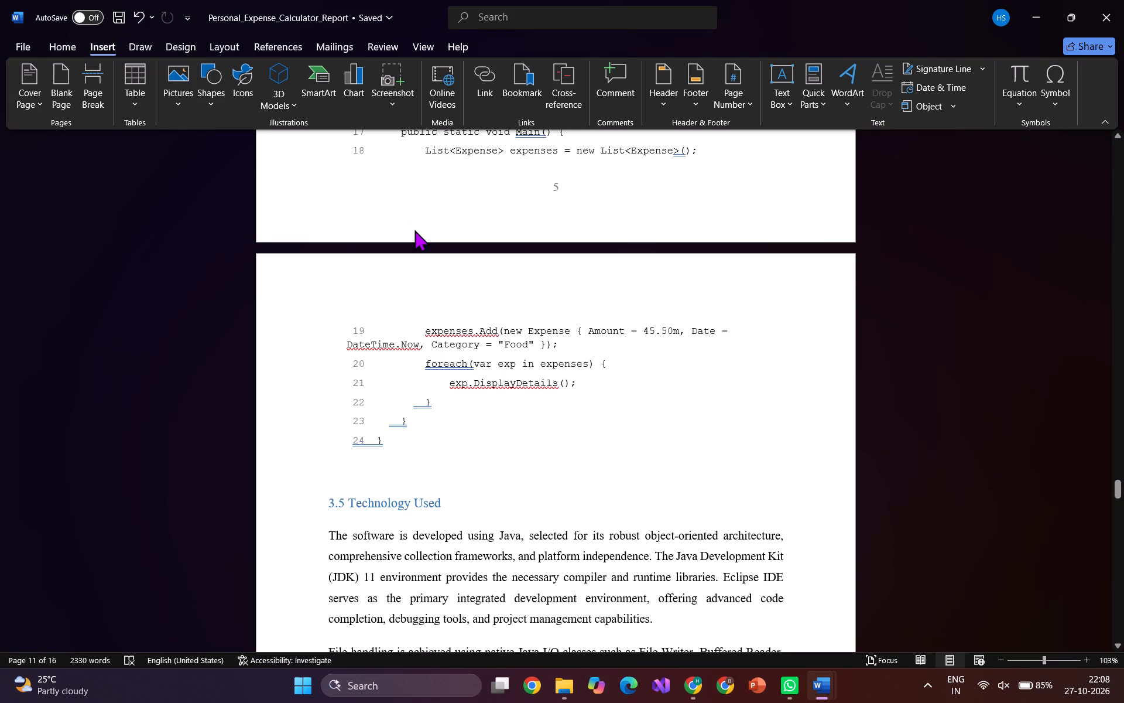
scroll(414, 230, down, 1)
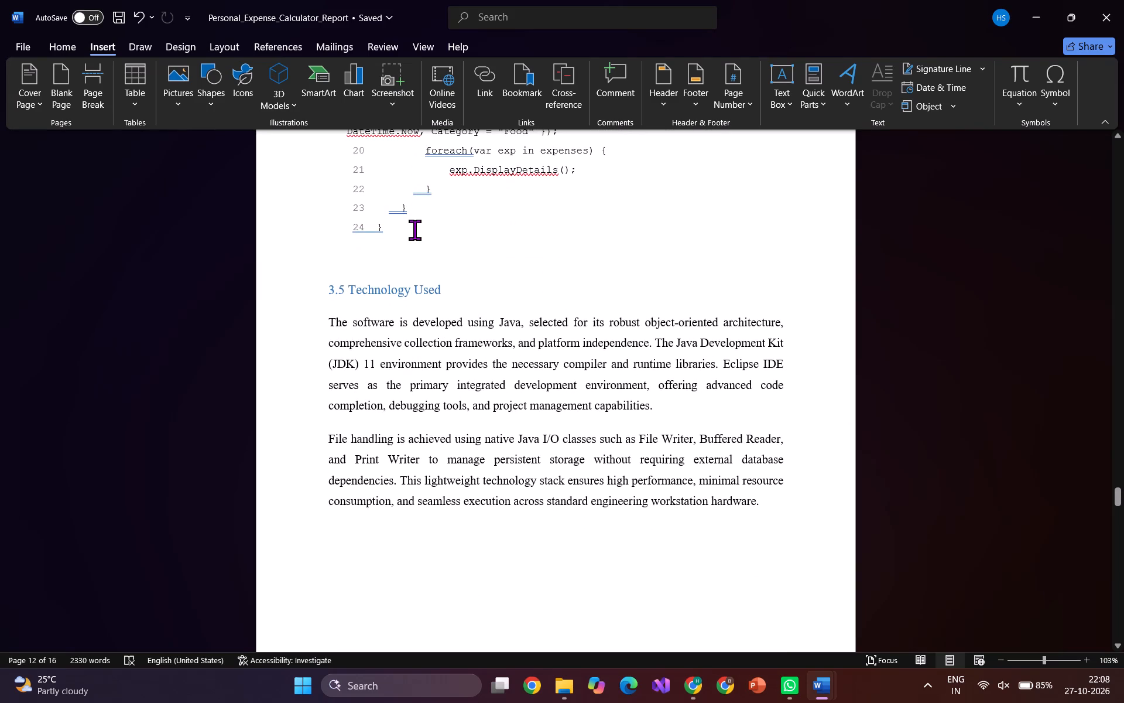
scroll(414, 230, down, 14)
scroll(479, 434, down, 5)
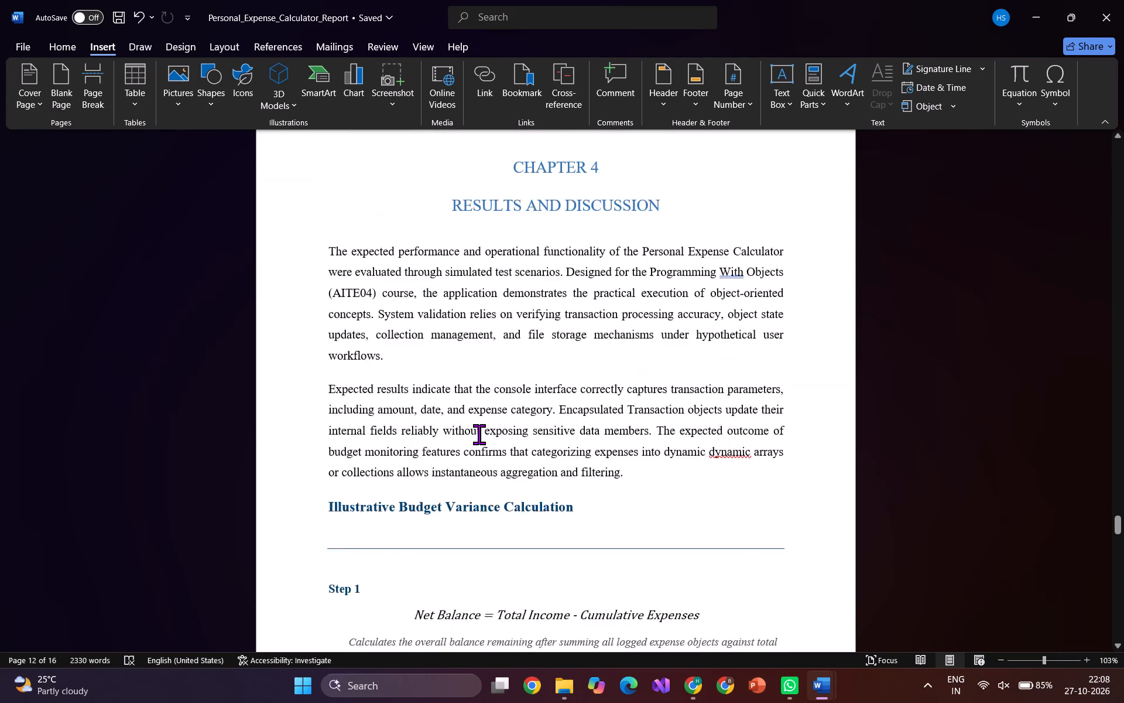
scroll(479, 434, down, 8)
Save the Personal Expense Calculator report.
key(ctrl+s)
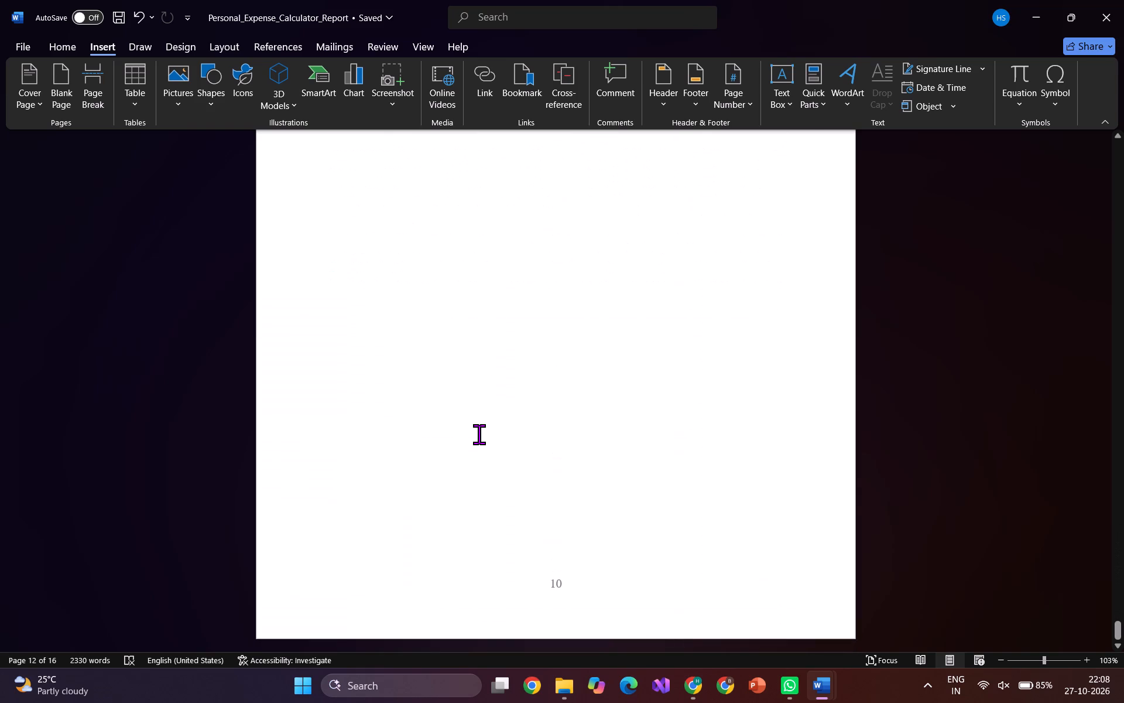
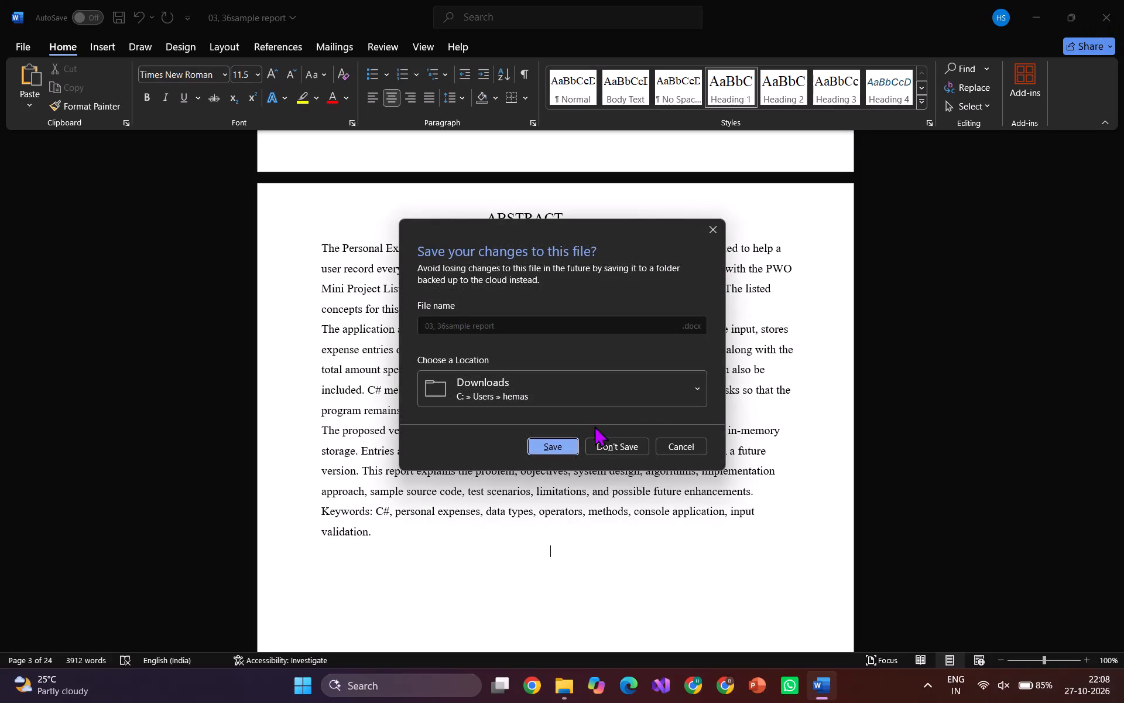
Save the changes to the 03, 36sample report in Downloads as it closes, and close the Downloads folder window.
click(551, 445)
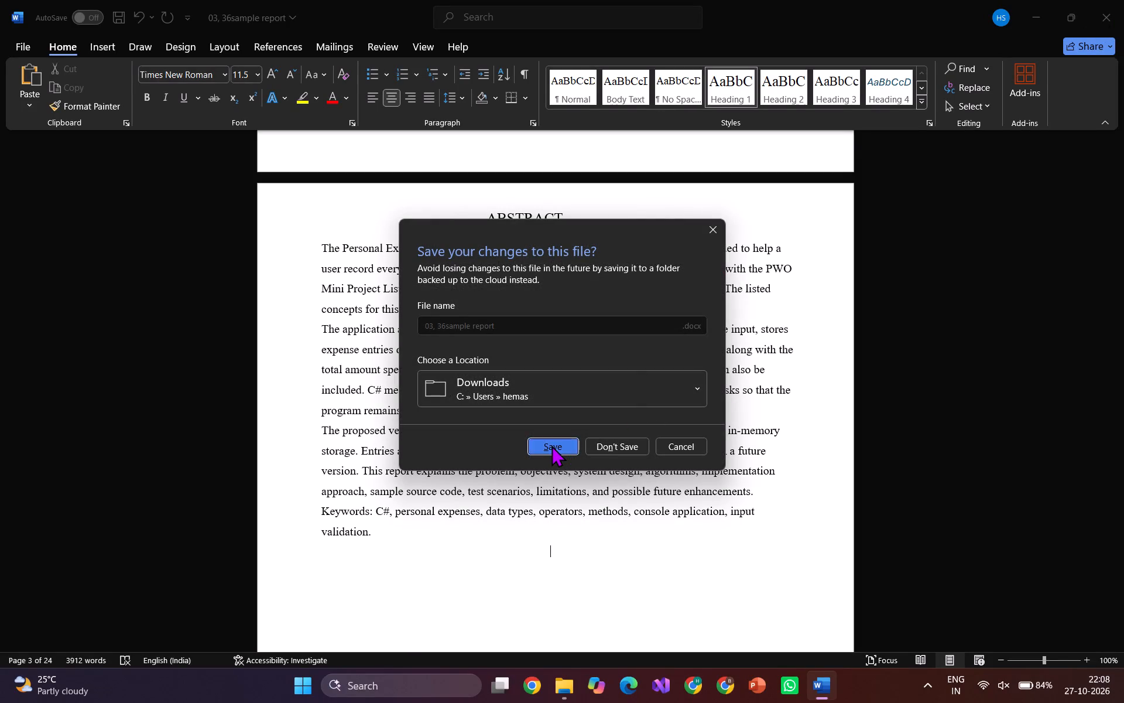
click(1120, 11)
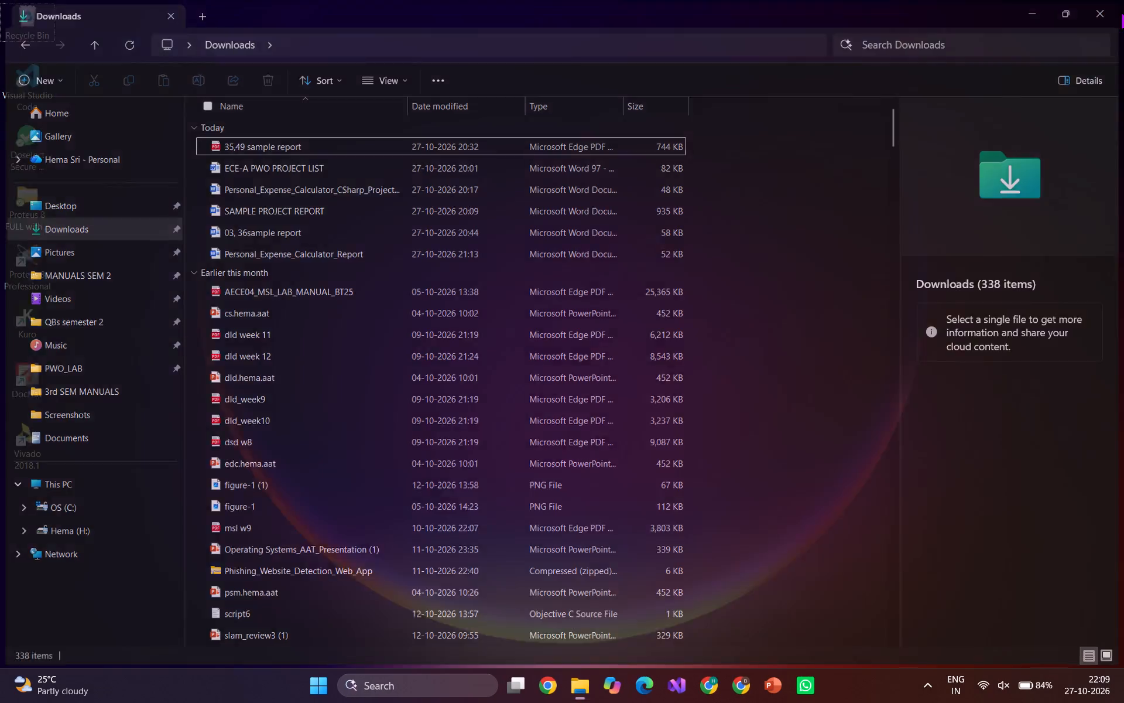
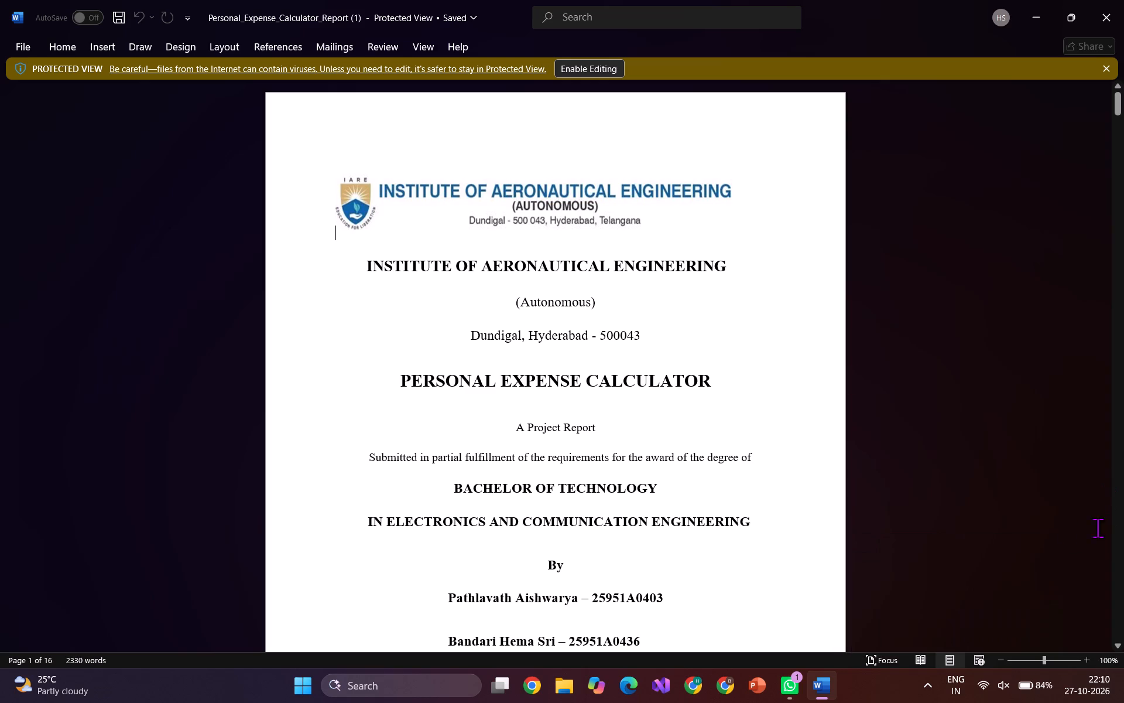
Examine the title page of the Personal_Expense_Calculator_Report (1) copy, from the institute heading to the page number.
scroll(714, 349, down, 2)
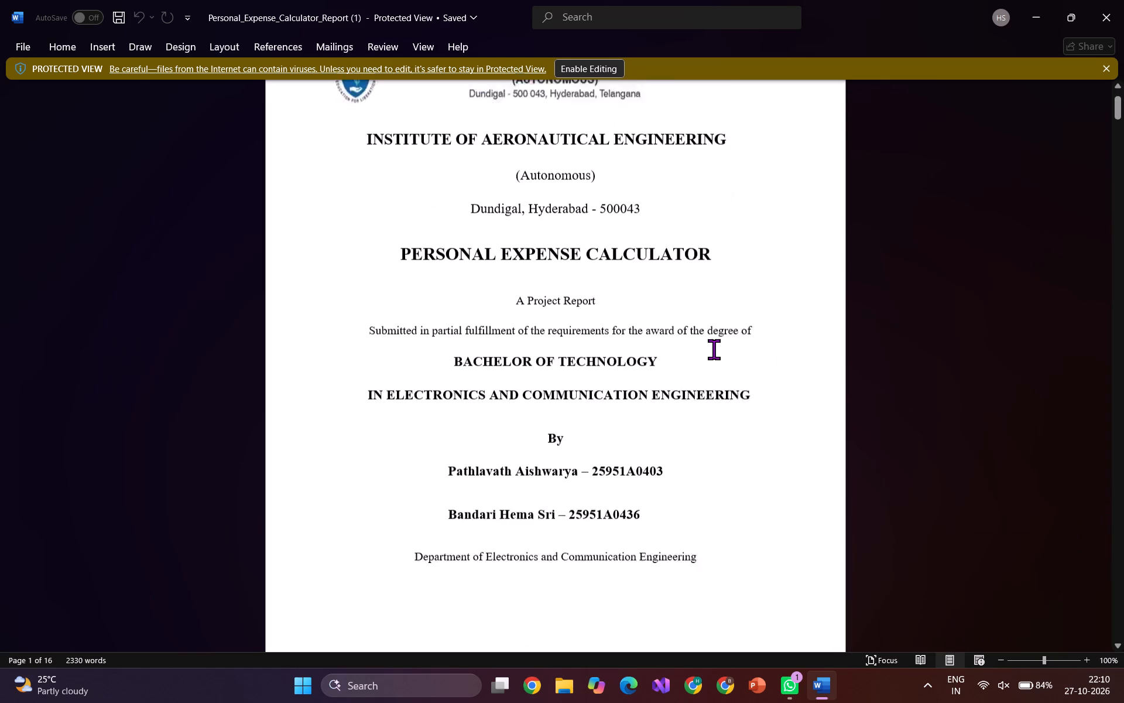
scroll(714, 349, down, 3)
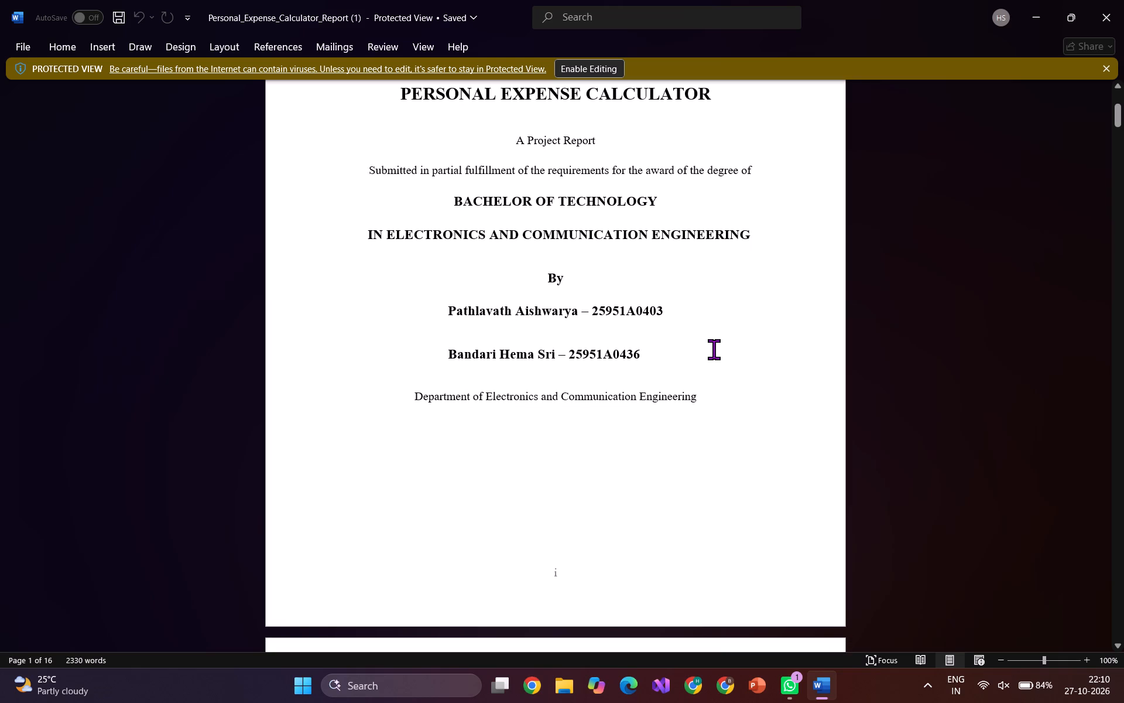
Review the front matter of the protected report copy from the title page through the approval sheet and acknowledgement to the table of contents.
scroll(714, 349, down, 2)
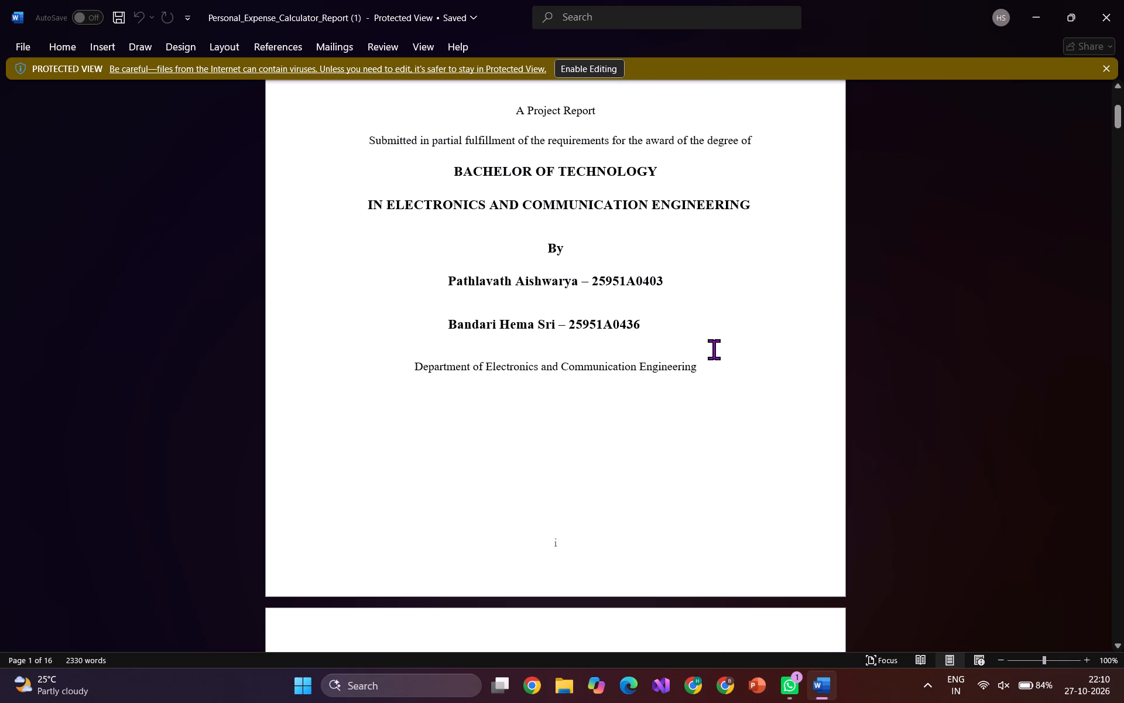
scroll(714, 349, down, 2)
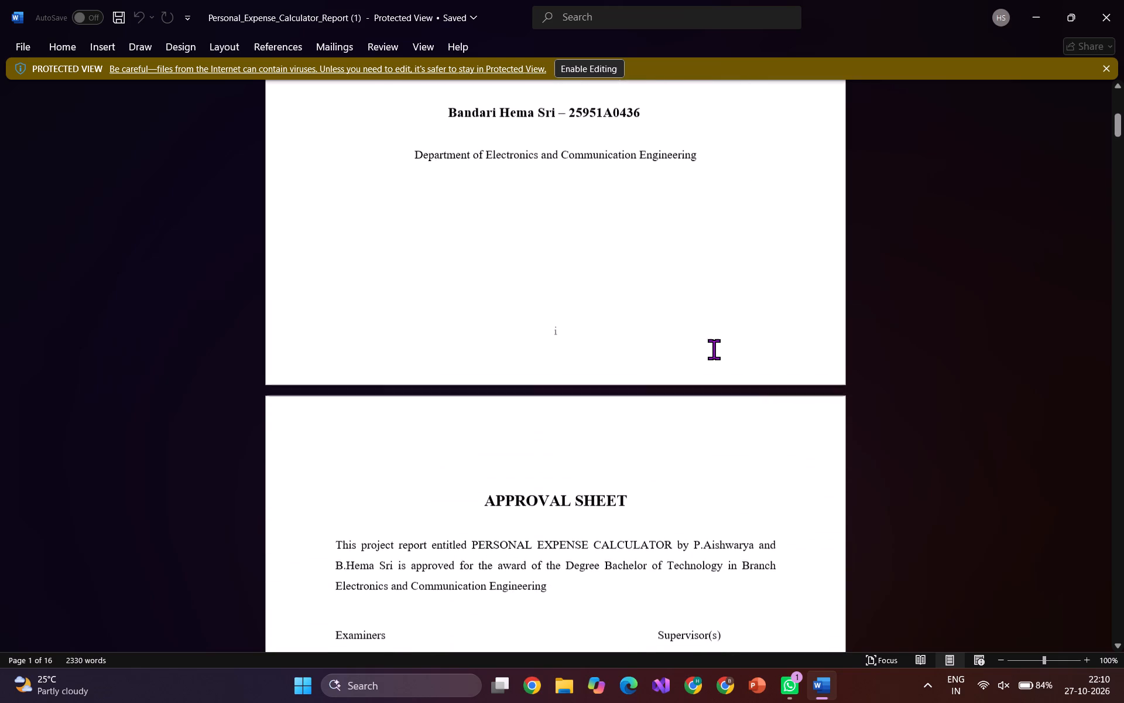
scroll(714, 349, down, 2)
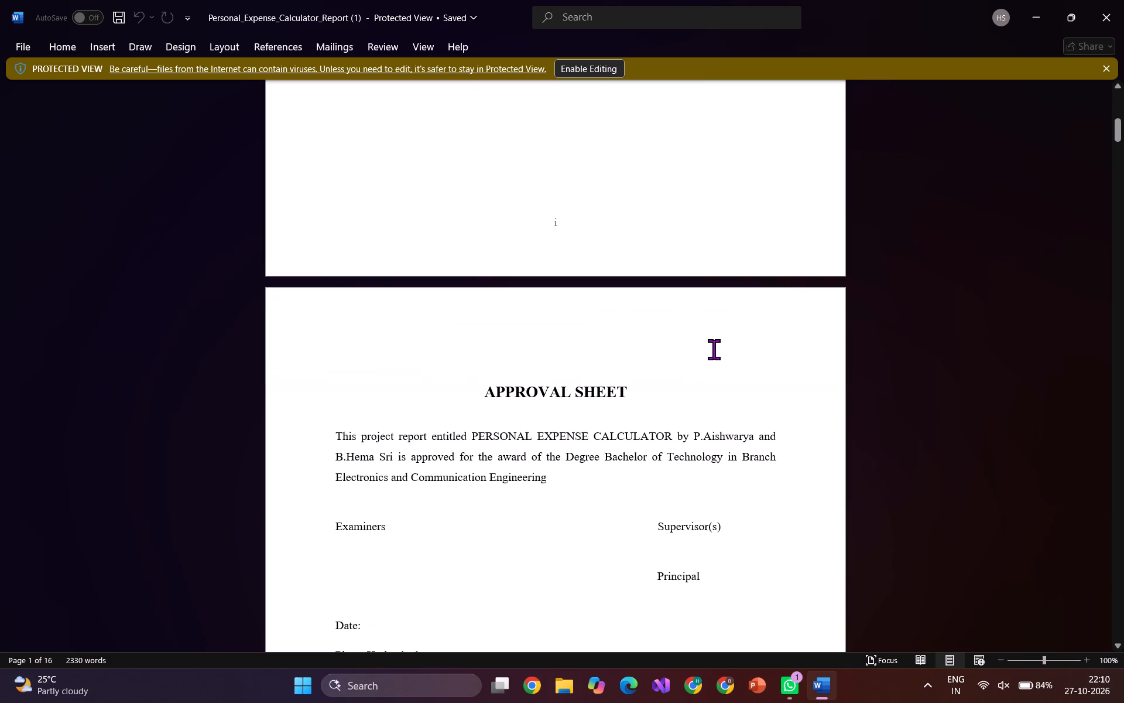
scroll(714, 349, down, 1)
scroll(600, 452, down, 1)
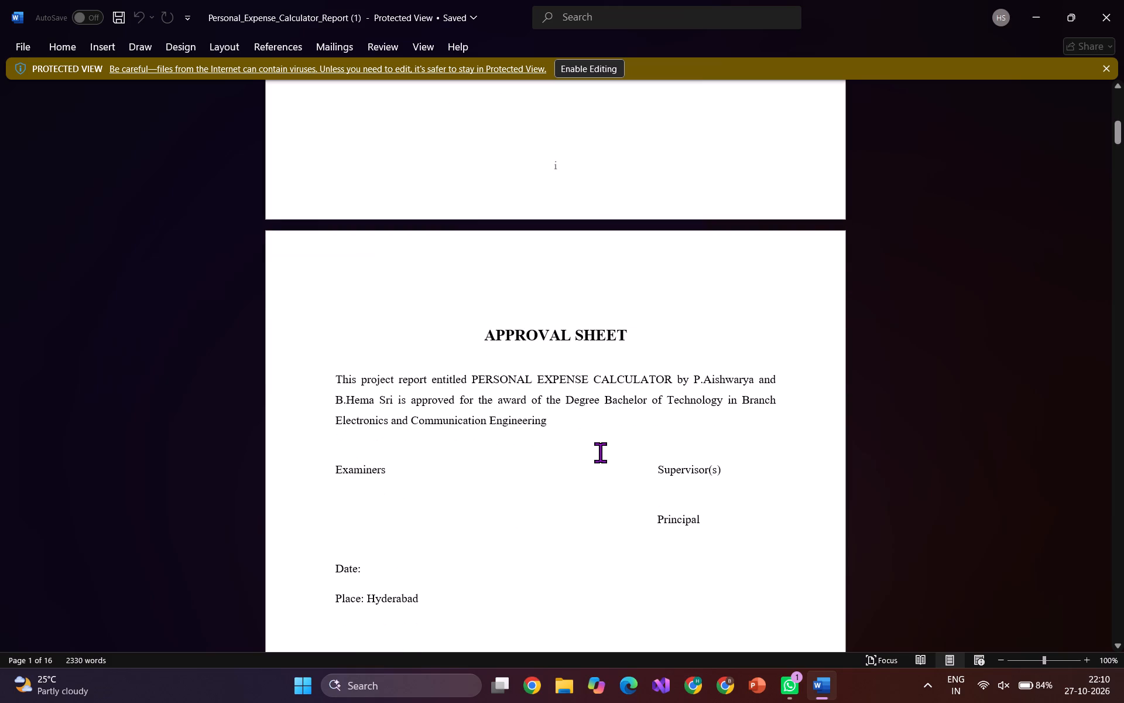
scroll(600, 452, down, 2)
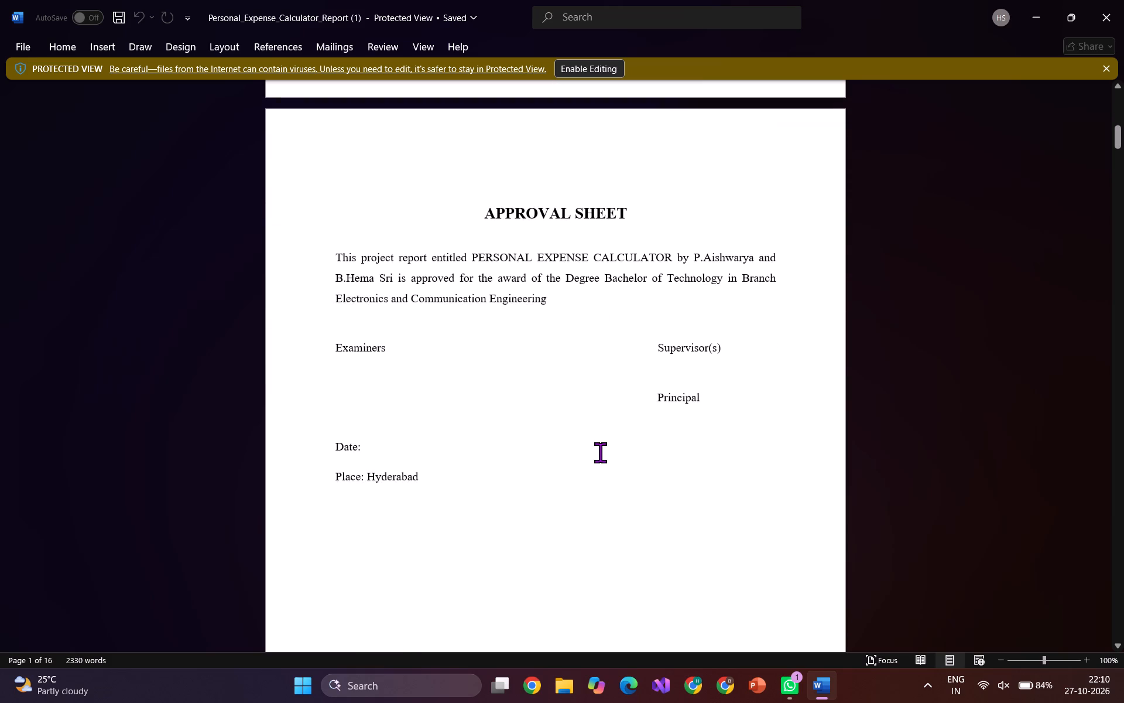
scroll(600, 452, down, 2)
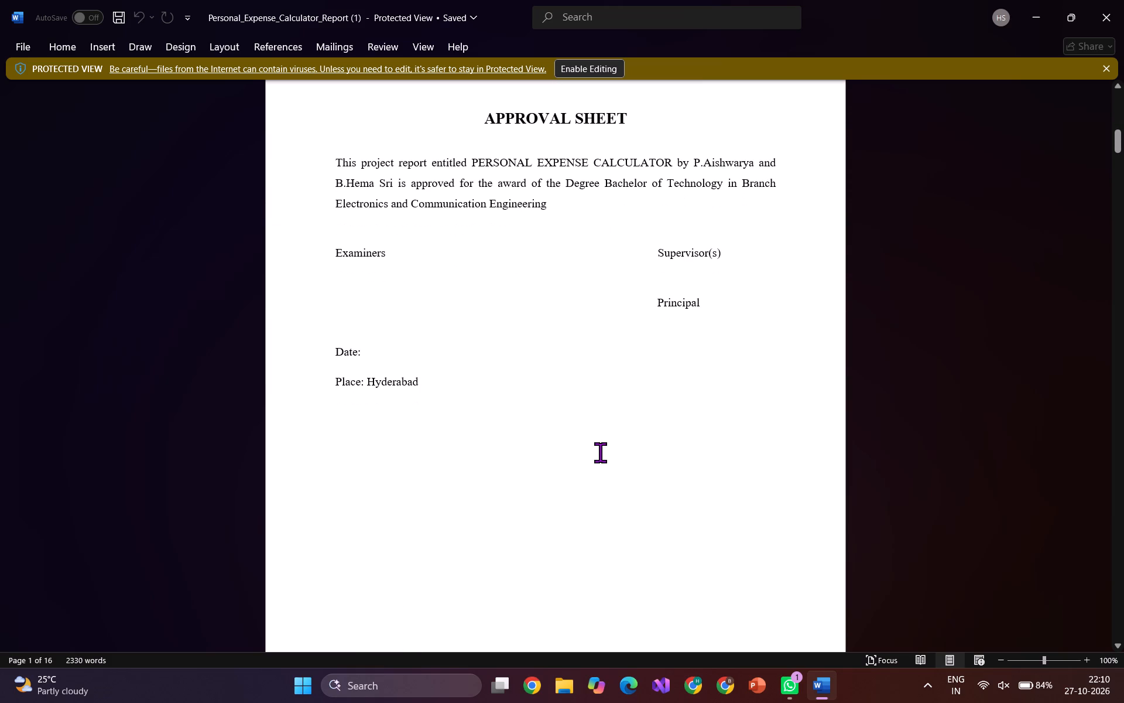
scroll(600, 452, down, 1)
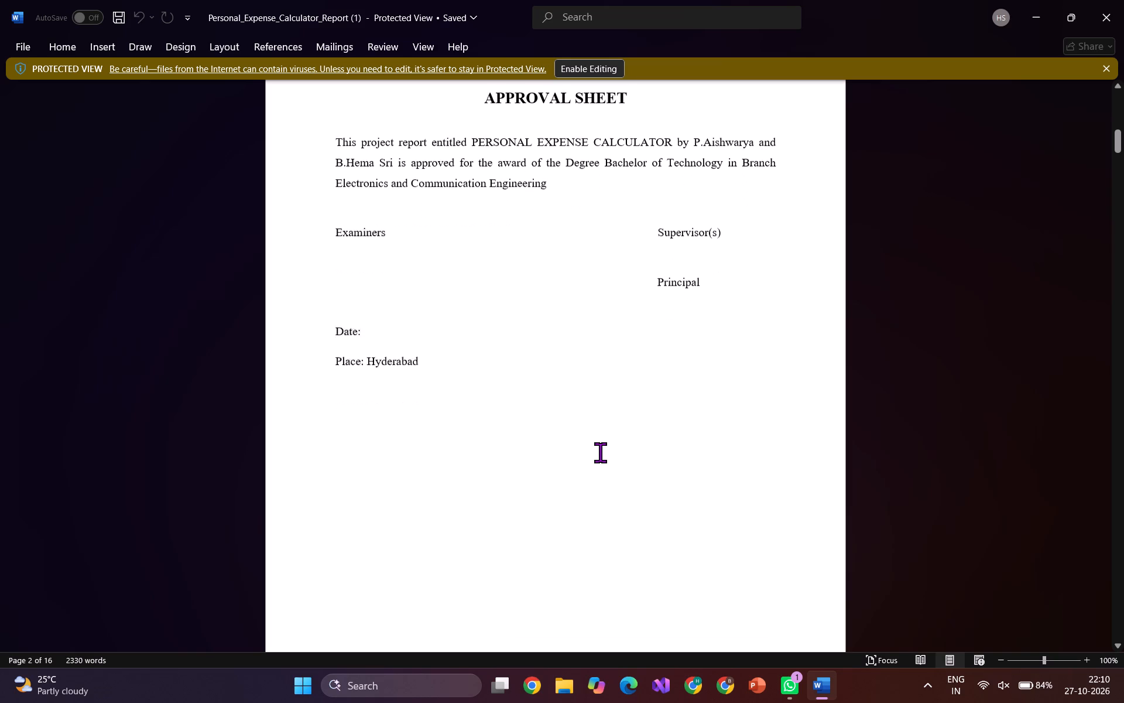
scroll(600, 452, down, 3)
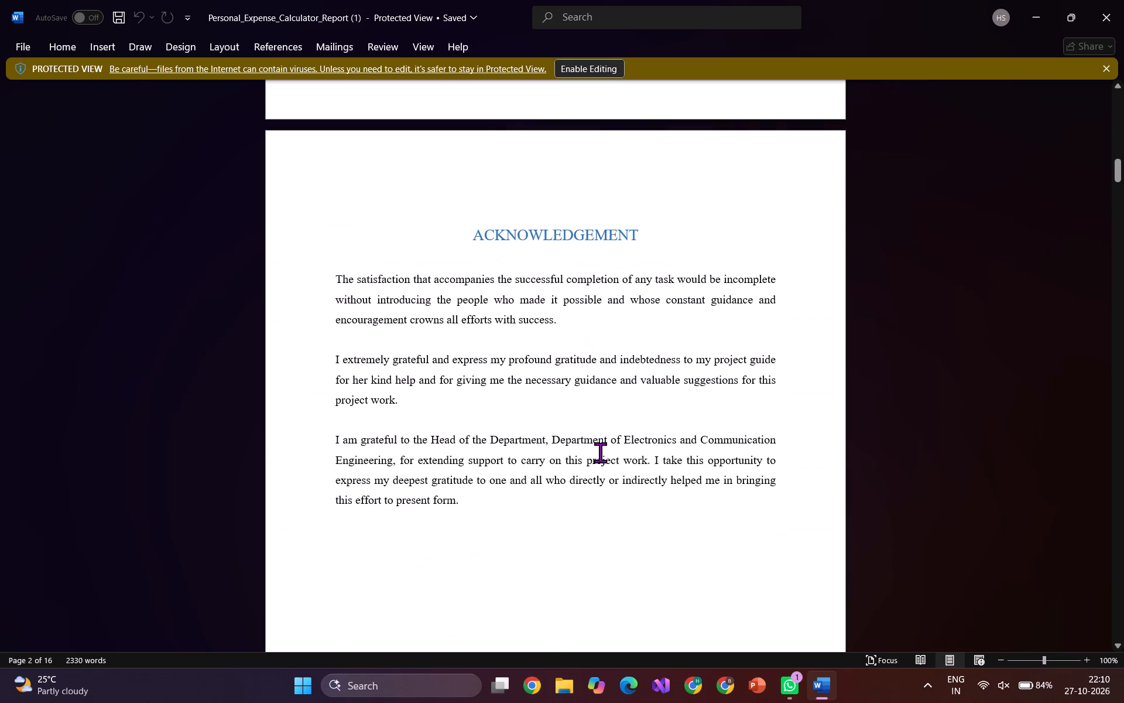
scroll(600, 452, down, 6)
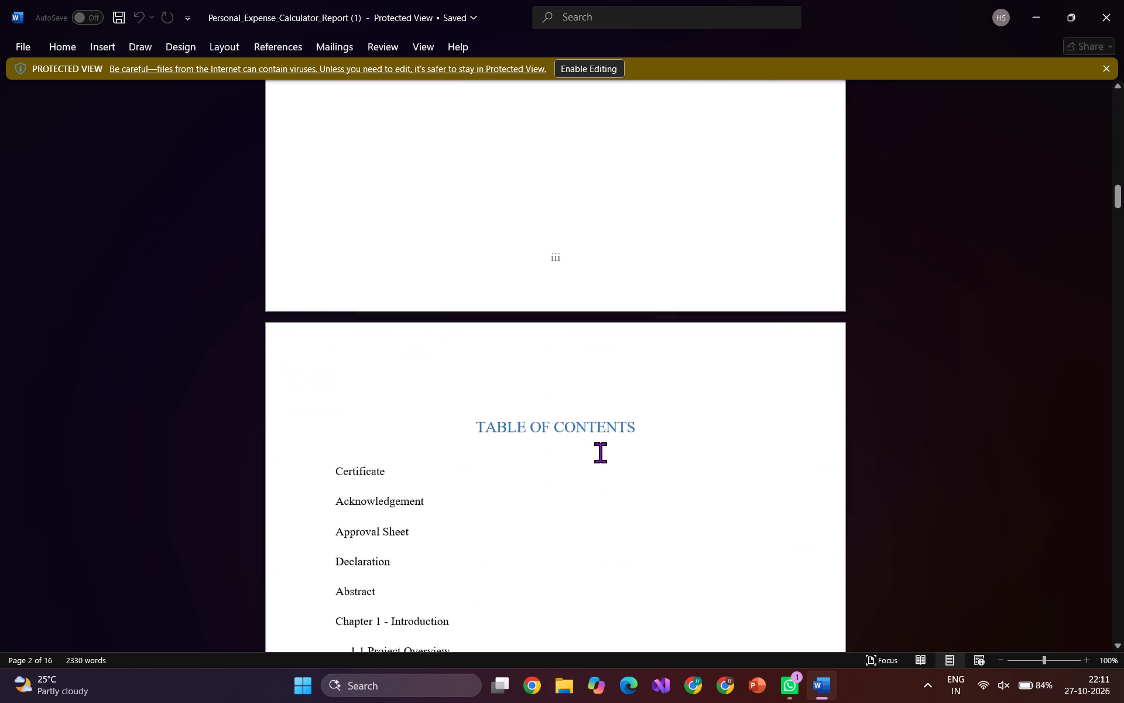
scroll(600, 452, down, 3)
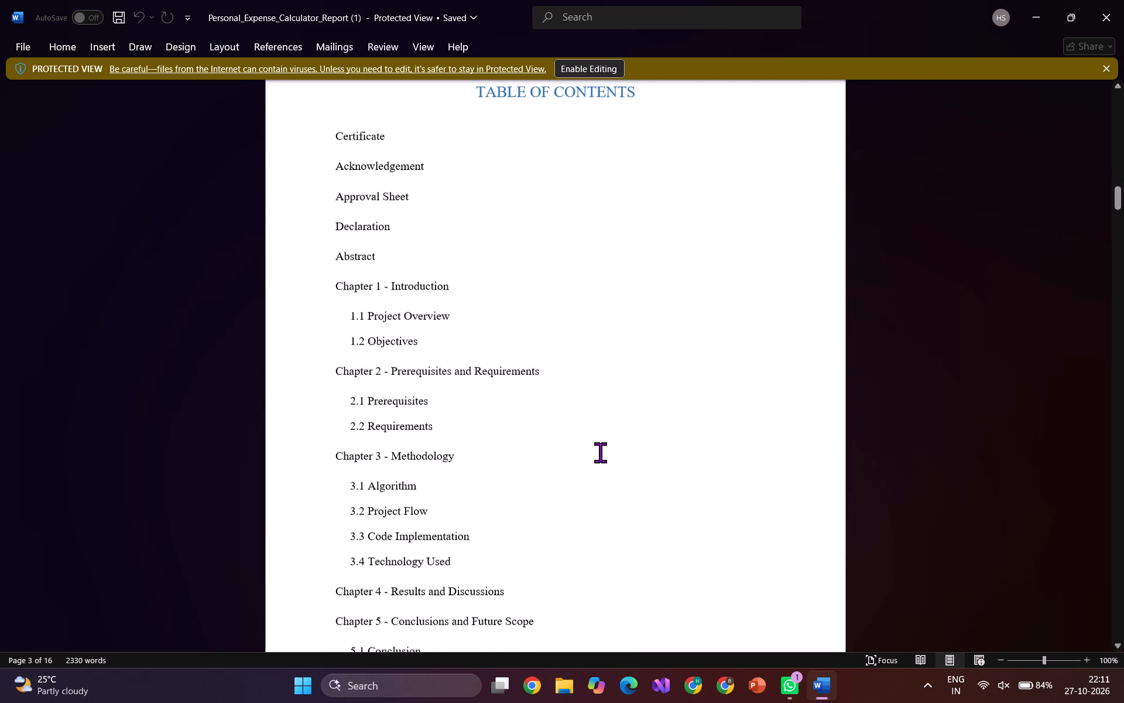
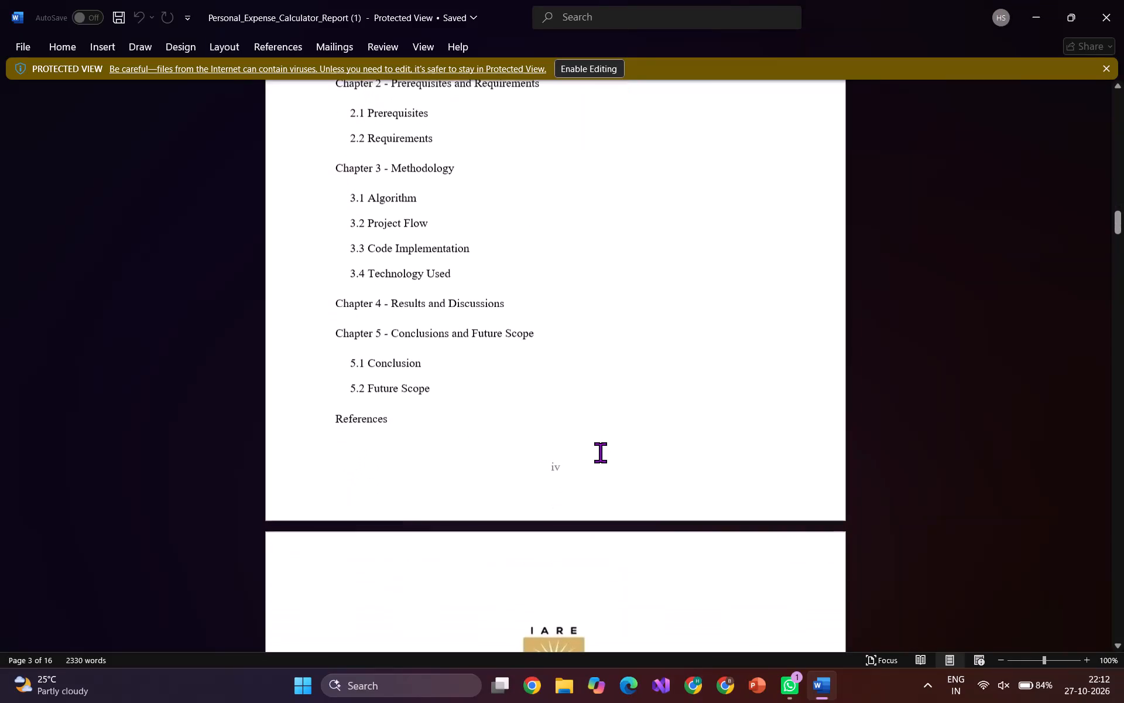
Review the declaration page of the protected report copy, checking its statement, author details, place and date lines.
scroll(600, 452, down, 3)
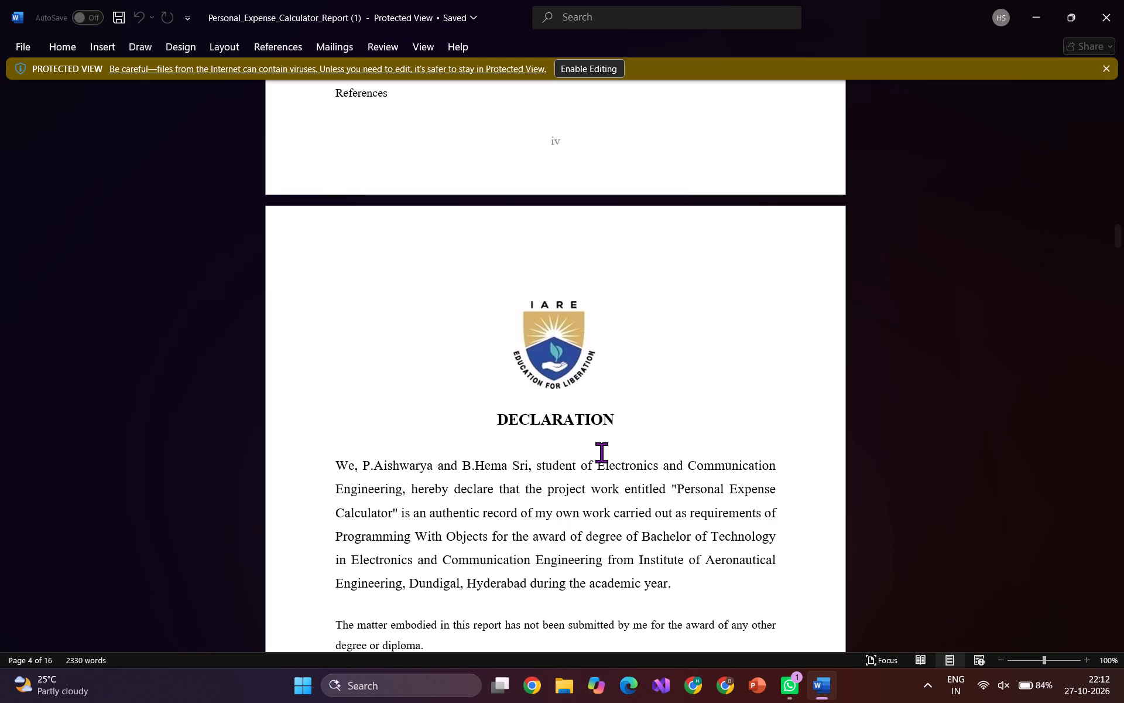
scroll(615, 451, down, 2)
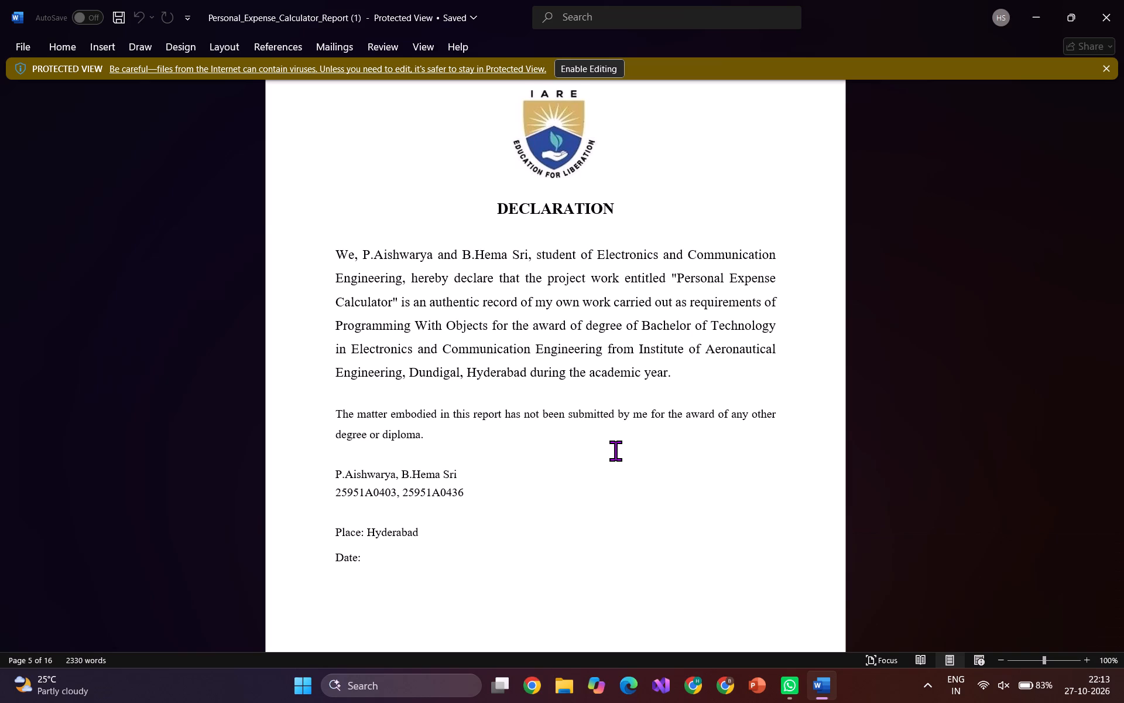
Review the protected report's front matter backward from the declaration to the logo title page, checking page order and Roman numbering.
scroll(615, 451, up, 9)
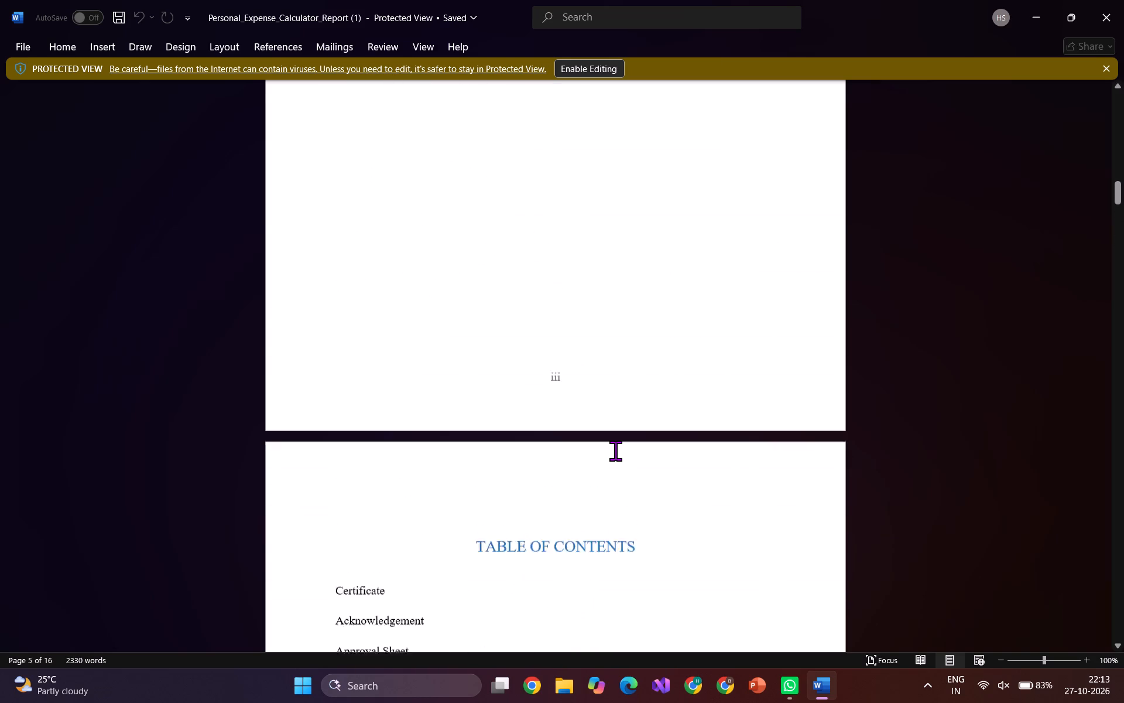
scroll(615, 451, up, 3)
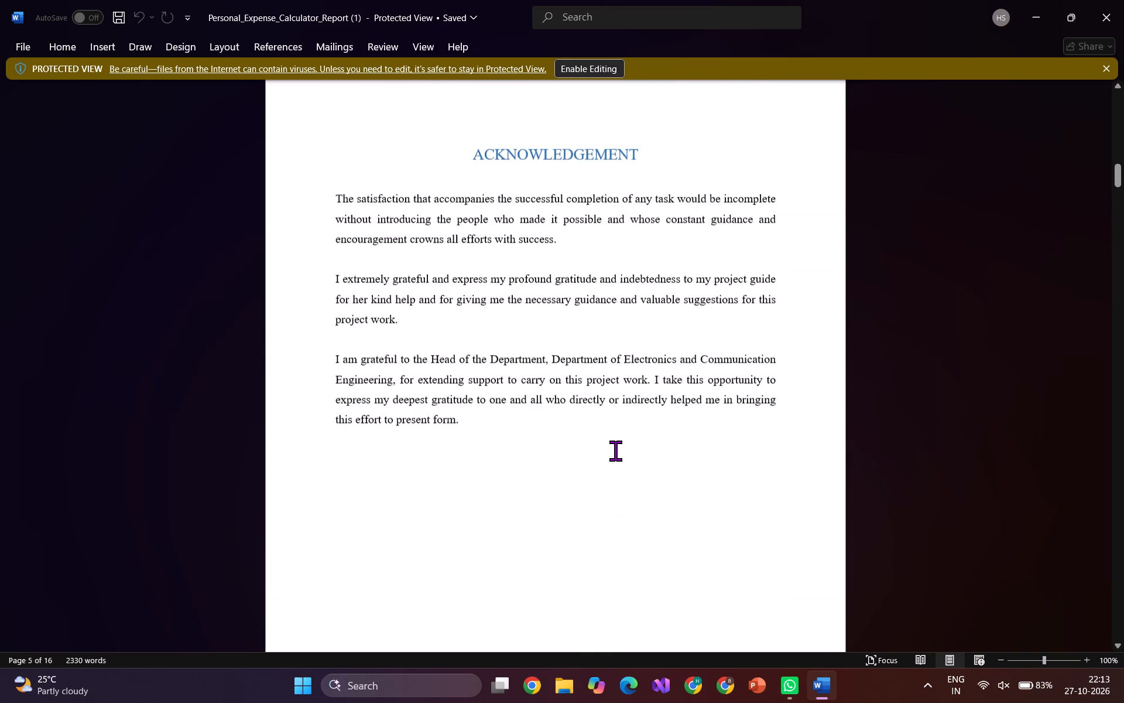
scroll(615, 451, up, 1)
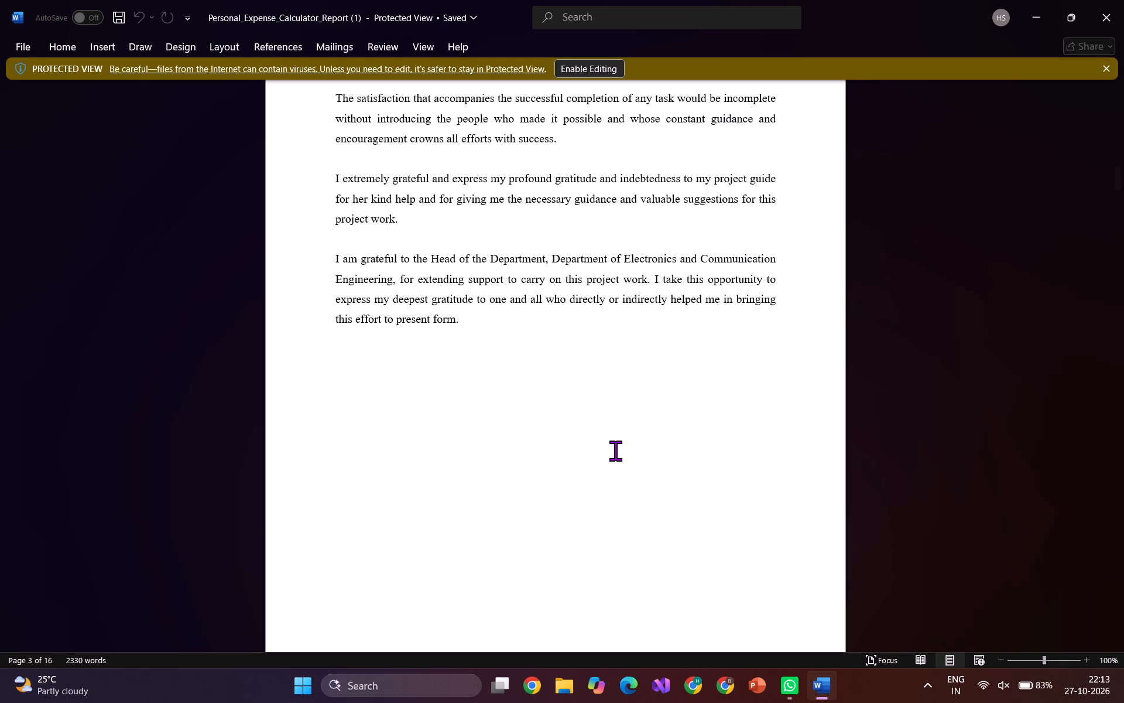
scroll(615, 451, up, 8)
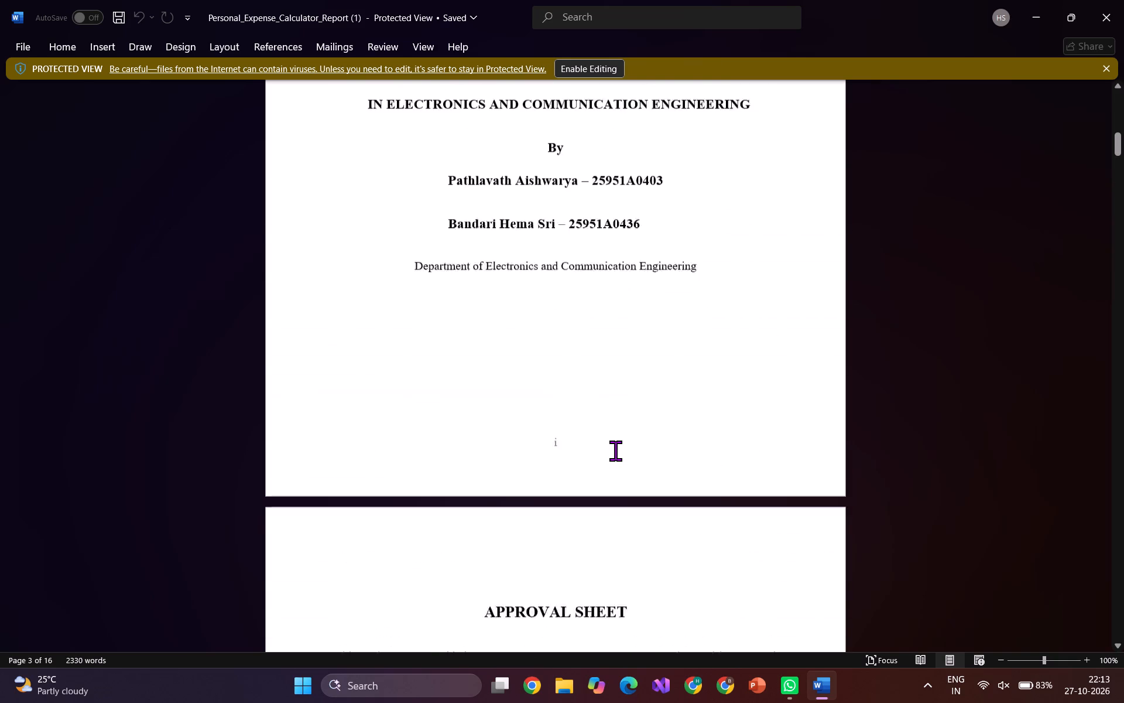
scroll(615, 451, up, 7)
Review the front matter forward from the title page through the approval sheet, acknowledgement and table of contents to the declaration.
scroll(615, 451, down, 3)
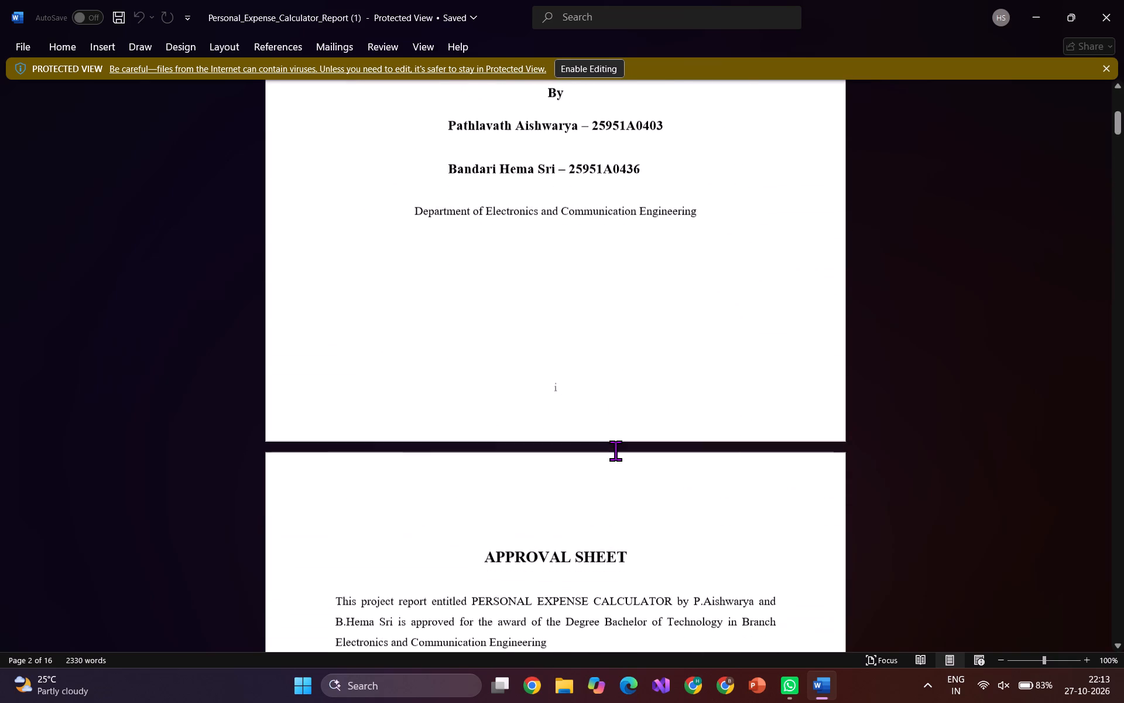
scroll(615, 451, down, 6)
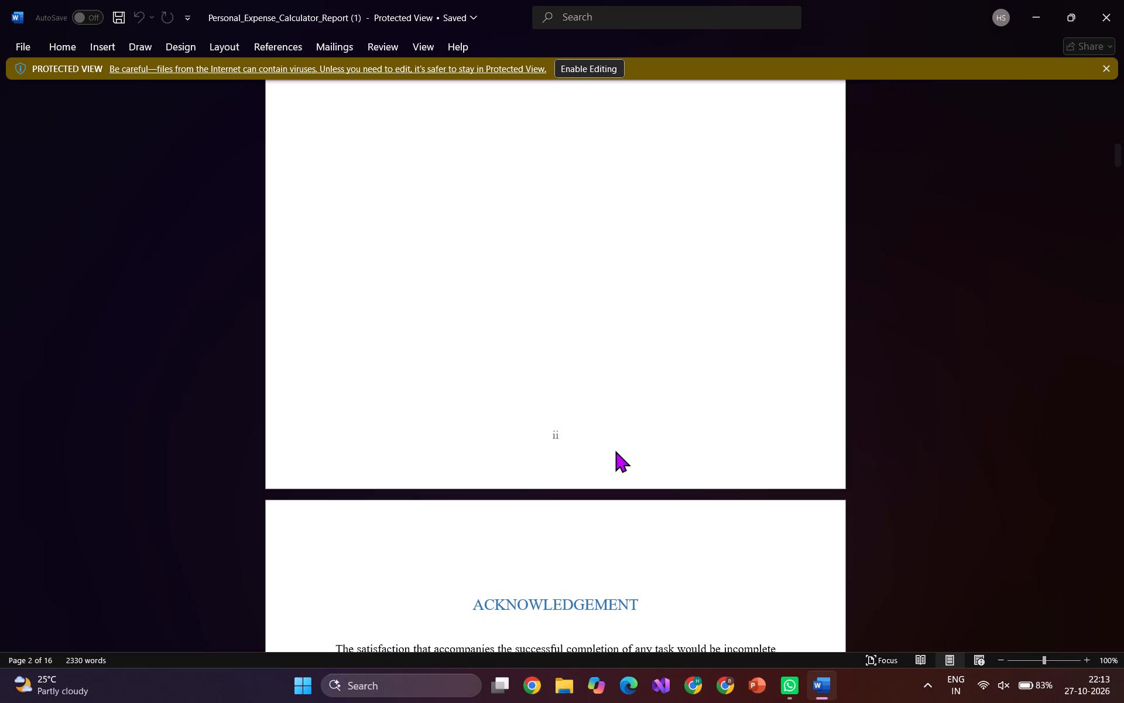
scroll(615, 451, down, 2)
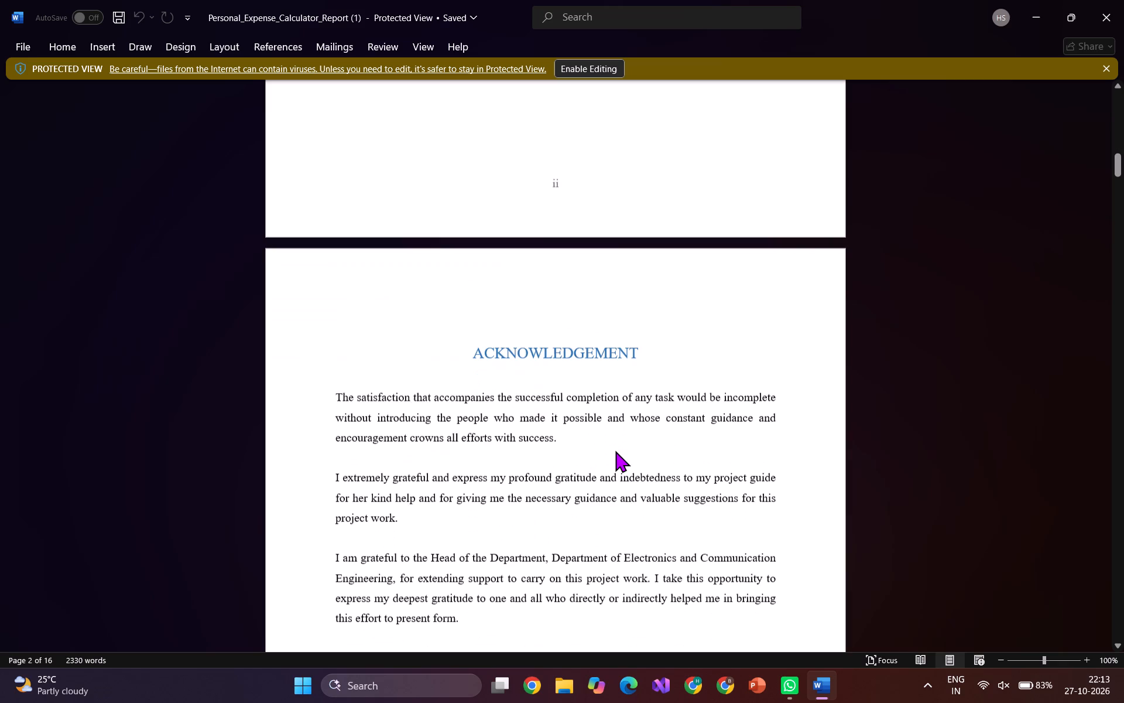
scroll(615, 451, down, 2)
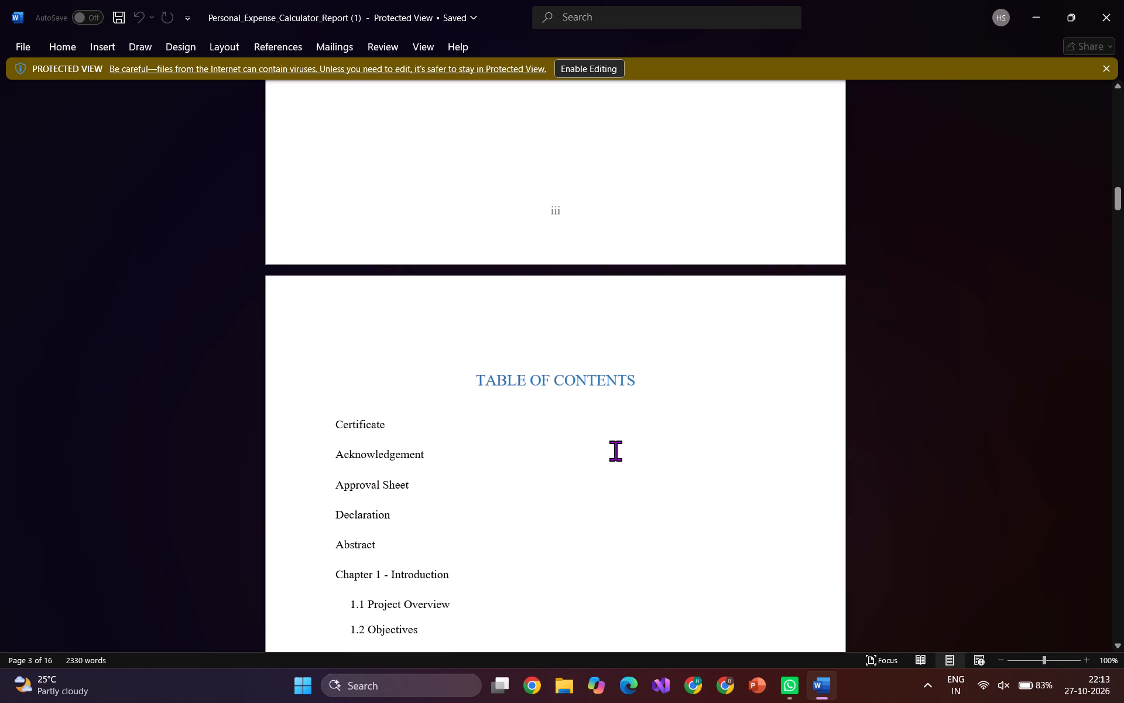
scroll(615, 451, down, 1)
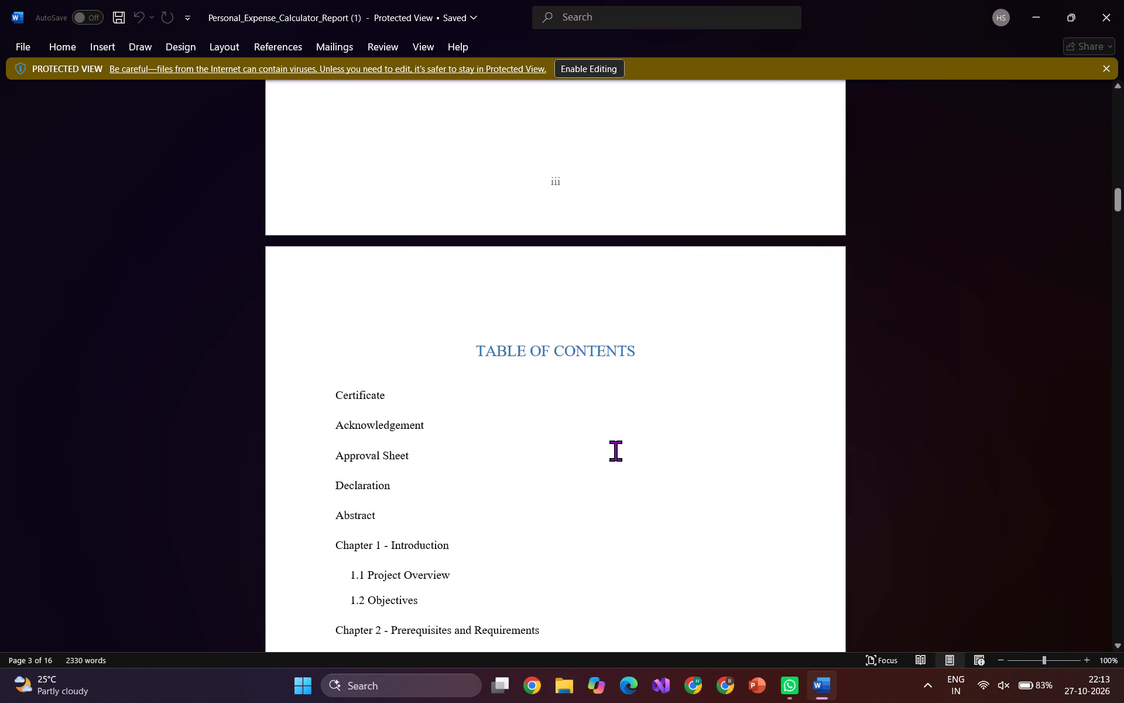
scroll(615, 451, down, 5)
scroll(615, 451, up, 1)
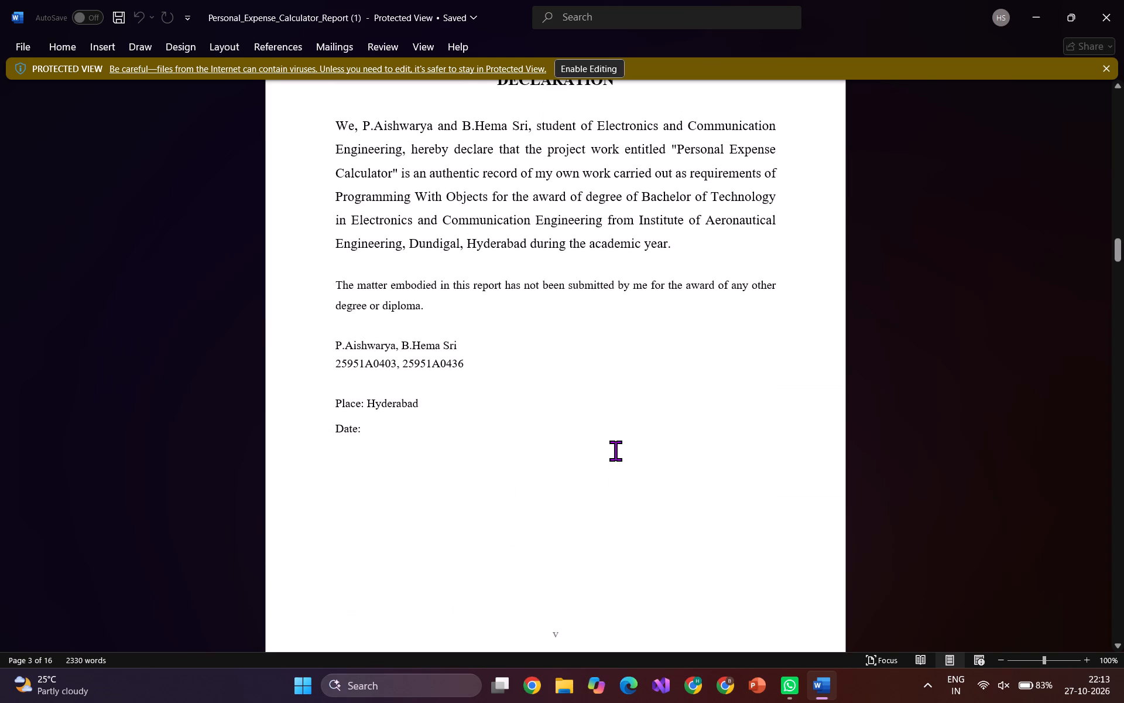
scroll(615, 451, up, 2)
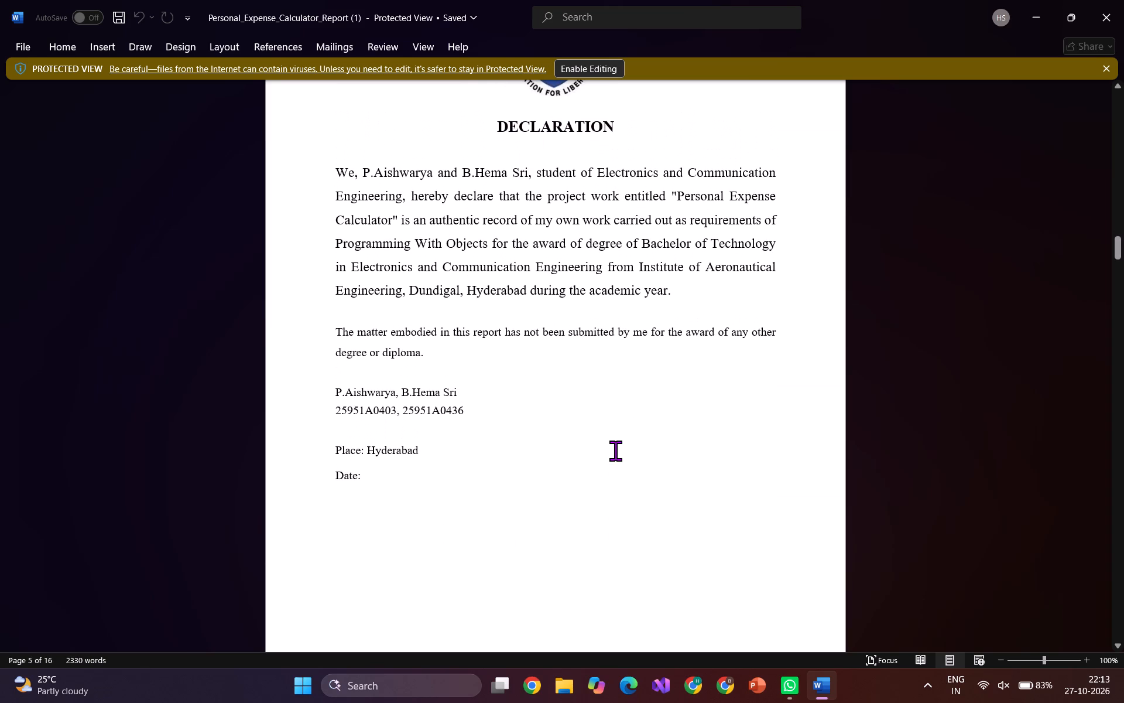
Examine the abstract page and the transition from the Roman-numbered front matter to Chapter 1 Introduction.
scroll(615, 451, down, 4)
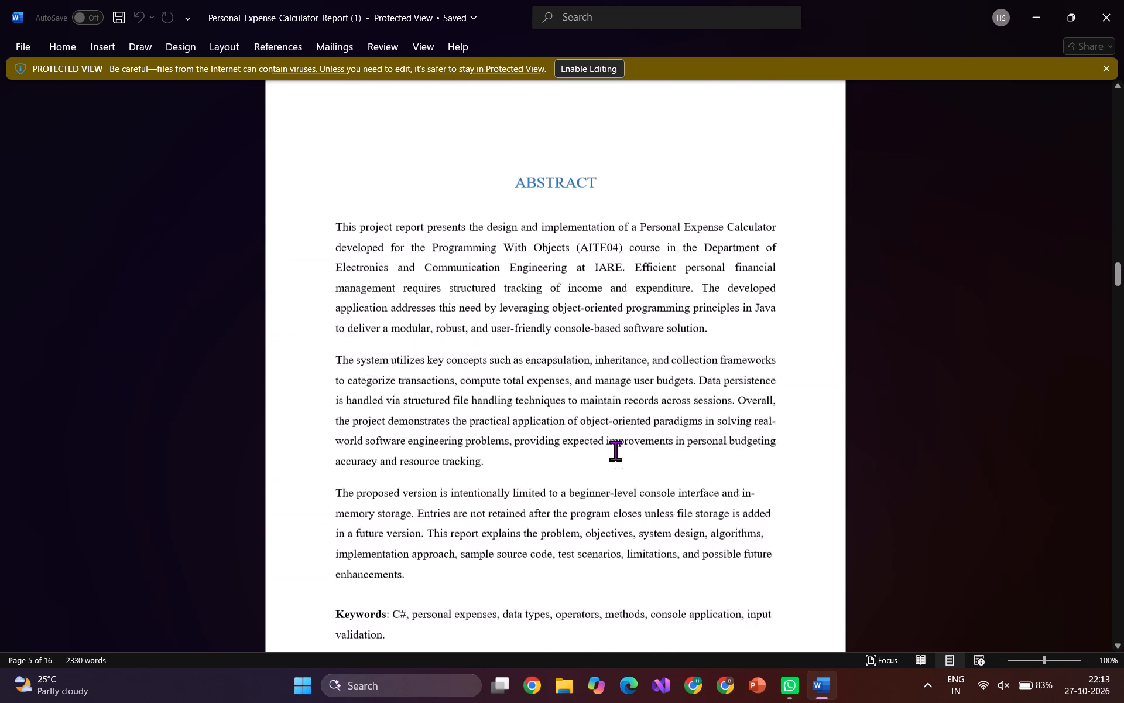
scroll(615, 451, down, 2)
scroll(615, 451, up, 3)
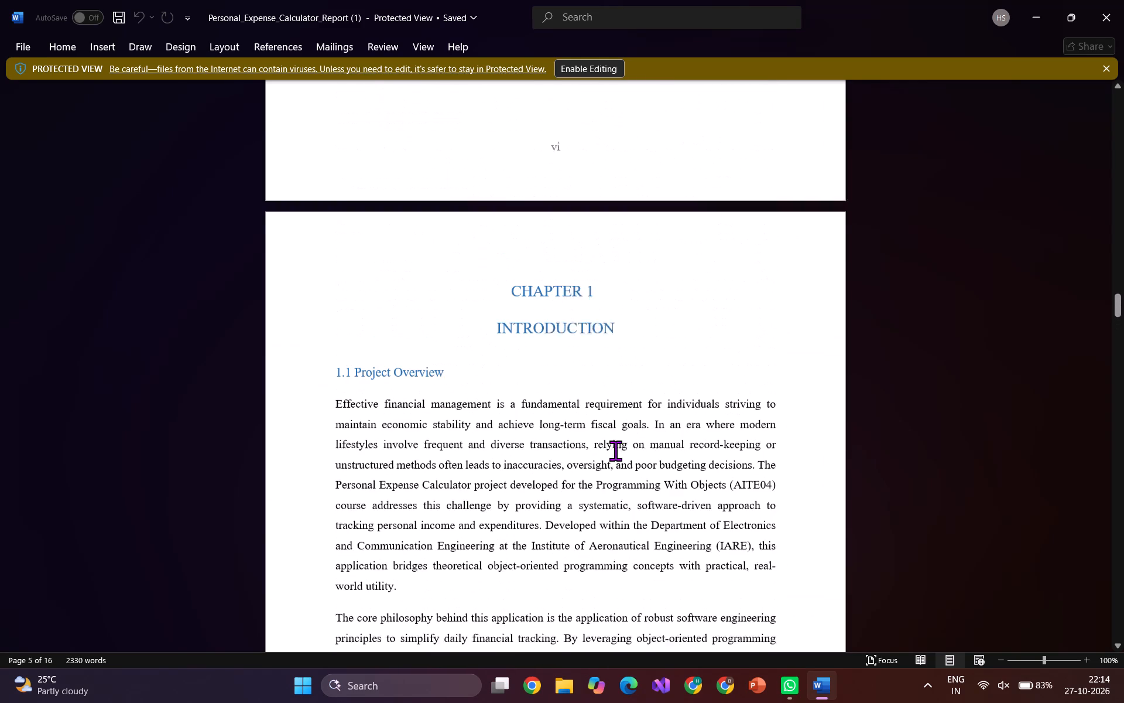
scroll(615, 451, up, 10)
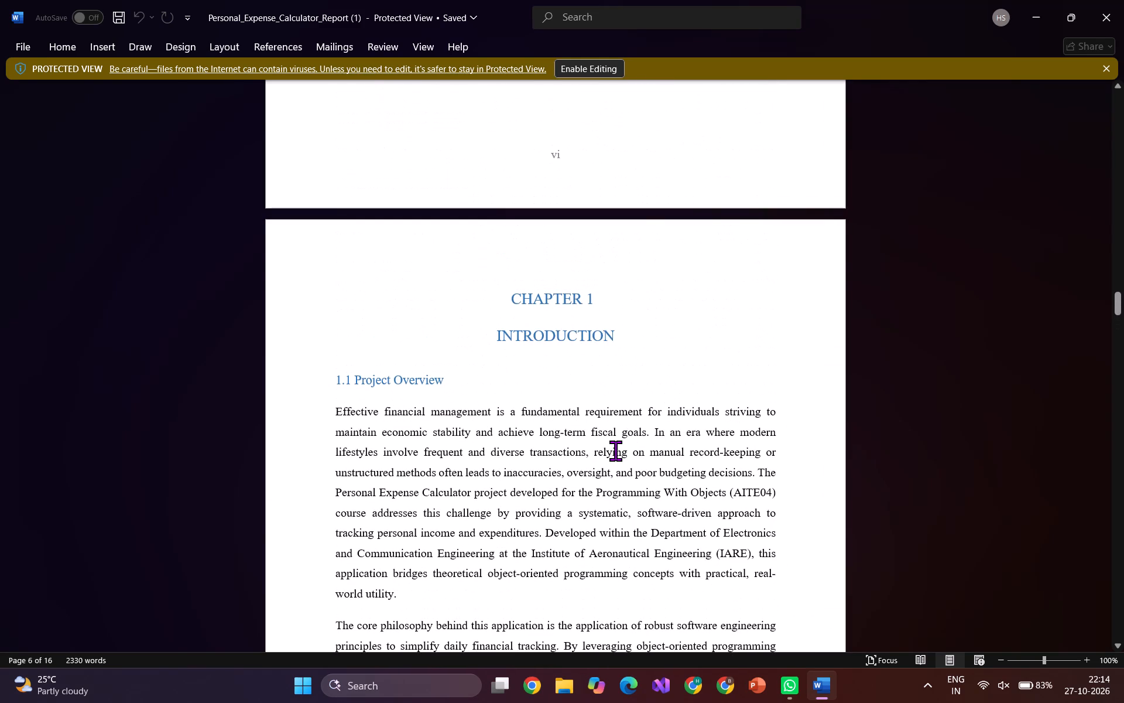
scroll(615, 451, up, 3)
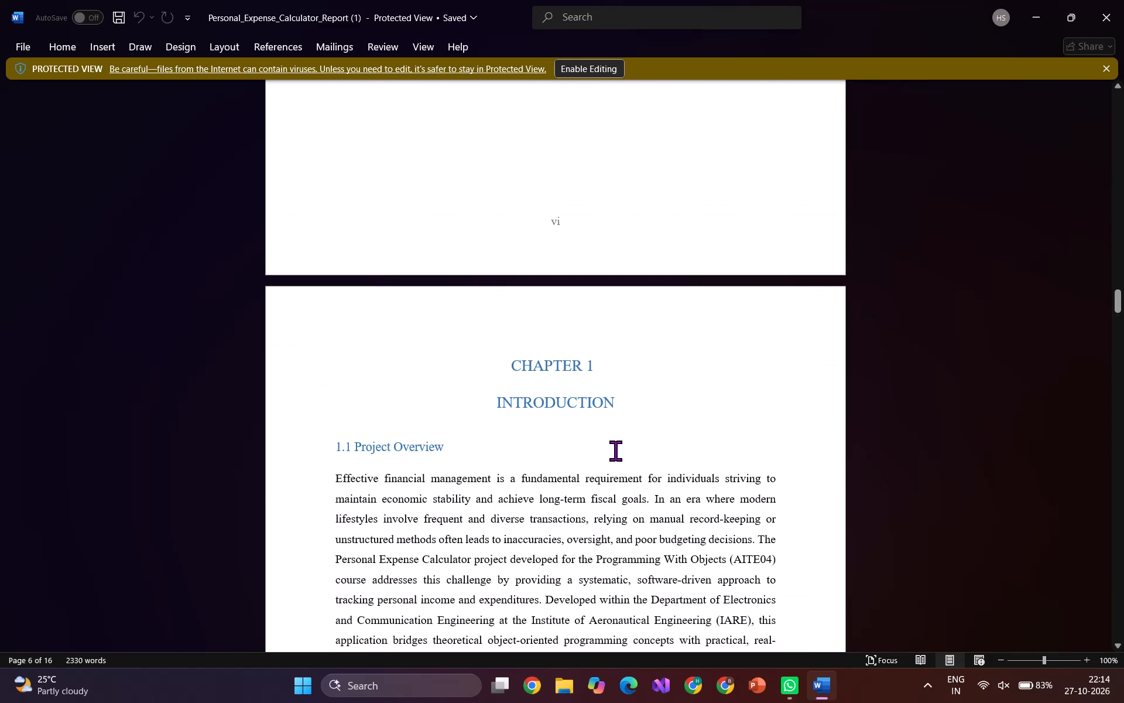
click(615, 451)
Recheck the declaration's layout, logo and date line, and look over the table of contents and acknowledgement pages.
scroll(684, 384, up, 8)
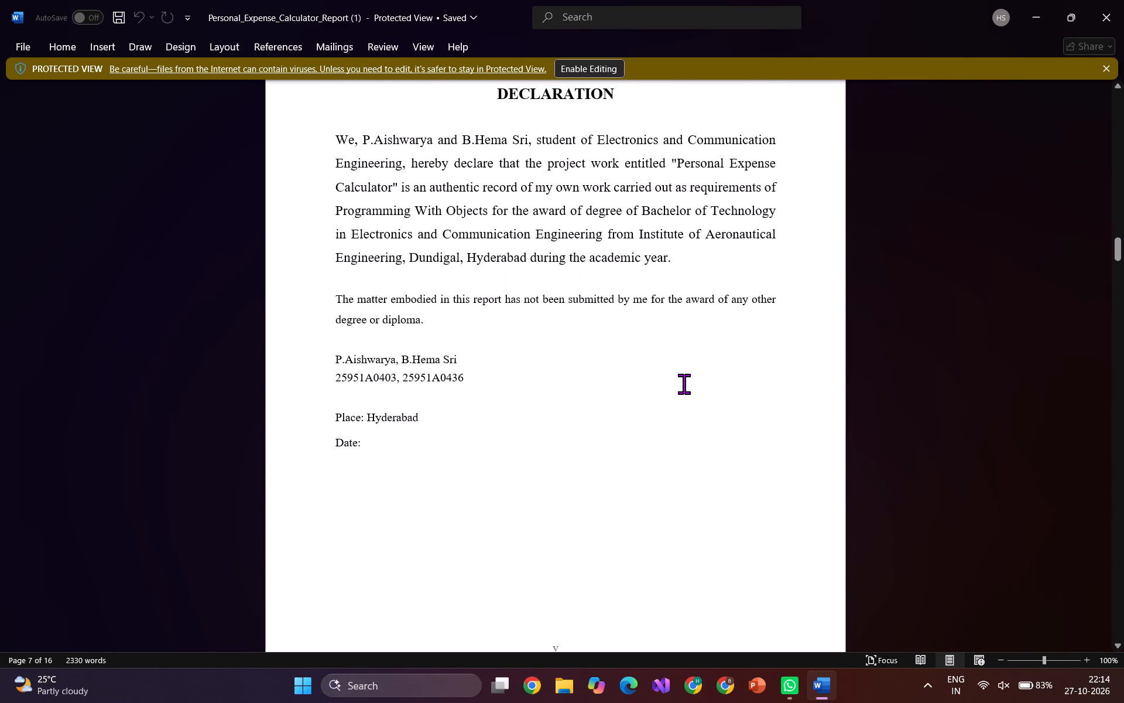
scroll(684, 384, up, 1)
click(372, 445)
scroll(500, 453, up, 2)
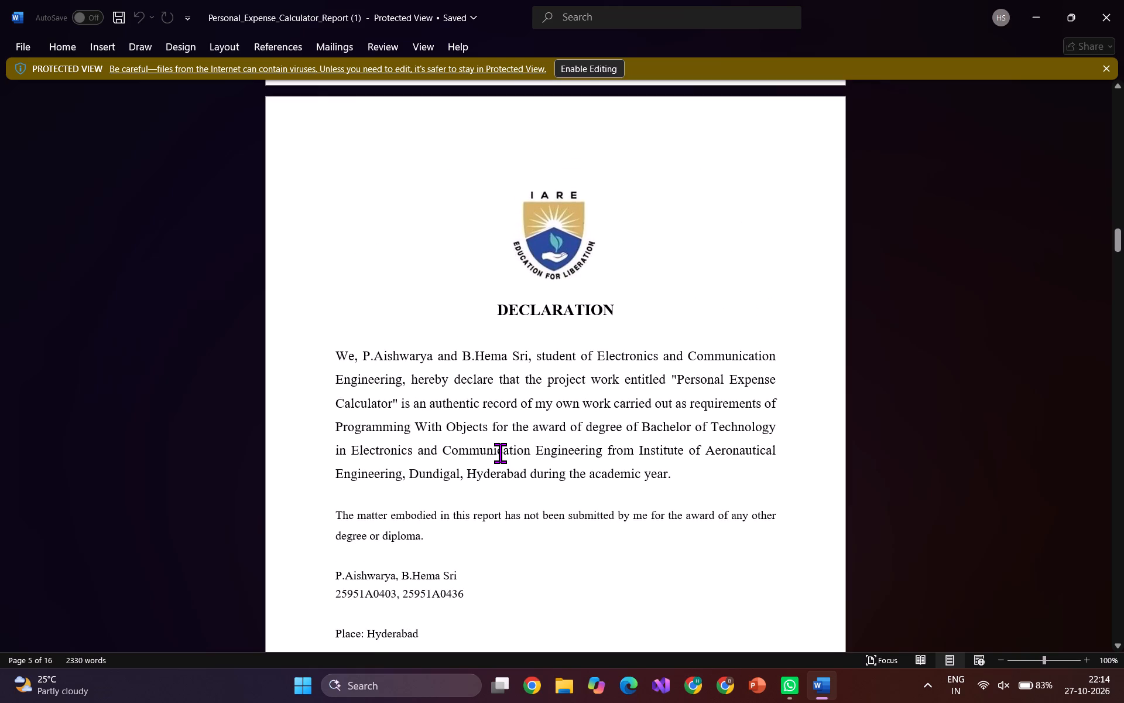
scroll(497, 414, down, 1)
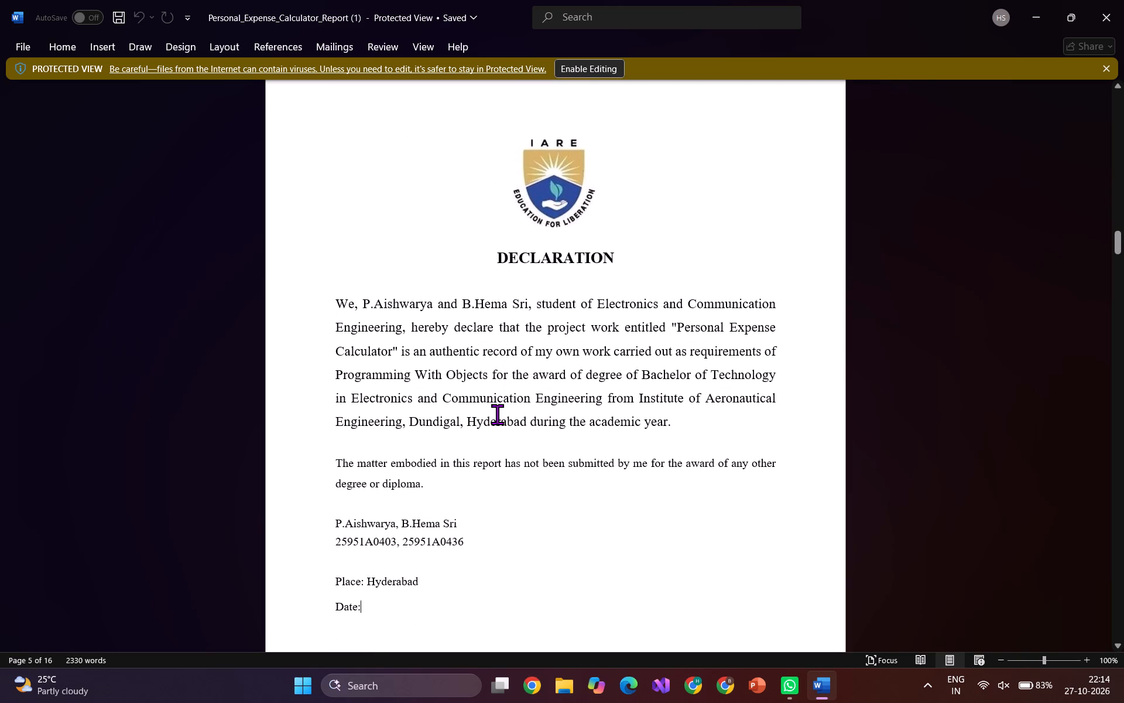
scroll(529, 371, up, 5)
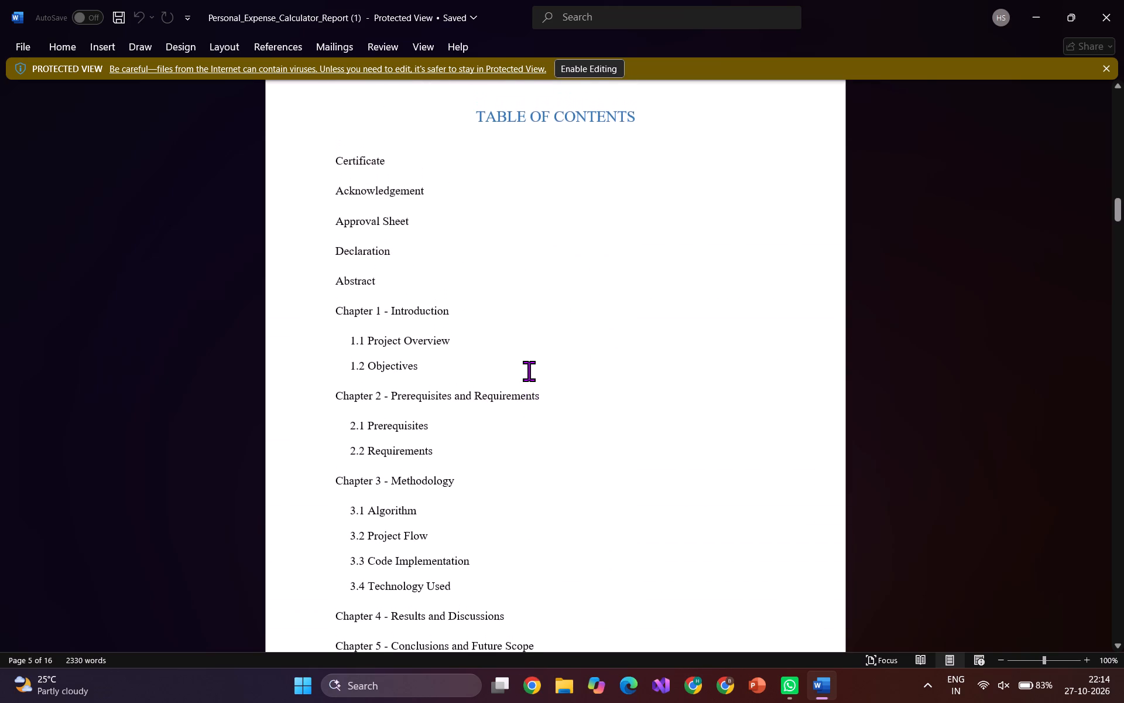
scroll(529, 371, up, 2)
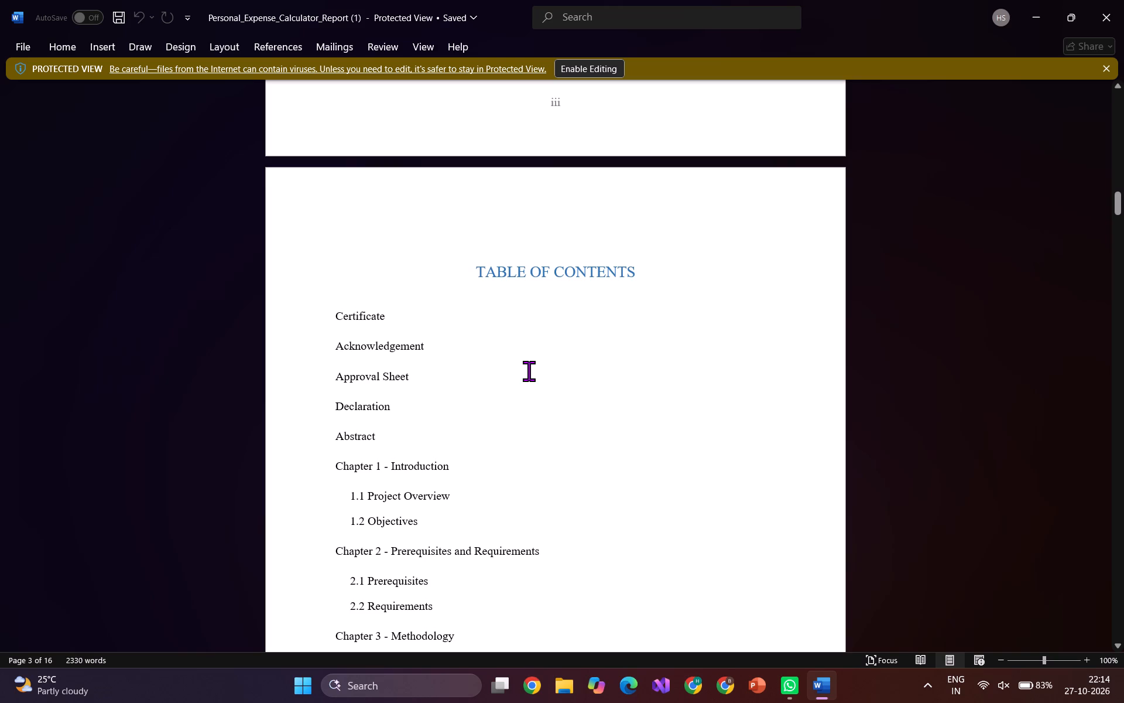
scroll(529, 371, up, 4)
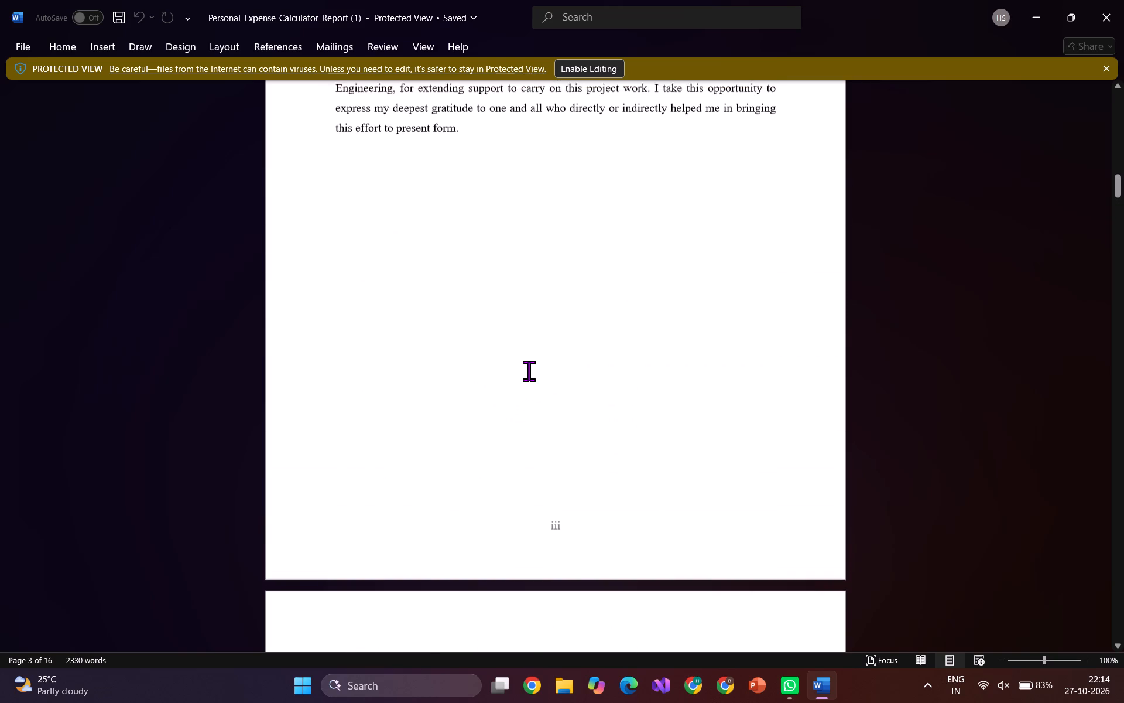
ctrl+scroll(529, 371, down, 1)
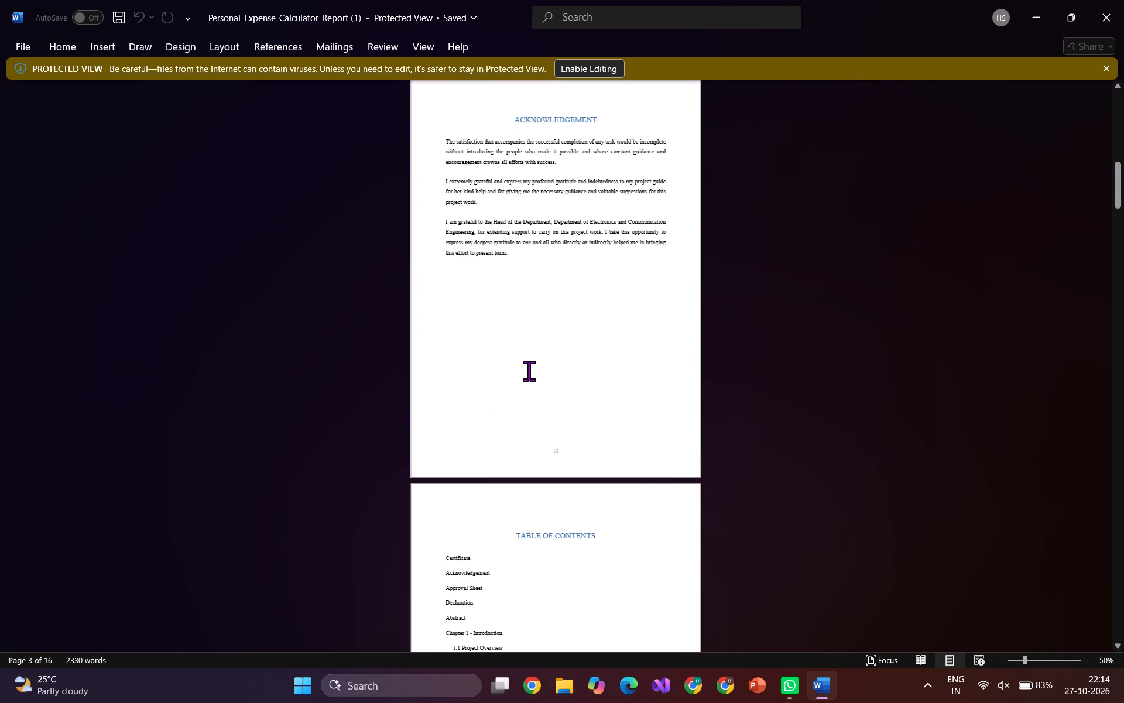
Enable editing of the protected report copy.
click(588, 71)
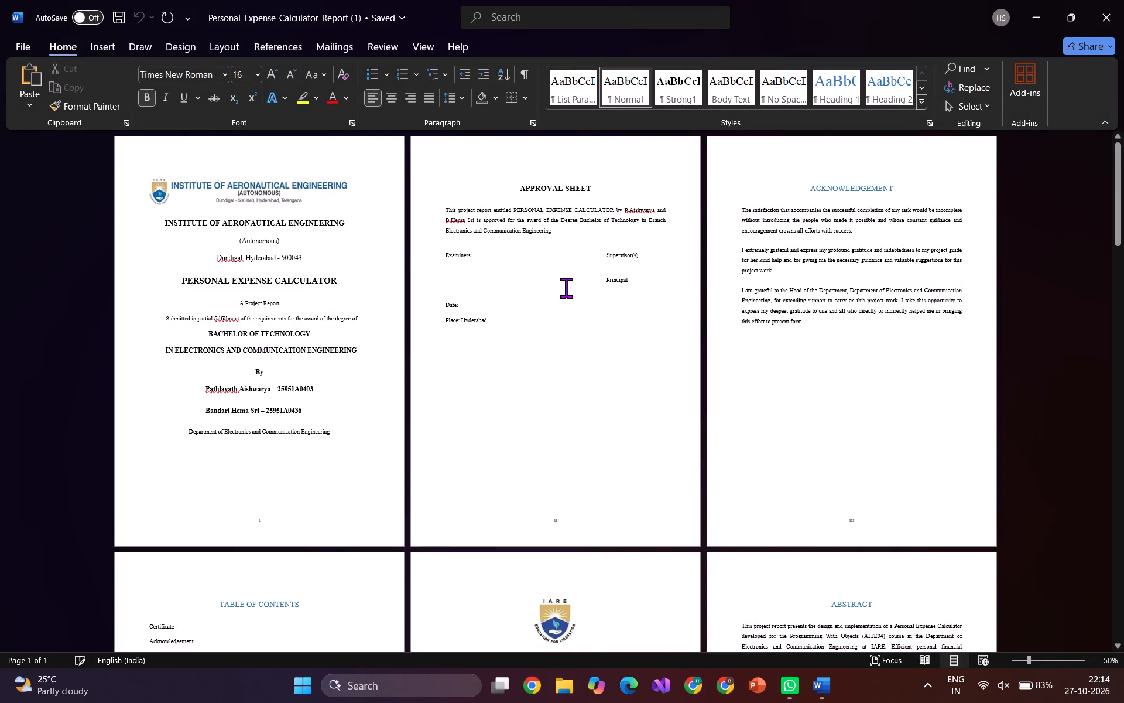
Select the blank line above the ABSTRACT heading on the abstract page.
scroll(566, 288, down, 3)
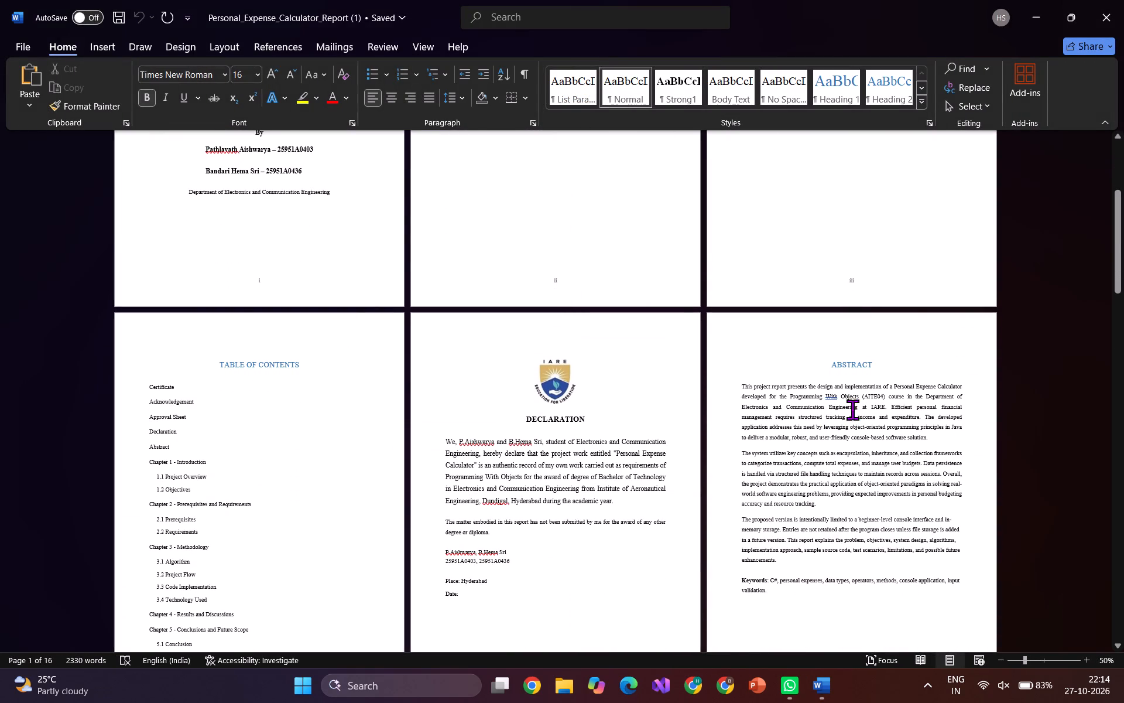
drag(900, 351, 808, 357)
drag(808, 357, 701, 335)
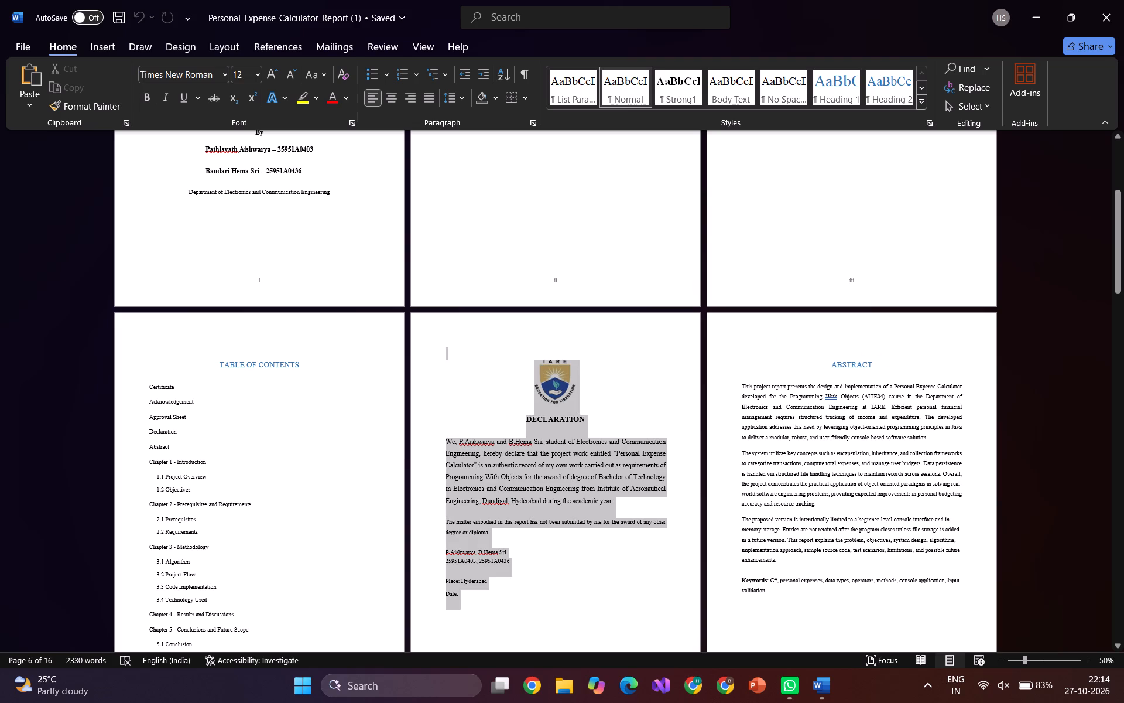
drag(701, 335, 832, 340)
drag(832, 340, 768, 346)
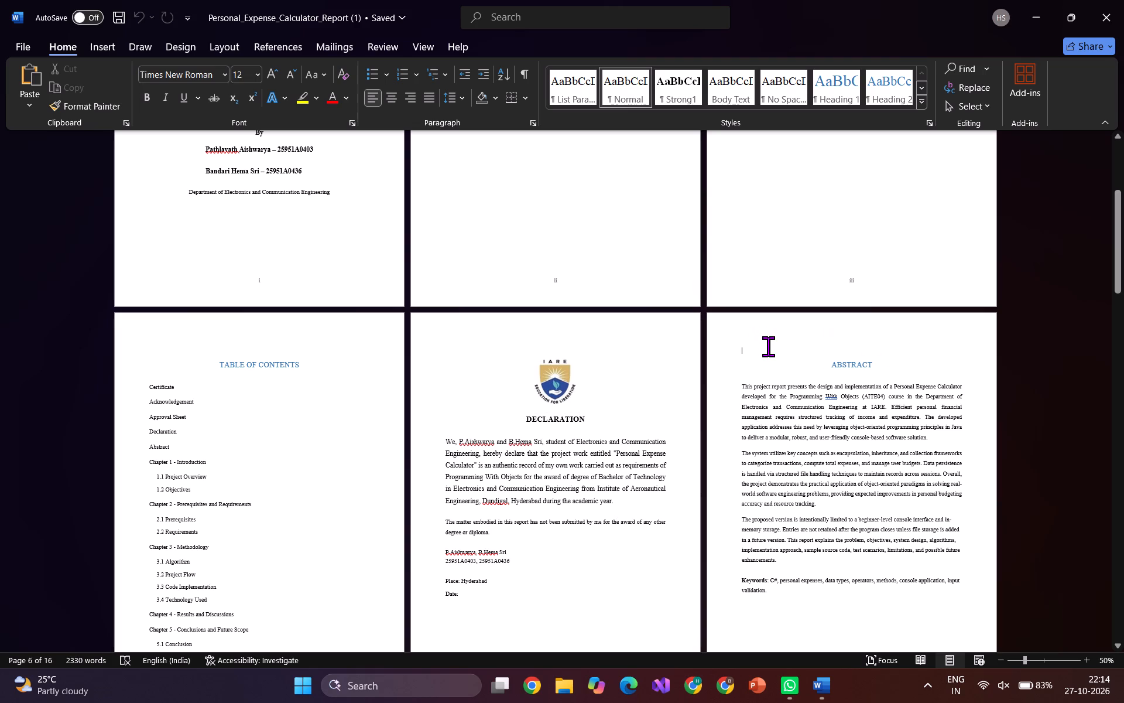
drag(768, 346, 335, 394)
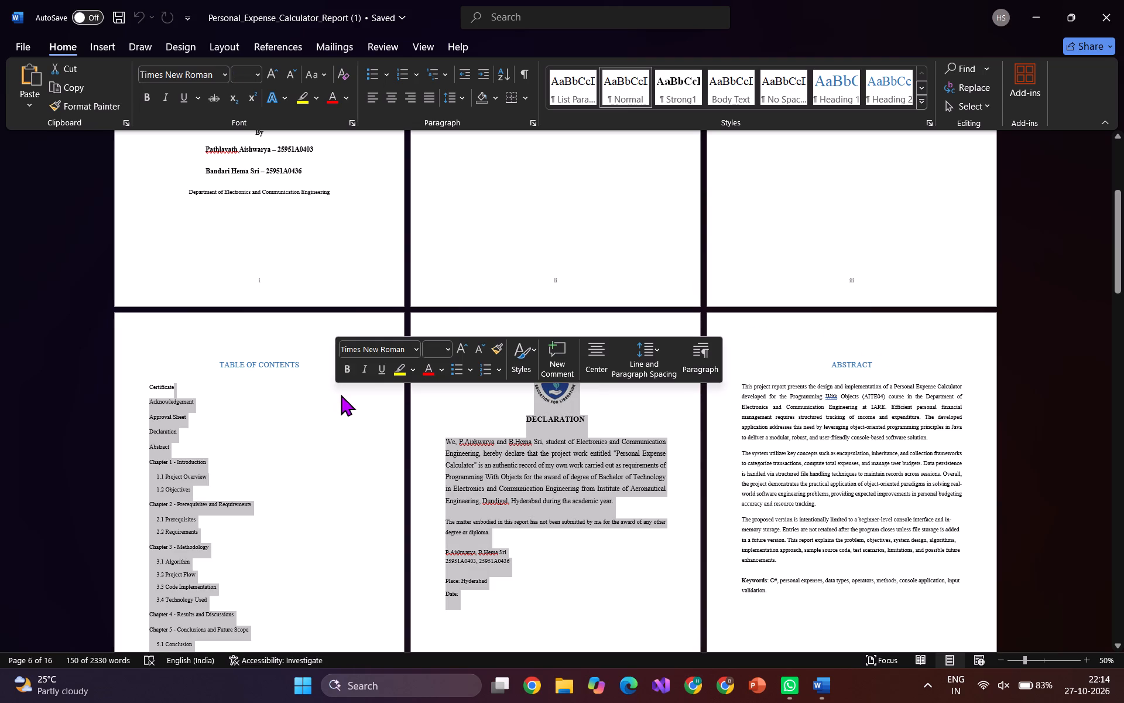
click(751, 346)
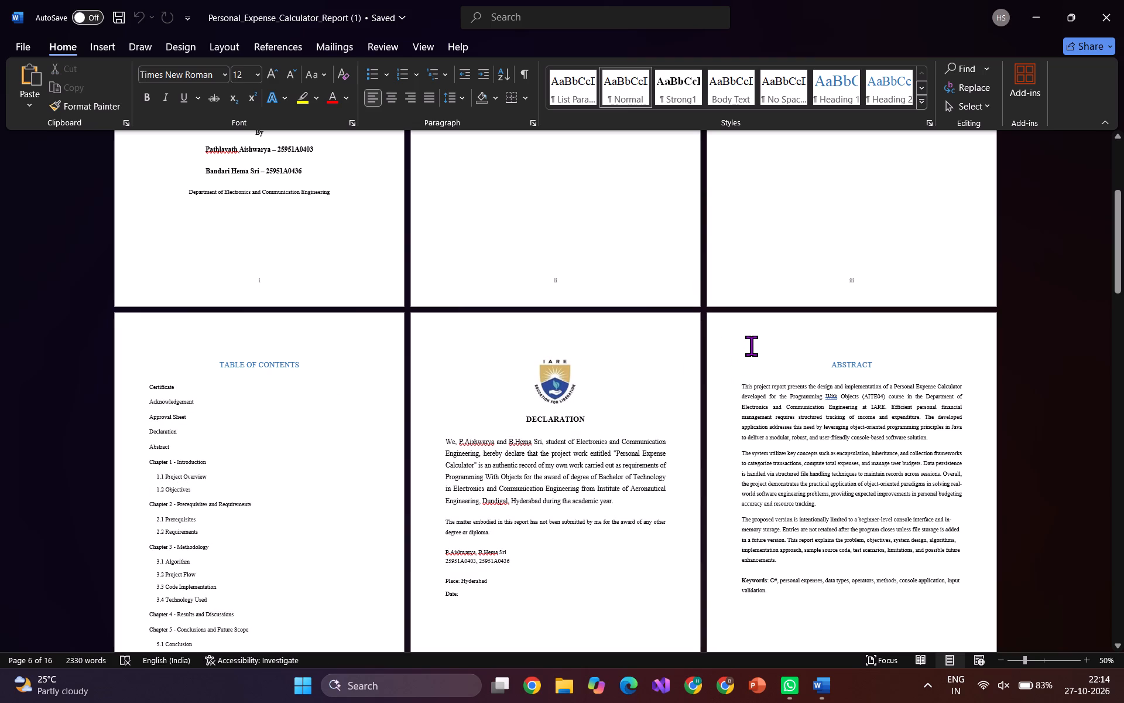
Look over the front matter and Chapter 1 pages once more and save the report copy.
scroll(671, 427, down, 2)
scroll(671, 427, up, 1)
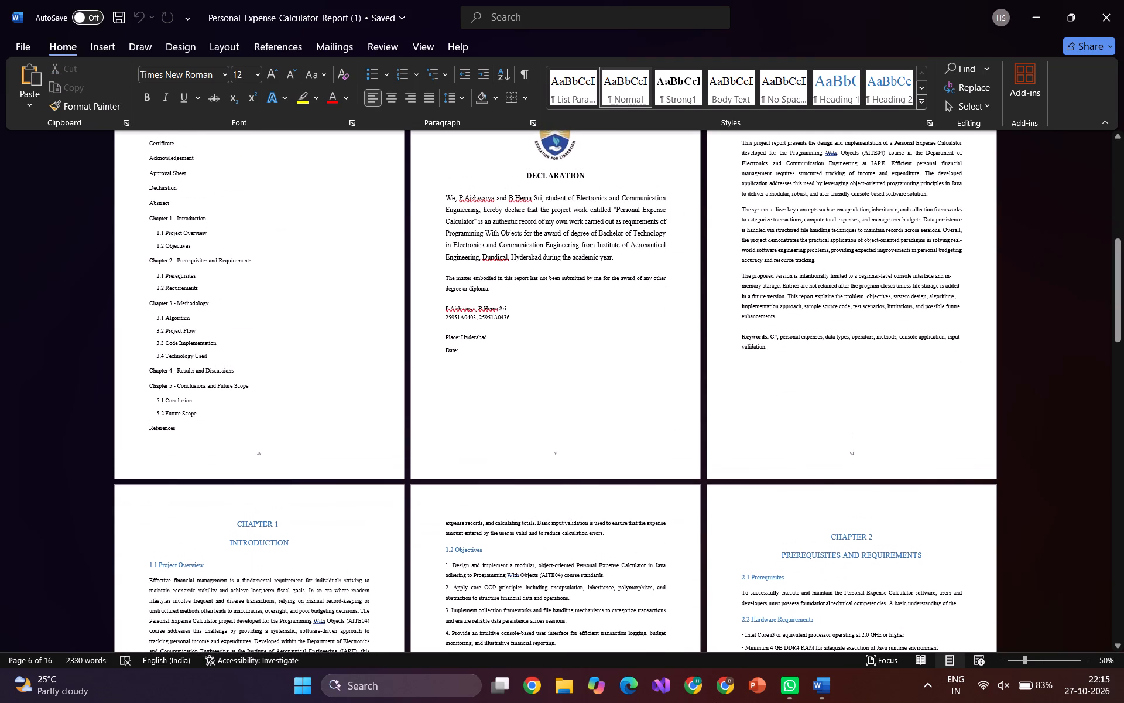
scroll(671, 427, up, 1)
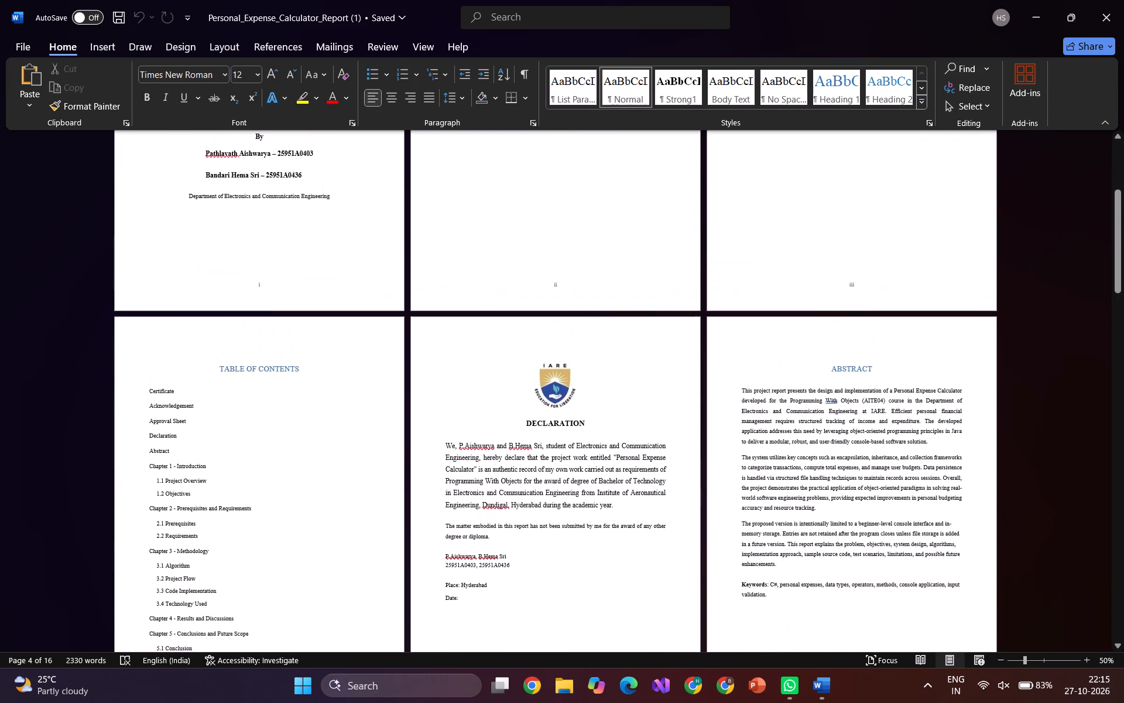
scroll(671, 427, up, 1)
key(ctrl+s)
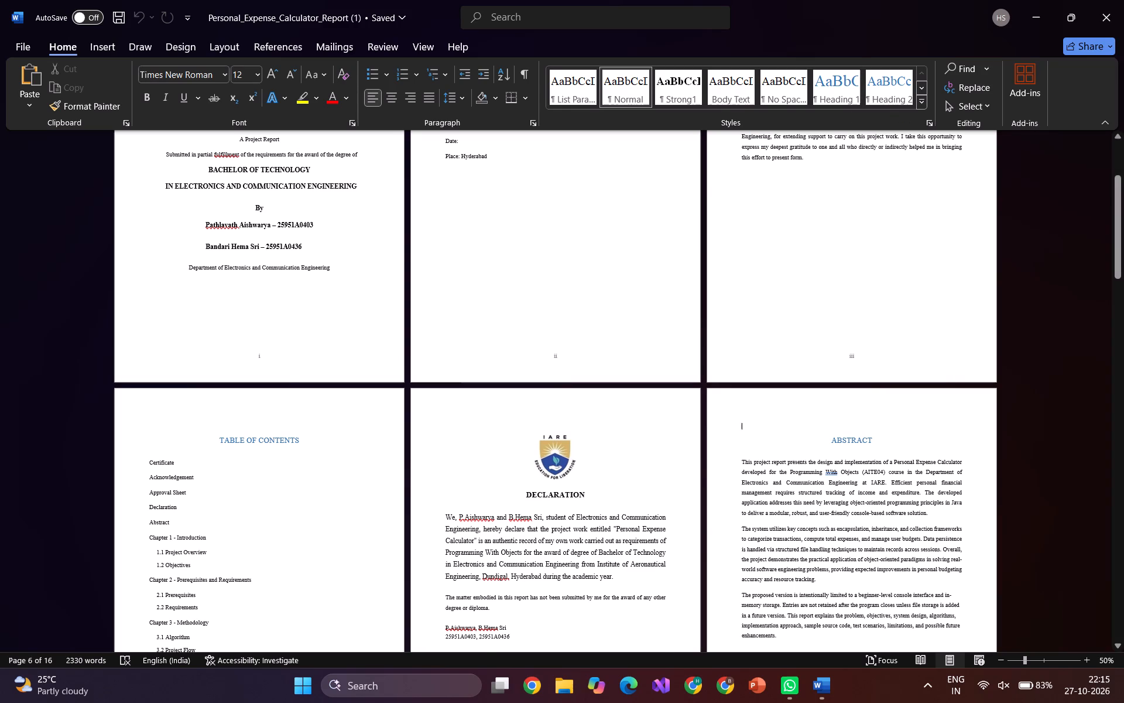
scroll(647, 273, up, 1)
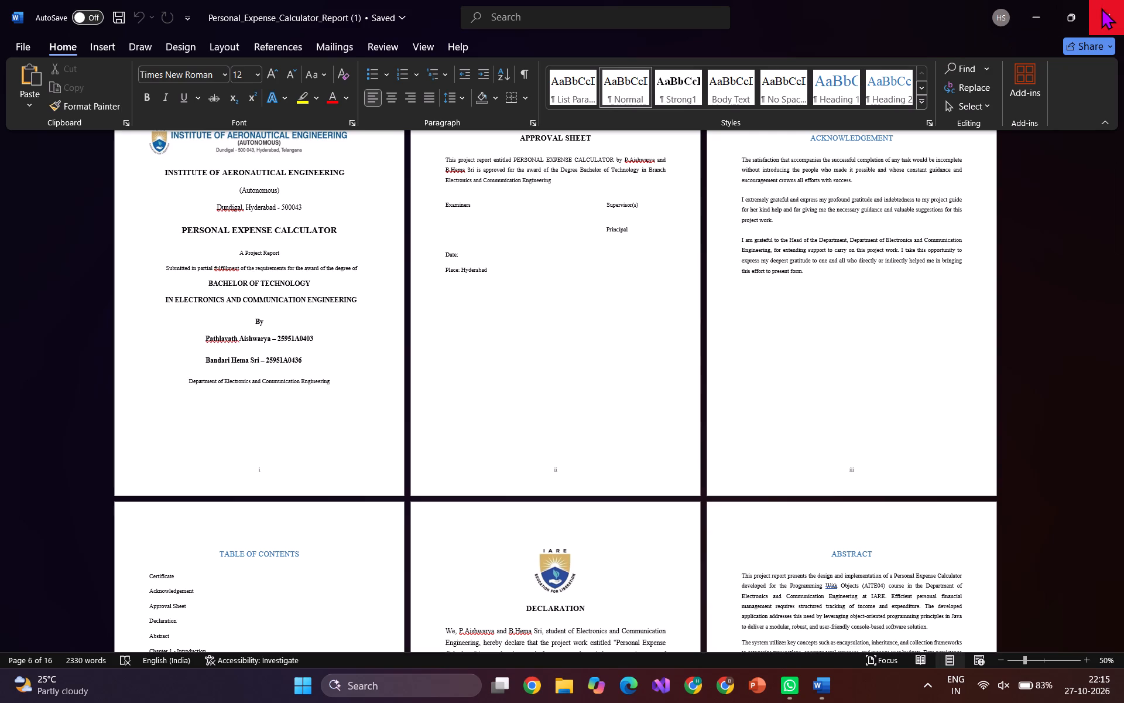